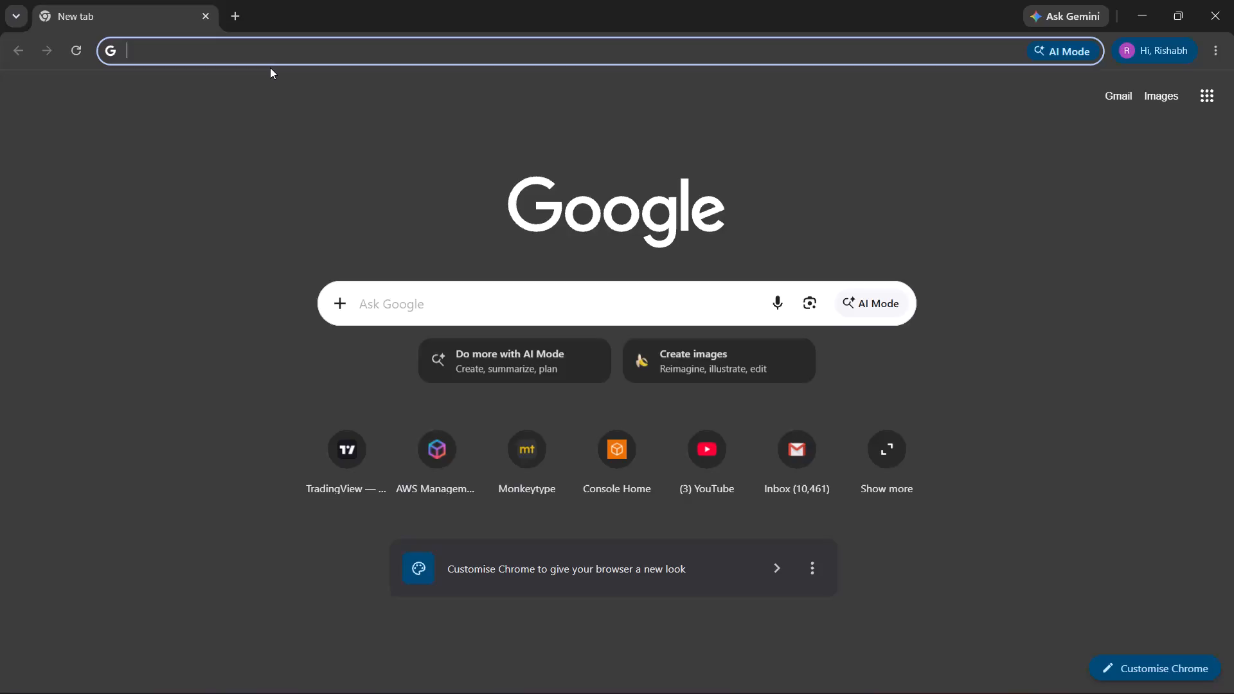
Search Google for "fx replay" and open the FX Replay backtesting platform website from the results.
{"action": "type", "text": "dx"}
{"action": "key", "text": "space"}
{"action": "key", "text": "BackSpace"}
{"action": "key", "text": "BackSpace"}
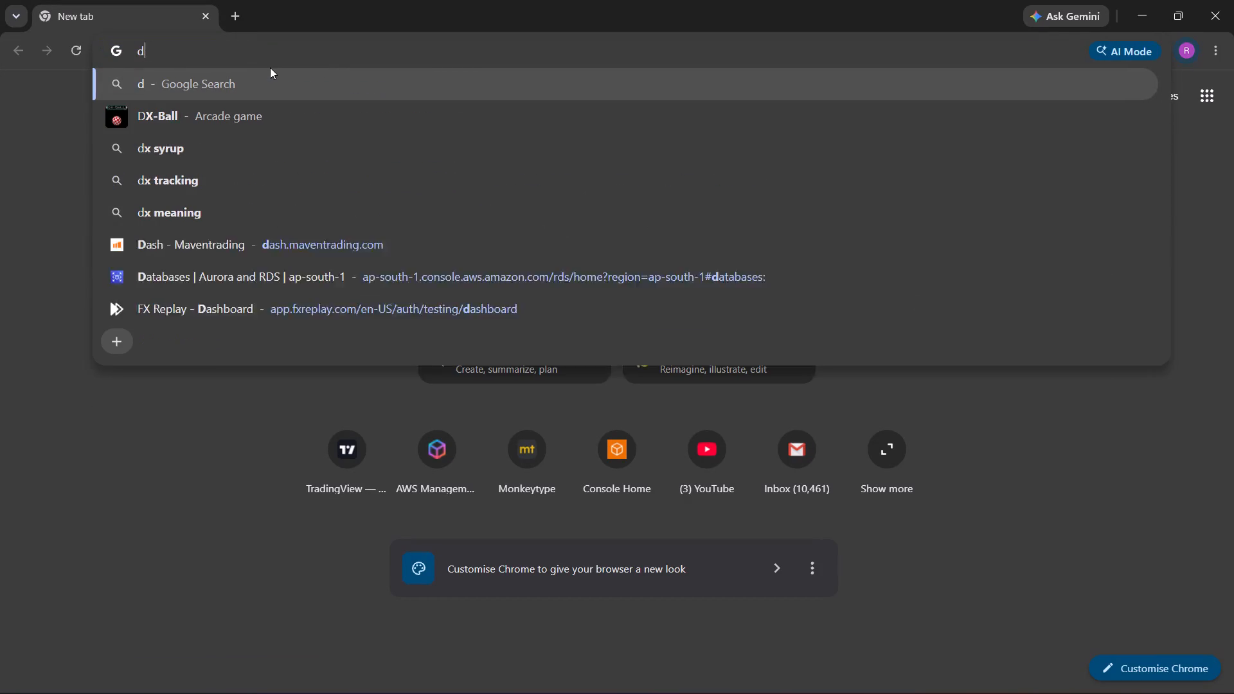
{"action": "key", "text": "BackSpace"}
{"action": "key", "text": "BackSpace"}
{"action": "type", "text": "fx re"}
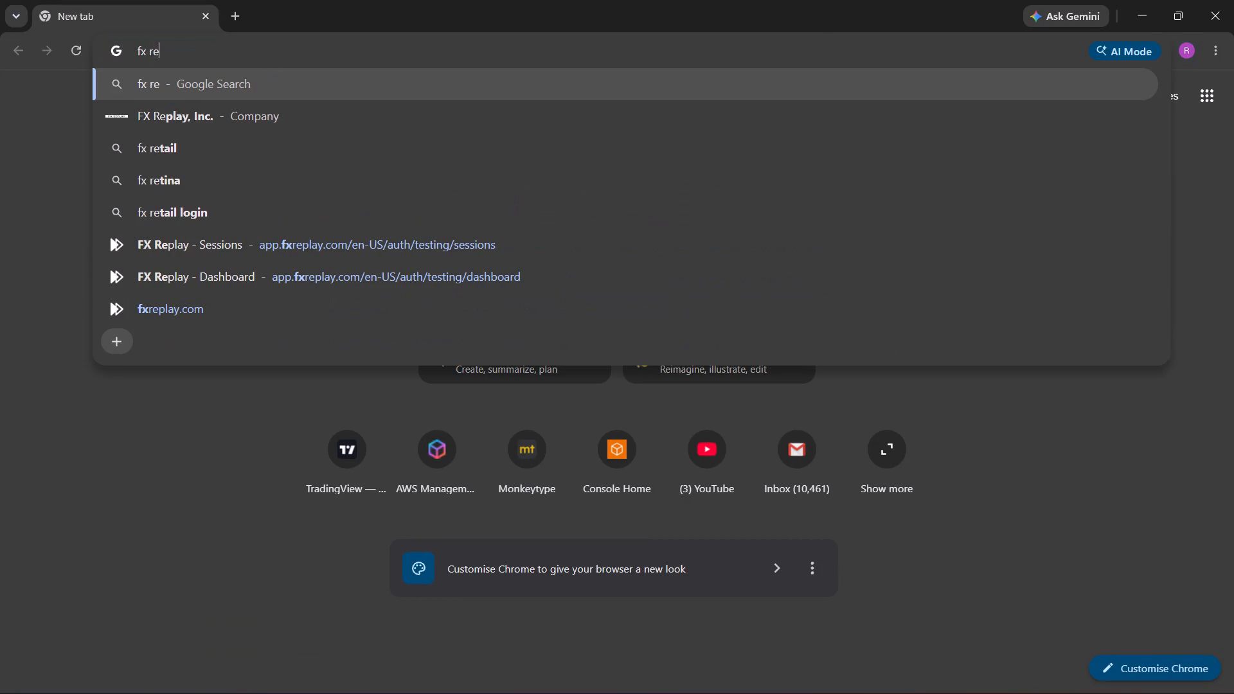
{"action": "left_click", "coordinate": [278, 130]}
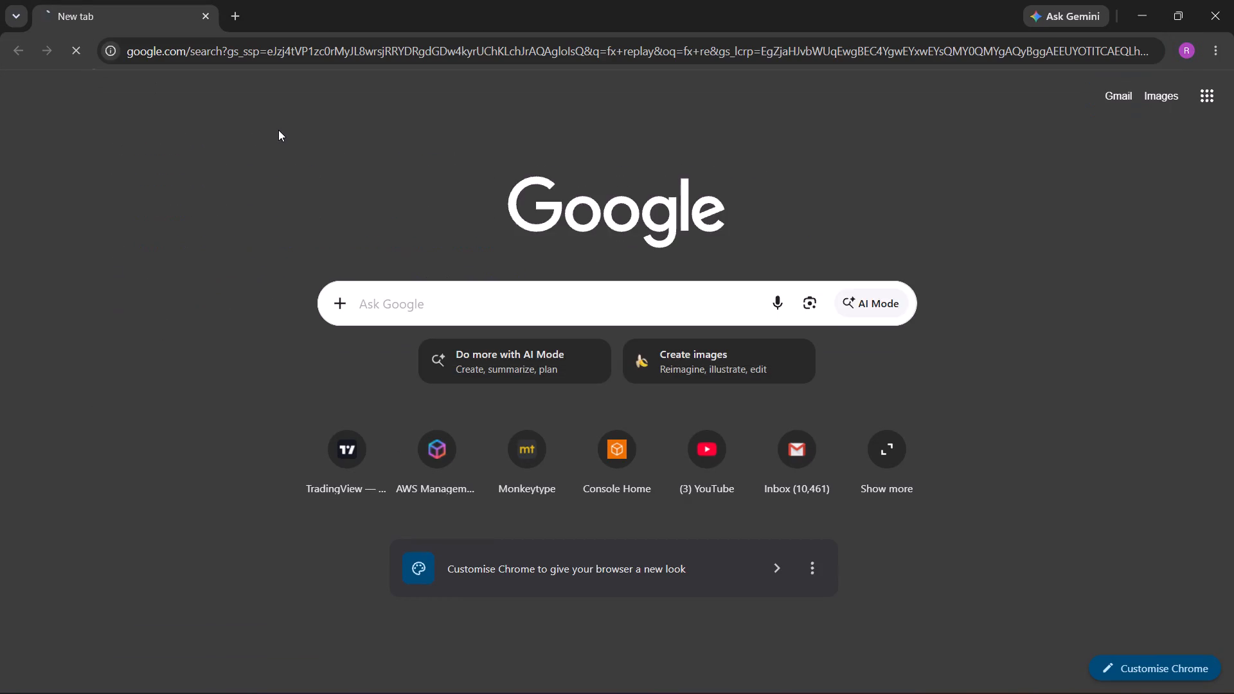
{"action": "left_click", "coordinate": [284, 239]}
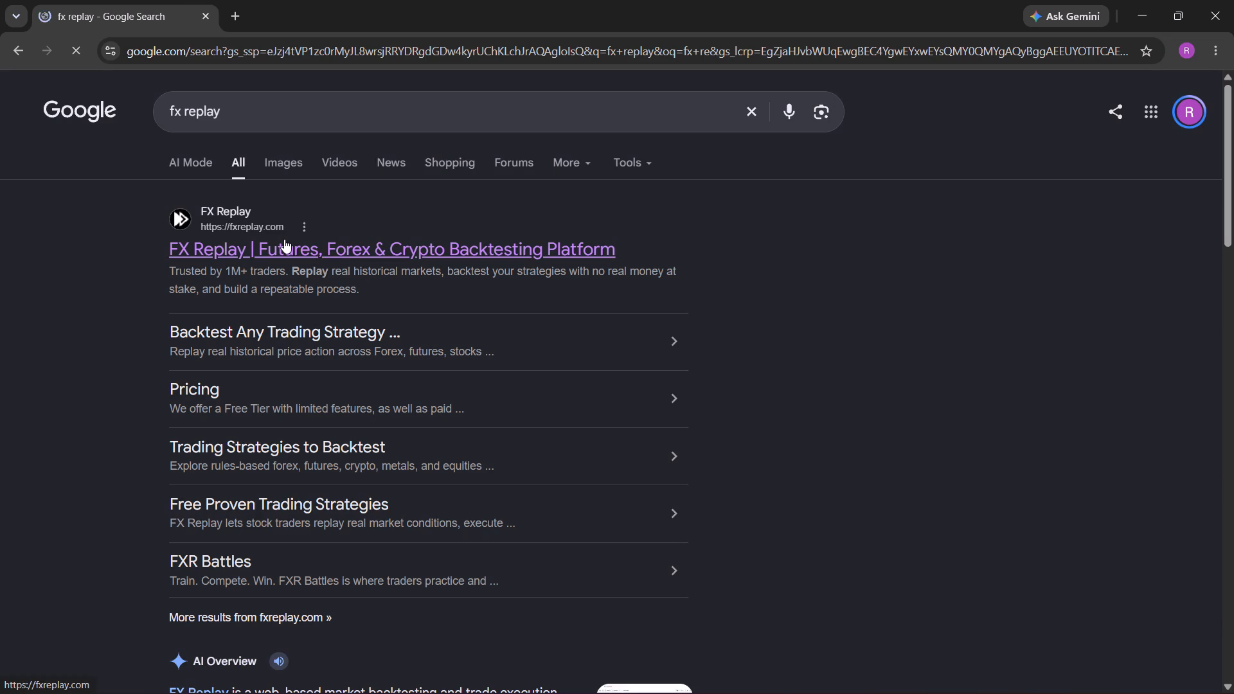
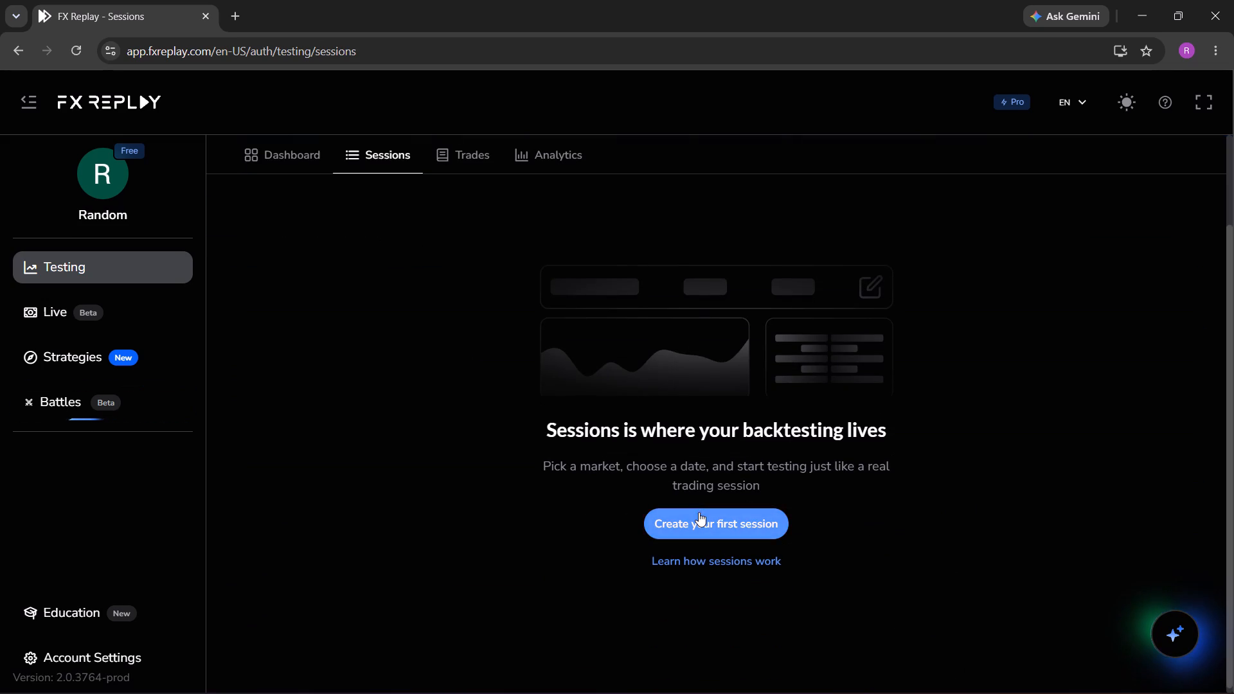
Name the new backtesting session "4hr".
{"action": "left_click", "coordinate": [584, 318]}
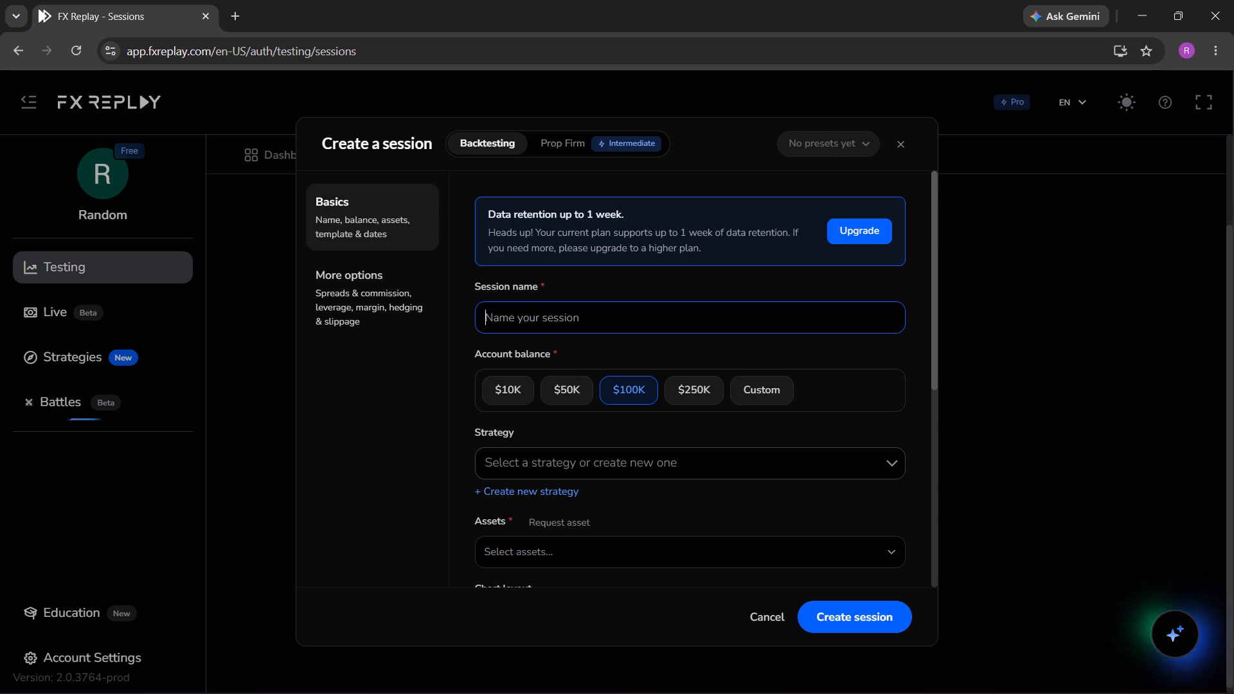
{"action": "type", "text": "4hr"}
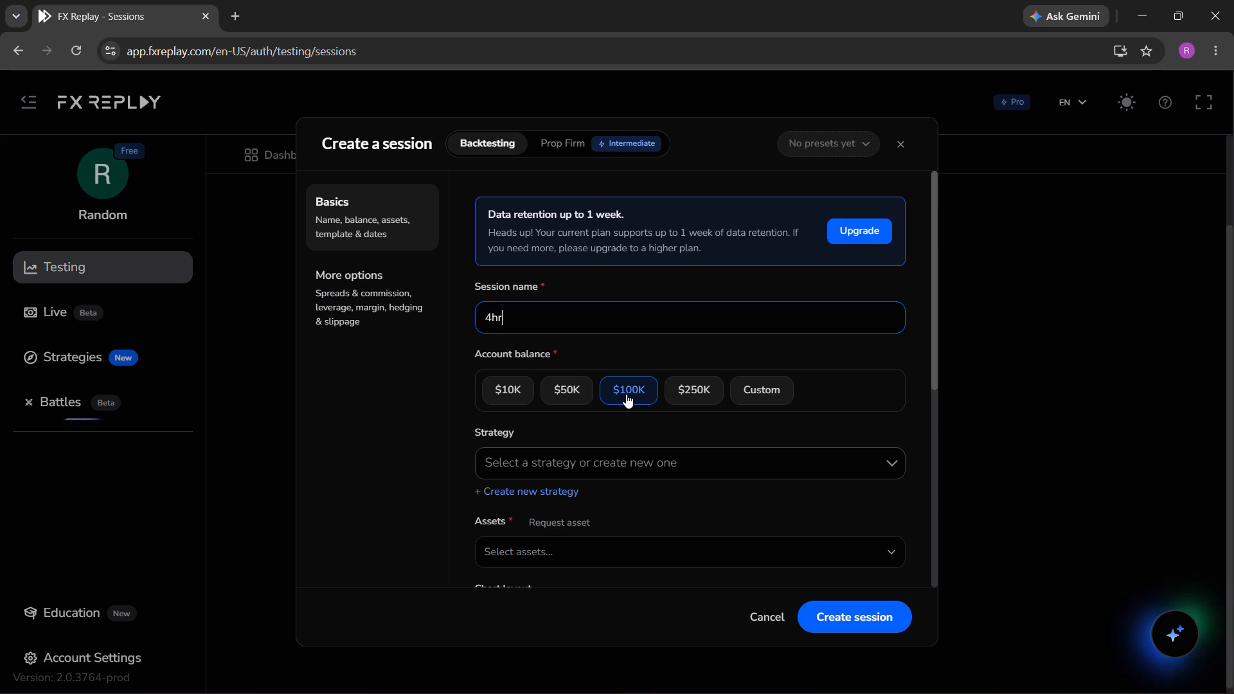
Search the session's assets for xauusd and add the OANDA XAUUSD (Gold / US Dollar) asset.
{"action": "scroll", "coordinate": [626, 394], "scroll_direction": "down", "scroll_amount": 1}
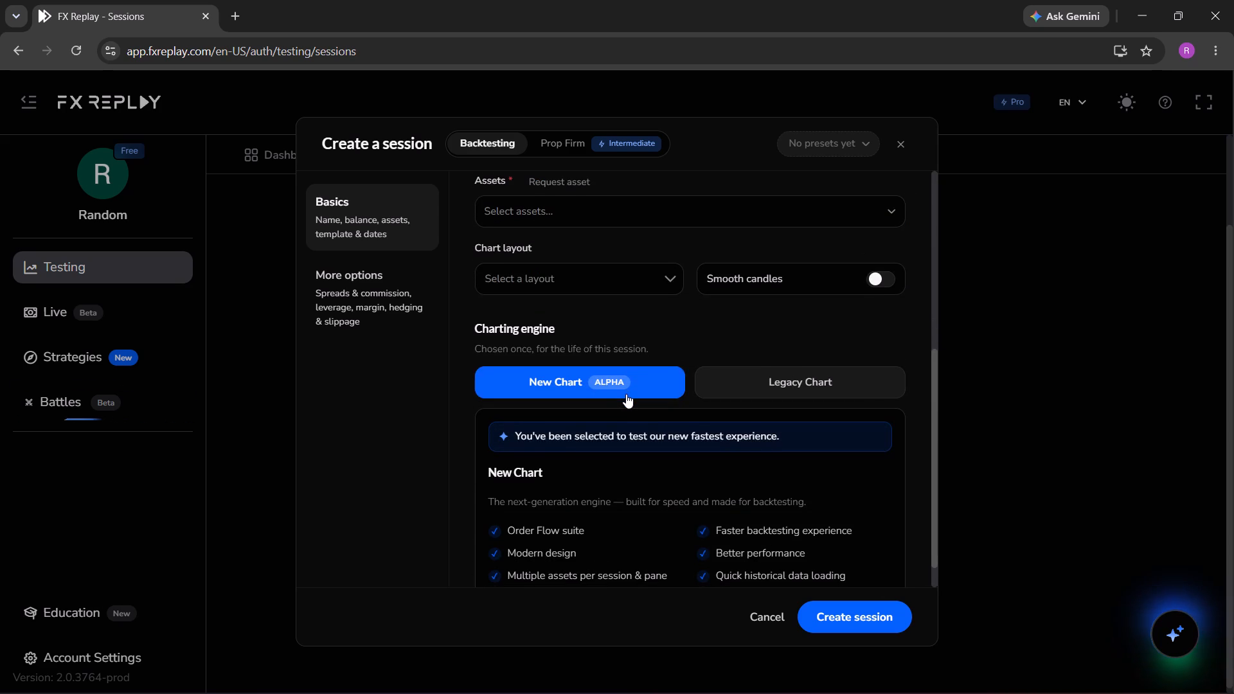
{"action": "scroll", "coordinate": [626, 394], "scroll_direction": "up", "scroll_amount": 1}
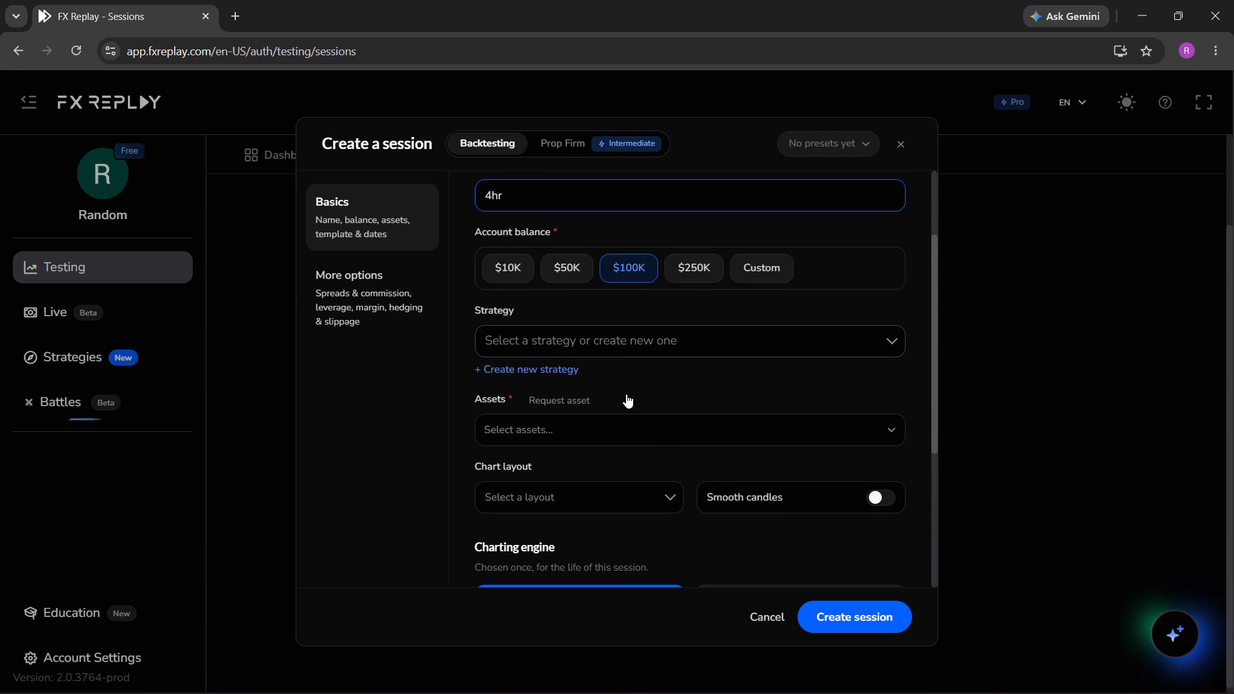
{"action": "scroll", "coordinate": [626, 394], "scroll_direction": "up", "scroll_amount": 1}
{"action": "left_click", "coordinate": [632, 391]}
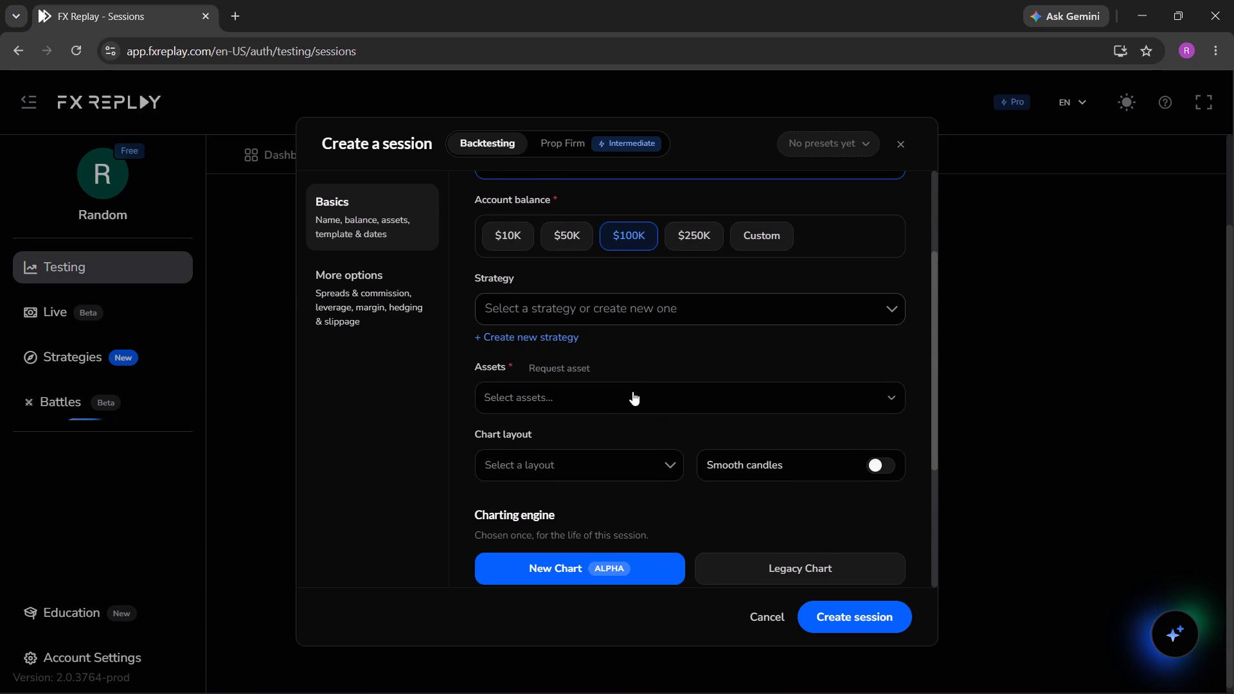
{"action": "type", "text": "xauusd"}
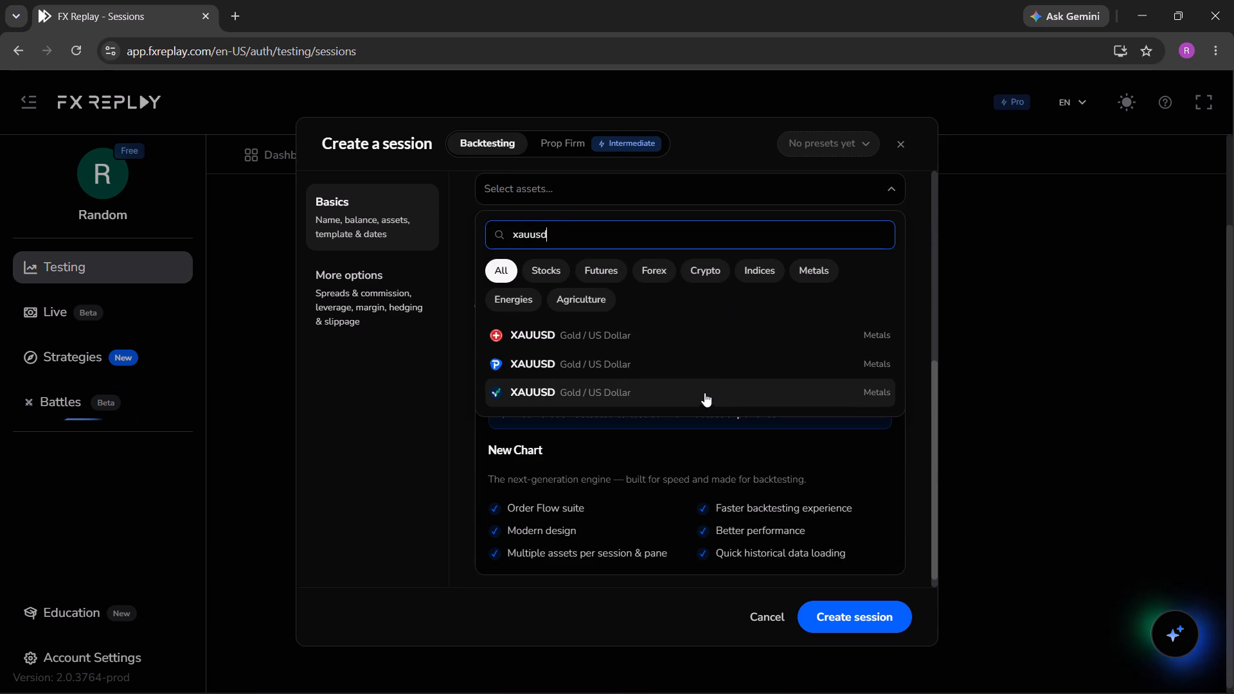
{"action": "left_click", "coordinate": [699, 395]}
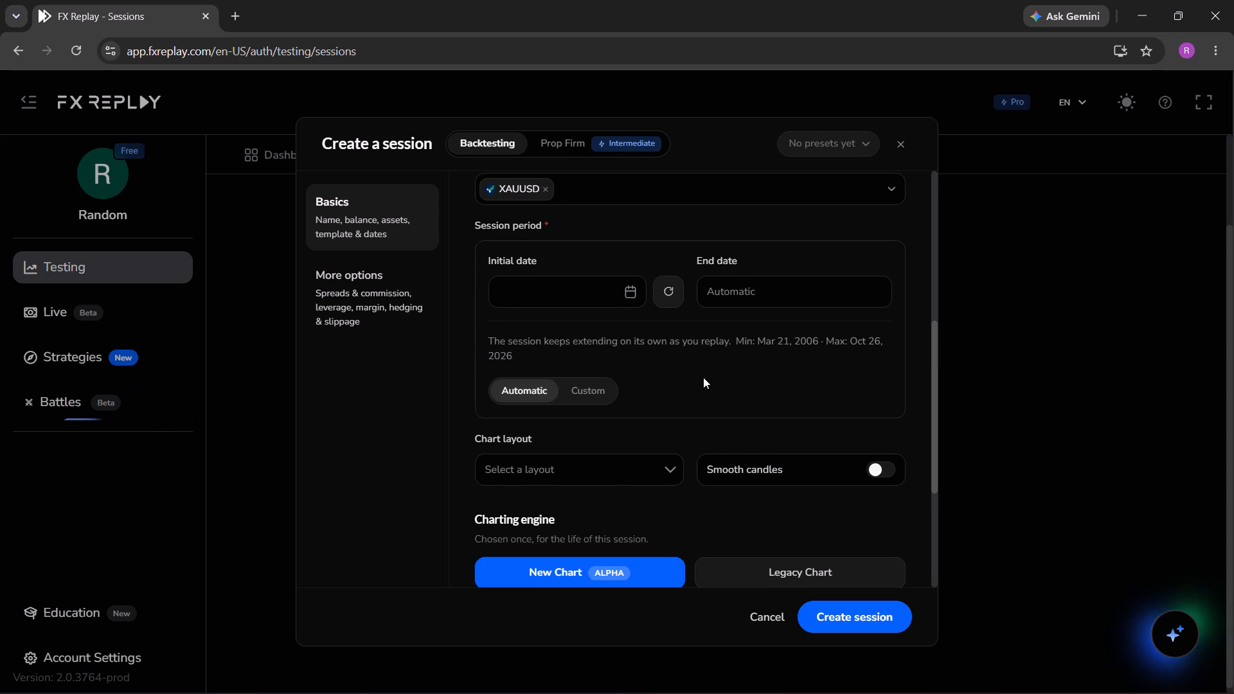
Set the session's initial date to 10/01/2026 and create the session.
{"action": "scroll", "coordinate": [703, 377], "scroll_direction": "down", "scroll_amount": 3}
{"action": "scroll", "coordinate": [702, 363], "scroll_direction": "up", "scroll_amount": 1}
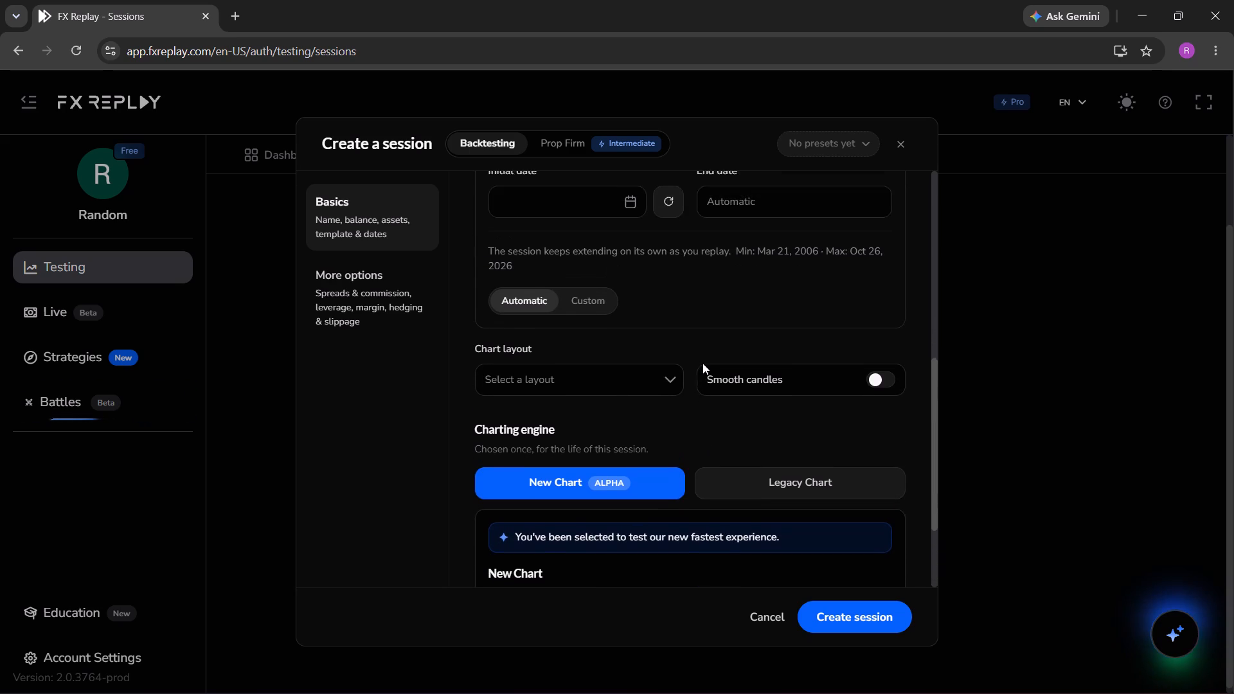
{"action": "scroll", "coordinate": [702, 363], "scroll_direction": "up", "scroll_amount": 2}
{"action": "left_click", "coordinate": [632, 298]}
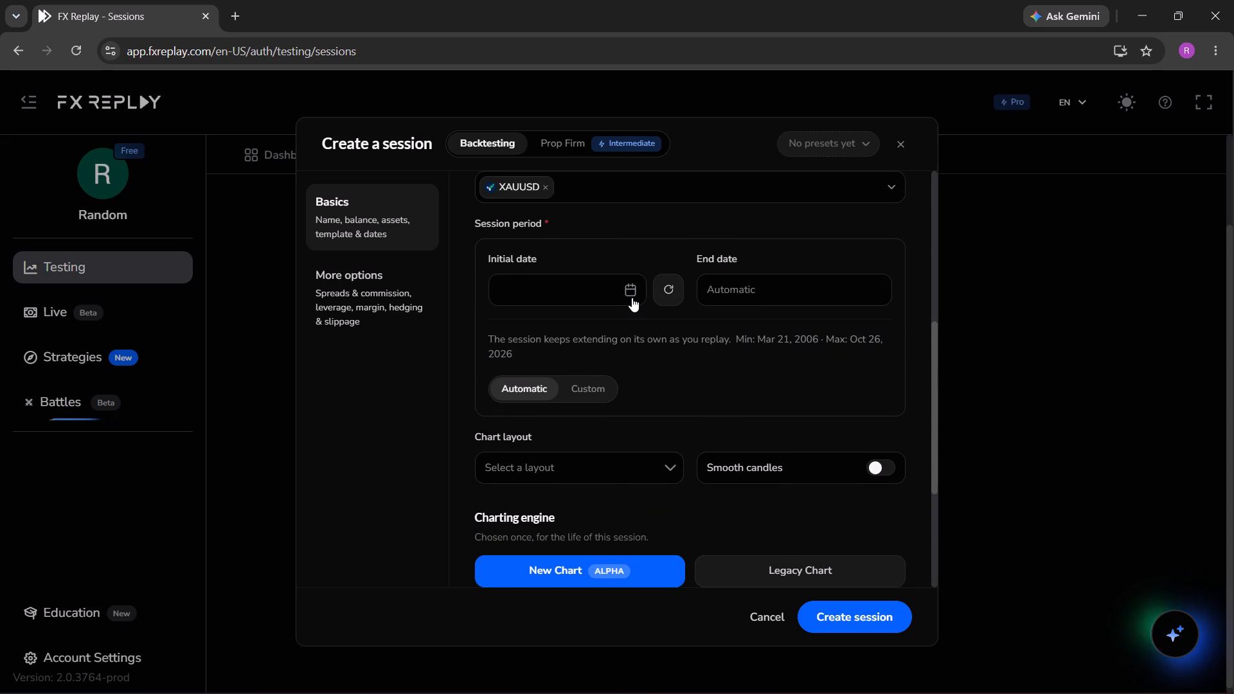
{"action": "left_click", "coordinate": [627, 288]}
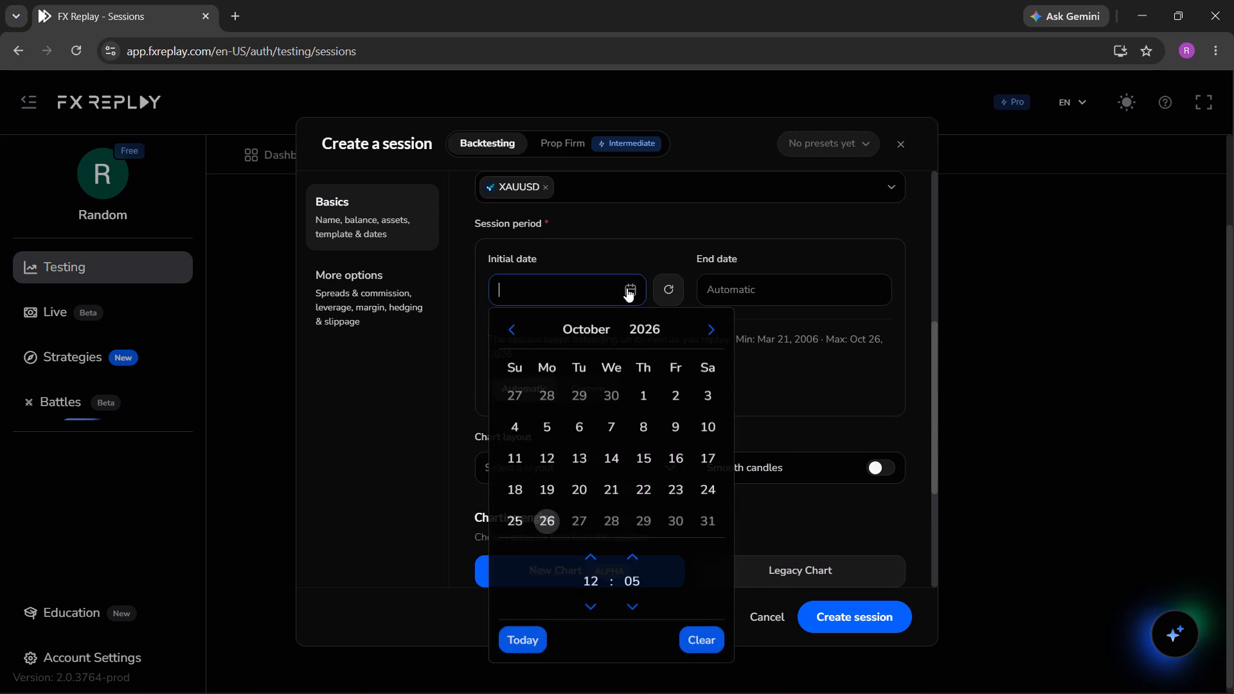
{"action": "left_click", "coordinate": [636, 395]}
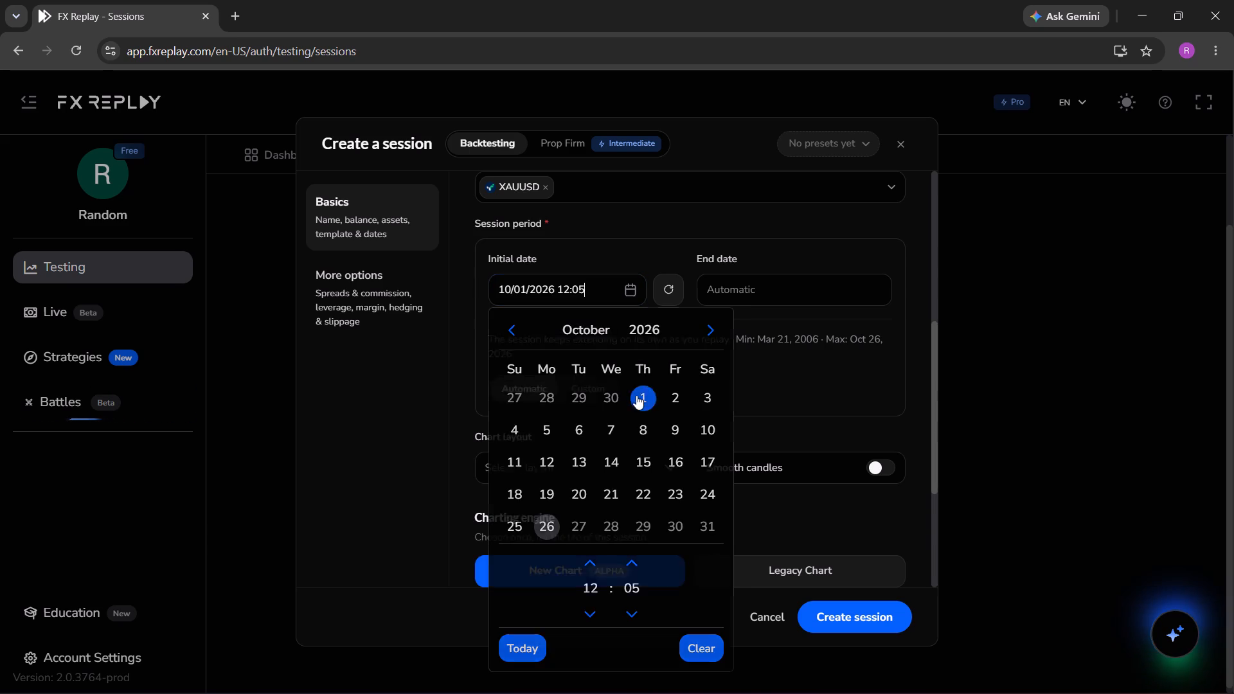
{"action": "left_click", "coordinate": [827, 609]}
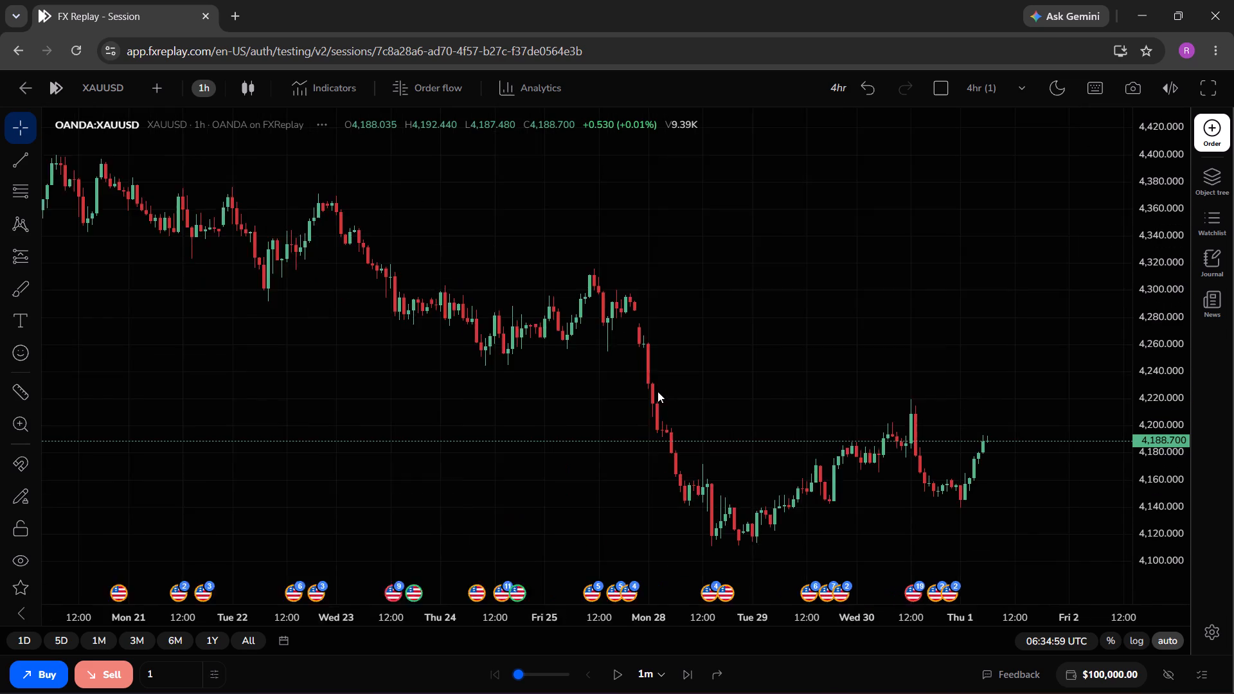
Switch the XAUUSD chart to the 1-day timeframe.
{"action": "left_click", "coordinate": [207, 84]}
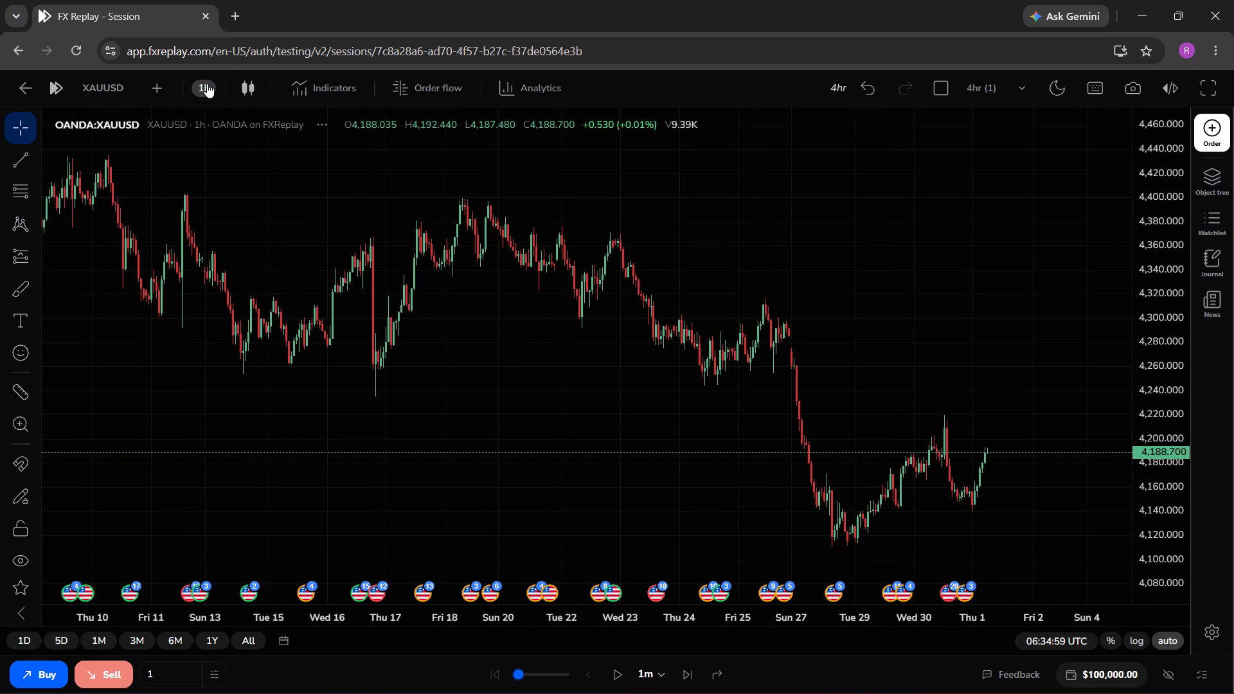
{"action": "scroll", "coordinate": [220, 303], "scroll_direction": "down", "scroll_amount": 1}
{"action": "scroll", "coordinate": [238, 459], "scroll_direction": "down", "scroll_amount": 1}
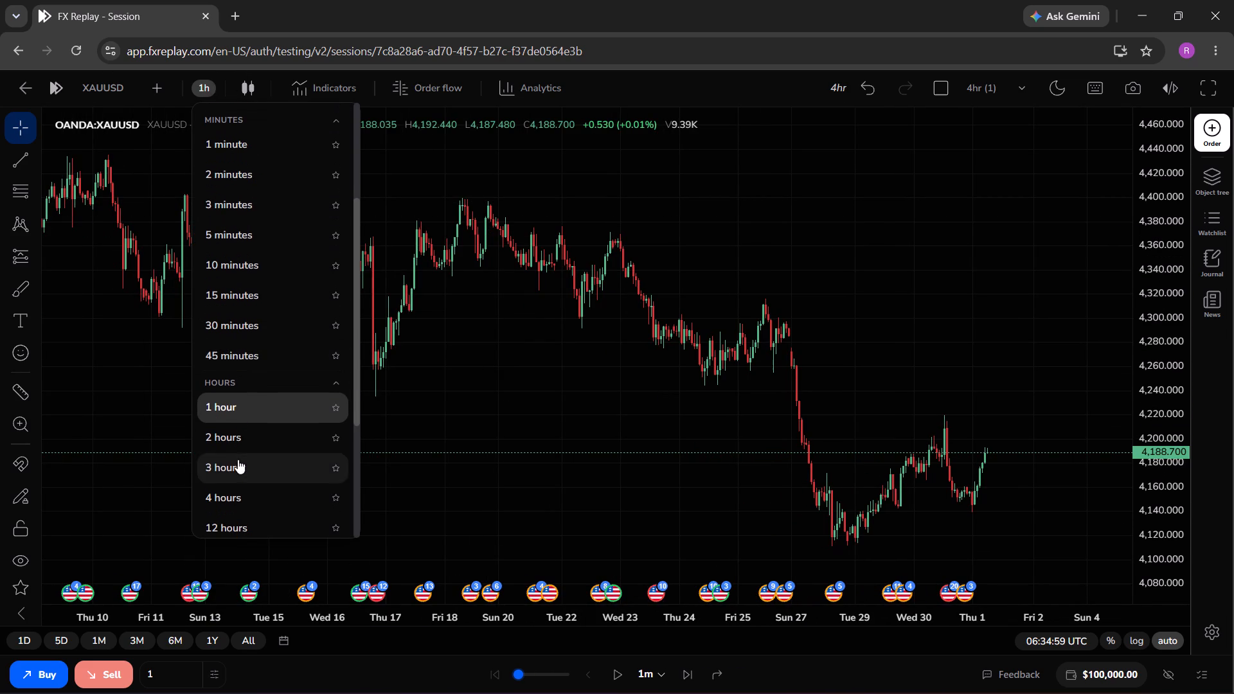
{"action": "scroll", "coordinate": [239, 489], "scroll_direction": "down", "scroll_amount": 1}
{"action": "left_click", "coordinate": [235, 504]}
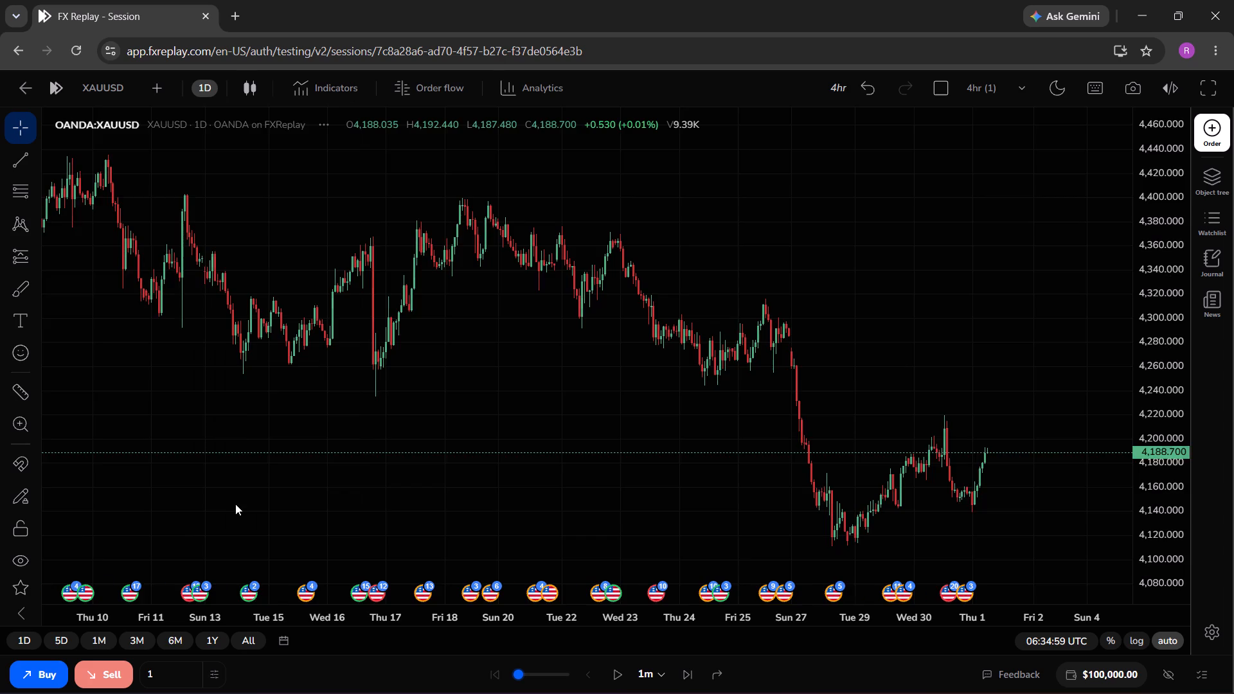
Draw a rectangle zone from 31 Jul to 13 Oct 2026, between prices of about 4,045 and 4,105, below the latest candles.
{"action": "left_click_drag", "start_coordinate": [940, 404], "coordinate": [670, 417]}
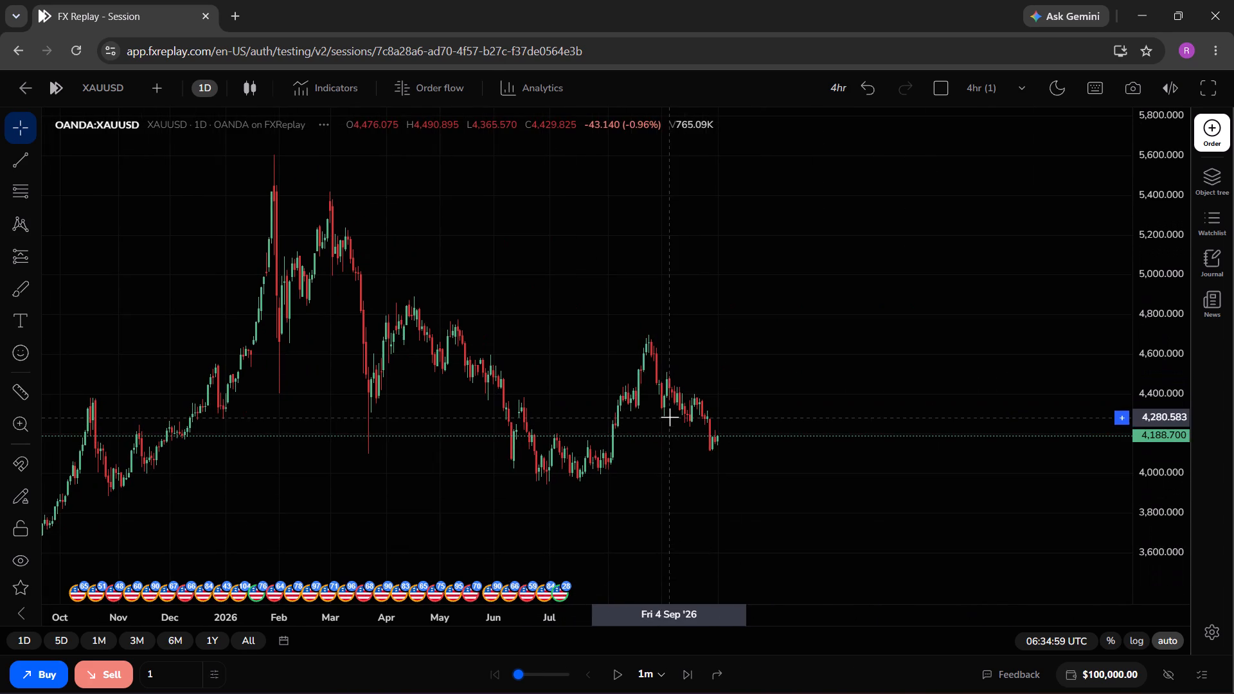
{"action": "left_click_drag", "start_coordinate": [778, 367], "coordinate": [668, 373]}
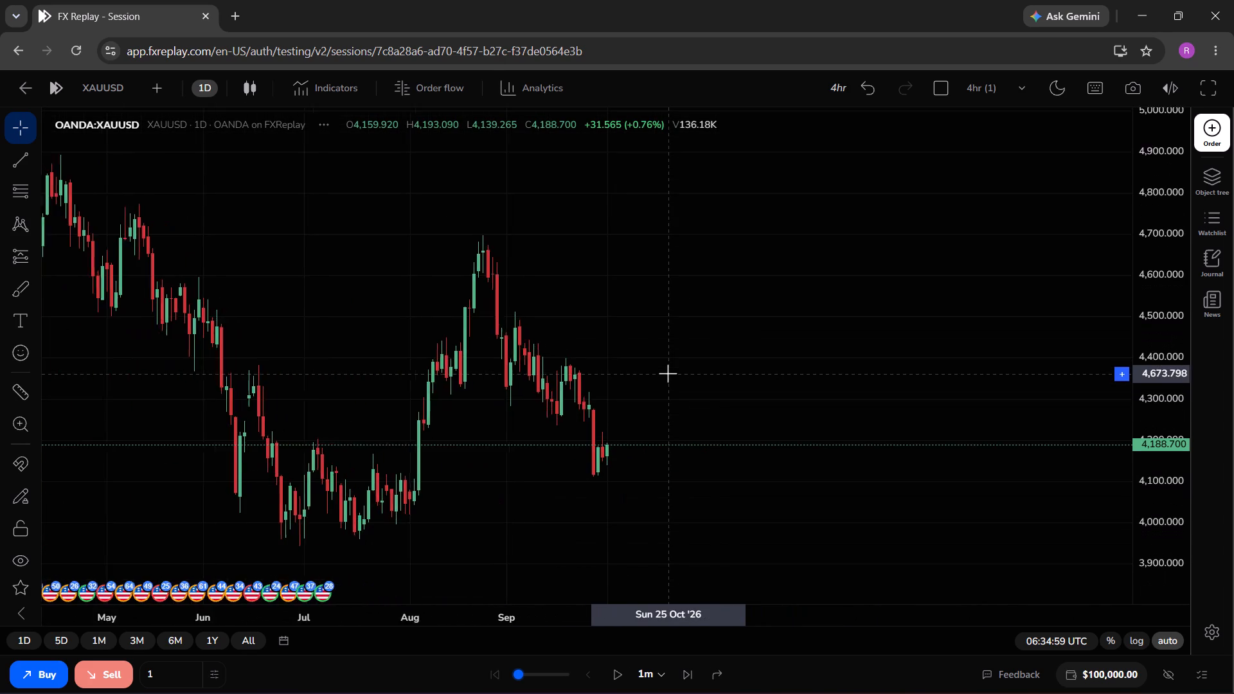
{"action": "left_click_drag", "start_coordinate": [668, 373], "coordinate": [585, 377]}
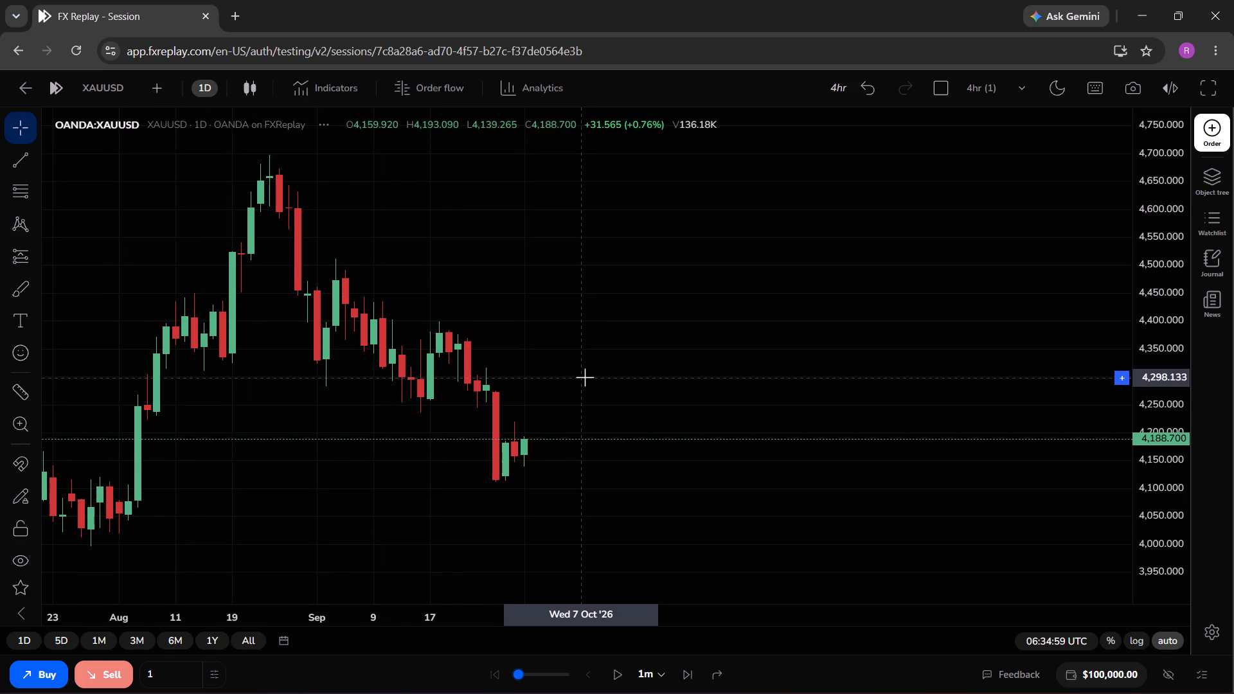
{"action": "left_click", "coordinate": [40, 284]}
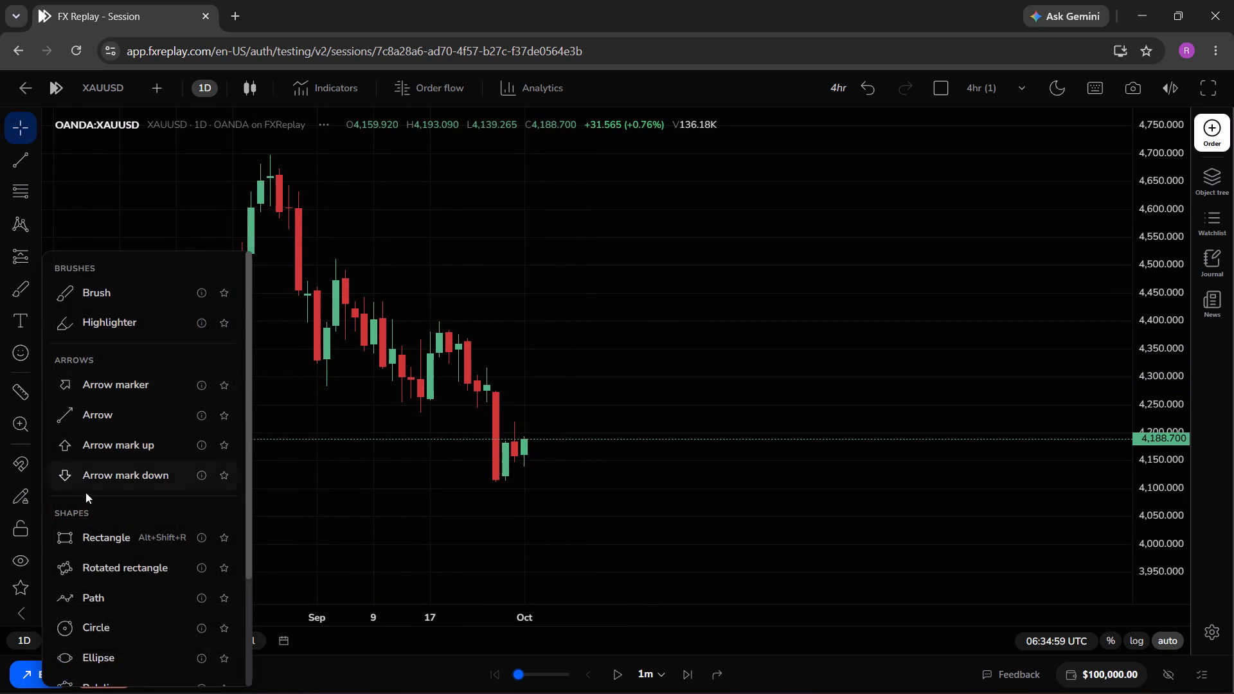
{"action": "left_click", "coordinate": [98, 549]}
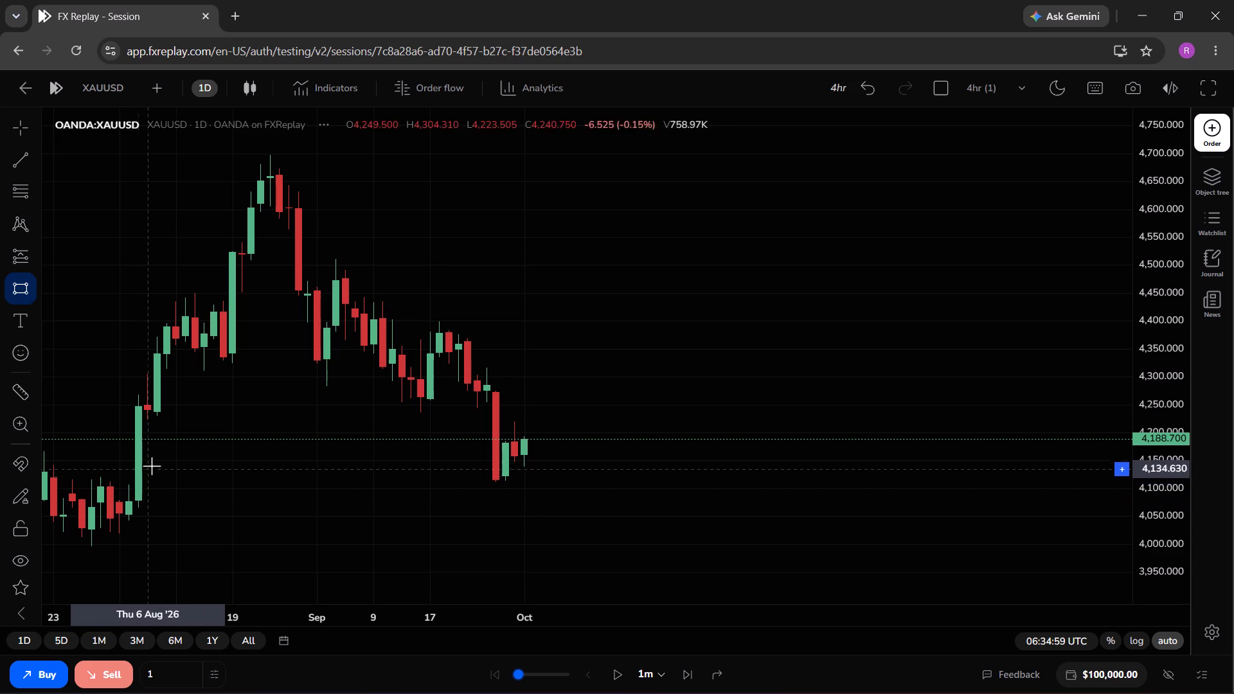
{"action": "left_click", "coordinate": [112, 476]}
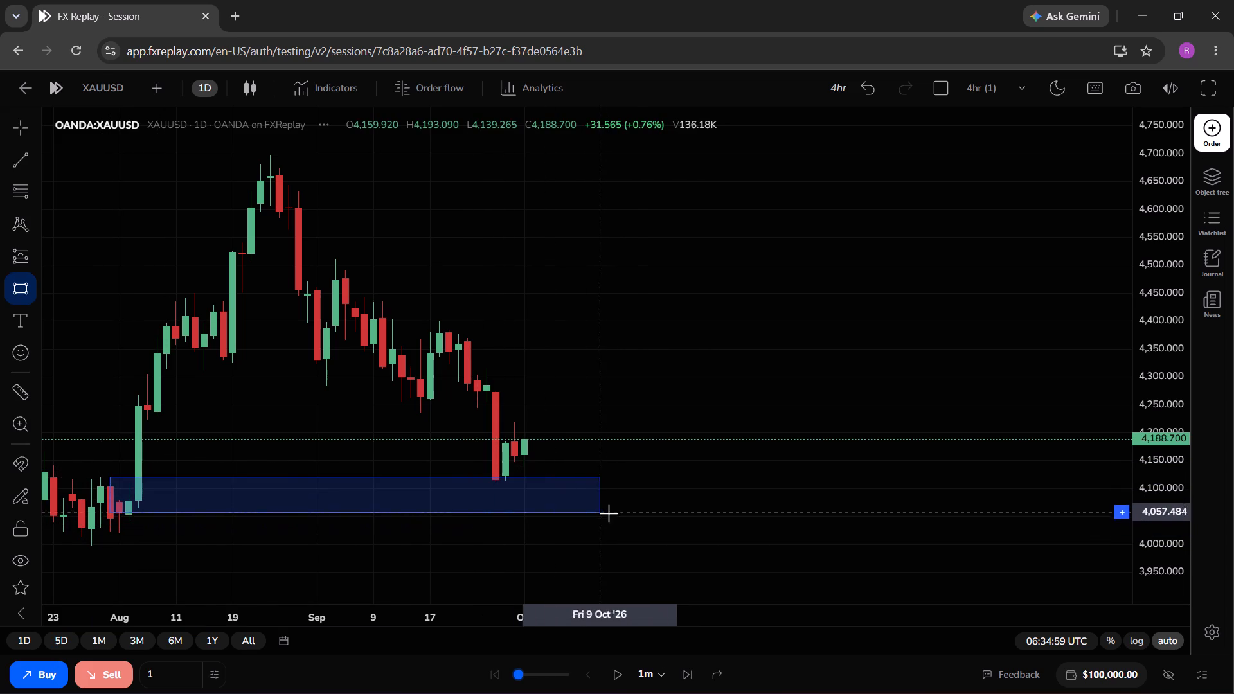
{"action": "left_click", "coordinate": [637, 519]}
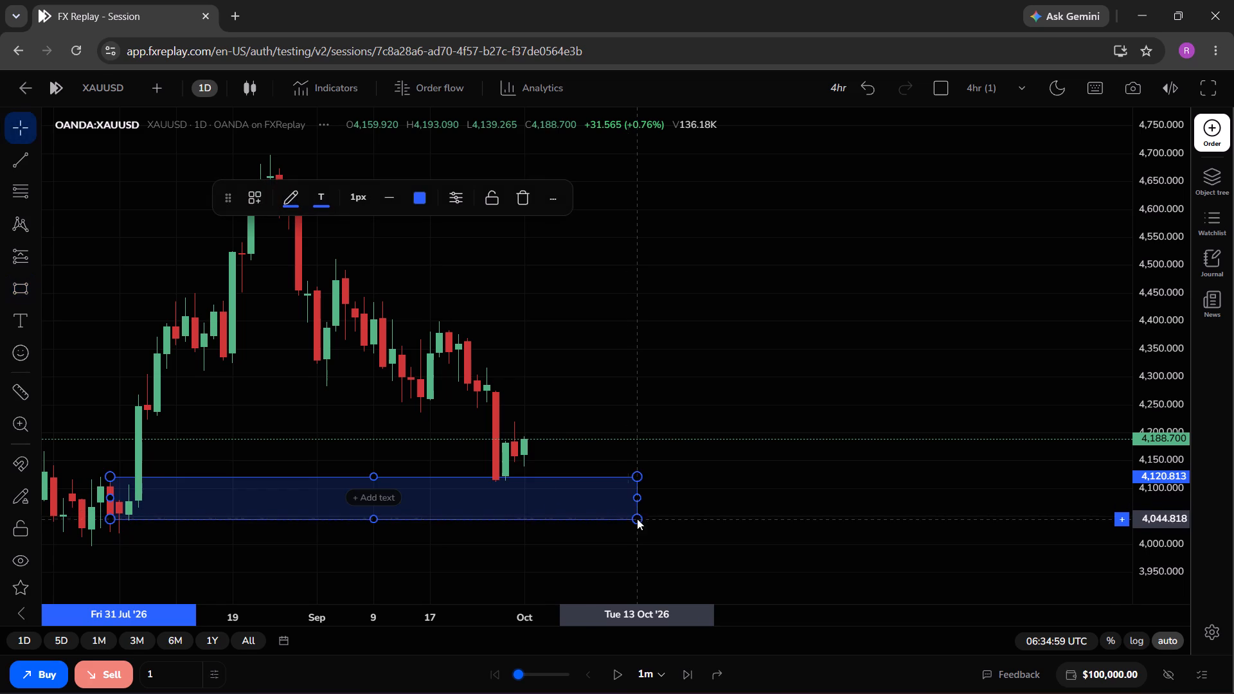
{"action": "left_click_drag", "start_coordinate": [377, 476], "coordinate": [377, 483]}
{"action": "left_click", "coordinate": [653, 369]}
Switch the chart to the 4-hour timeframe.
{"action": "left_click_drag", "start_coordinate": [653, 369], "coordinate": [695, 386]}
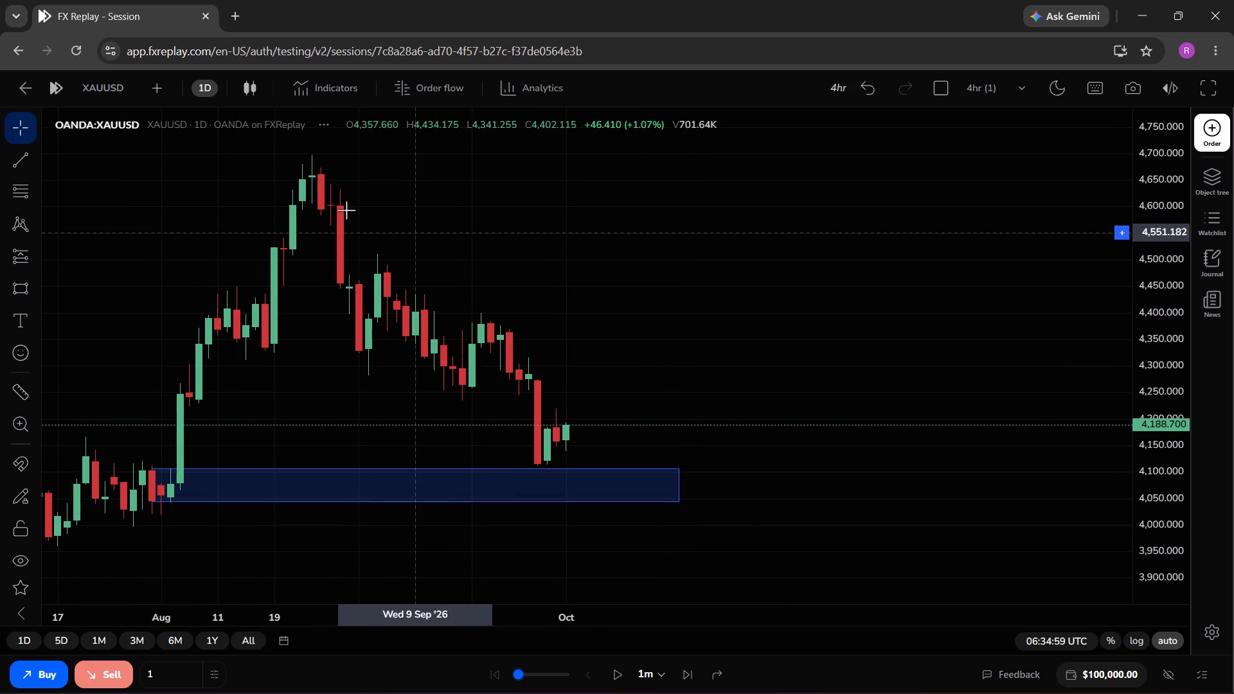
{"action": "left_click", "coordinate": [206, 89]}
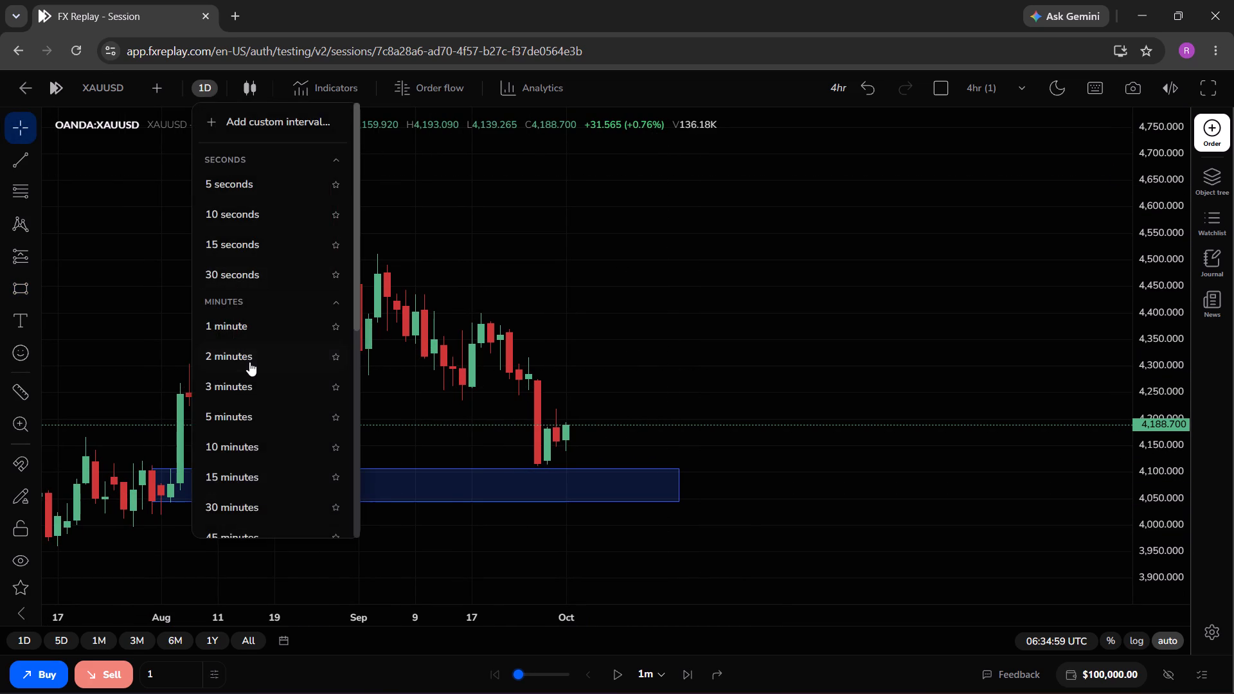
{"action": "scroll", "coordinate": [249, 362], "scroll_direction": "down", "scroll_amount": 1}
{"action": "scroll", "coordinate": [249, 417], "scroll_direction": "down", "scroll_amount": 1}
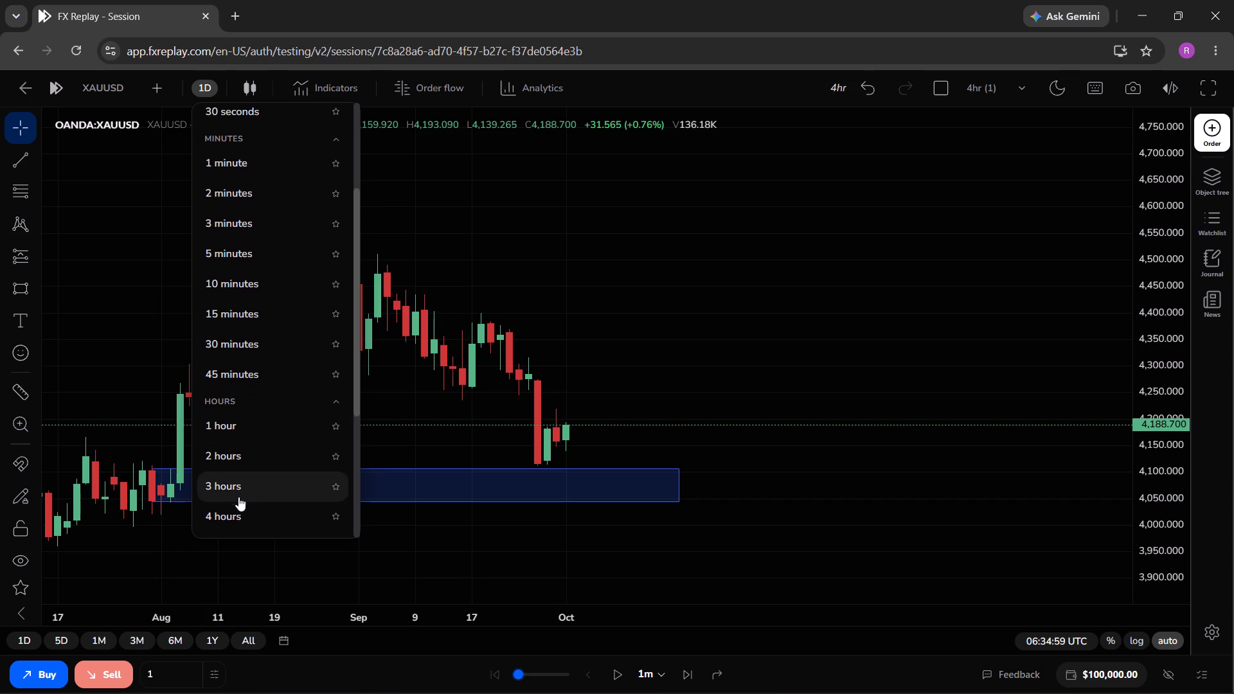
{"action": "left_click", "coordinate": [240, 510]}
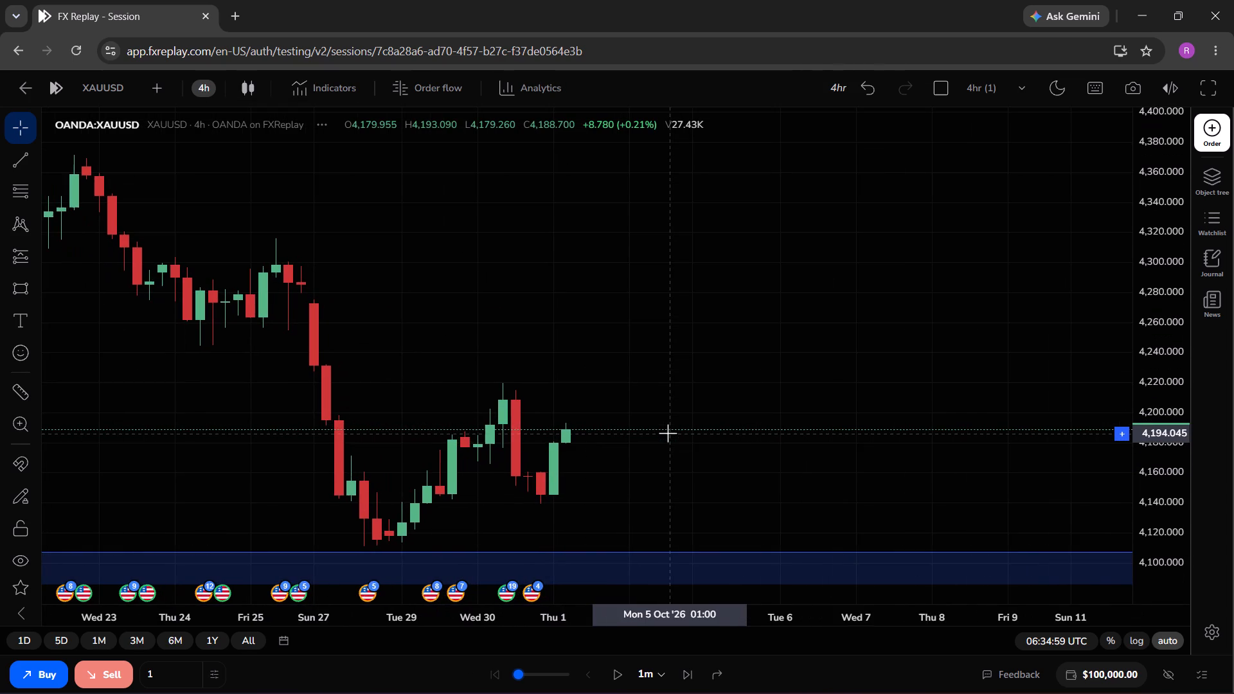
Set the replay step interval to 1h.
{"action": "left_click_drag", "start_coordinate": [668, 433], "coordinate": [585, 457]}
{"action": "left_click", "coordinate": [650, 667]}
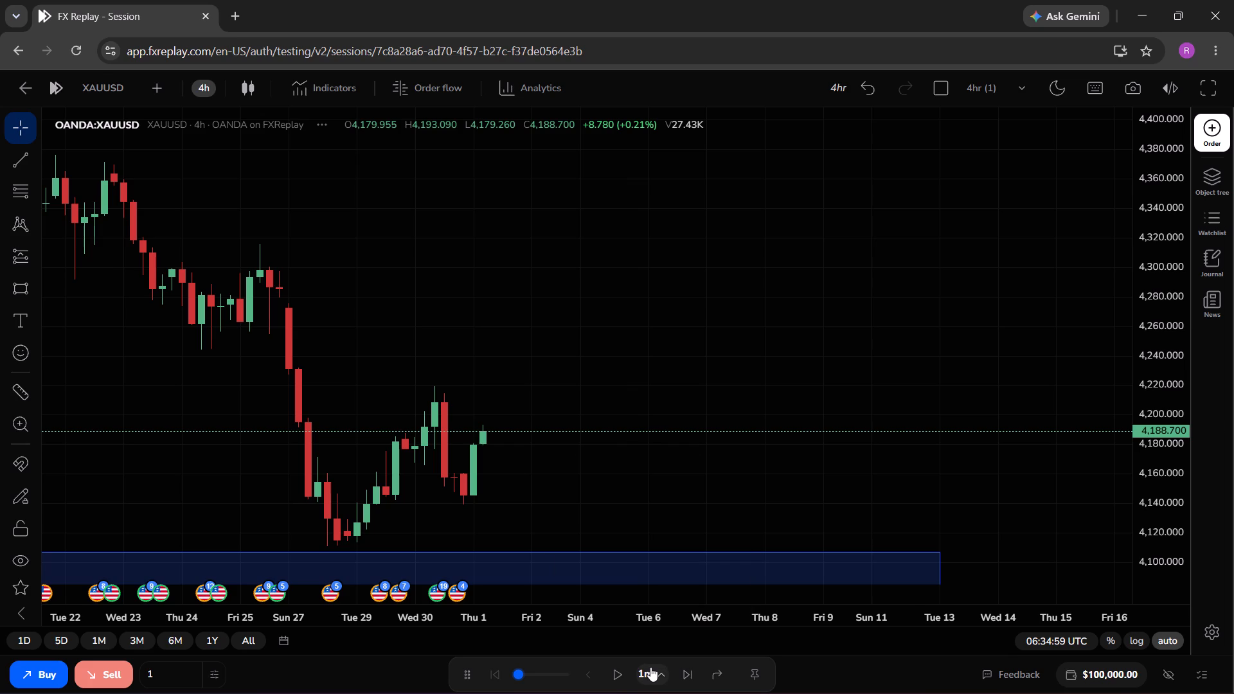
{"action": "scroll", "coordinate": [650, 546], "scroll_direction": "down", "scroll_amount": 4}
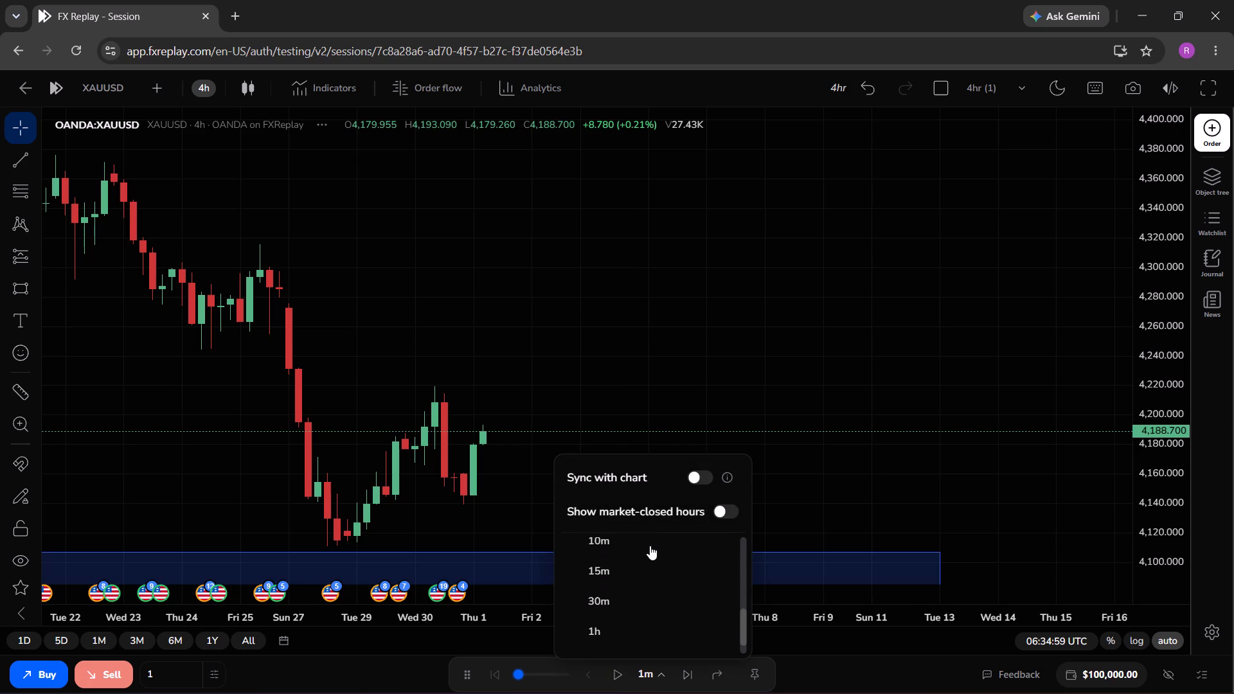
{"action": "scroll", "coordinate": [650, 546], "scroll_direction": "down", "scroll_amount": 1}
{"action": "left_click", "coordinate": [618, 627]}
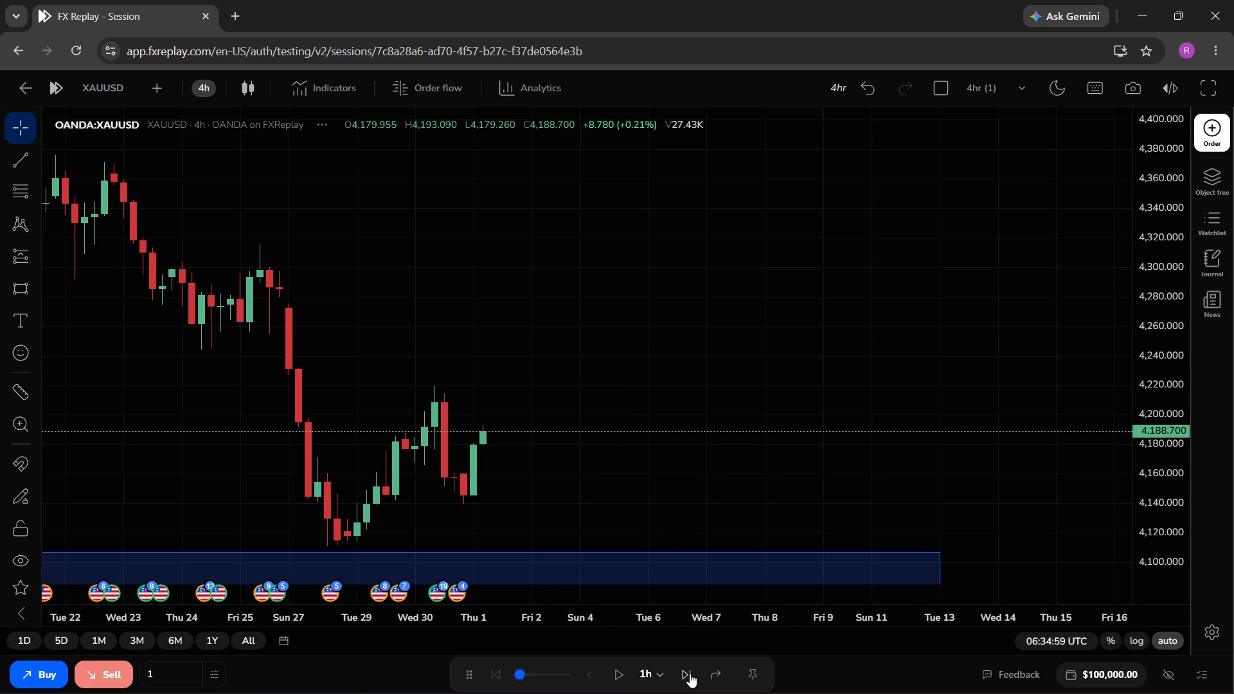
Advance the 4-hour replay in 1h increments to 2 Oct 2026, 03:59:59 UTC.
{"action": "left_click", "coordinate": [690, 673]}
{"action": "left_click", "coordinate": [690, 673]}
{"action": "left_click", "coordinate": [690, 673]}
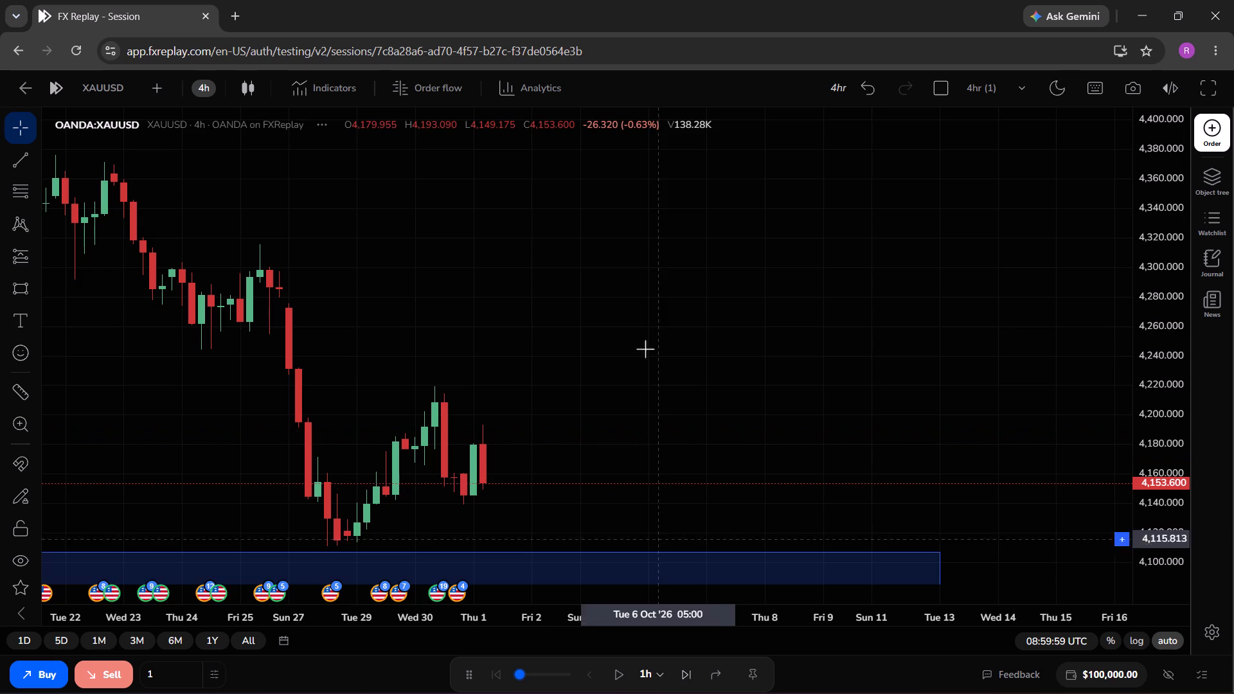
{"action": "left_click_drag", "start_coordinate": [644, 325], "coordinate": [559, 342]}
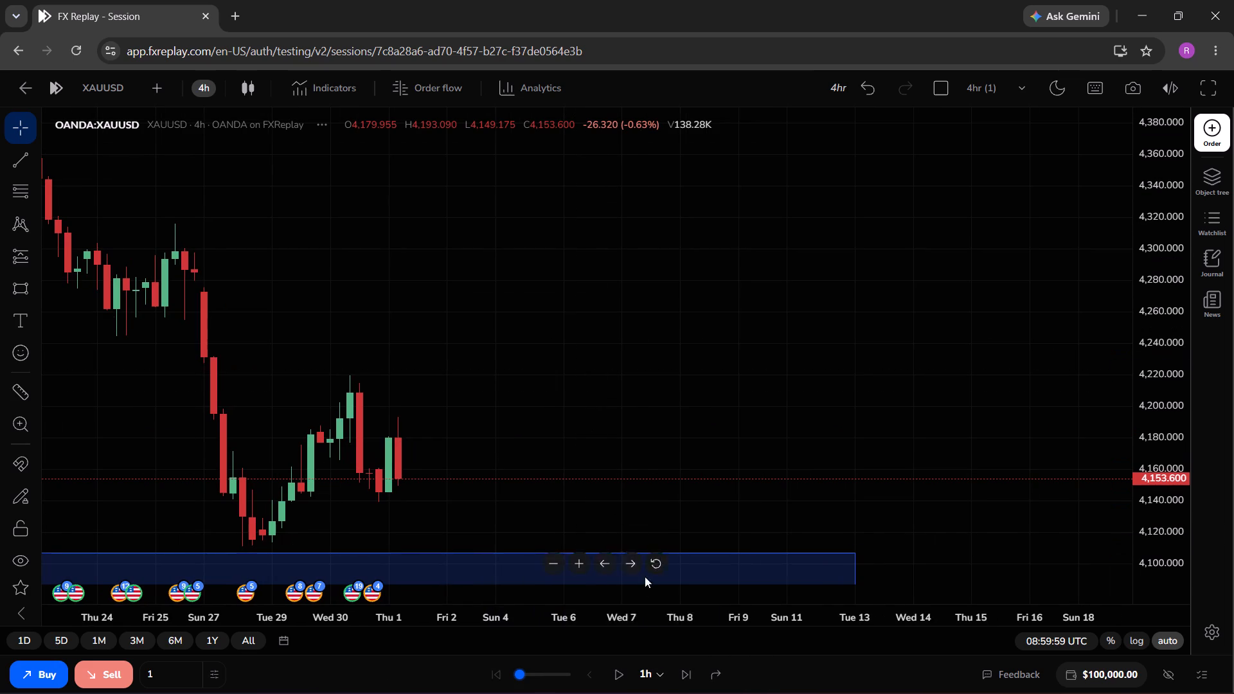
{"action": "left_click", "coordinate": [688, 666]}
{"action": "left_click", "coordinate": [688, 666]}
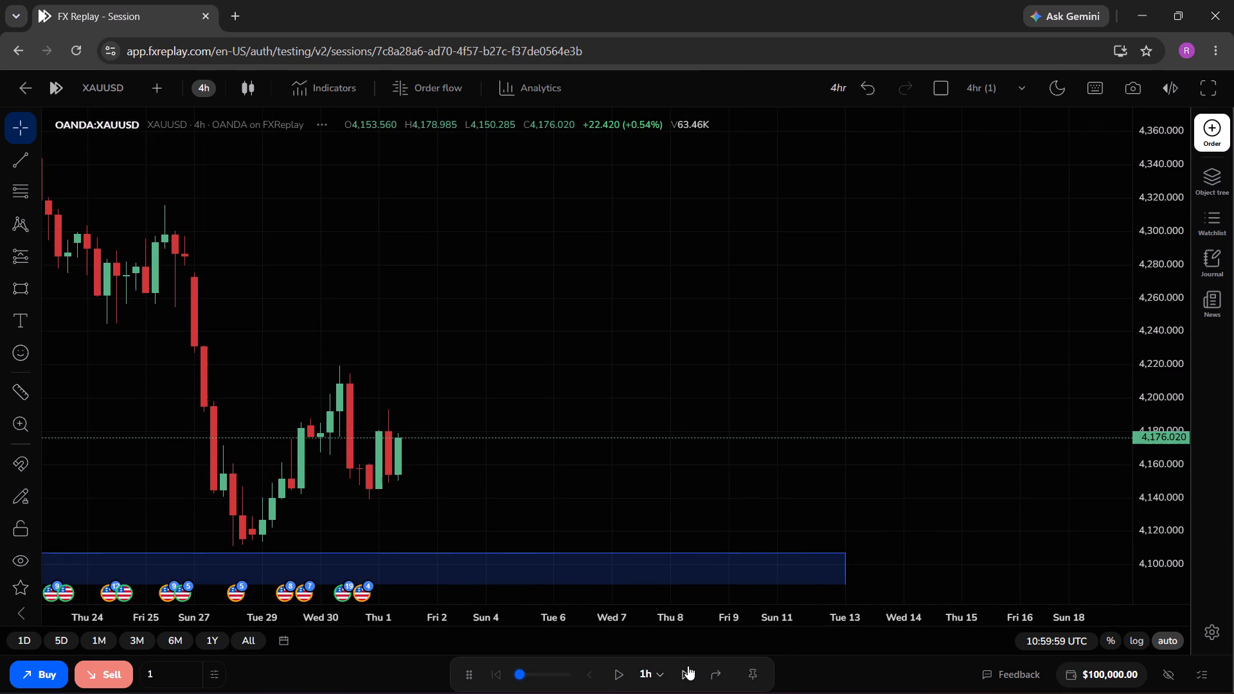
{"action": "triple_click", "coordinate": [688, 666]}
{"action": "triple_click", "coordinate": [688, 666]}
{"action": "triple_click", "coordinate": [688, 666]}
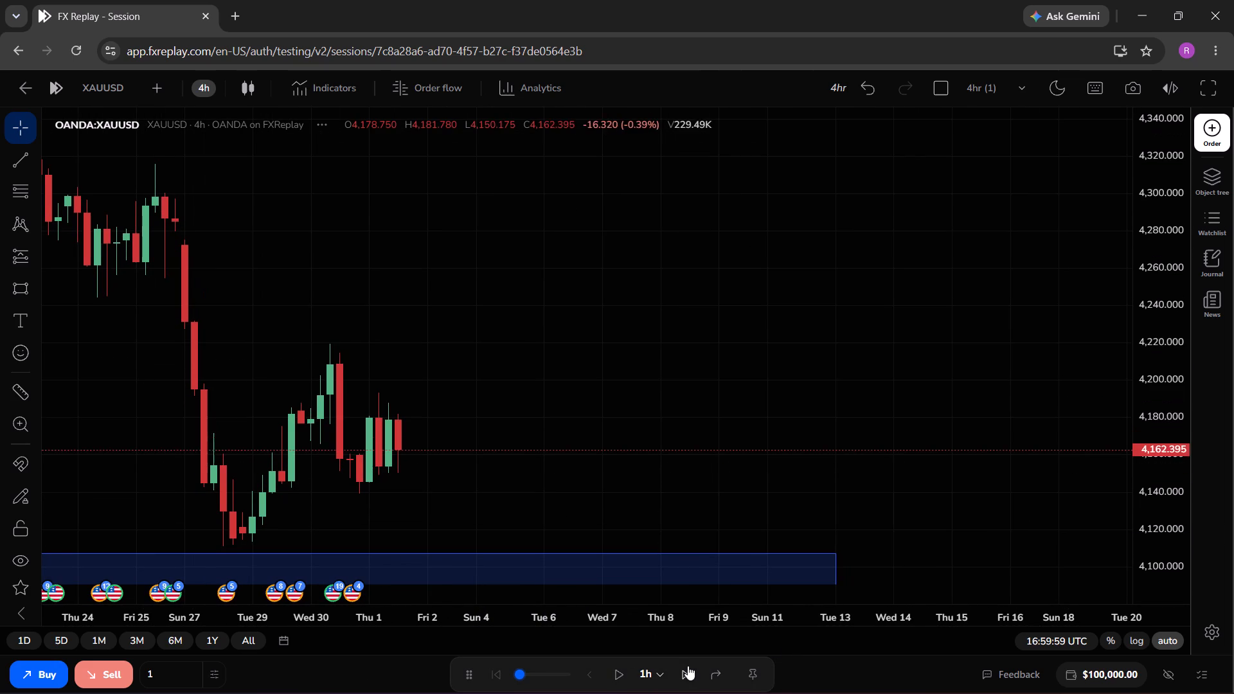
{"action": "triple_click", "coordinate": [688, 666]}
{"action": "triple_click", "coordinate": [688, 666]}
{"action": "left_click", "coordinate": [688, 666]}
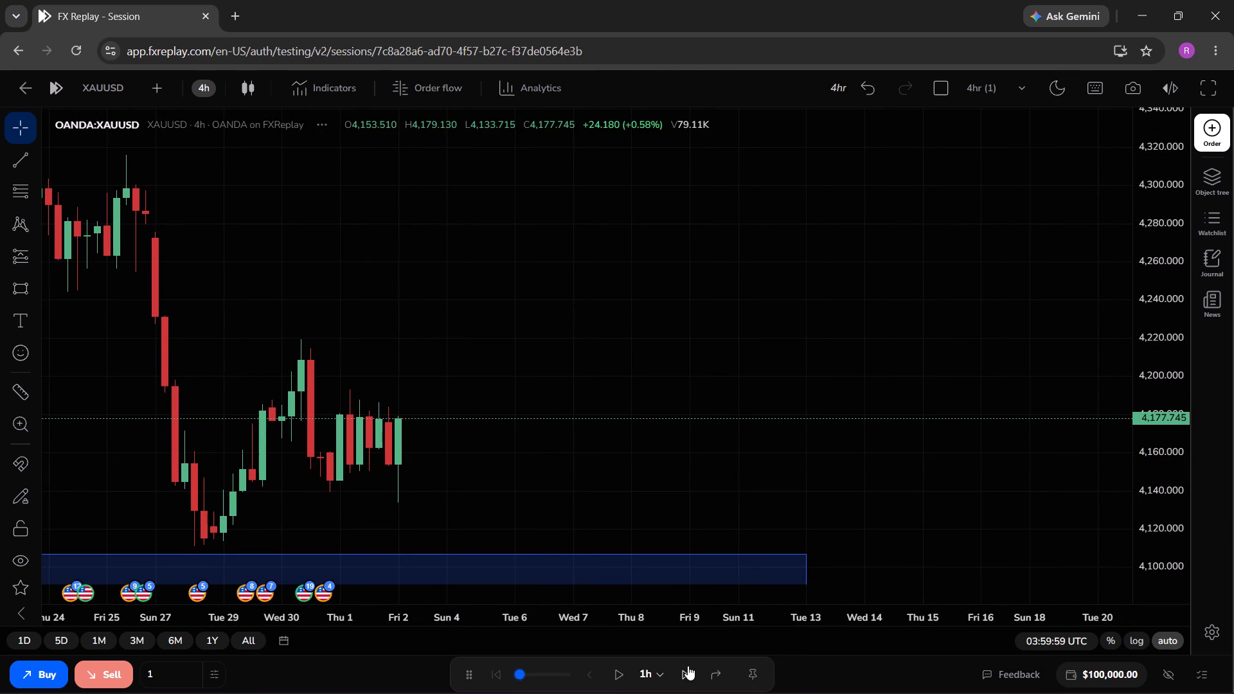
Continue the replay in 1h increments to the end of Friday 2 Oct, at 20:59:59 UTC.
{"action": "left_click", "coordinate": [688, 666]}
{"action": "double_click", "coordinate": [688, 666]}
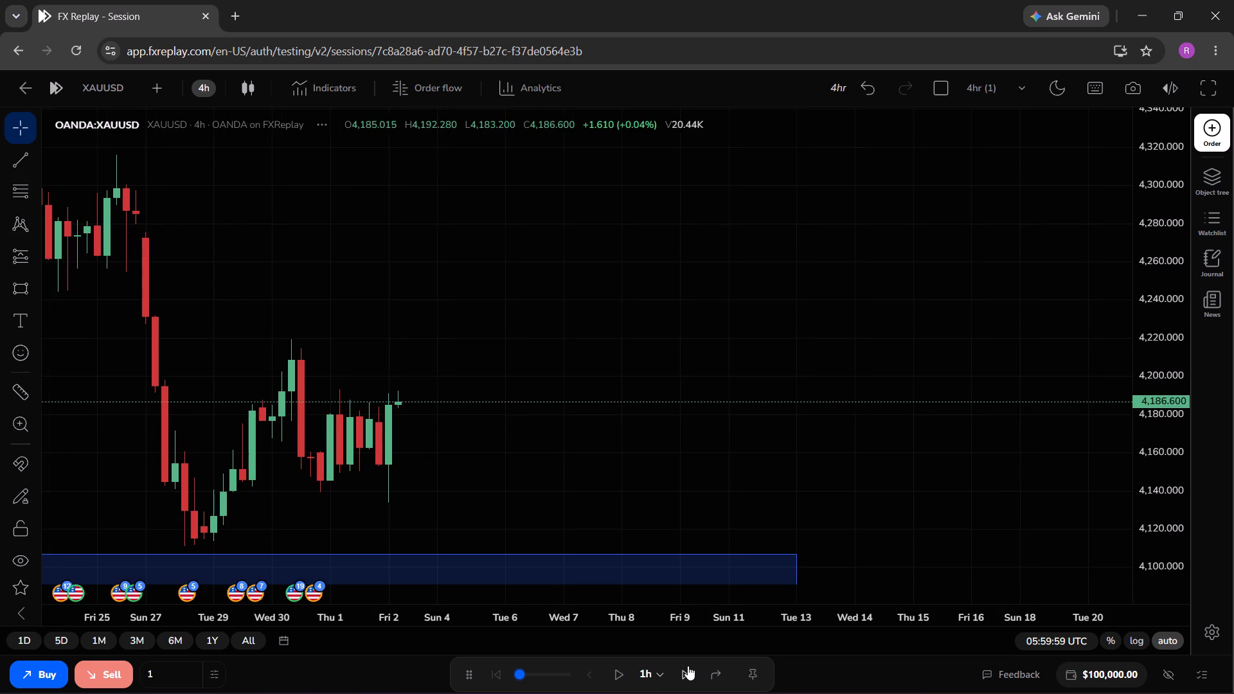
{"action": "double_click", "coordinate": [688, 666]}
{"action": "triple_click", "coordinate": [688, 666]}
{"action": "triple_click", "coordinate": [688, 666]}
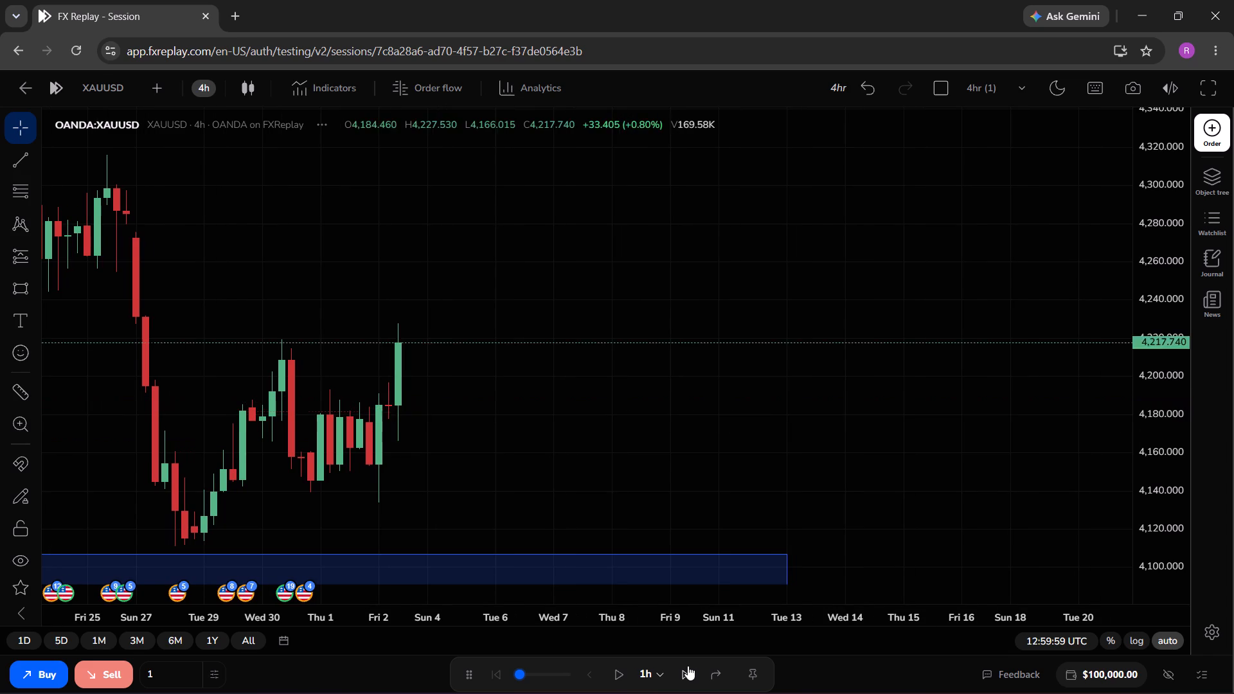
{"action": "left_click", "coordinate": [688, 666]}
{"action": "triple_click", "coordinate": [688, 666]}
{"action": "triple_click", "coordinate": [688, 666]}
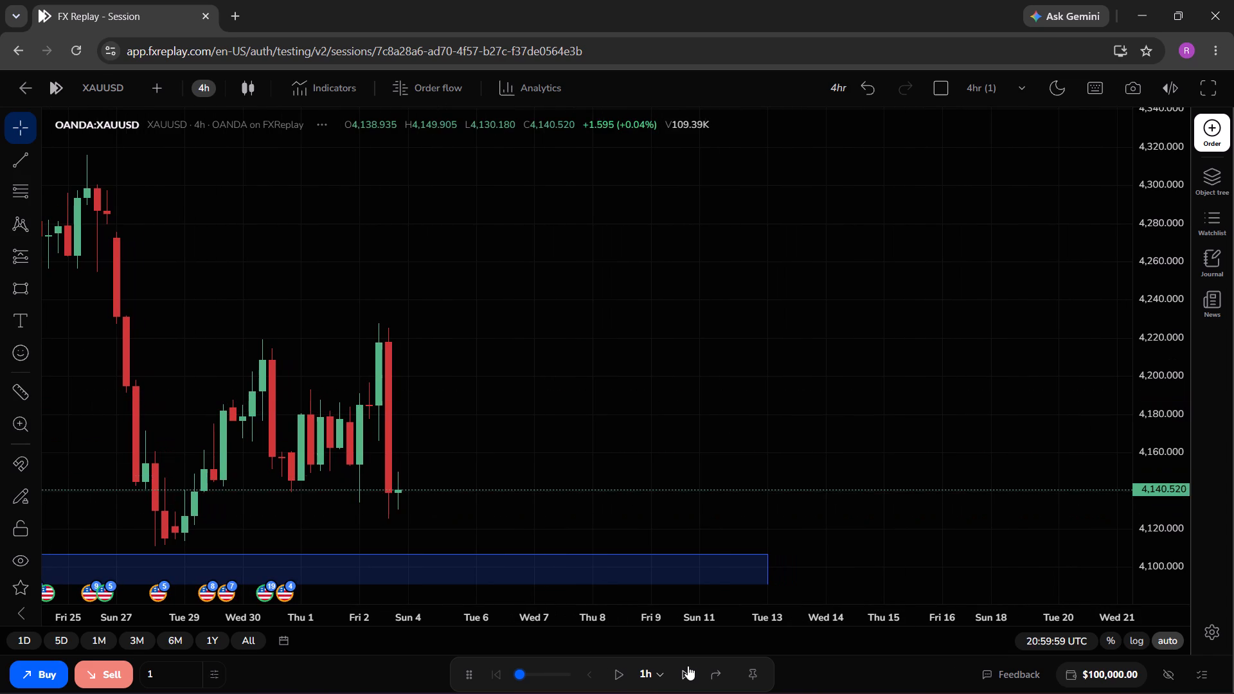
Continue the replay in 1h increments through the daily zone's first touch, to 6 Oct, 07:59:59 UTC.
{"action": "triple_click", "coordinate": [688, 666]}
{"action": "double_click", "coordinate": [688, 666]}
{"action": "triple_click", "coordinate": [688, 666]}
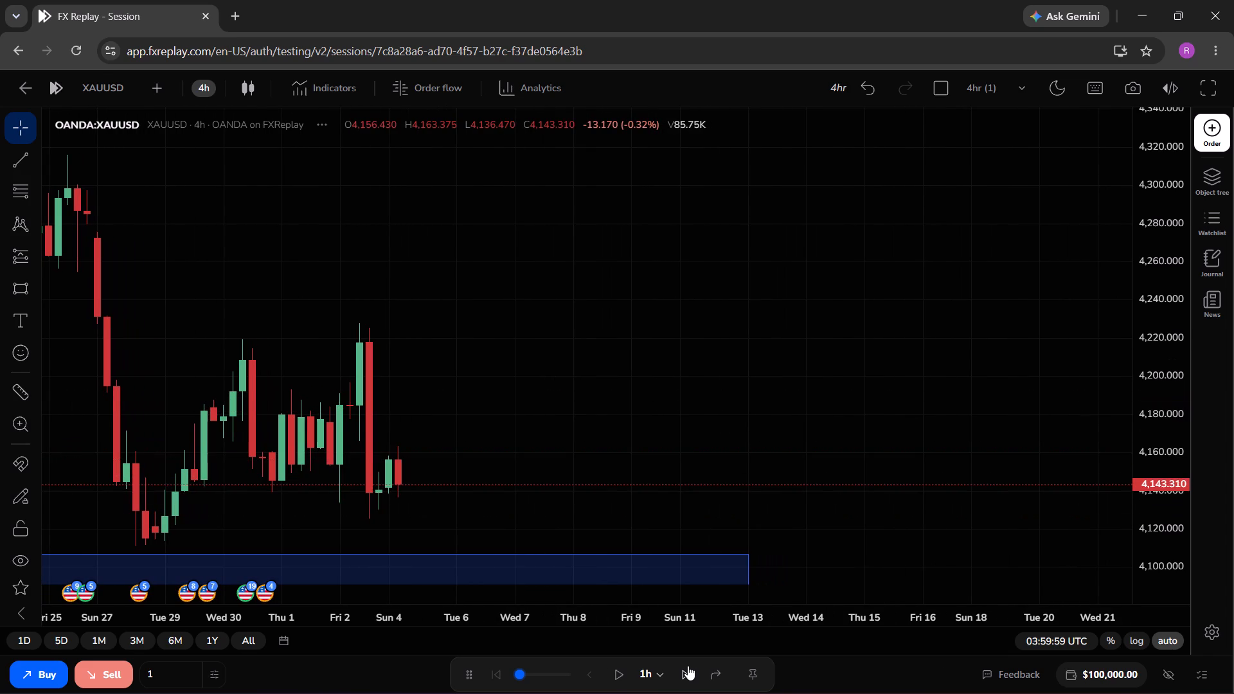
{"action": "triple_click", "coordinate": [688, 666]}
{"action": "triple_click", "coordinate": [688, 666]}
{"action": "triple_click", "coordinate": [688, 666]}
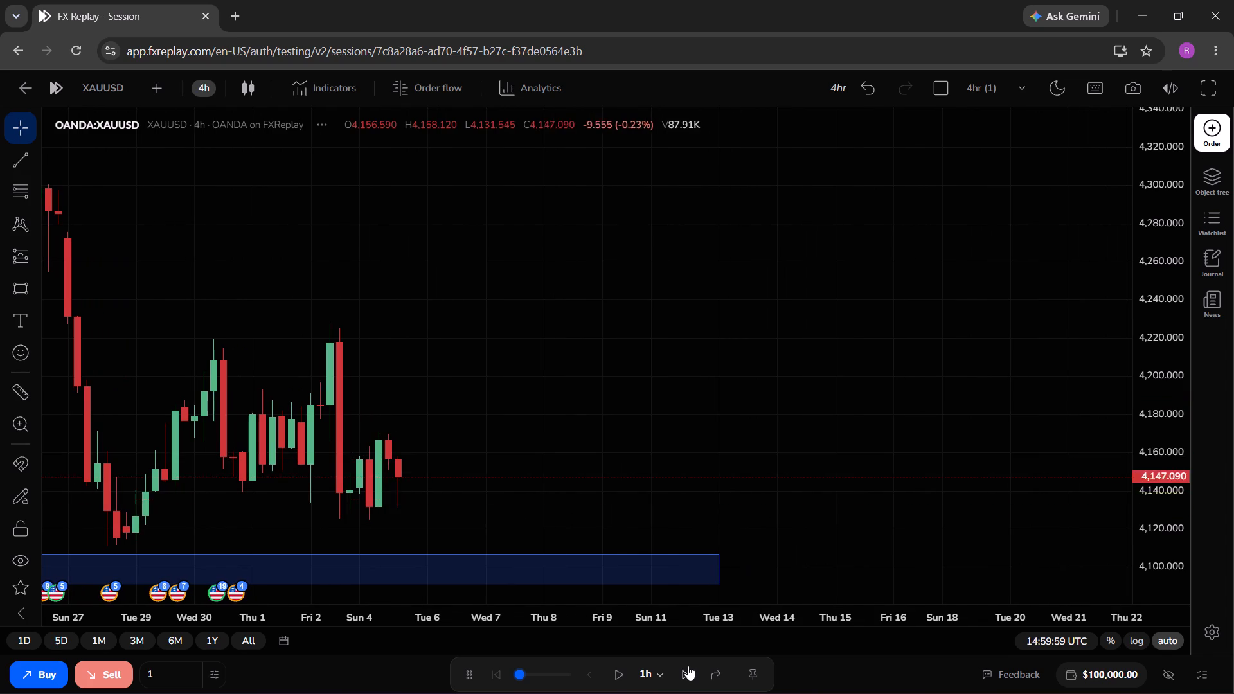
{"action": "triple_click", "coordinate": [688, 666]}
{"action": "triple_click", "coordinate": [688, 666]}
{"action": "triple_click", "coordinate": [688, 666]}
{"action": "triple_click", "coordinate": [688, 666]}
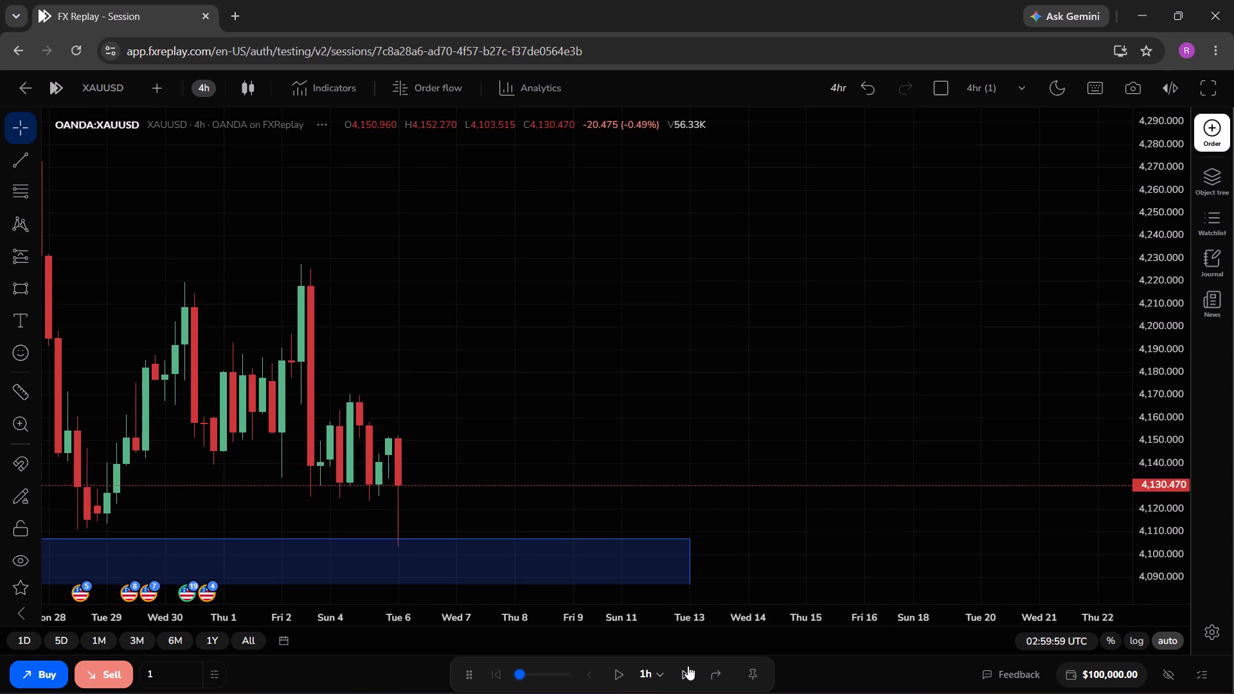
{"action": "triple_click", "coordinate": [688, 666]}
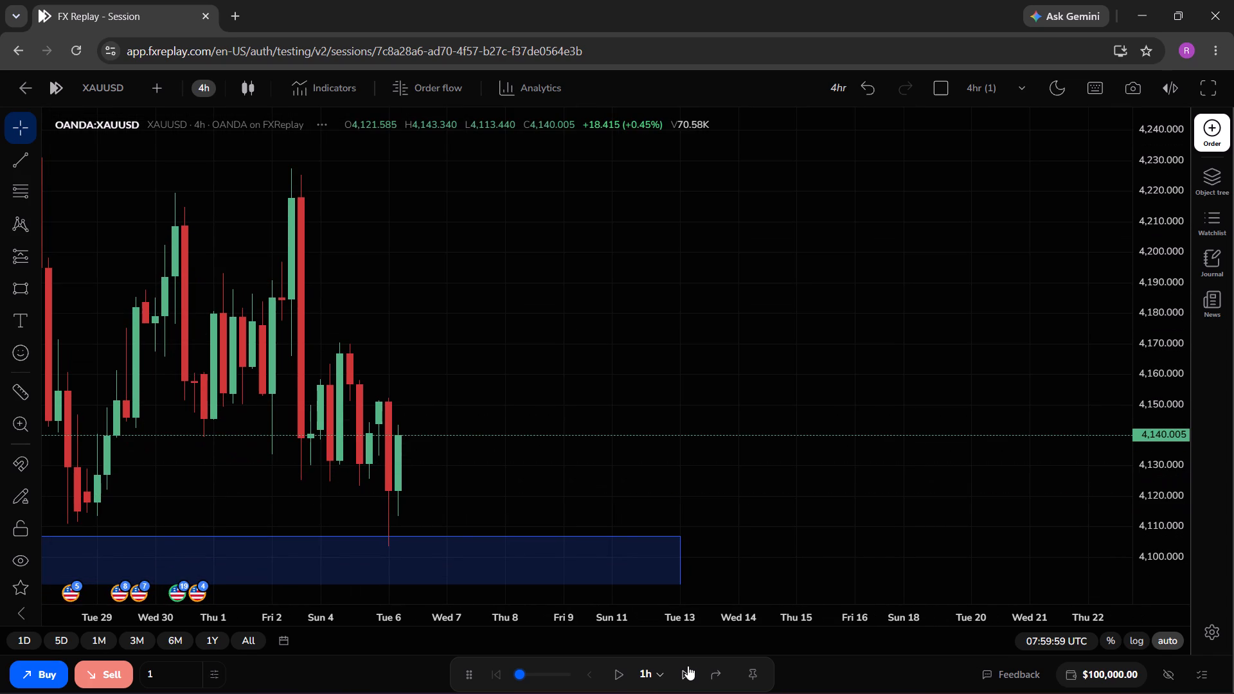
Draw a rectangle zone from 30 Sep 09:00 to 1 Oct 21:00, between prices of about 4,176 and 4,220.
{"action": "left_click_drag", "start_coordinate": [560, 335], "coordinate": [614, 350]}
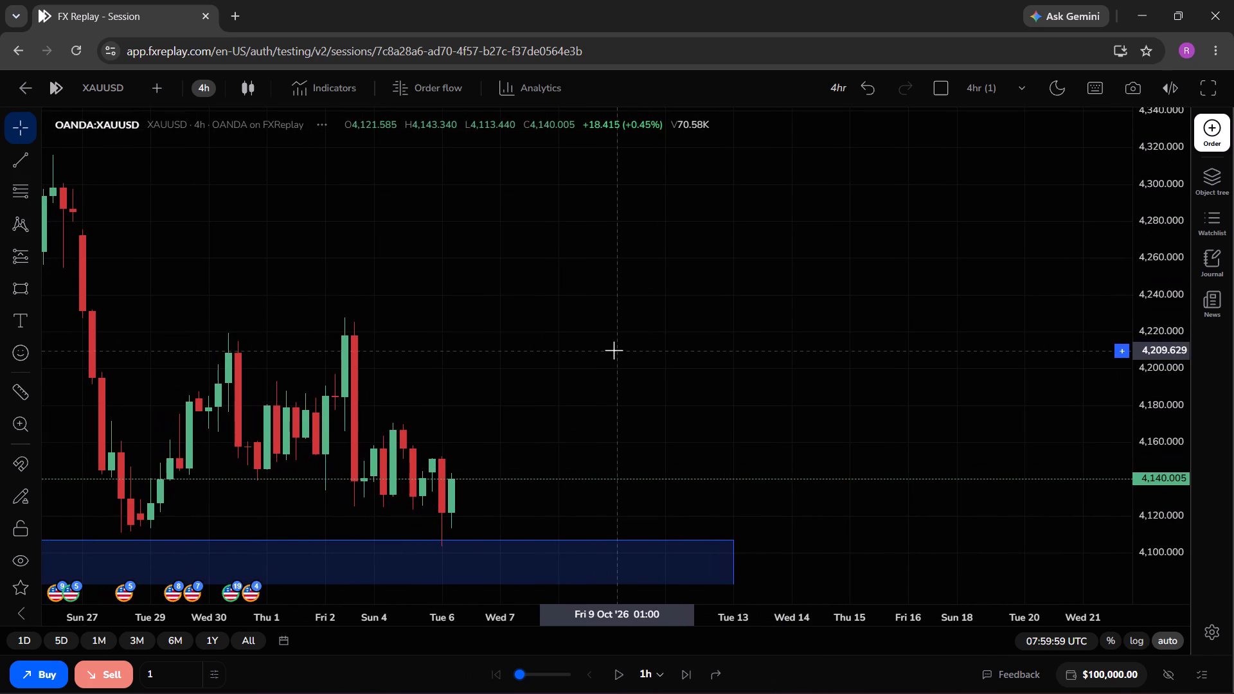
{"action": "left_click", "coordinate": [24, 284]}
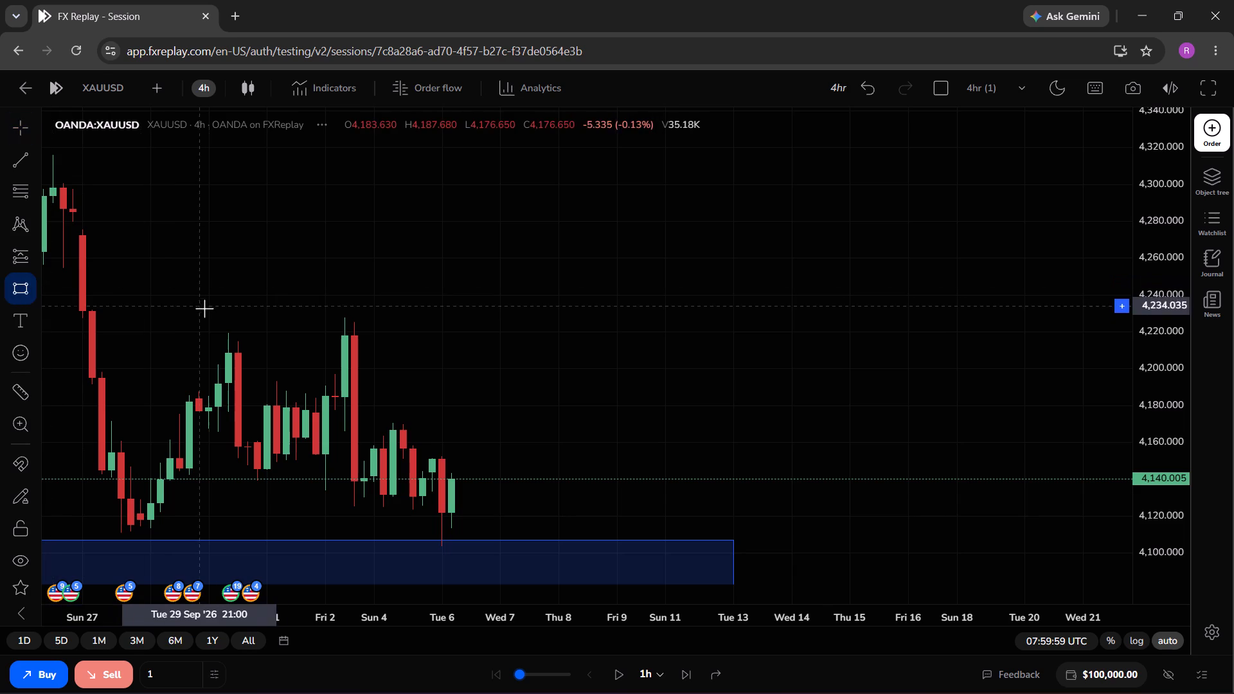
{"action": "left_click_drag", "start_coordinate": [231, 331], "coordinate": [308, 407]}
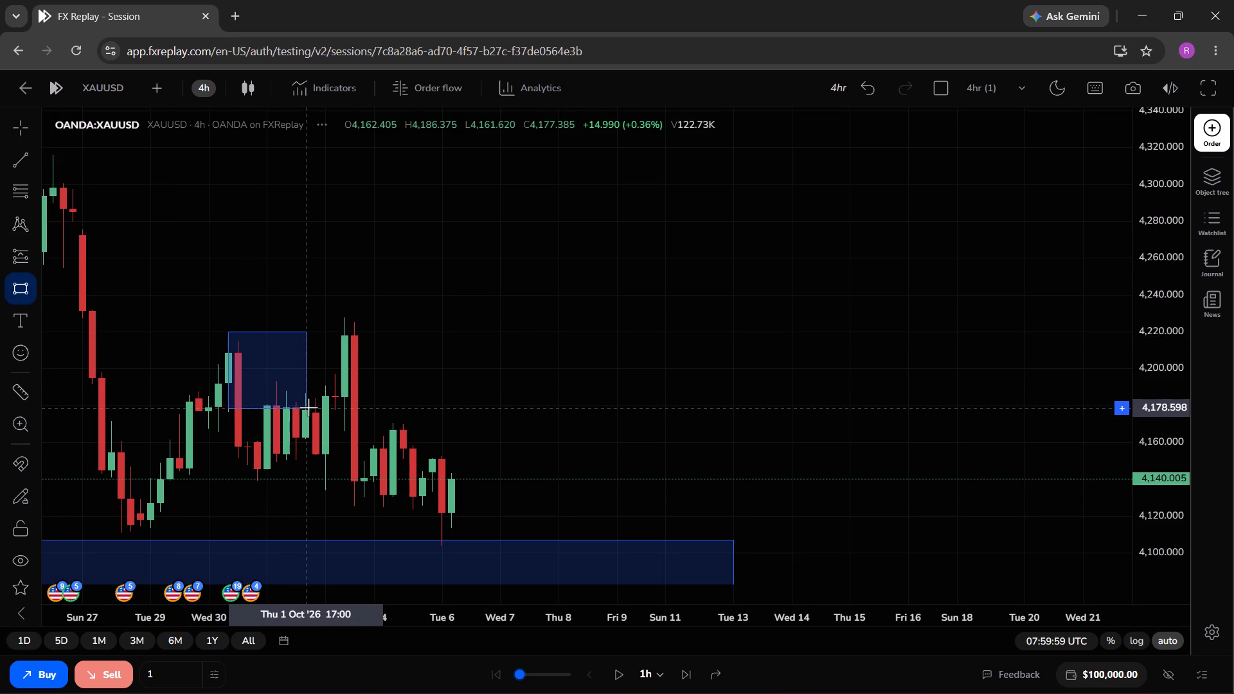
{"action": "left_click_drag", "start_coordinate": [308, 407], "coordinate": [313, 412]}
{"action": "left_click", "coordinate": [313, 412]}
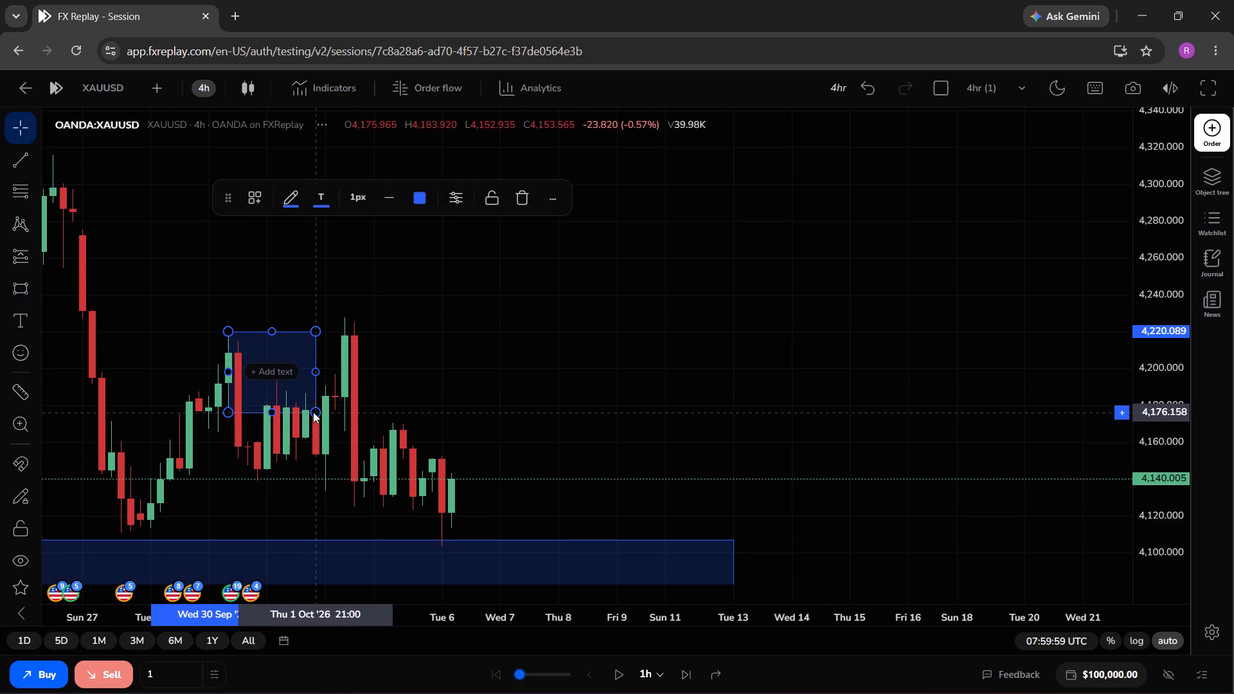
Switch the chart to the 15-minute timeframe.
{"action": "left_click", "coordinate": [200, 85]}
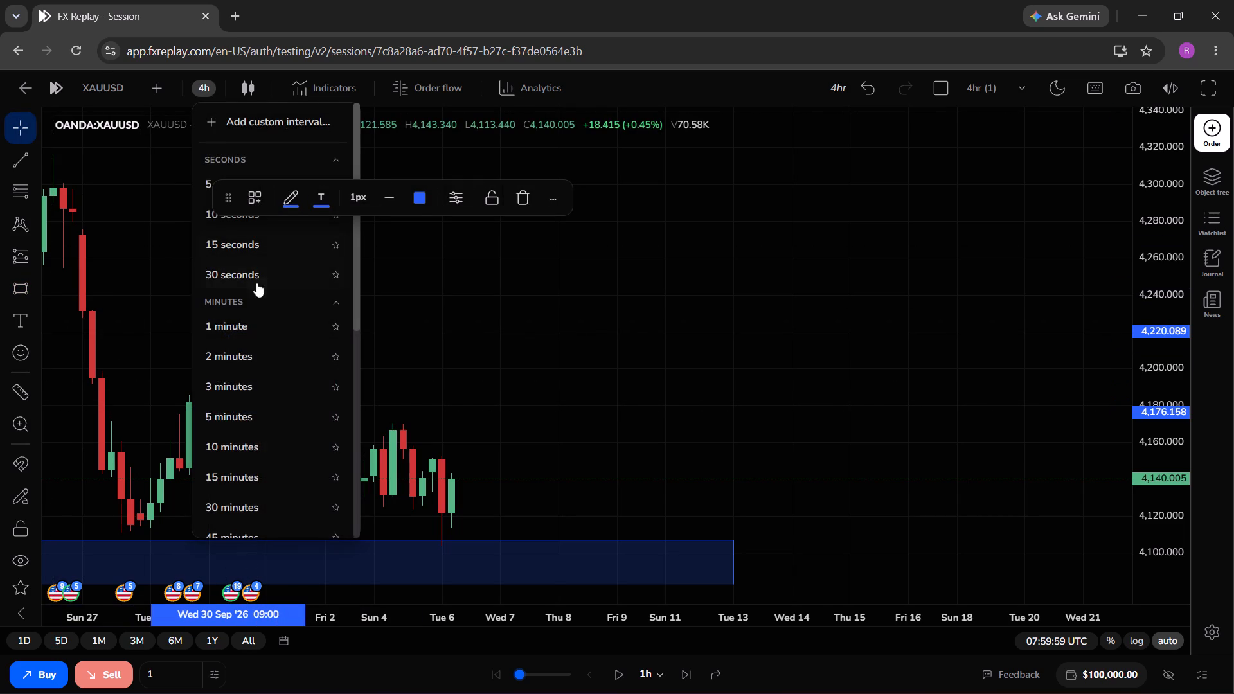
{"action": "left_click", "coordinate": [241, 466]}
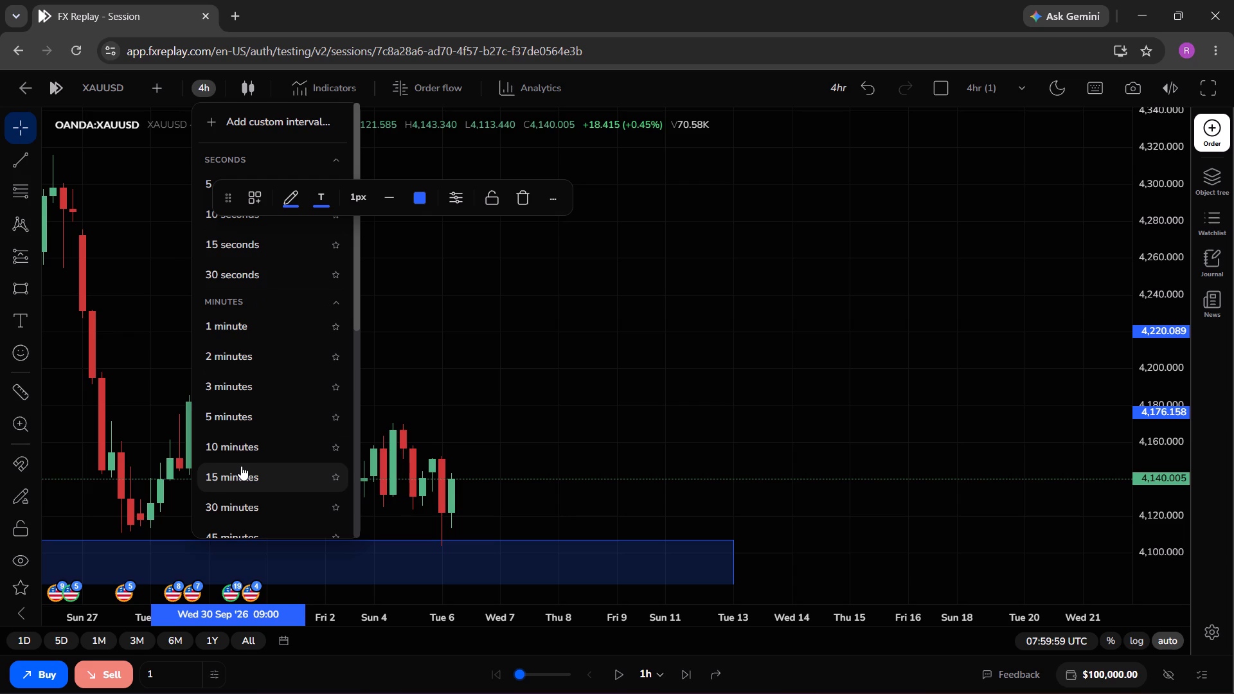
{"action": "left_click", "coordinate": [246, 472]}
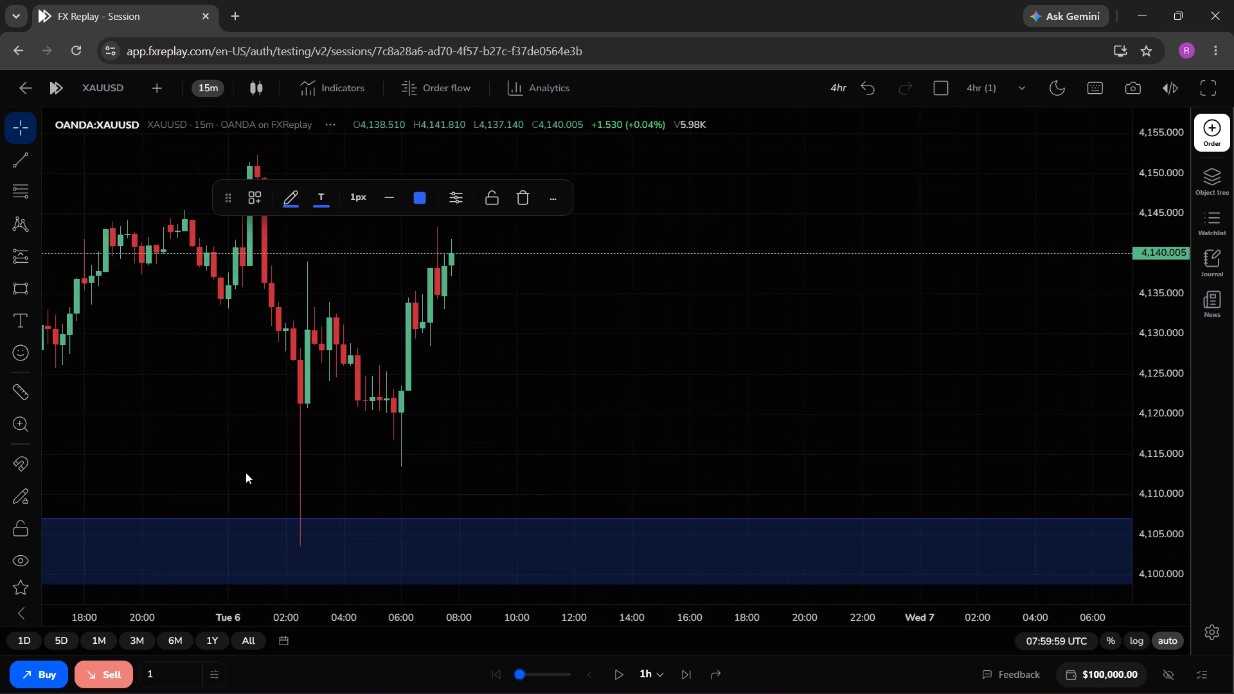
Draw a smaller rectangle from 1 Oct 06:00 to 2 Oct 00:30, between about 4,186 and 4,193, overlapping the 4-hour zone.
{"action": "left_click_drag", "start_coordinate": [246, 472], "coordinate": [675, 424]}
{"action": "left_click_drag", "start_coordinate": [282, 436], "coordinate": [764, 397]}
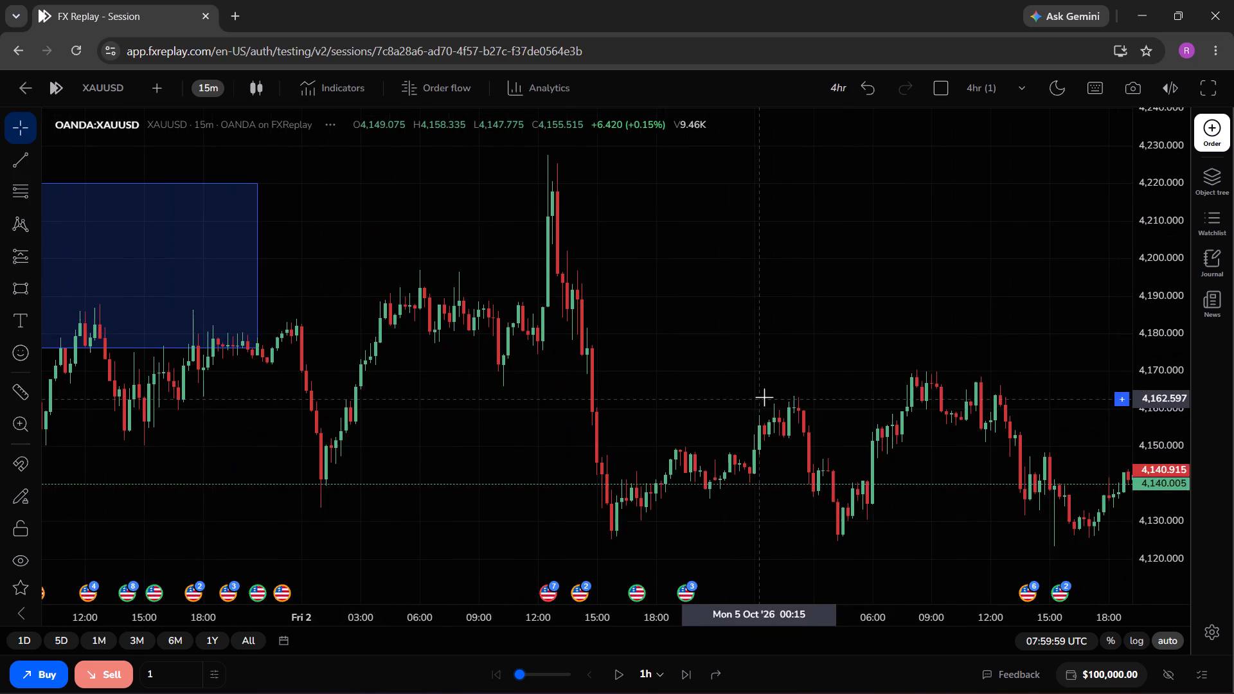
{"action": "left_click_drag", "start_coordinate": [391, 424], "coordinate": [724, 401]}
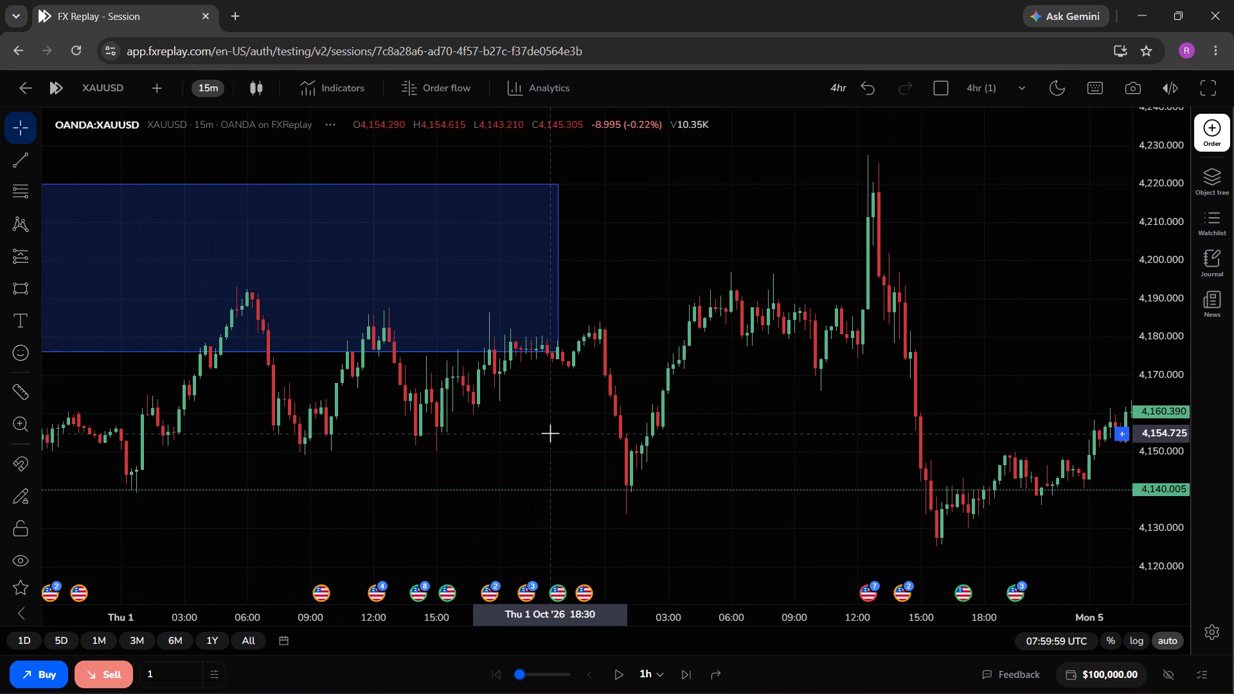
{"action": "left_click_drag", "start_coordinate": [497, 440], "coordinate": [622, 449]}
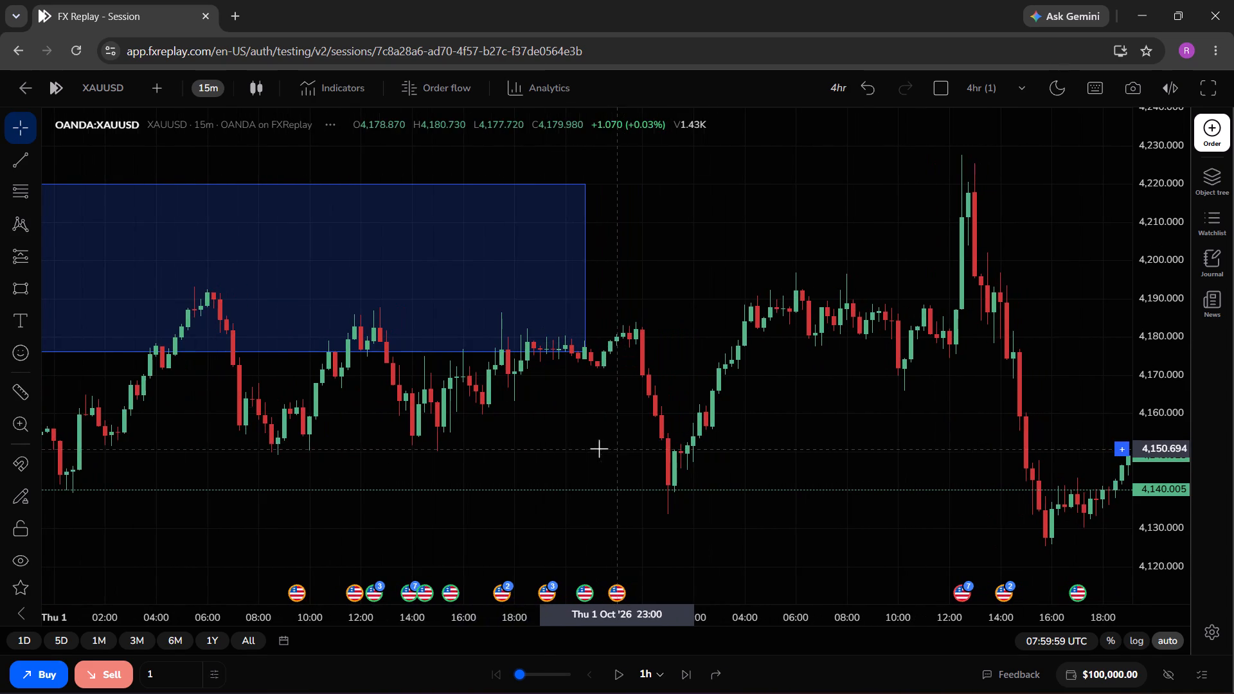
{"action": "left_click_drag", "start_coordinate": [463, 432], "coordinate": [660, 434]}
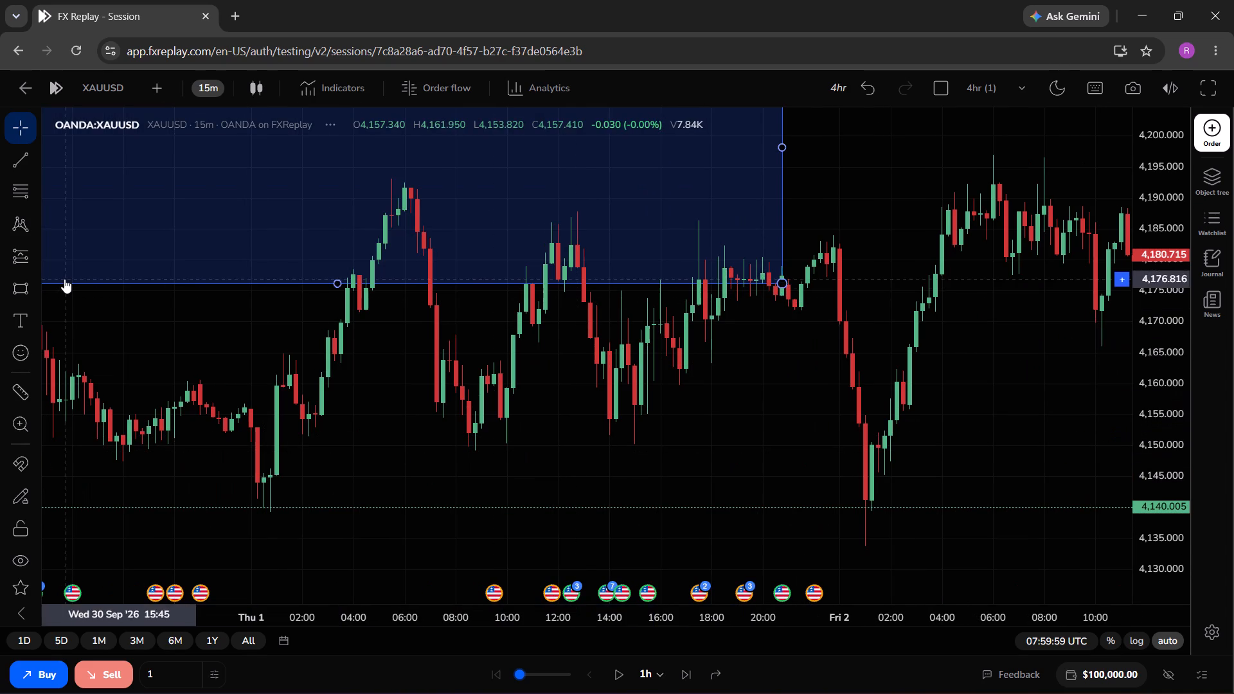
{"action": "left_click", "coordinate": [21, 287]}
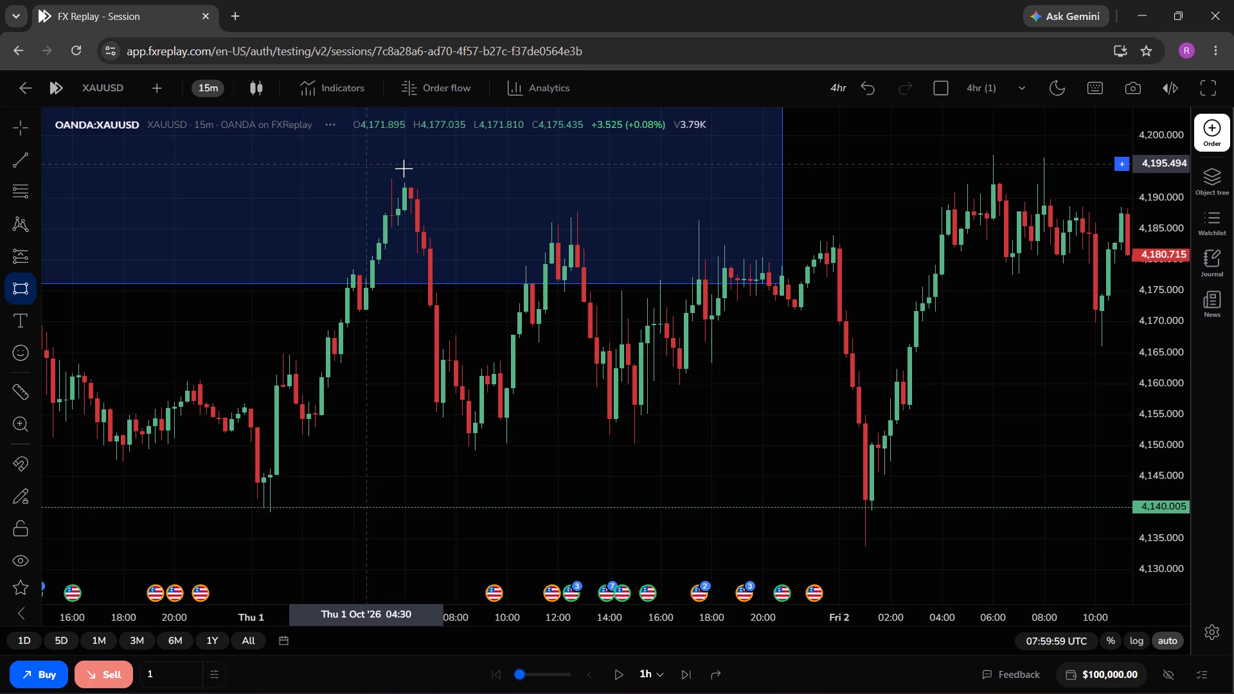
{"action": "left_click_drag", "start_coordinate": [403, 178], "coordinate": [848, 199]}
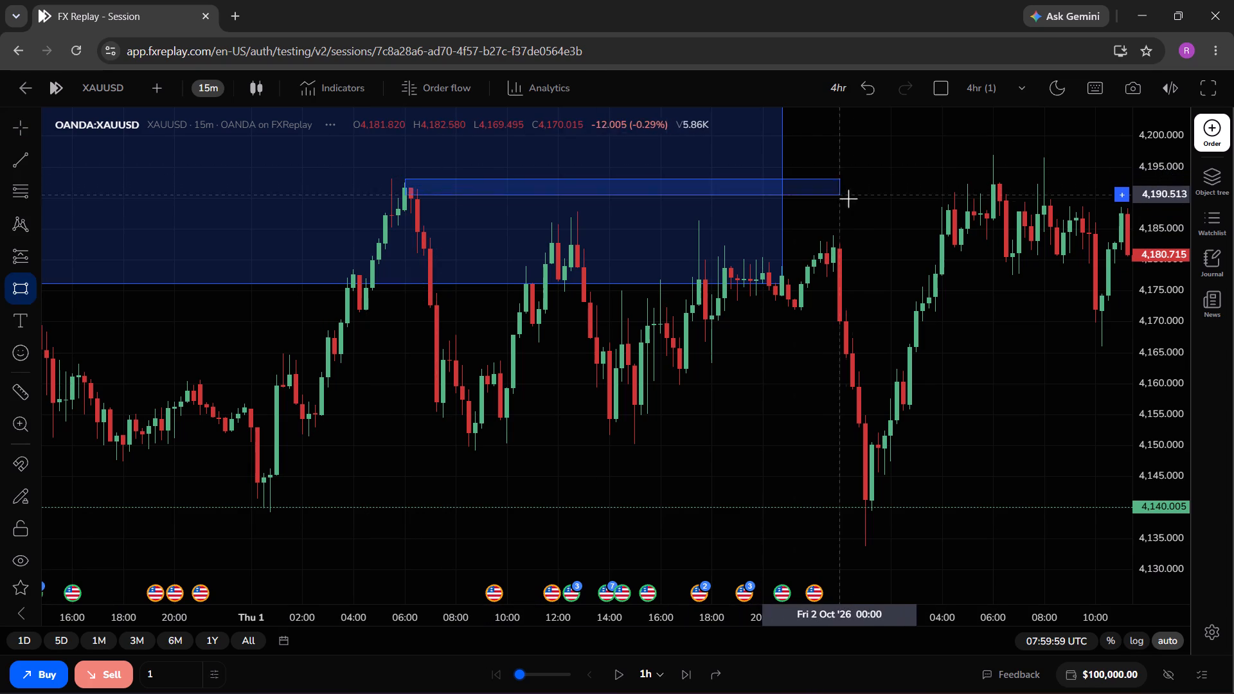
{"action": "left_click_drag", "start_coordinate": [848, 199], "coordinate": [853, 222]}
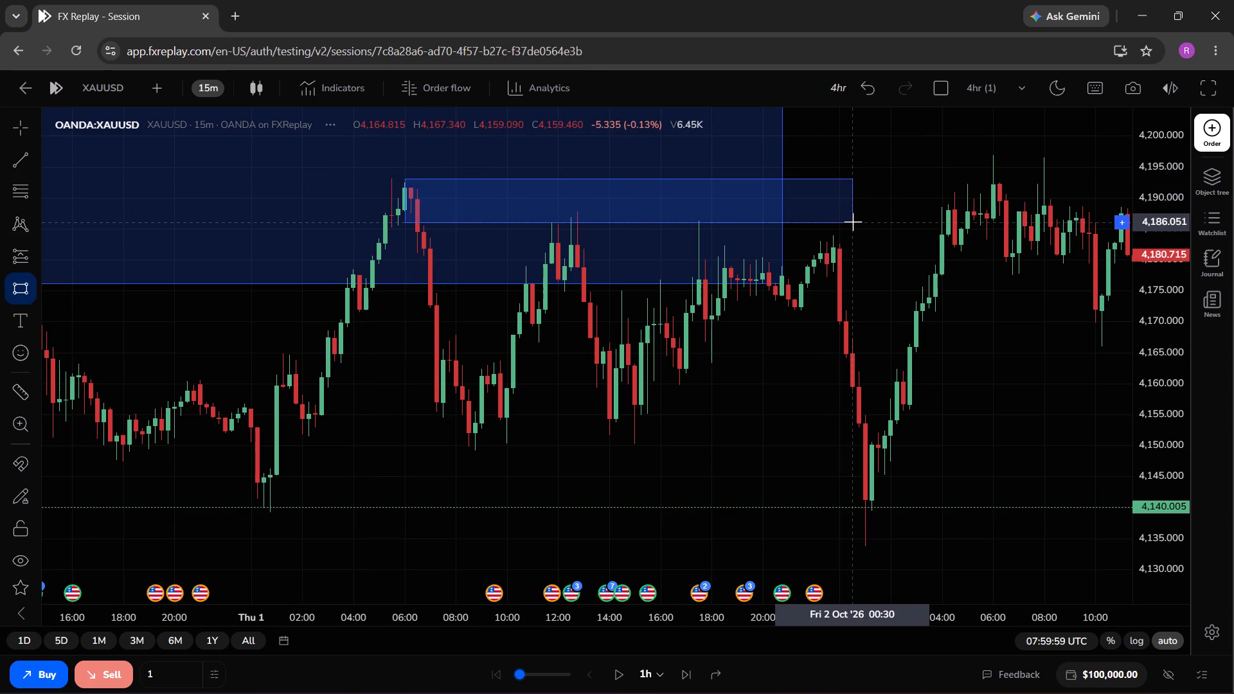
{"action": "left_click", "coordinate": [853, 222]}
{"action": "left_click", "coordinate": [764, 377]}
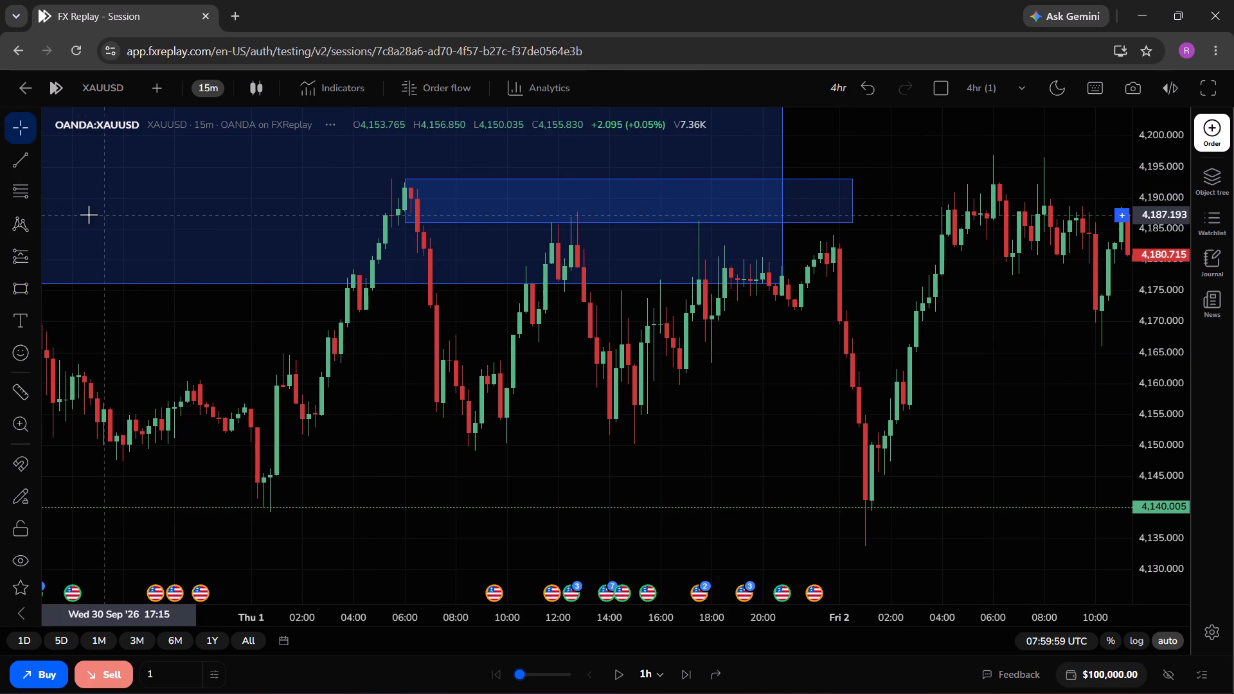
Place a Short position drawing at 1 Oct 13:45 with entry about 4,186.05, stop about 4,193.33 and target about 4,149.71.
{"action": "left_click", "coordinate": [35, 251]}
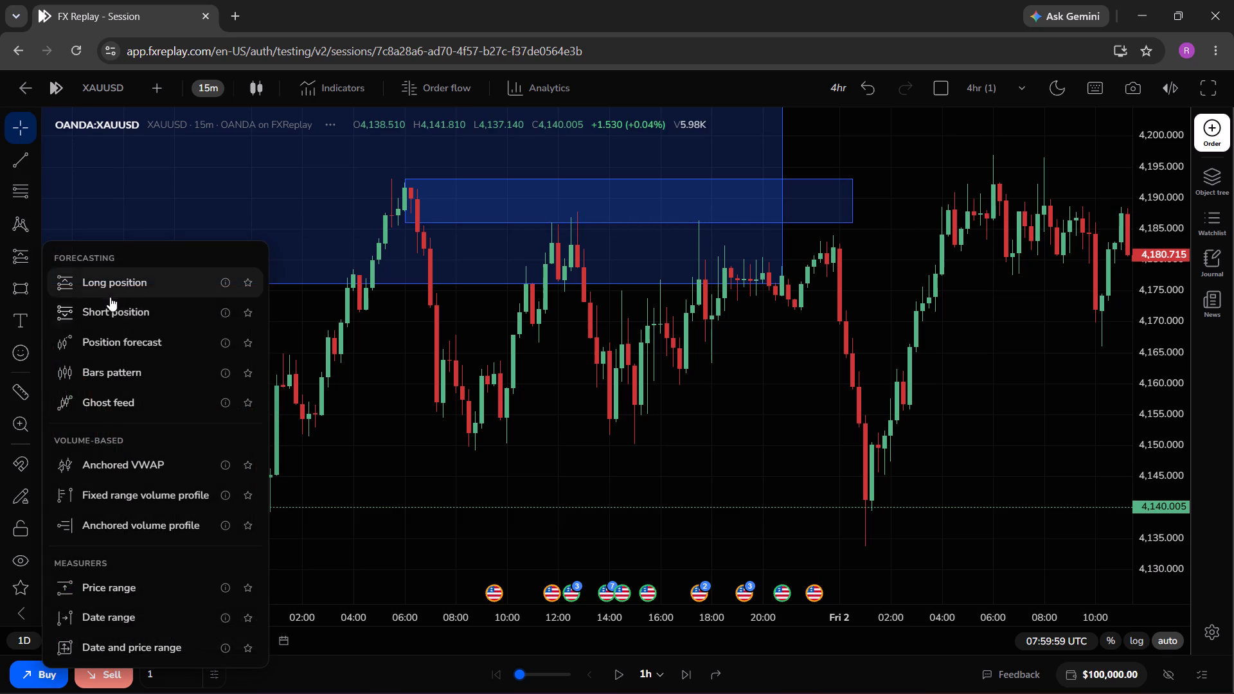
{"action": "left_click", "coordinate": [113, 306]}
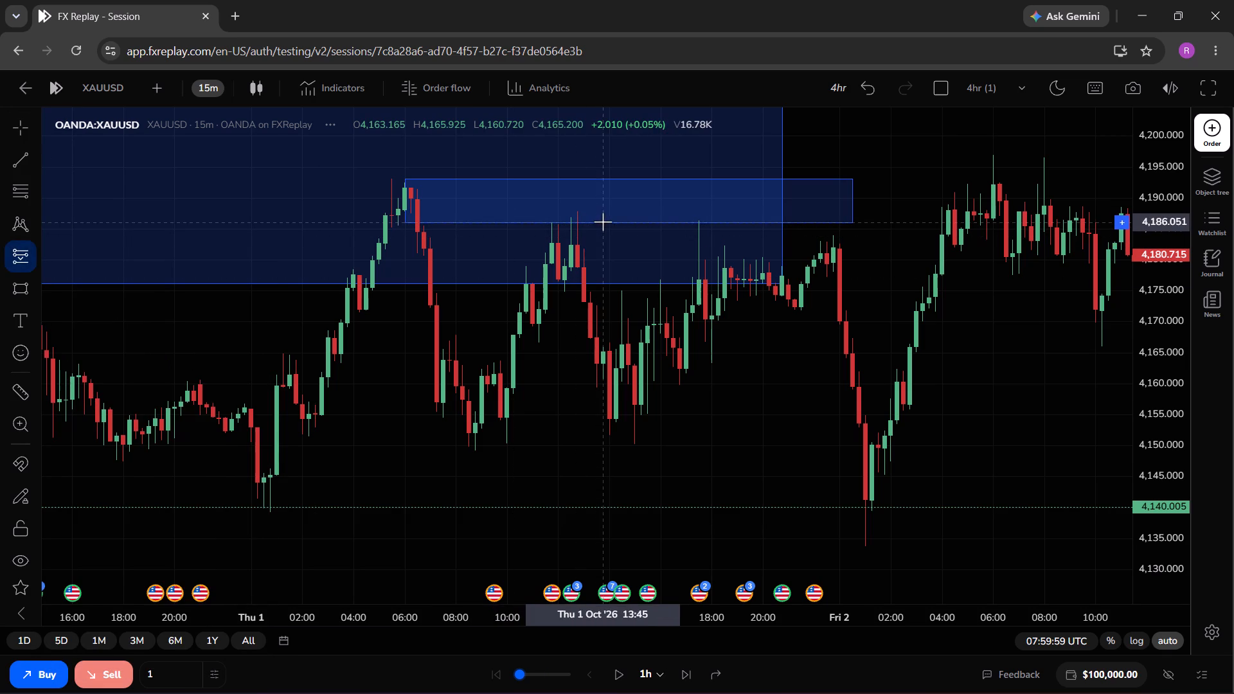
{"action": "left_click", "coordinate": [603, 222]}
{"action": "left_click_drag", "start_coordinate": [694, 171], "coordinate": [695, 179]}
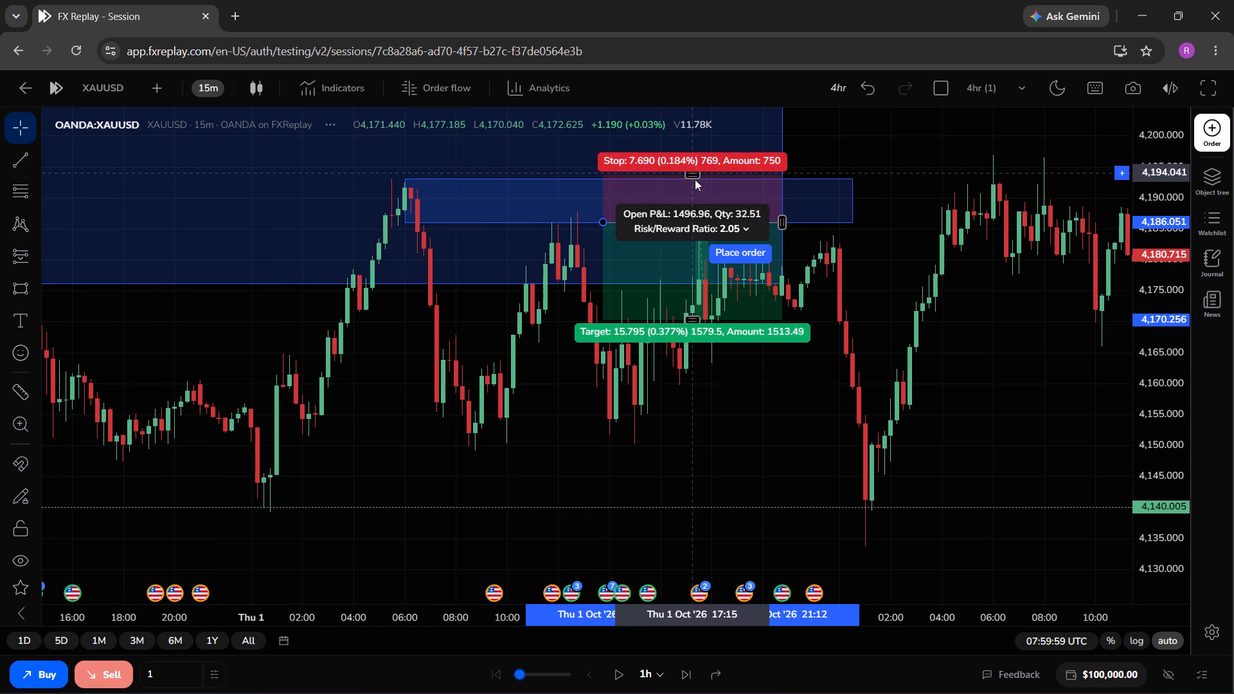
{"action": "left_click_drag", "start_coordinate": [695, 179], "coordinate": [701, 175]}
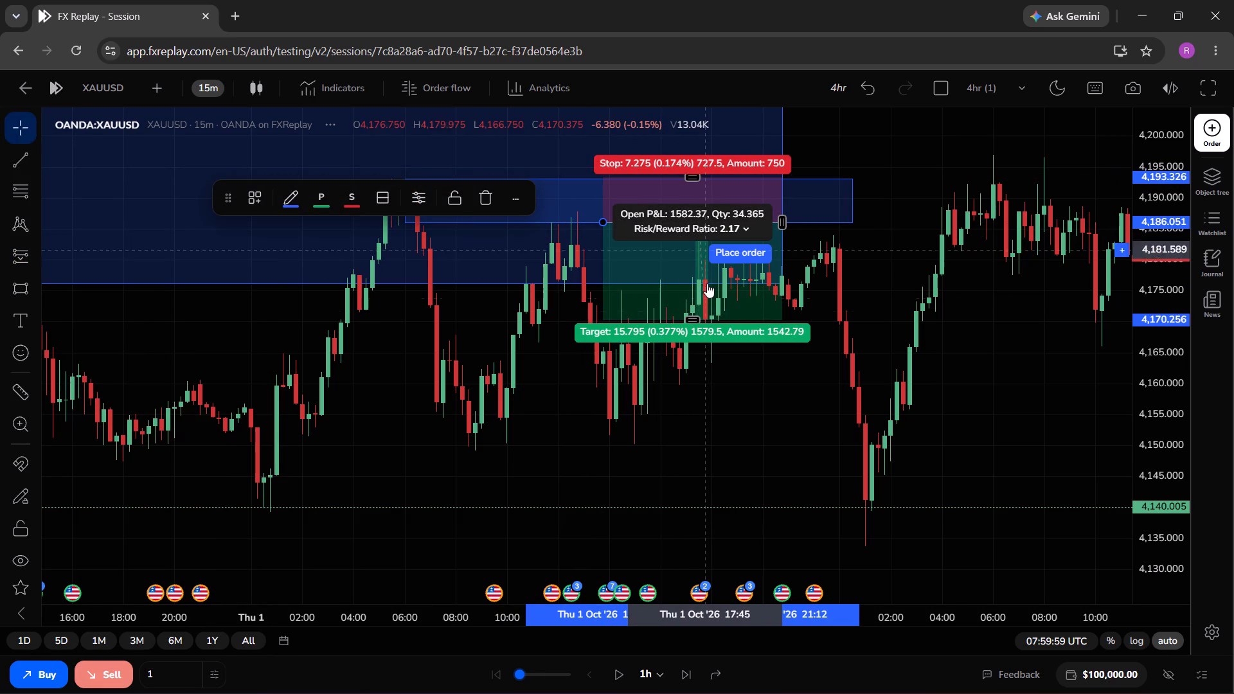
{"action": "left_click_drag", "start_coordinate": [690, 322], "coordinate": [714, 426]}
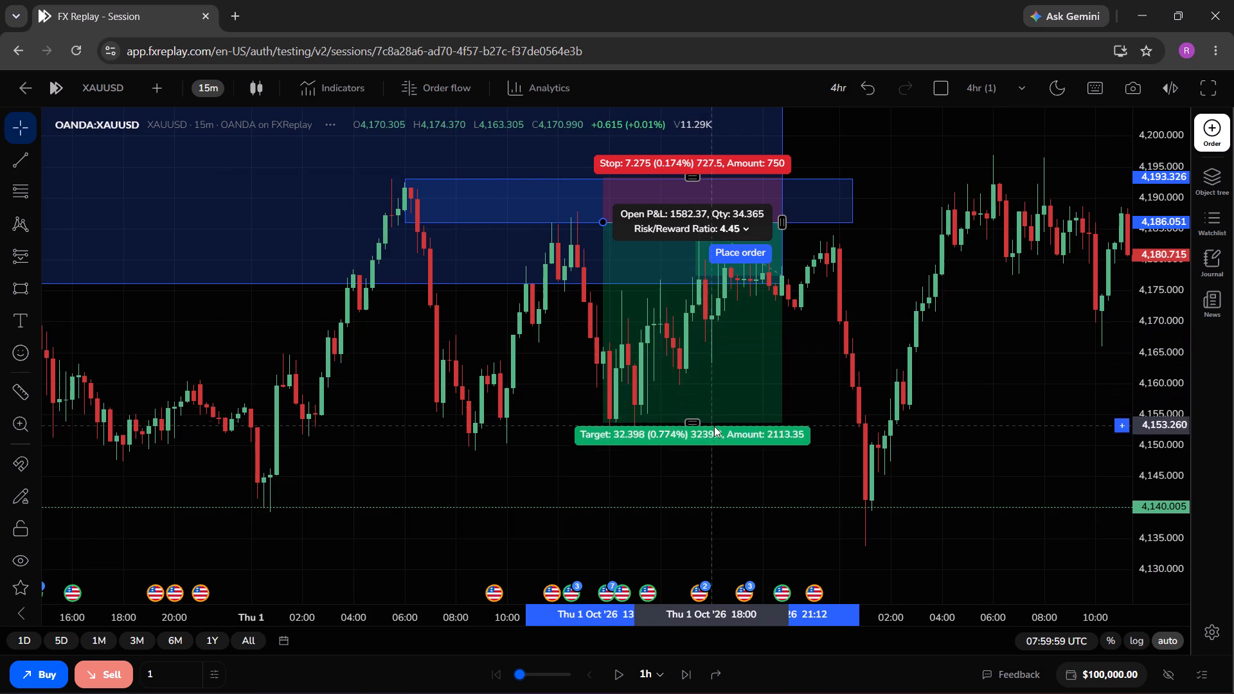
{"action": "left_click_drag", "start_coordinate": [714, 426], "coordinate": [717, 449]}
{"action": "left_click", "coordinate": [583, 488]}
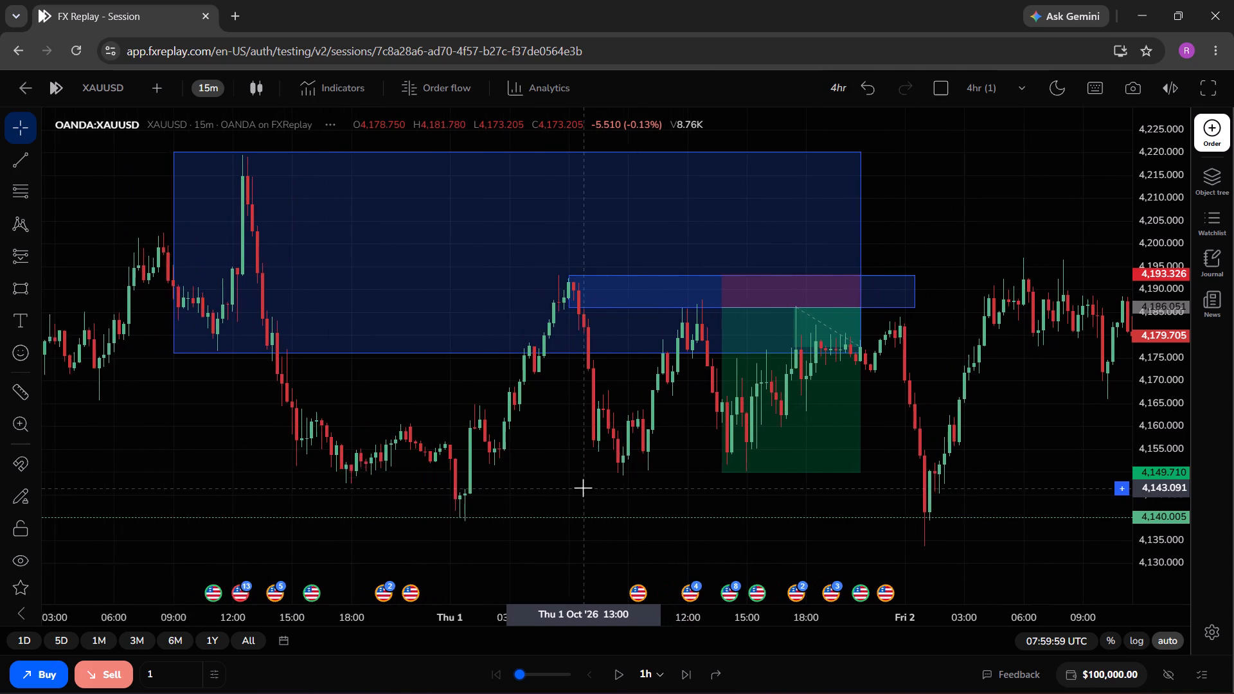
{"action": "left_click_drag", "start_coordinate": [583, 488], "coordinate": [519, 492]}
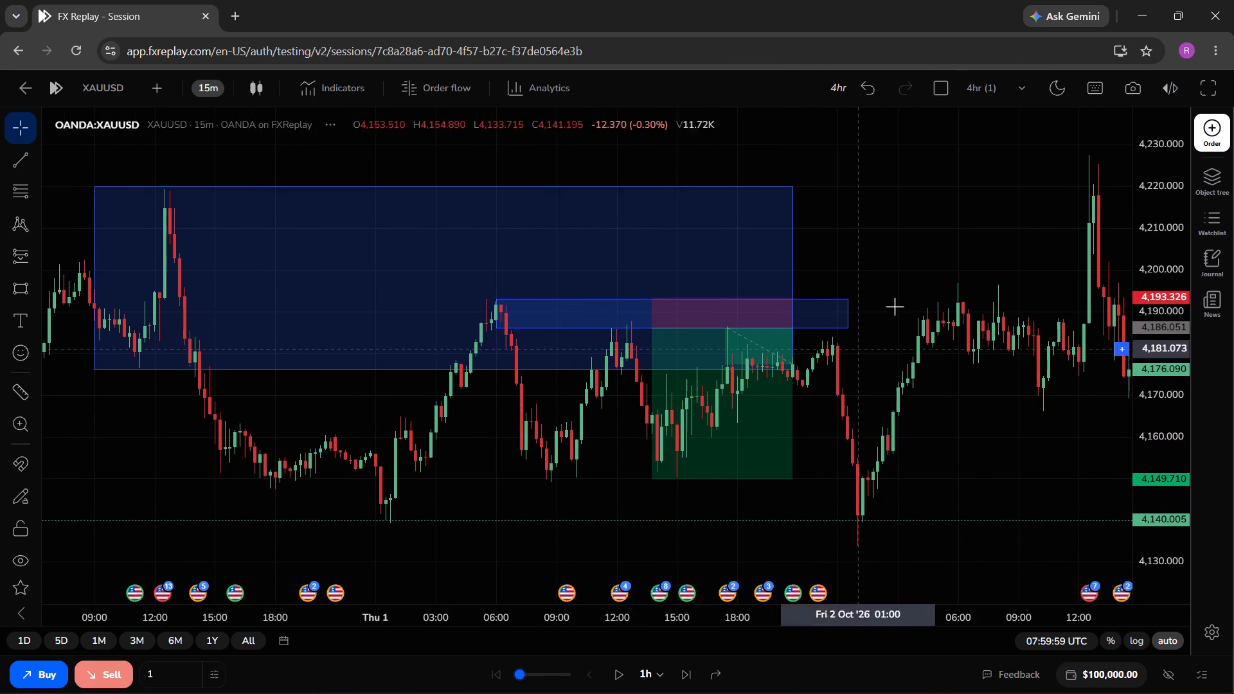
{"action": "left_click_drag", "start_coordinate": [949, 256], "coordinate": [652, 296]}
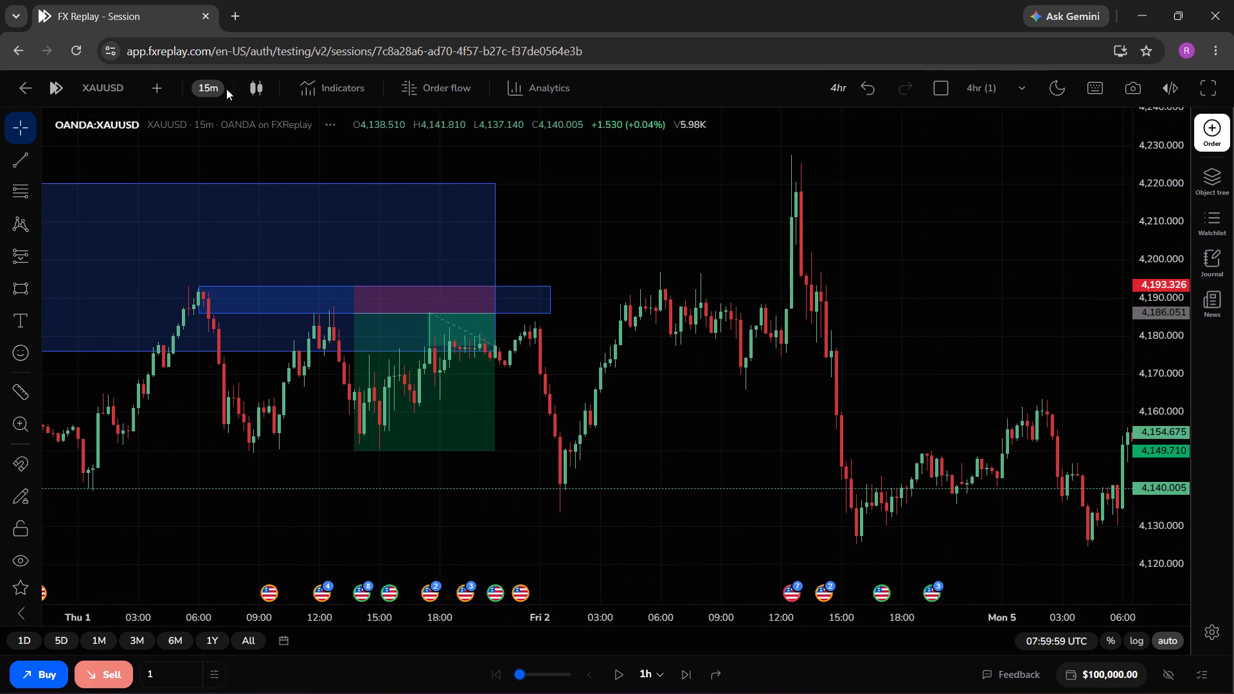
Switch the chart to the 4-hour timeframe.
{"action": "left_click", "coordinate": [208, 85]}
{"action": "scroll", "coordinate": [271, 307], "scroll_direction": "down", "scroll_amount": 1}
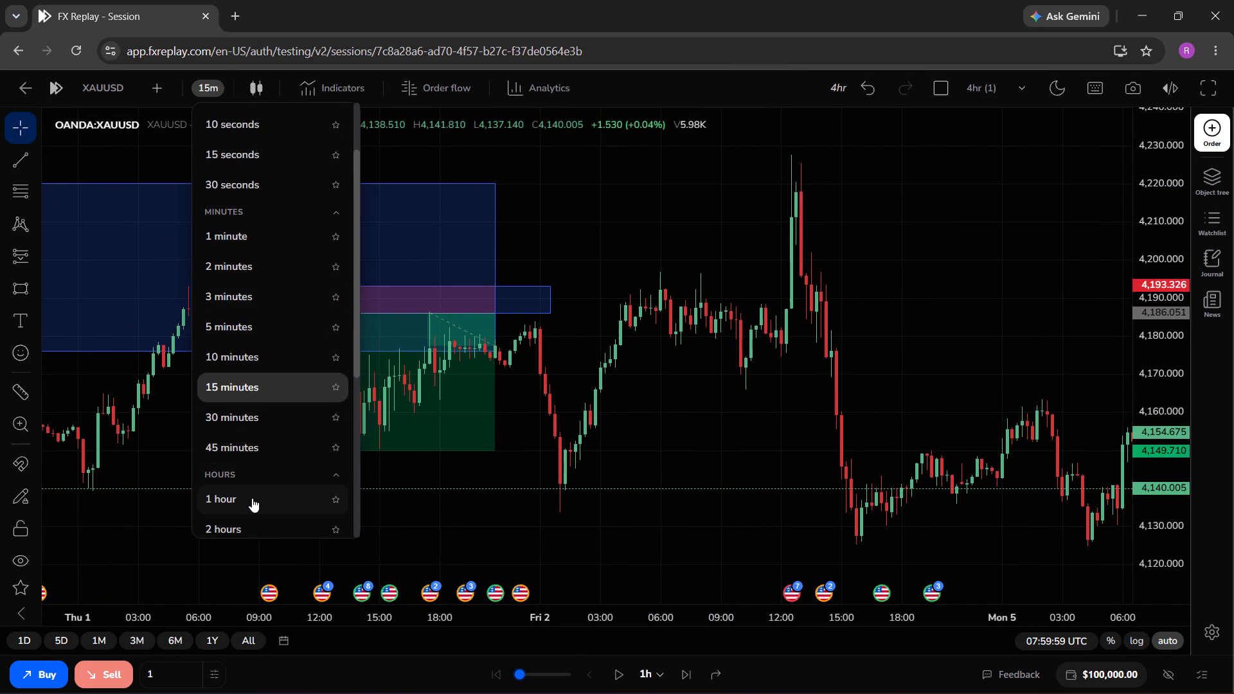
{"action": "scroll", "coordinate": [252, 498], "scroll_direction": "down", "scroll_amount": 2}
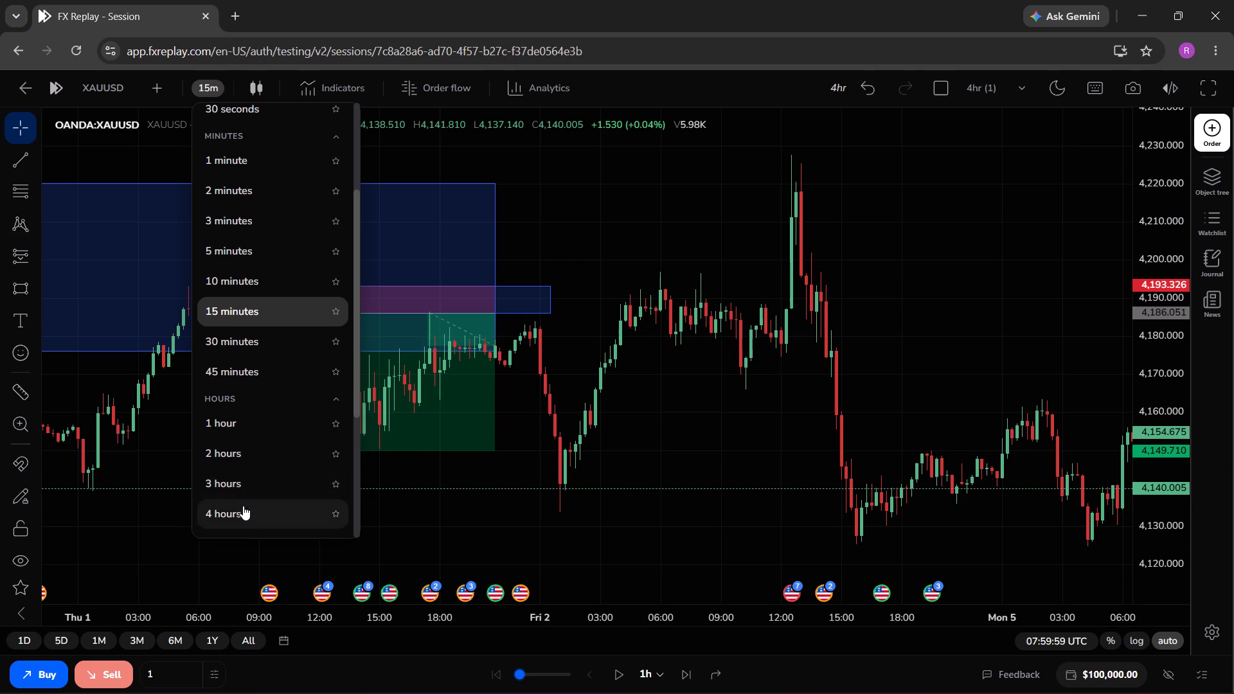
{"action": "left_click", "coordinate": [243, 507]}
Draw a rectangle zone from 2 Oct 09:00 to 6 Oct 21:00, between prices of about 4,167 and 4,228.
{"action": "left_click_drag", "start_coordinate": [819, 339], "coordinate": [382, 359]}
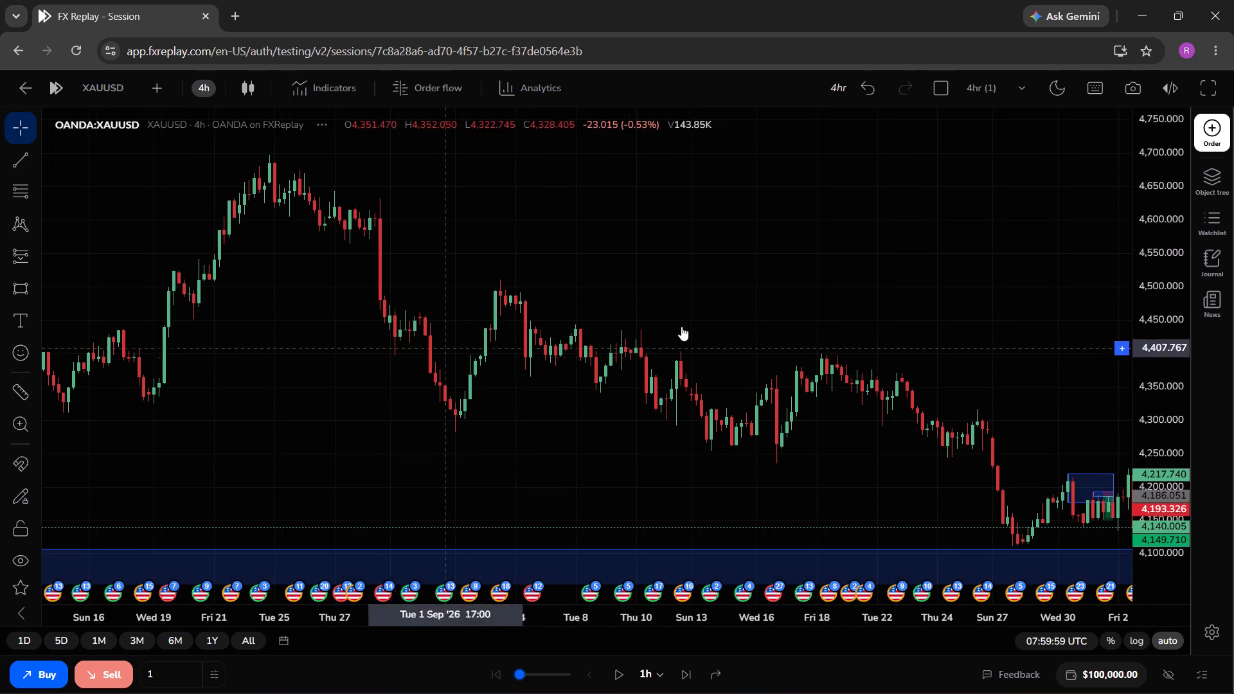
{"action": "left_click_drag", "start_coordinate": [829, 316], "coordinate": [335, 323]}
{"action": "left_click_drag", "start_coordinate": [659, 339], "coordinate": [526, 338]}
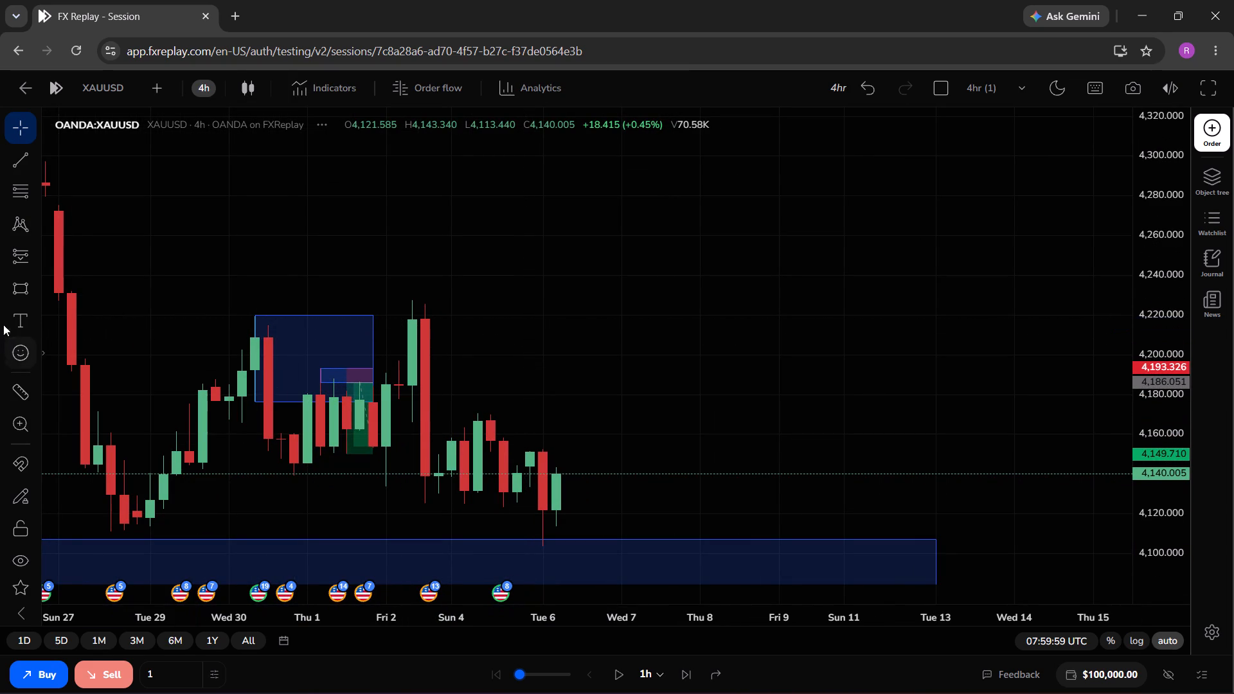
{"action": "left_click", "coordinate": [19, 295]}
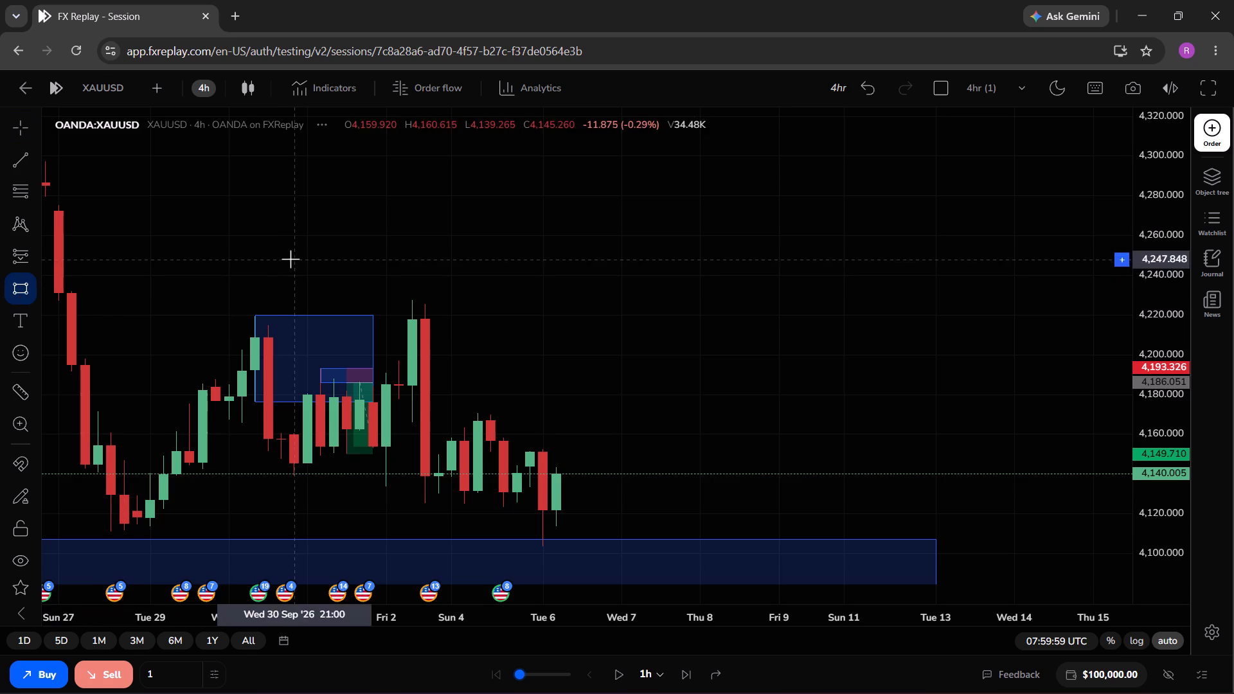
{"action": "left_click_drag", "start_coordinate": [411, 298], "coordinate": [600, 445]}
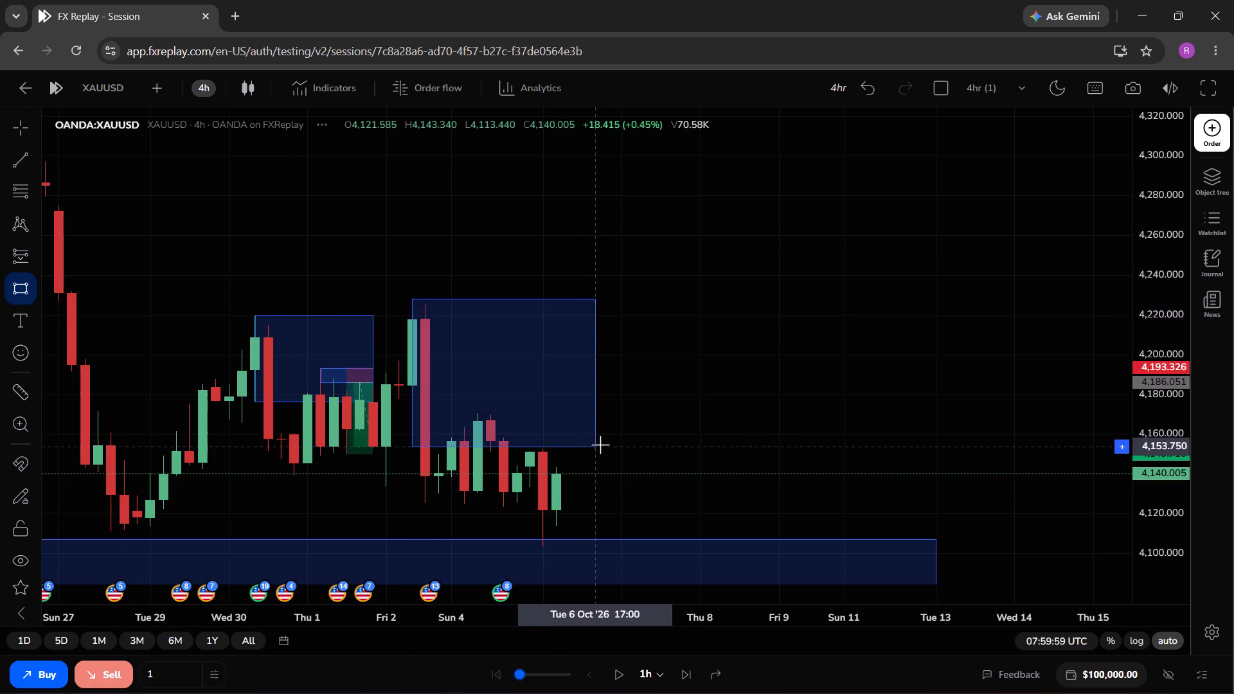
{"action": "left_click_drag", "start_coordinate": [600, 445], "coordinate": [602, 419]}
{"action": "left_click", "coordinate": [602, 419]}
{"action": "left_click", "coordinate": [666, 411]}
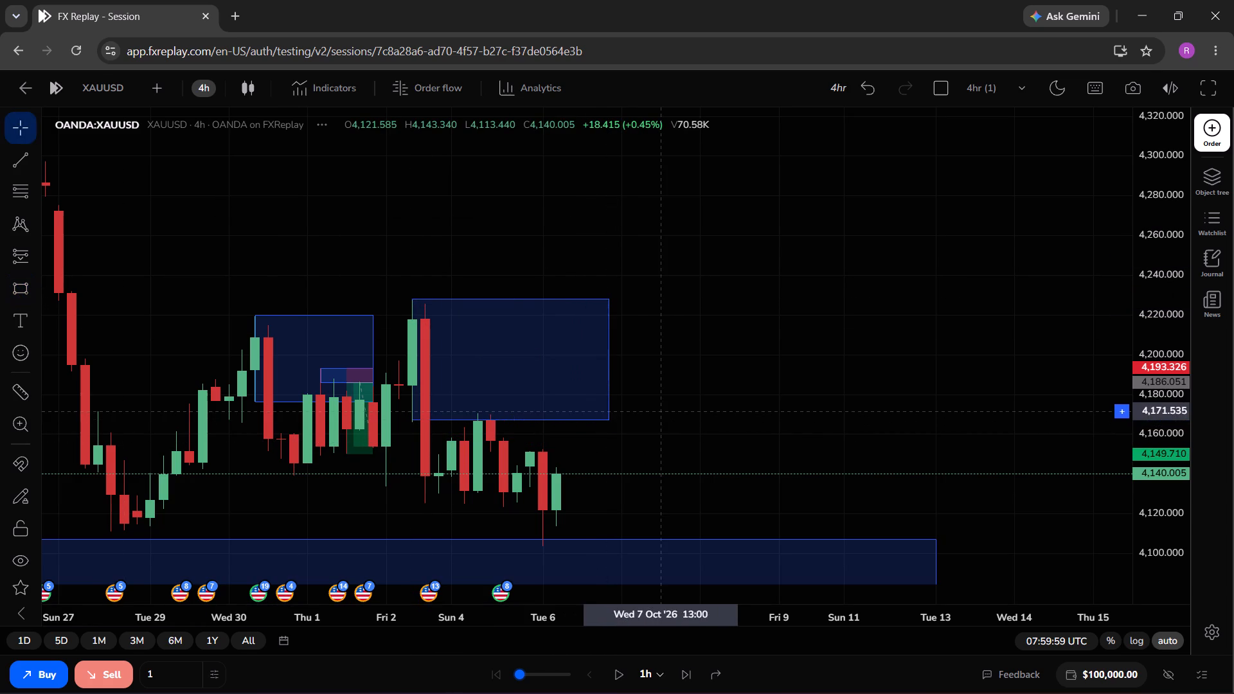
Switch the chart to the 15-minute timeframe.
{"action": "left_click", "coordinate": [199, 85]}
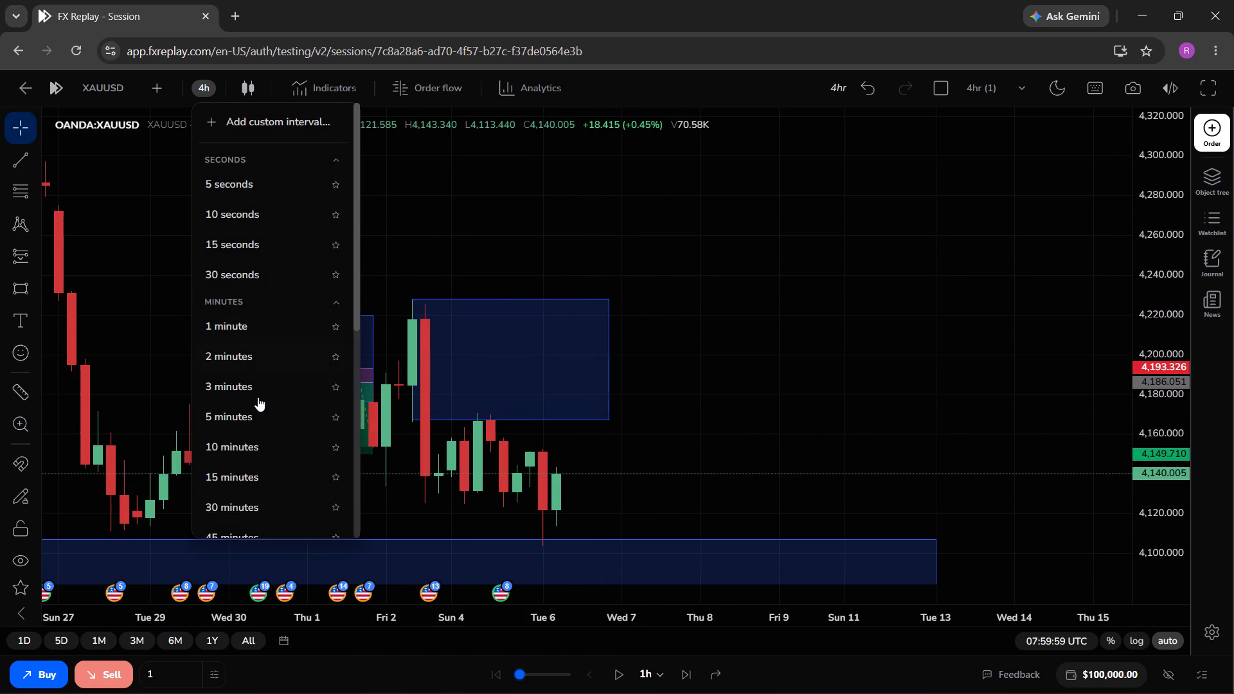
{"action": "left_click", "coordinate": [237, 468]}
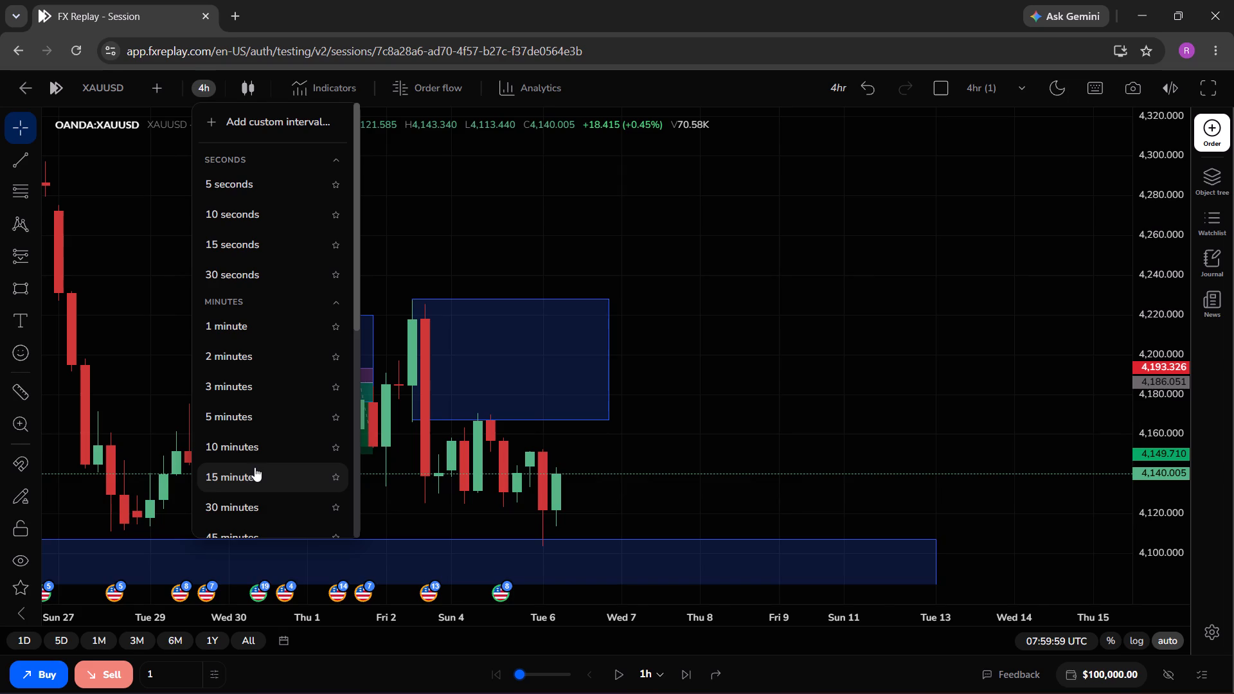
{"action": "left_click", "coordinate": [254, 469]}
Draw a smaller rectangle from 5 Oct 11:30 to 17:30, between about 4,159 and 4,168.5, overlapping the lower edge of the new 4-hour zone.
{"action": "left_click_drag", "start_coordinate": [254, 469], "coordinate": [614, 452]}
{"action": "left_click_drag", "start_coordinate": [557, 459], "coordinate": [578, 459]}
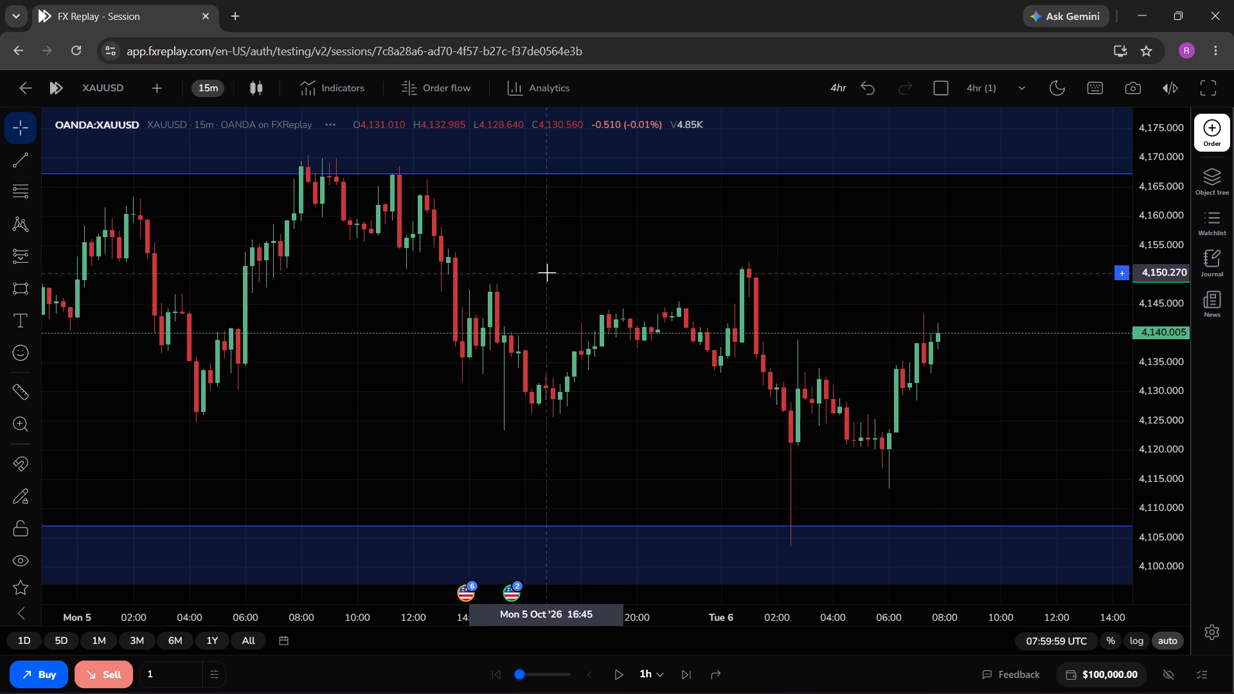
{"action": "left_click_drag", "start_coordinate": [547, 272], "coordinate": [431, 299]}
{"action": "left_click_drag", "start_coordinate": [448, 265], "coordinate": [482, 269]}
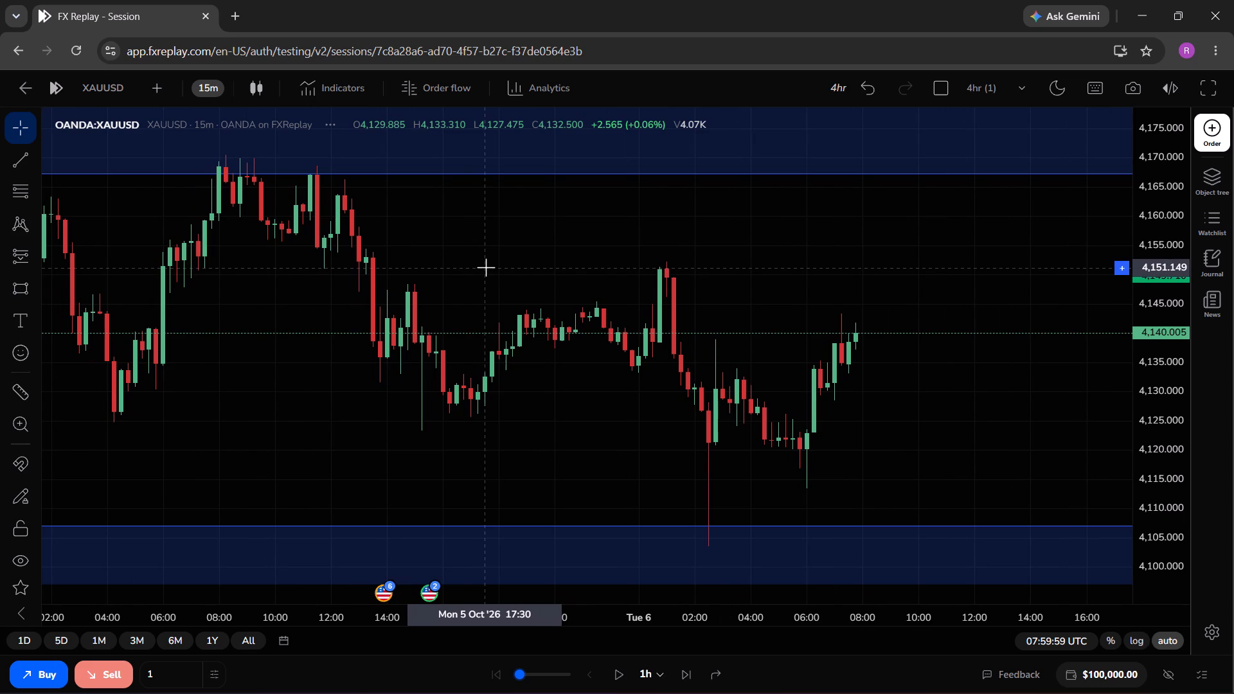
{"action": "left_click_drag", "start_coordinate": [486, 267], "coordinate": [427, 278]}
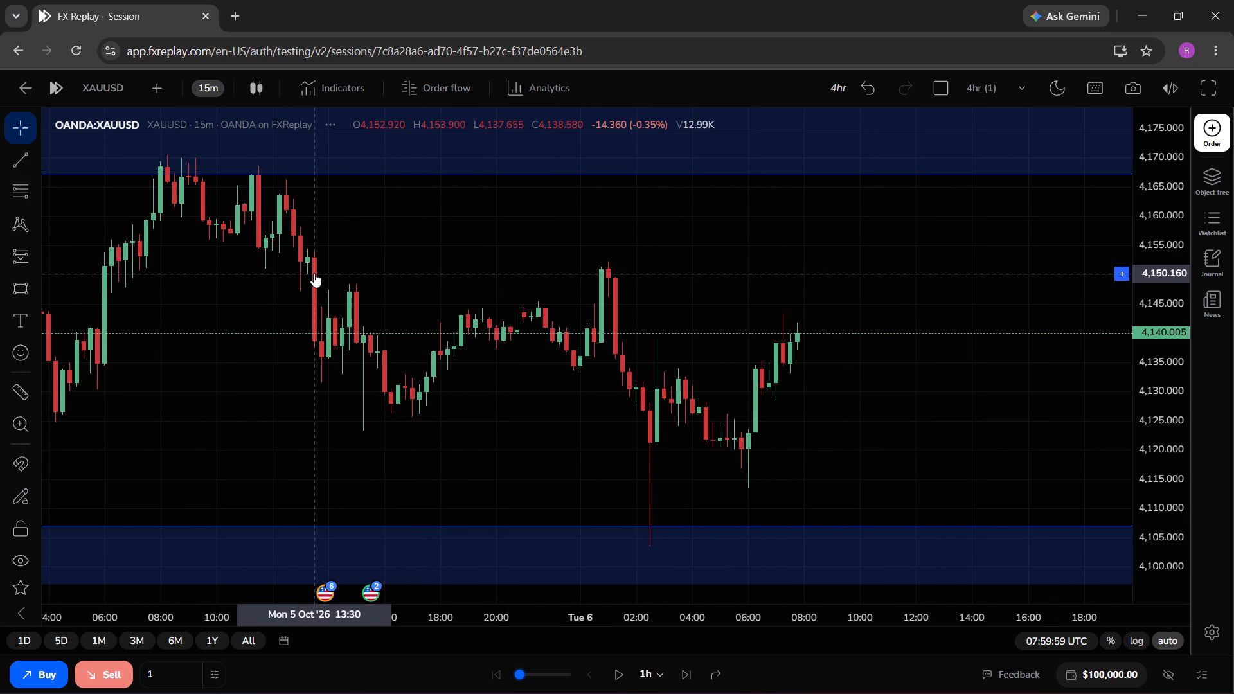
{"action": "left_click", "coordinate": [21, 278]}
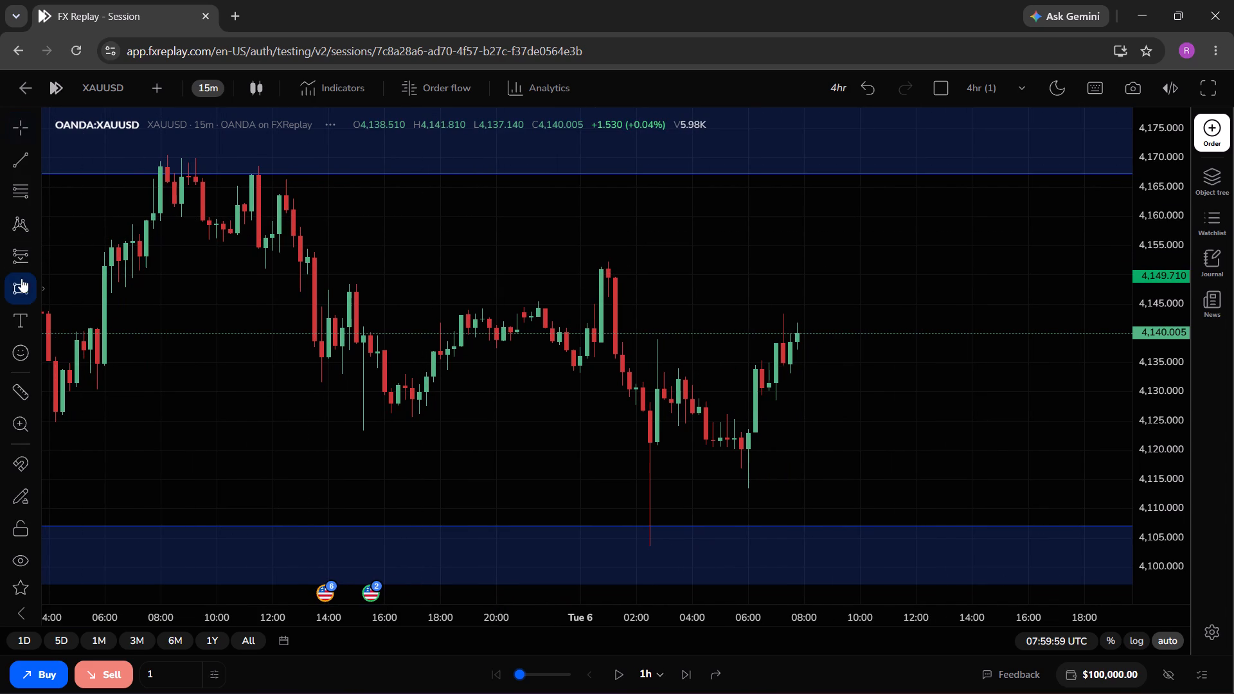
{"action": "left_click_drag", "start_coordinate": [260, 165], "coordinate": [396, 189]}
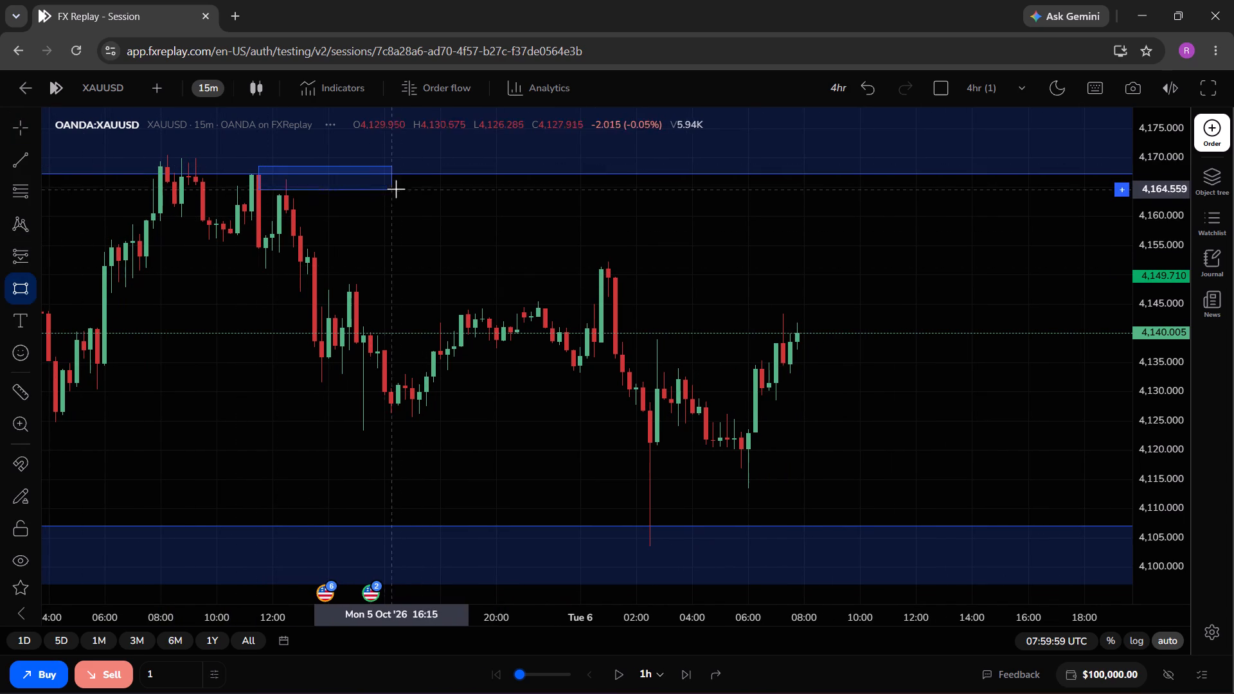
{"action": "left_click_drag", "start_coordinate": [396, 189], "coordinate": [427, 220]}
{"action": "left_click", "coordinate": [427, 220]}
{"action": "left_click", "coordinate": [440, 268]}
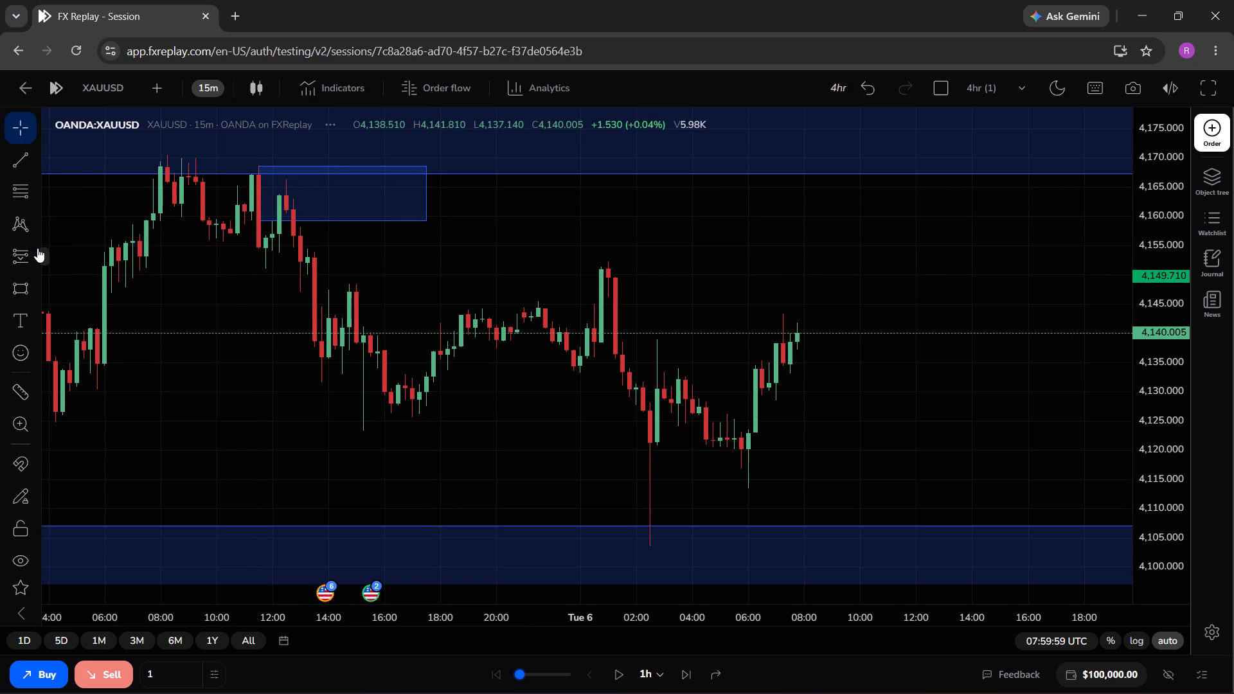
Place a Short position drawing at 5 Oct 16:30 with entry about 4,158.95, stop about 4,168.97 and target about 4,124.64.
{"action": "left_click", "coordinate": [38, 249]}
{"action": "left_click", "coordinate": [106, 308]}
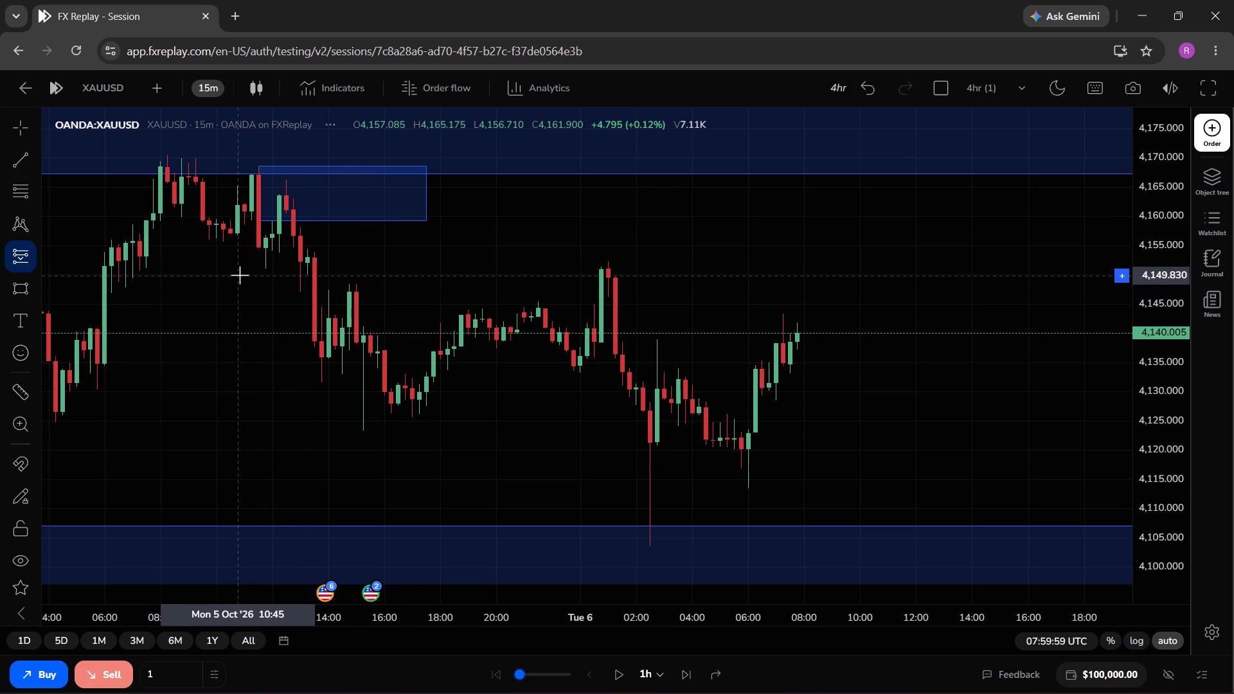
{"action": "left_click", "coordinate": [400, 222]}
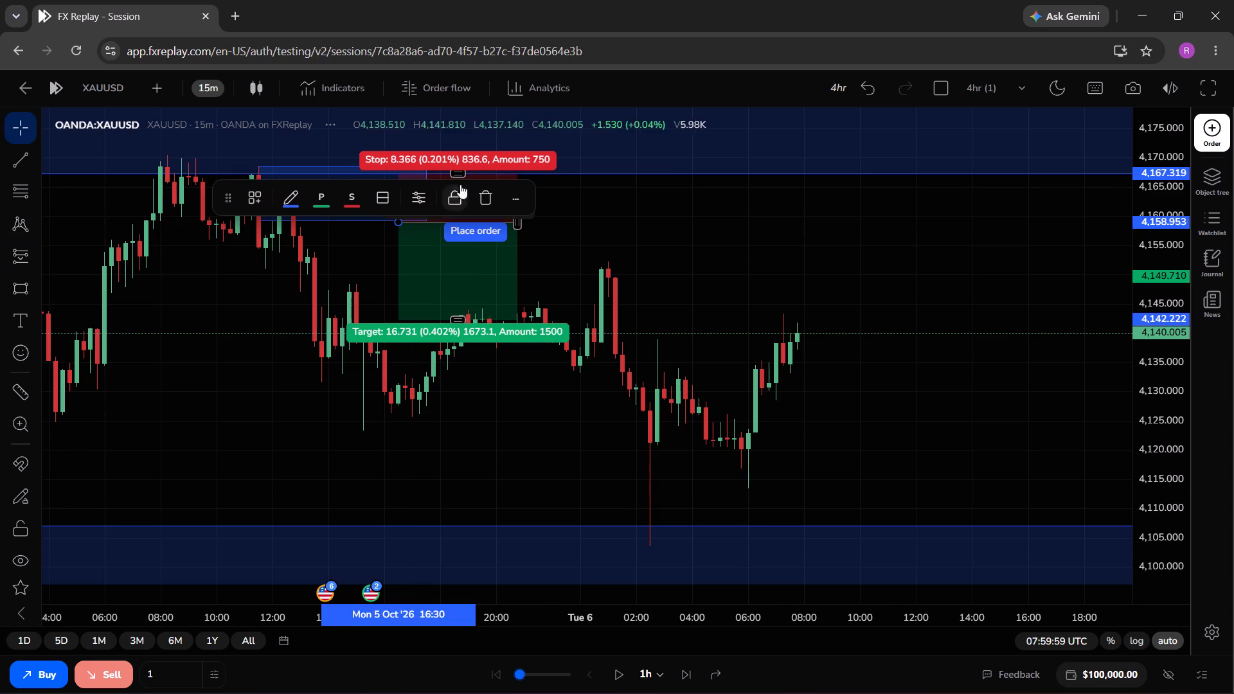
{"action": "left_click_drag", "start_coordinate": [459, 173], "coordinate": [475, 164]}
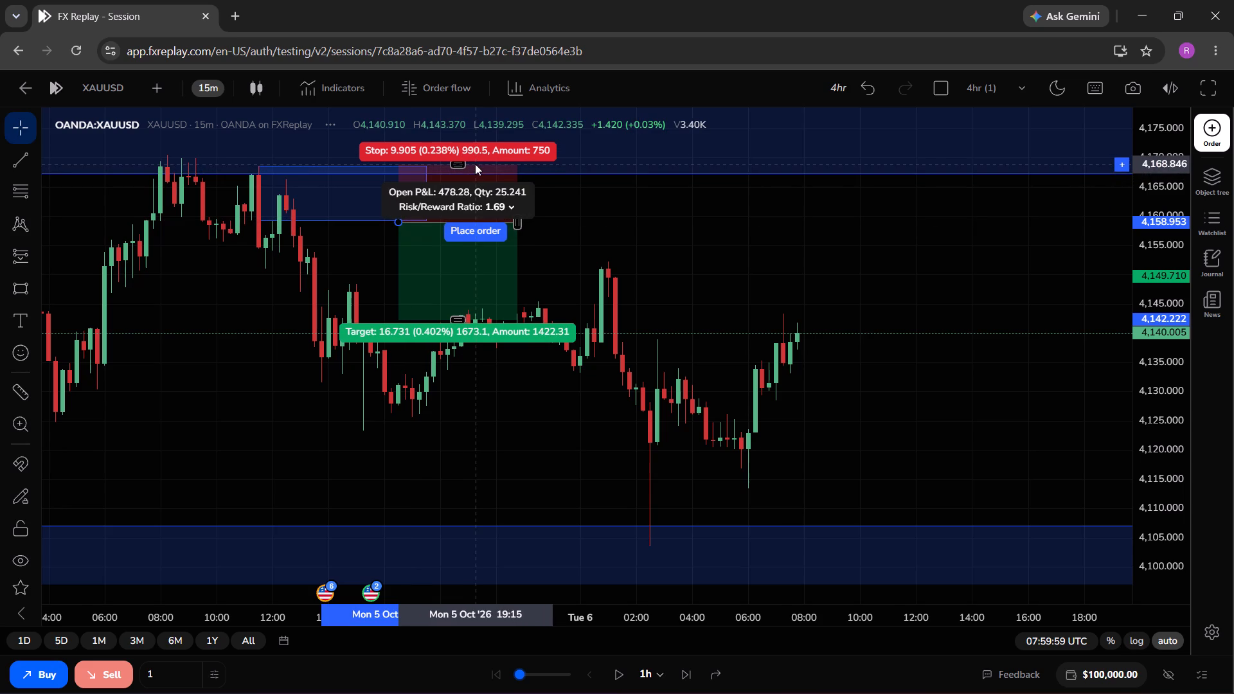
{"action": "left_click_drag", "start_coordinate": [475, 164], "coordinate": [476, 163]}
{"action": "left_click_drag", "start_coordinate": [455, 320], "coordinate": [460, 346]}
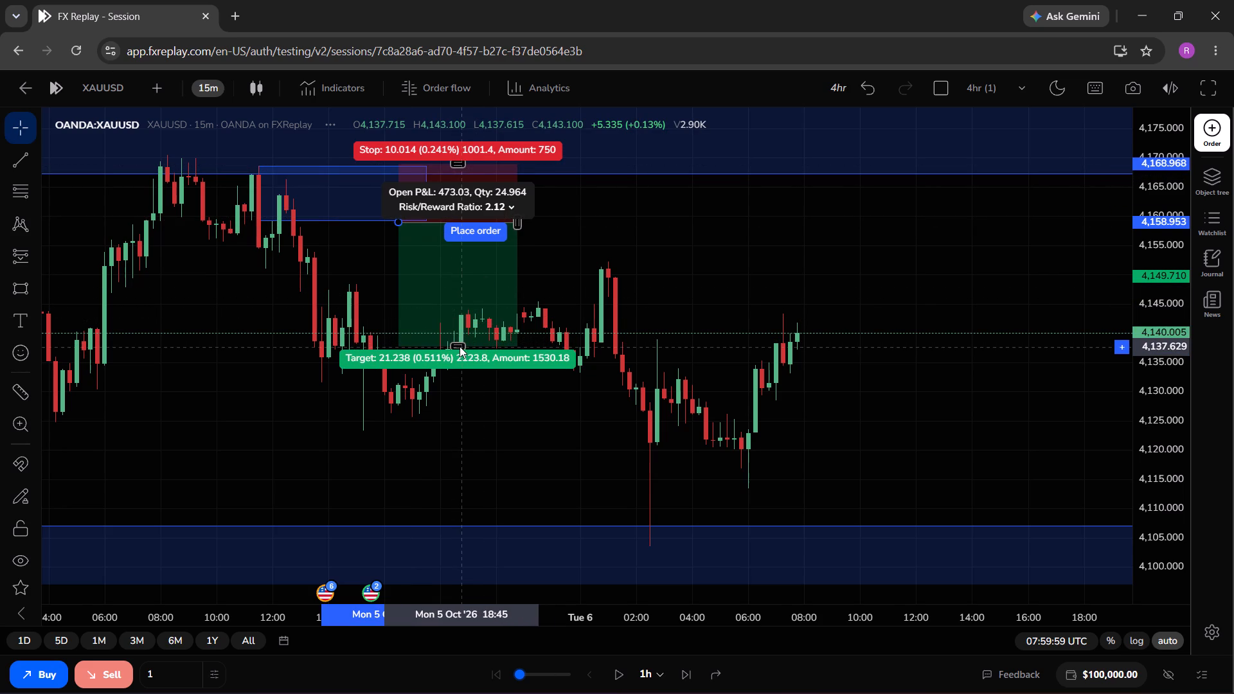
{"action": "left_click_drag", "start_coordinate": [460, 346], "coordinate": [461, 425]}
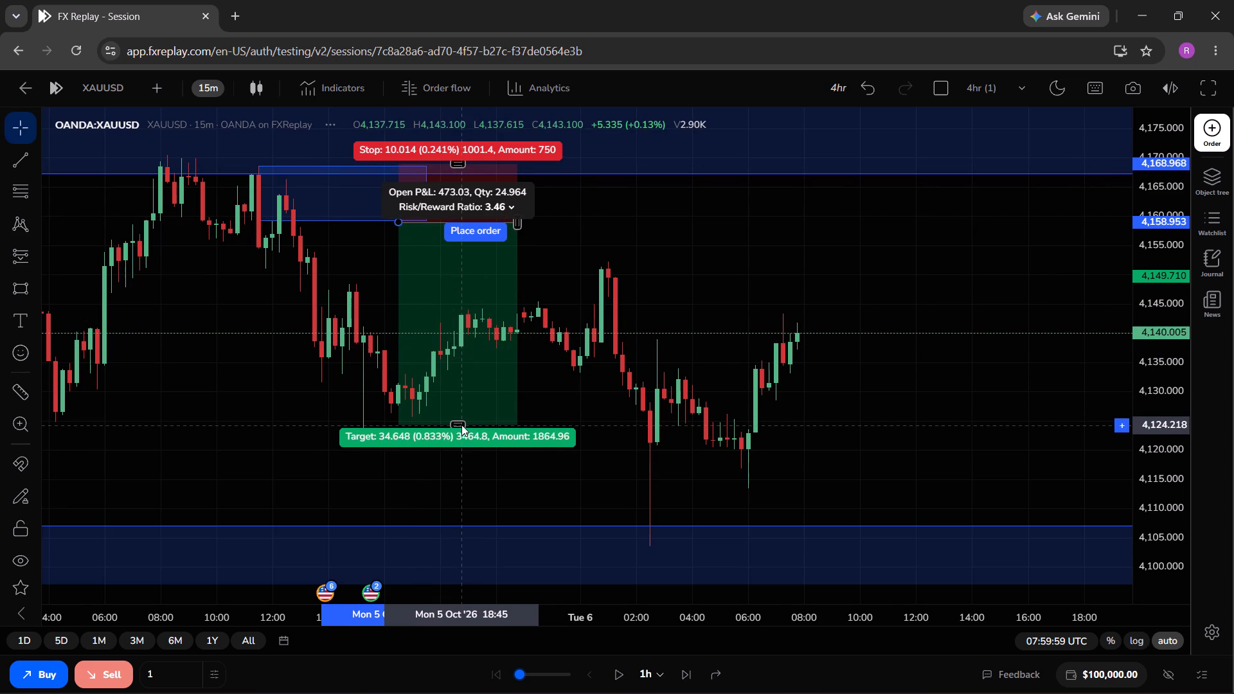
{"action": "left_click_drag", "start_coordinate": [461, 425], "coordinate": [463, 423]}
Draw a rectangle zone from 5 Oct 13:15 to 6 Oct 08:45, between prices of about 4,150.16 and 4,154.89.
{"action": "left_click_drag", "start_coordinate": [418, 469], "coordinate": [550, 457]}
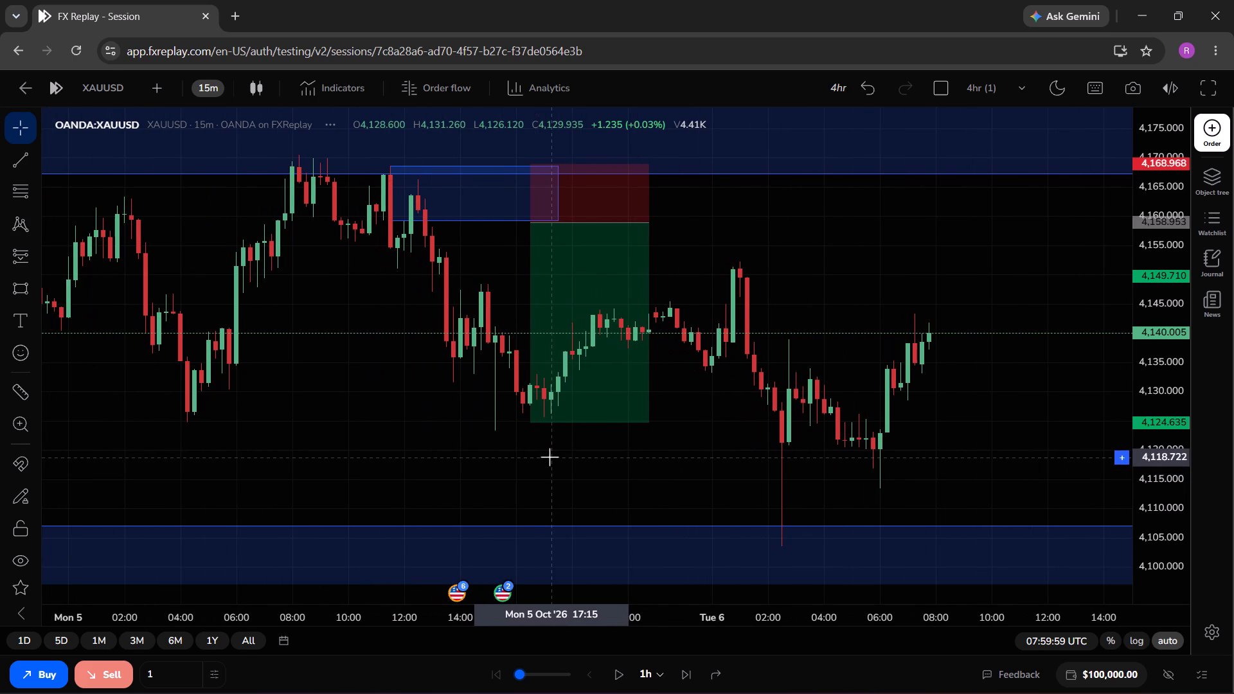
{"action": "left_click_drag", "start_coordinate": [566, 458], "coordinate": [501, 474]}
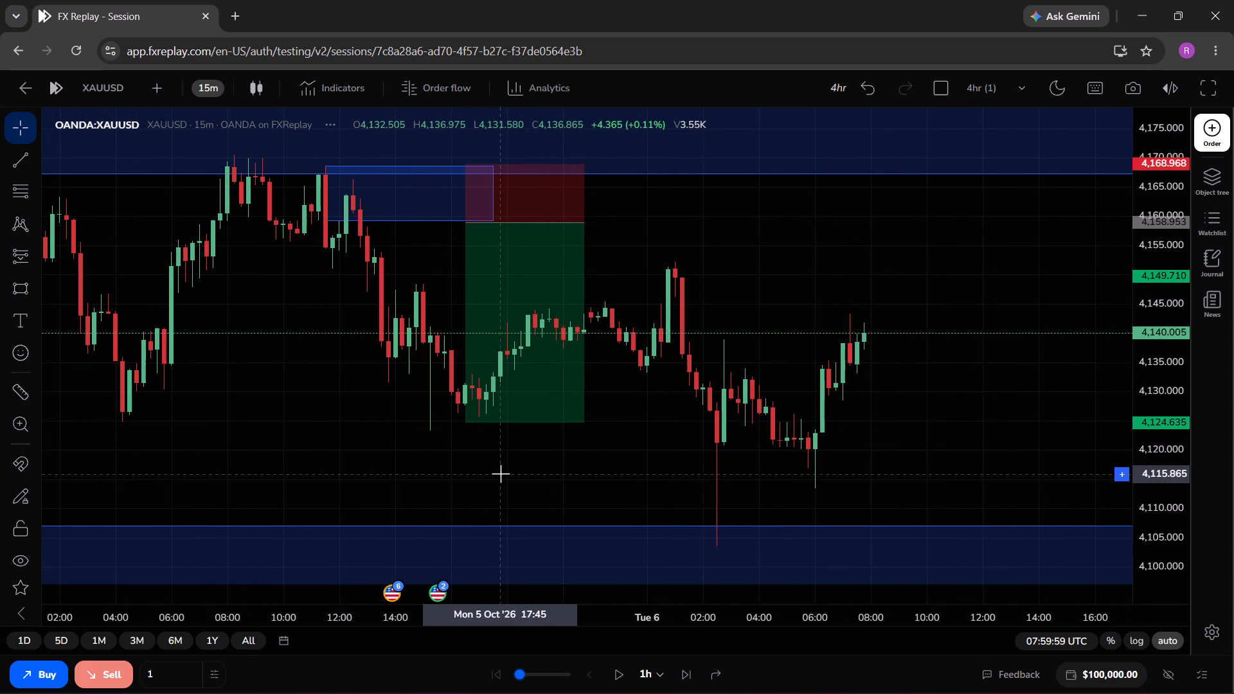
{"action": "left_click_drag", "start_coordinate": [566, 465], "coordinate": [543, 475]}
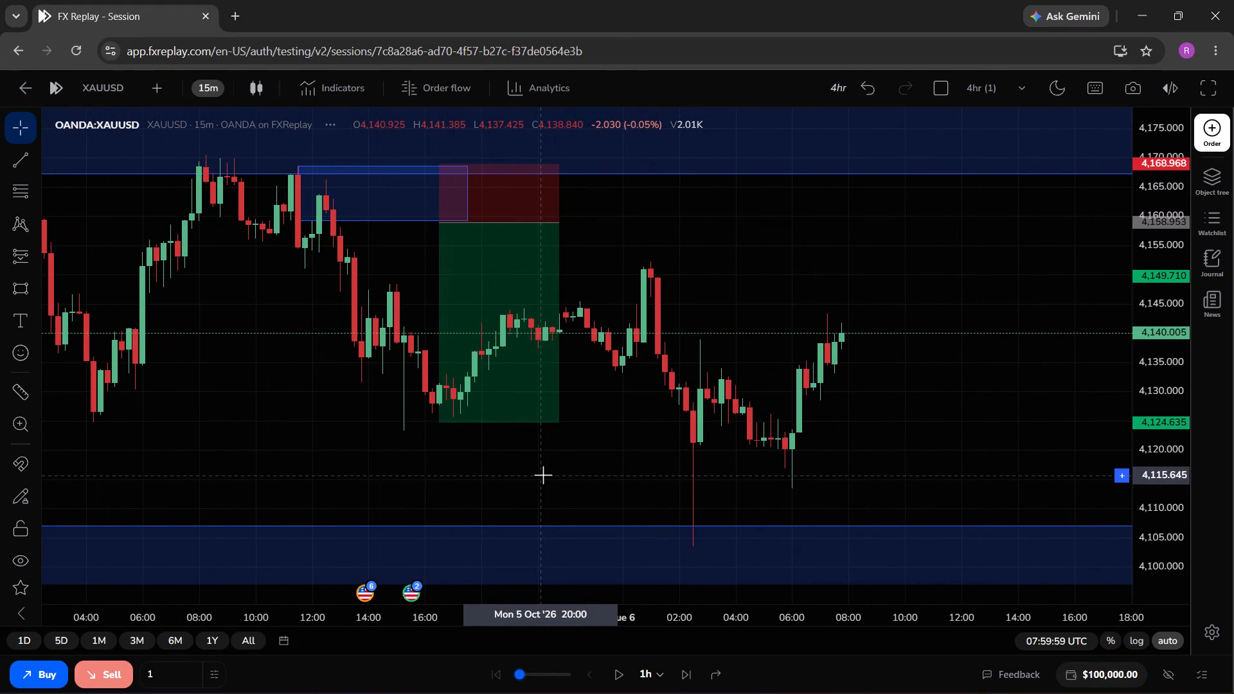
{"action": "left_click_drag", "start_coordinate": [543, 475], "coordinate": [484, 482]}
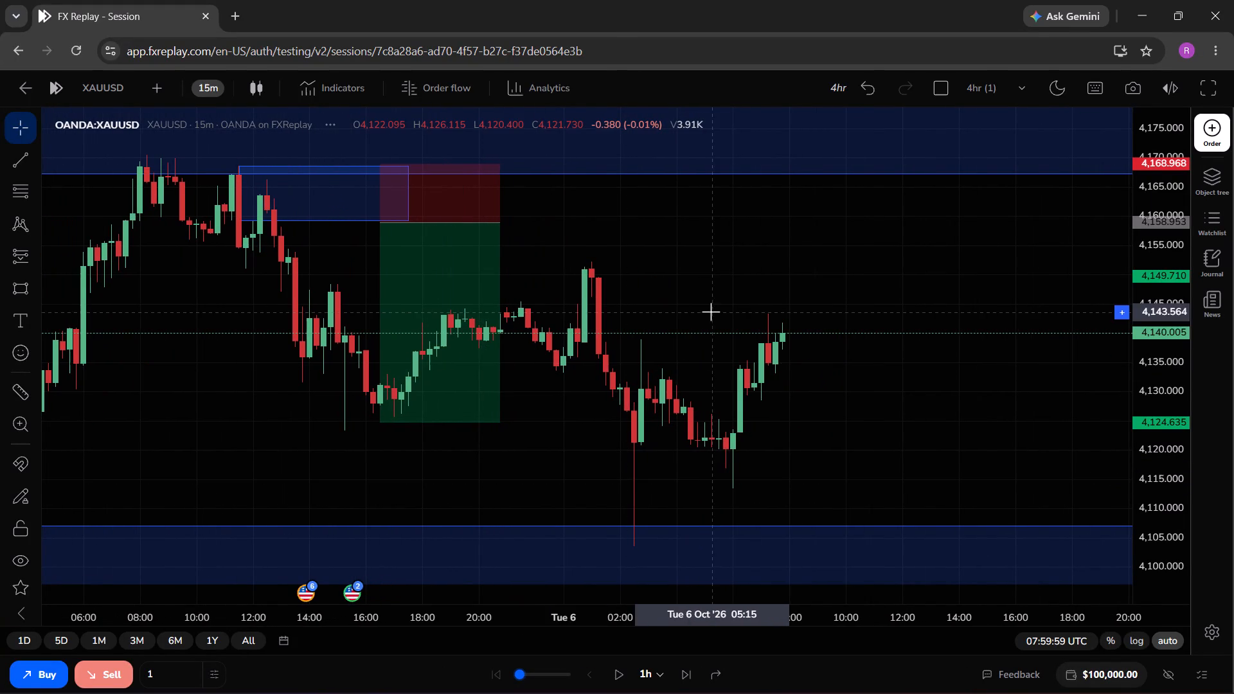
{"action": "left_click_drag", "start_coordinate": [711, 312], "coordinate": [631, 323]}
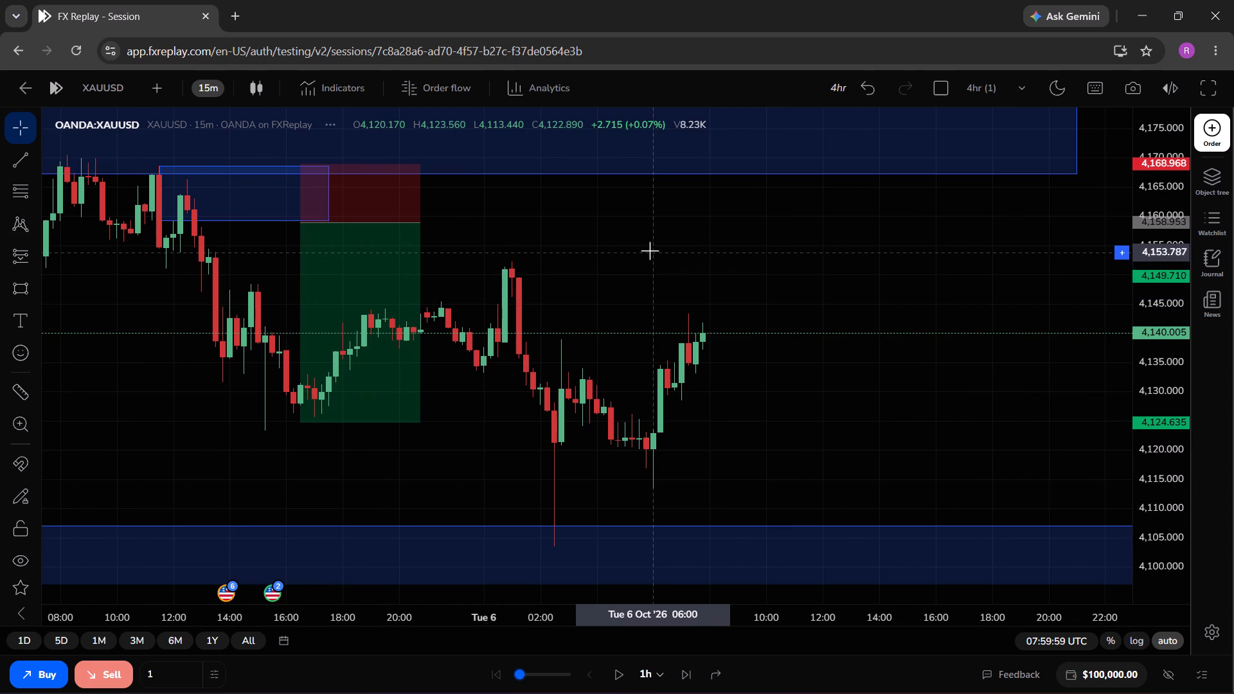
{"action": "left_click", "coordinate": [21, 283]}
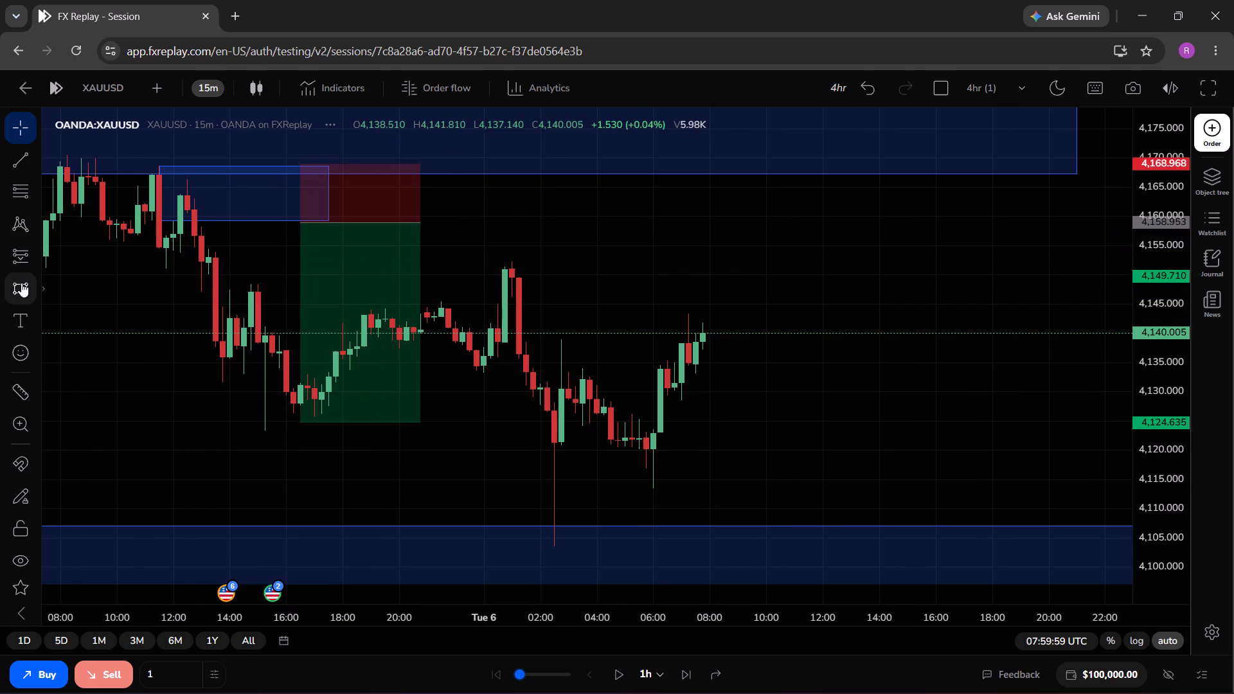
{"action": "left_click_drag", "start_coordinate": [208, 245], "coordinate": [740, 211]}
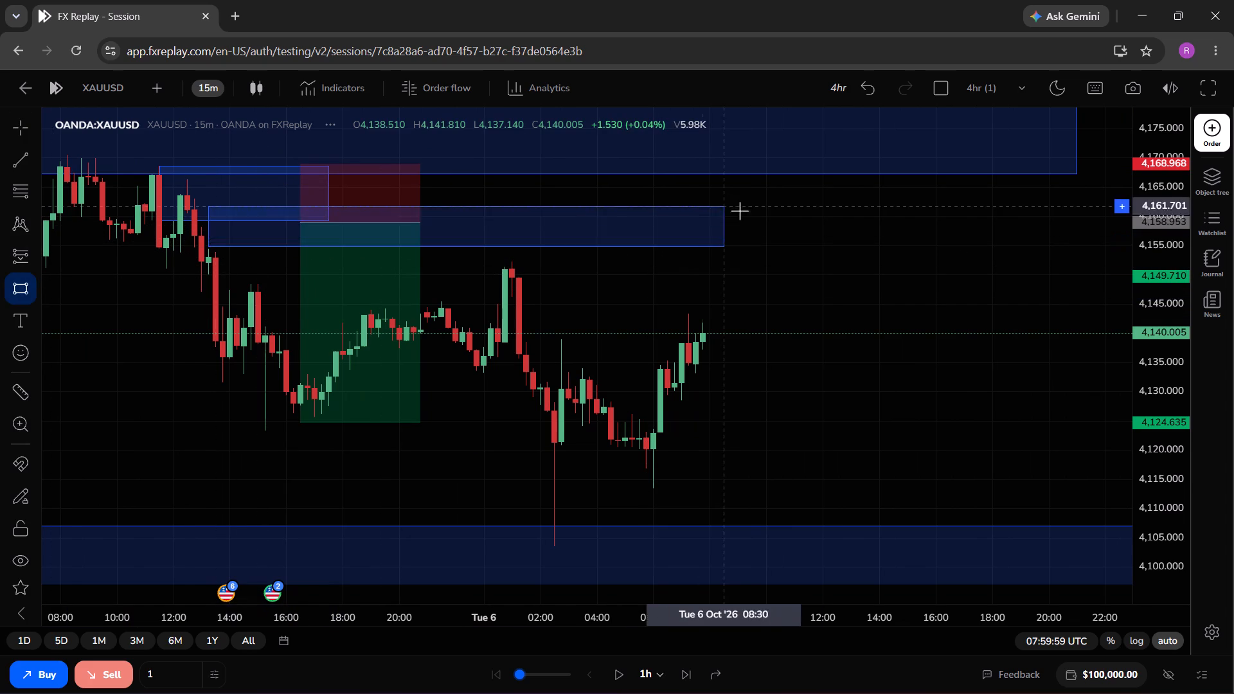
{"action": "left_click_drag", "start_coordinate": [740, 211], "coordinate": [733, 273]}
{"action": "left_click", "coordinate": [733, 273]}
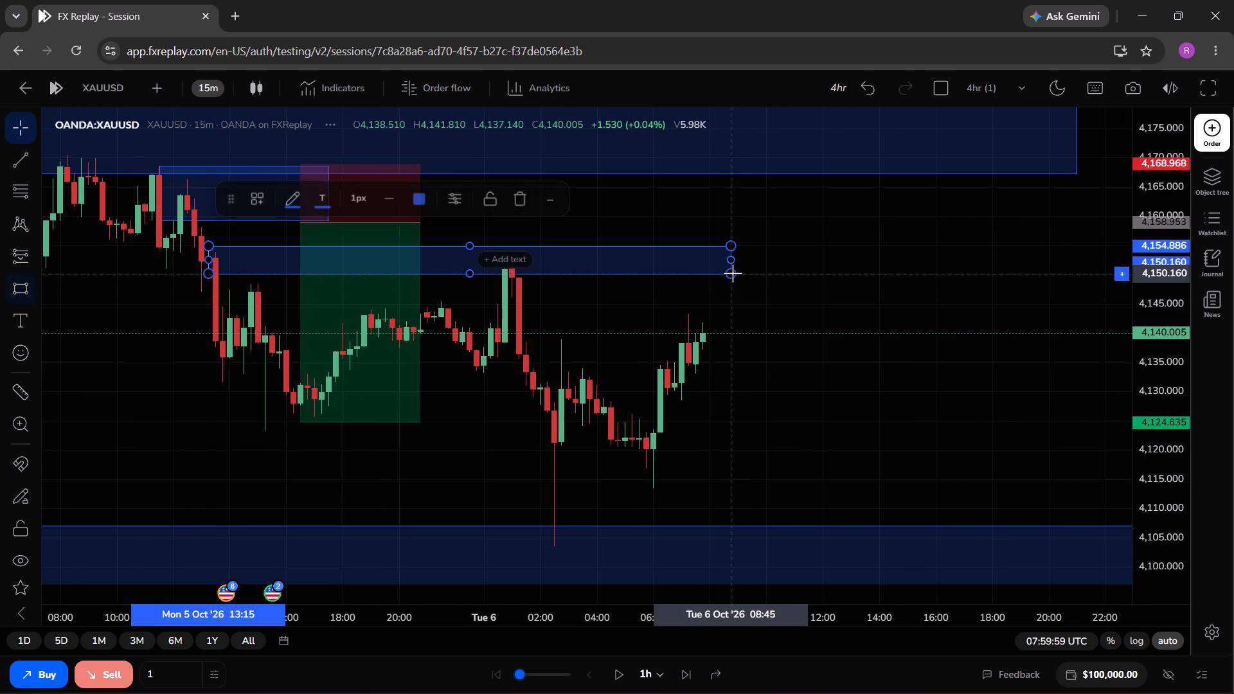
{"action": "left_click", "coordinate": [712, 305]}
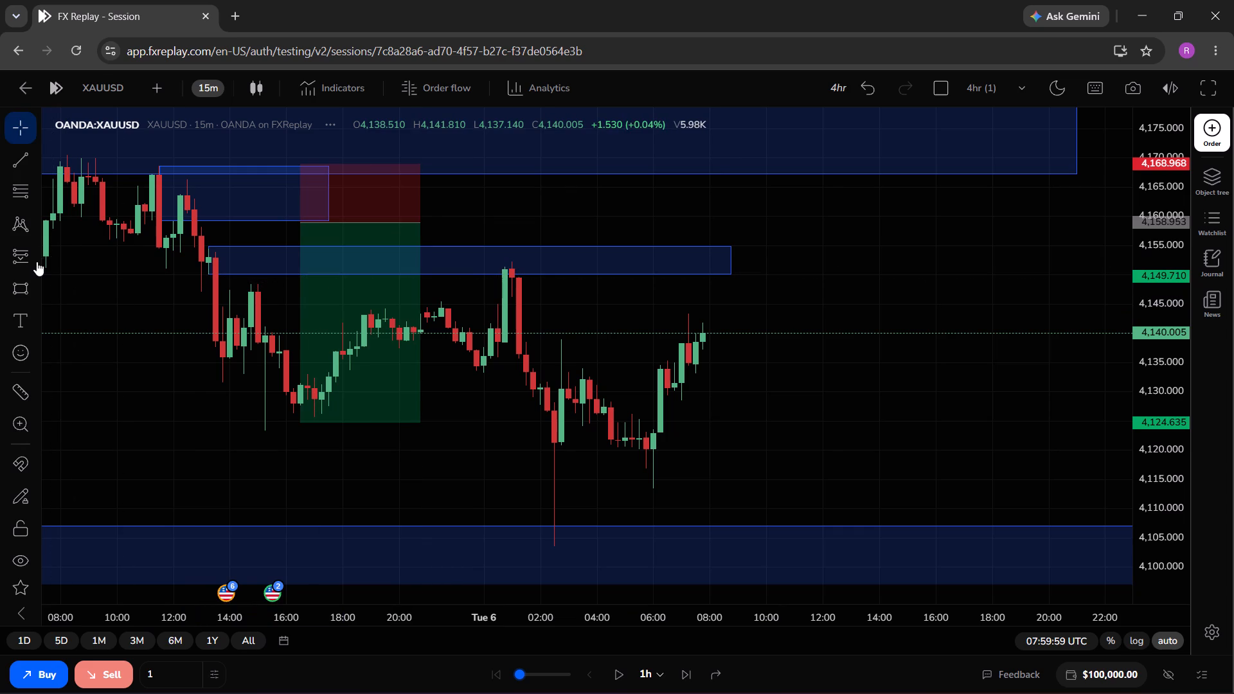
Place a Short position drawing at 6 Oct 01:30 with entry about 4,149.50, stop about 4,155.45 and target about 4,122.44.
{"action": "left_click", "coordinate": [26, 260]}
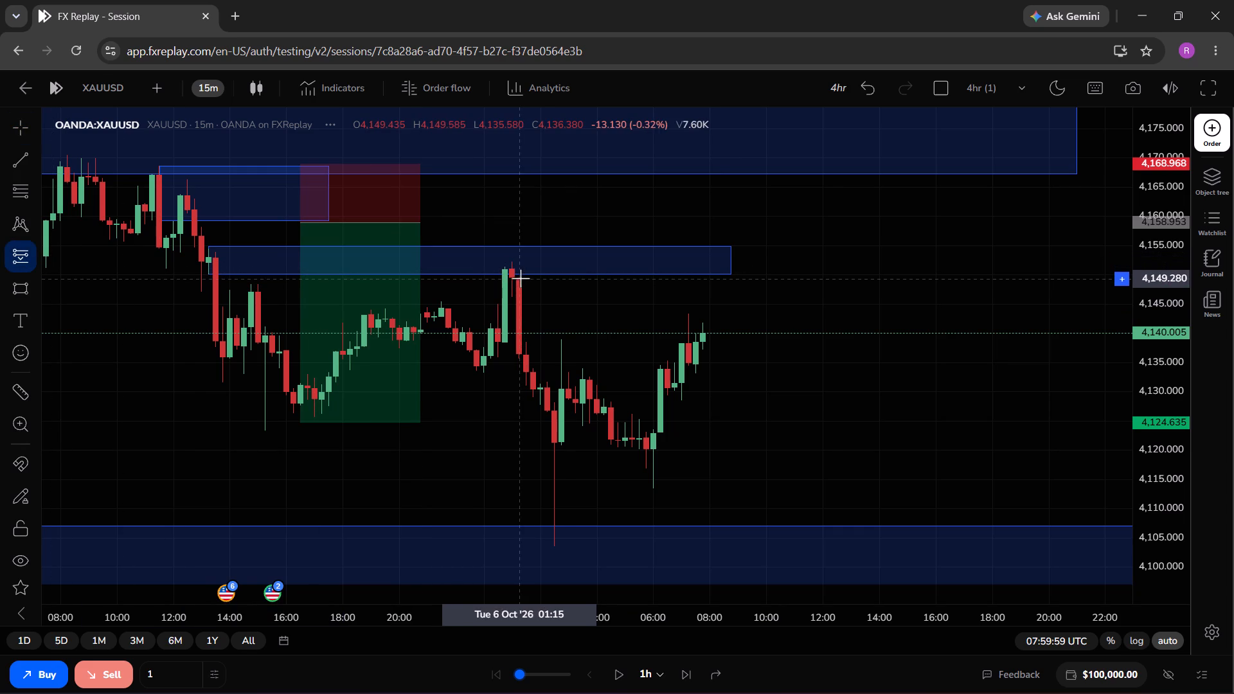
{"action": "left_click_drag", "start_coordinate": [526, 277], "coordinate": [577, 227]}
{"action": "left_click_drag", "start_coordinate": [577, 227], "coordinate": [594, 242]}
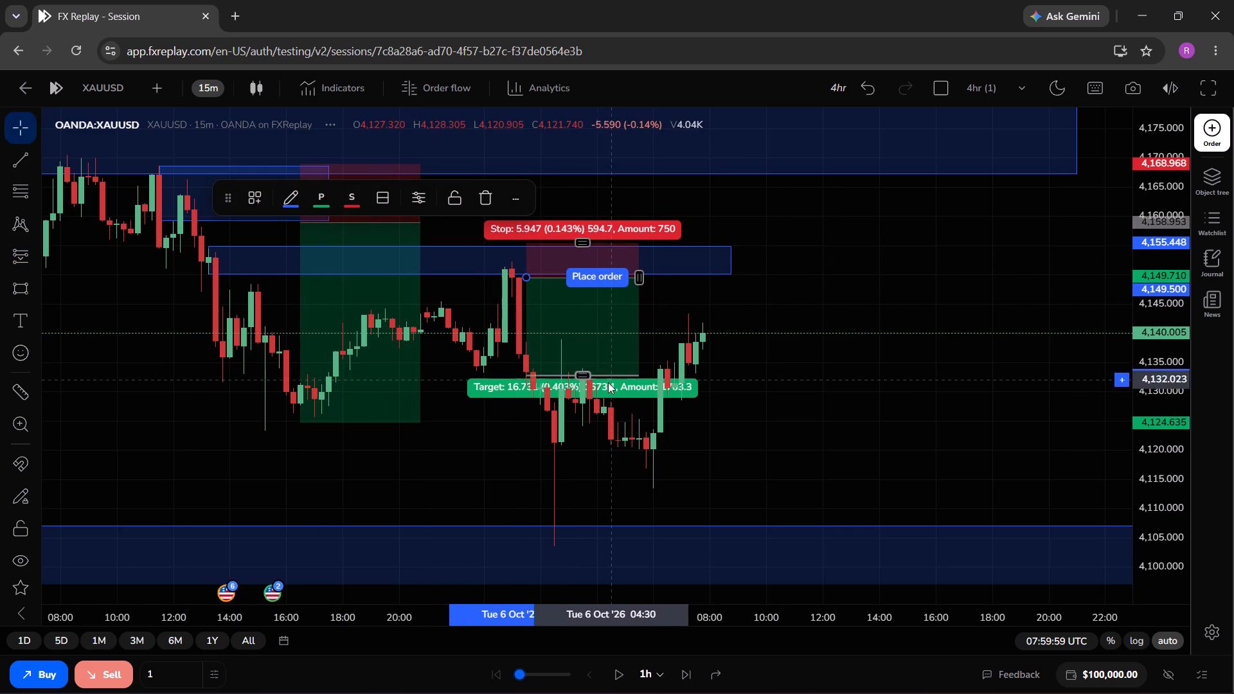
{"action": "left_click_drag", "start_coordinate": [584, 371], "coordinate": [598, 432]}
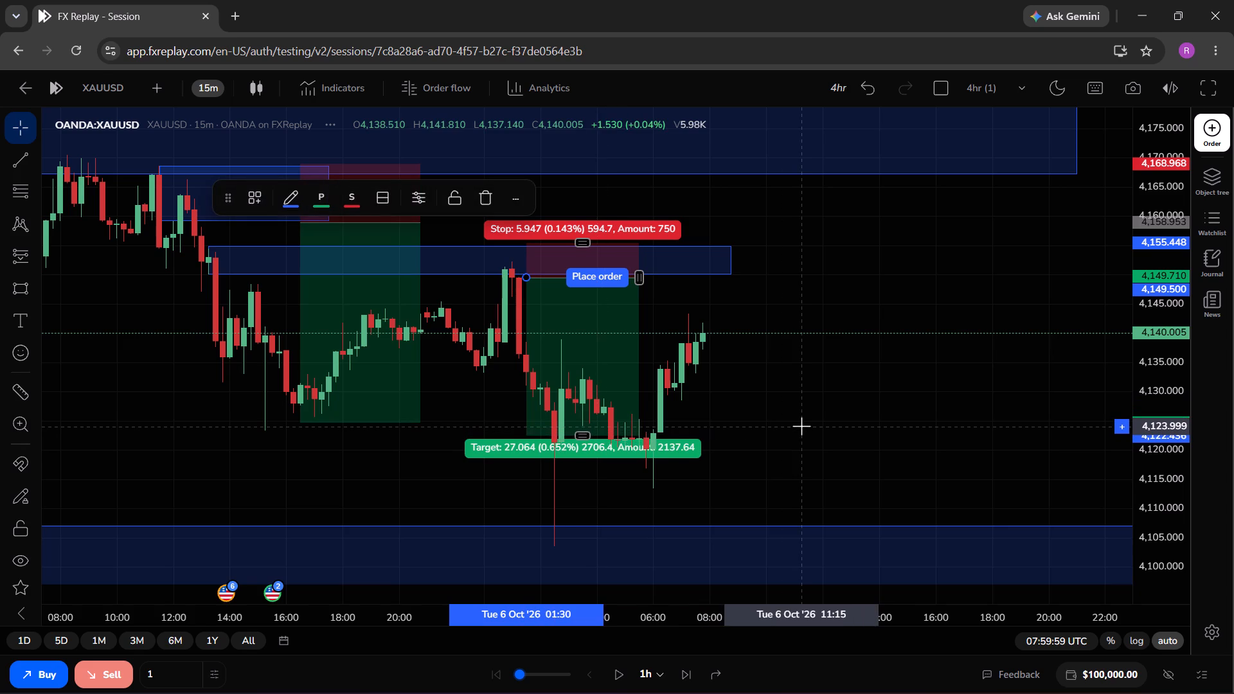
{"action": "left_click", "coordinate": [801, 426]}
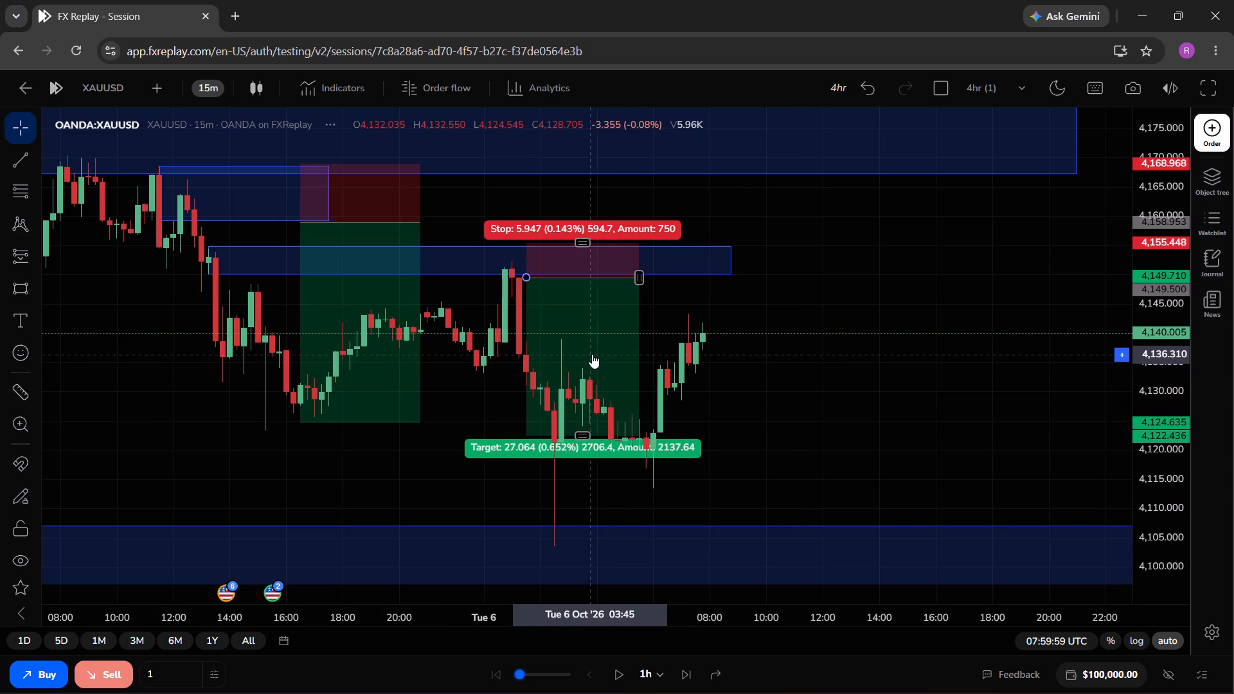
{"action": "left_click", "coordinate": [836, 409]}
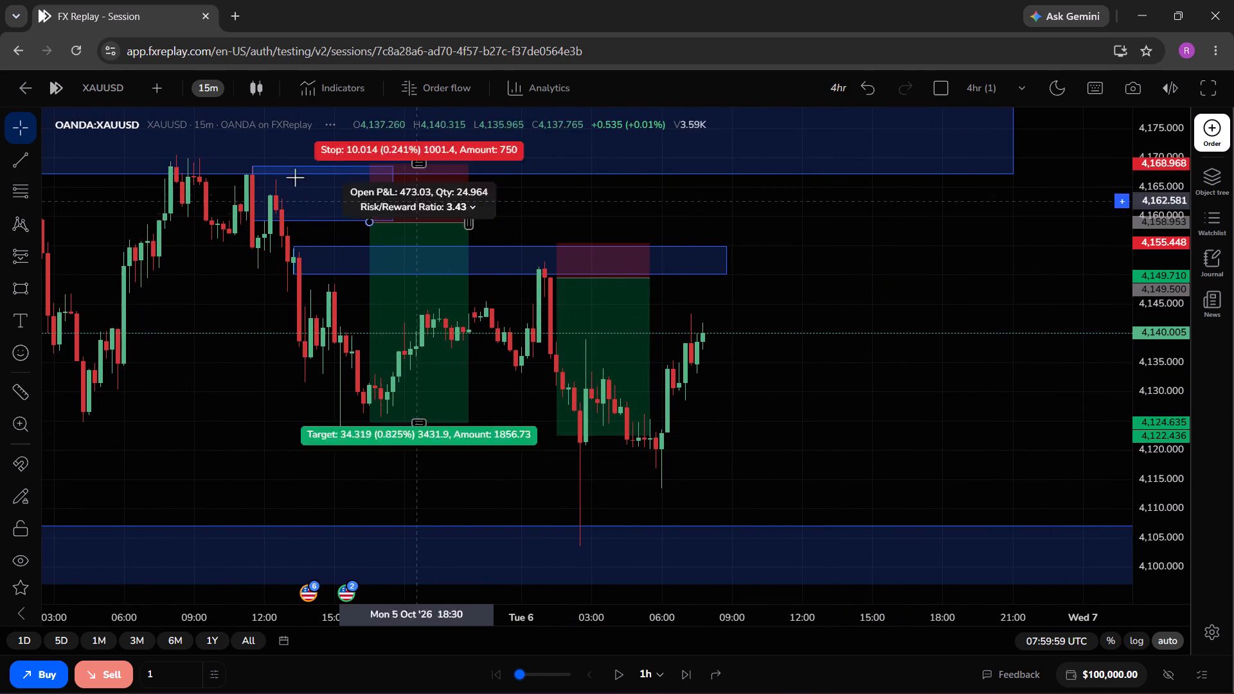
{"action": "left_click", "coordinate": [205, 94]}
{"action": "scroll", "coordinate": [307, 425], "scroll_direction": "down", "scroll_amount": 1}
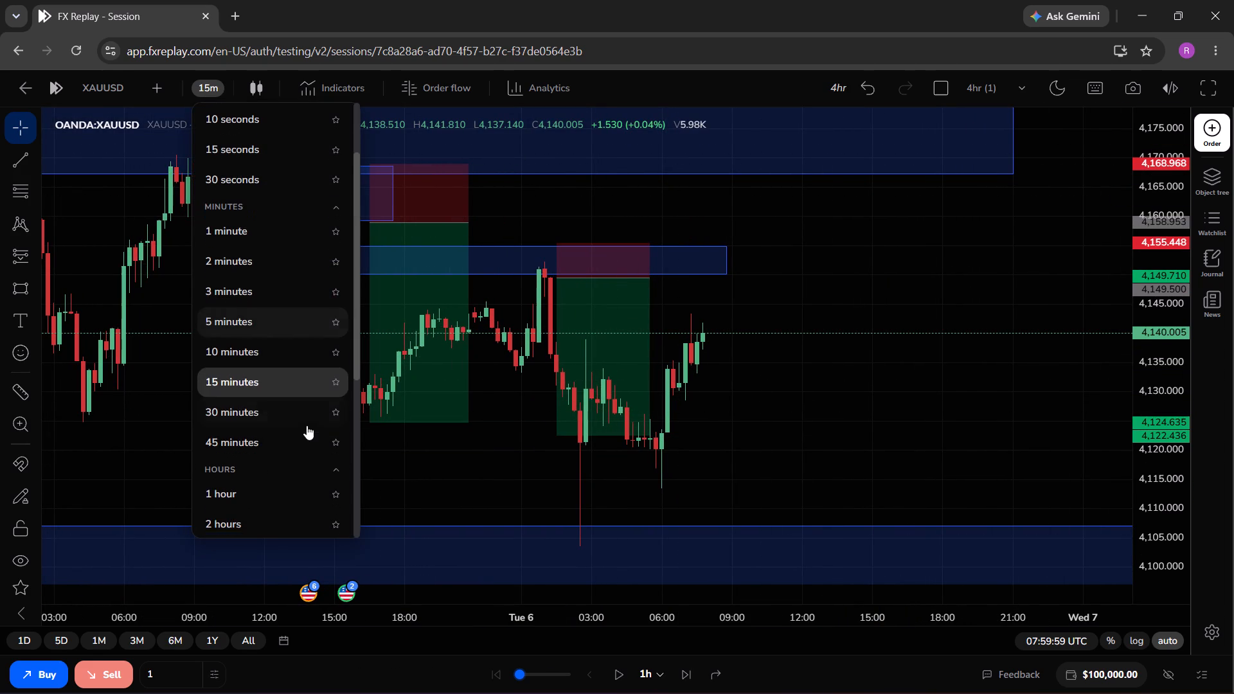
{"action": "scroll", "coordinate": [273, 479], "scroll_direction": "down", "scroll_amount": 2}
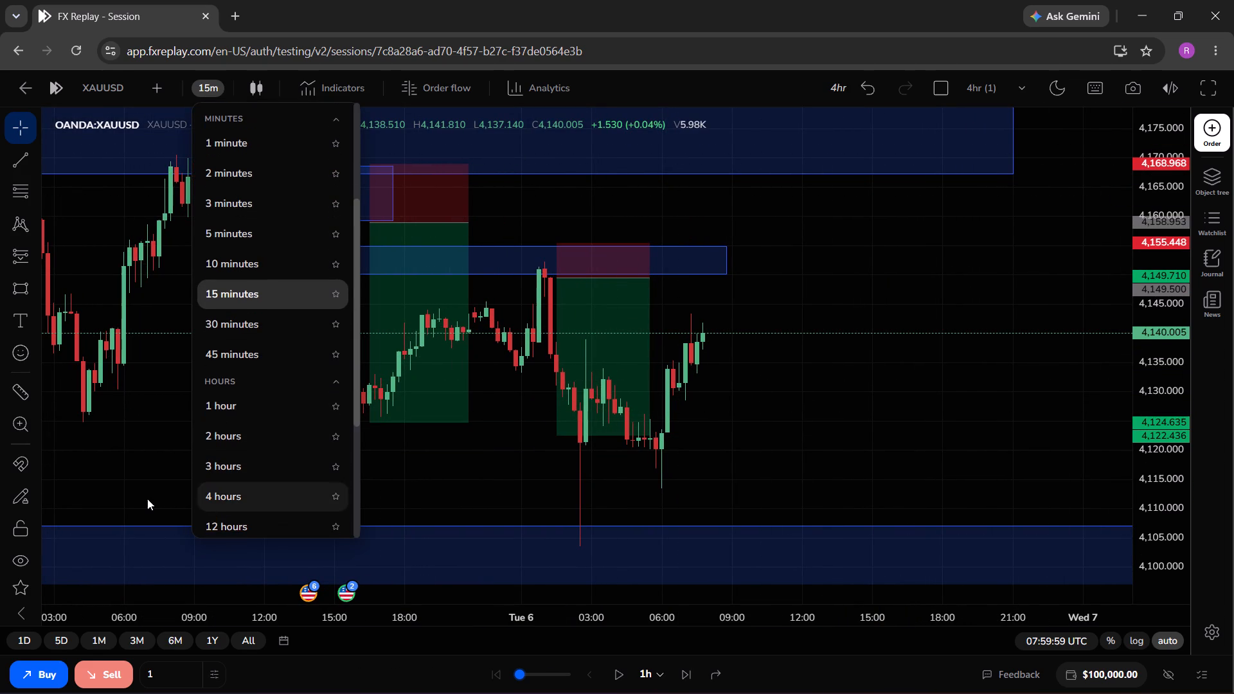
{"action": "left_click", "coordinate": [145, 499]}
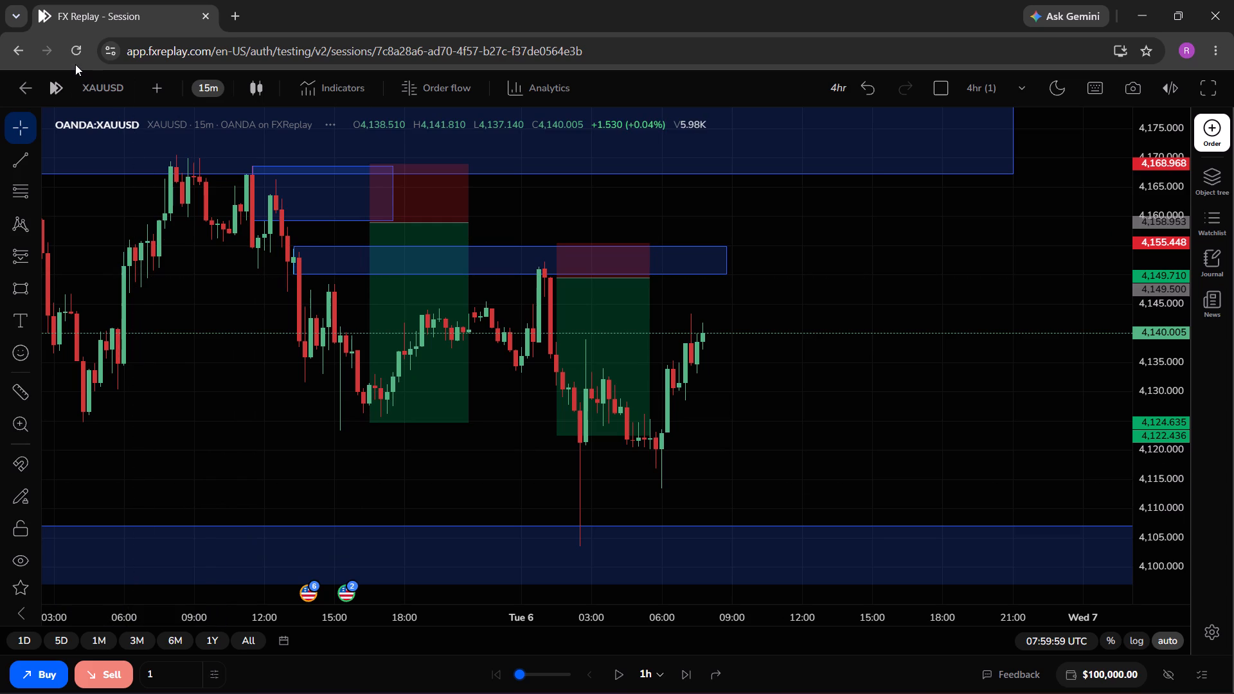
Leave the chart, go to the testing sessions overview and delete the existing 4hr XAUUSD session.
{"action": "left_click", "coordinate": [24, 80]}
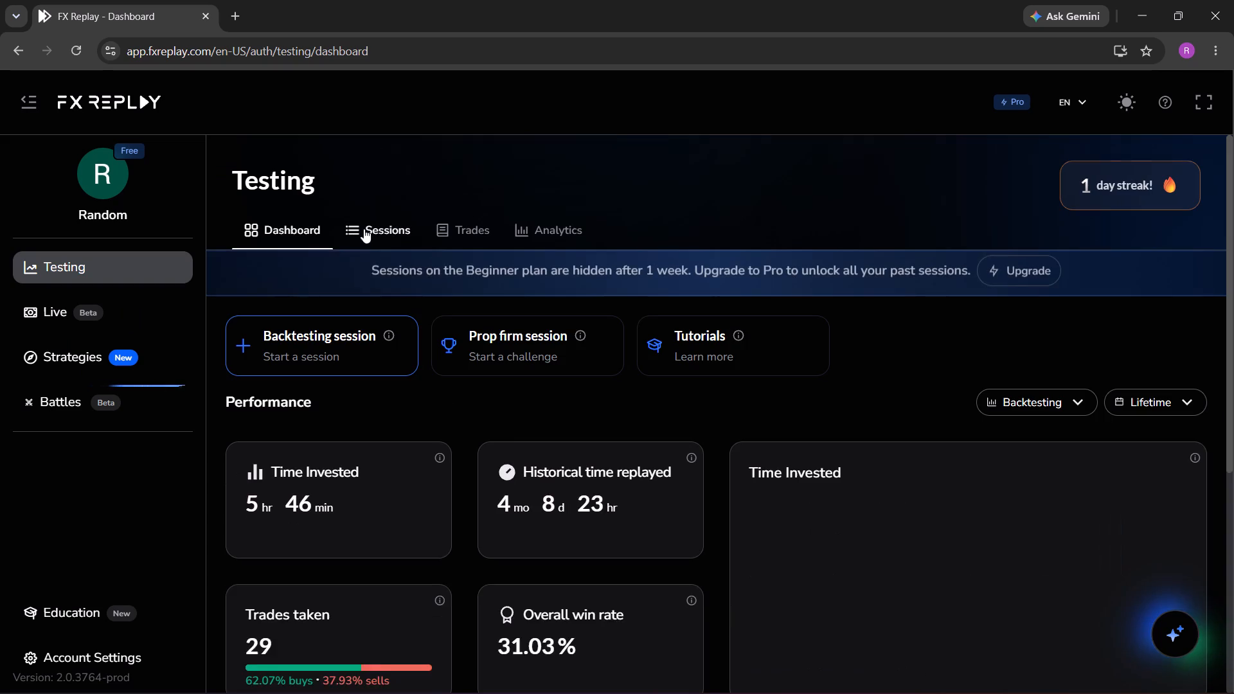
{"action": "left_click", "coordinate": [396, 228]}
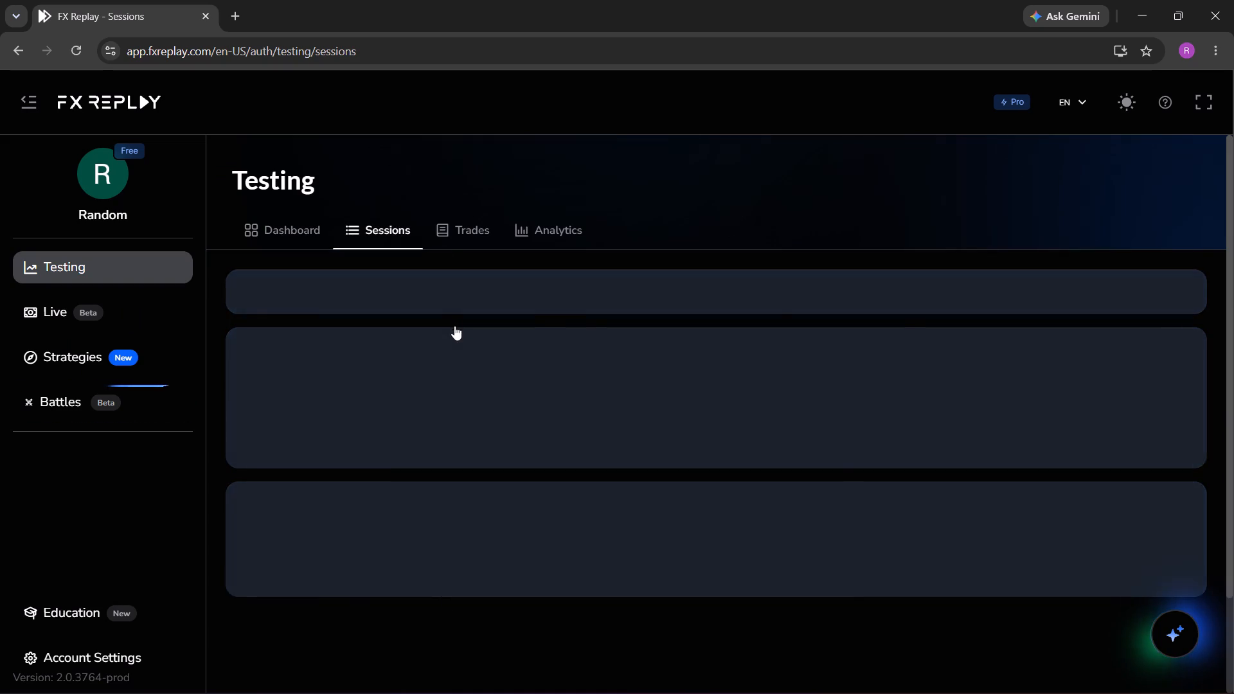
{"action": "left_click", "coordinate": [1170, 319]}
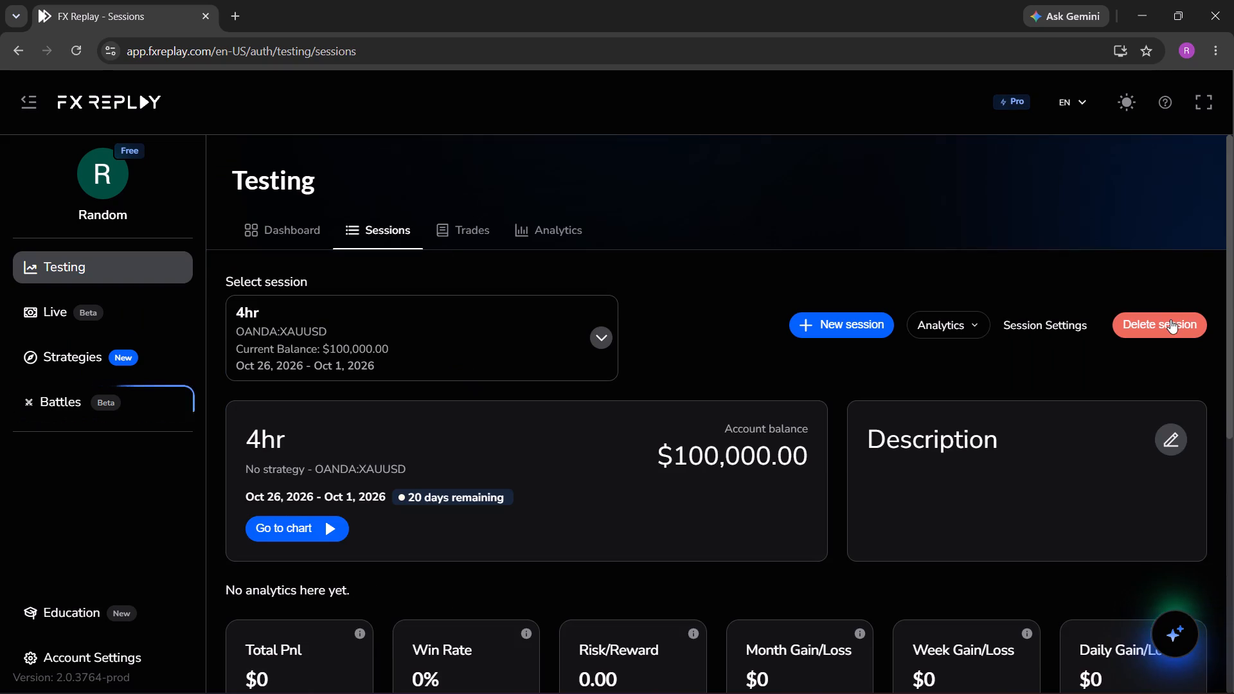
{"action": "left_click", "coordinate": [755, 432]}
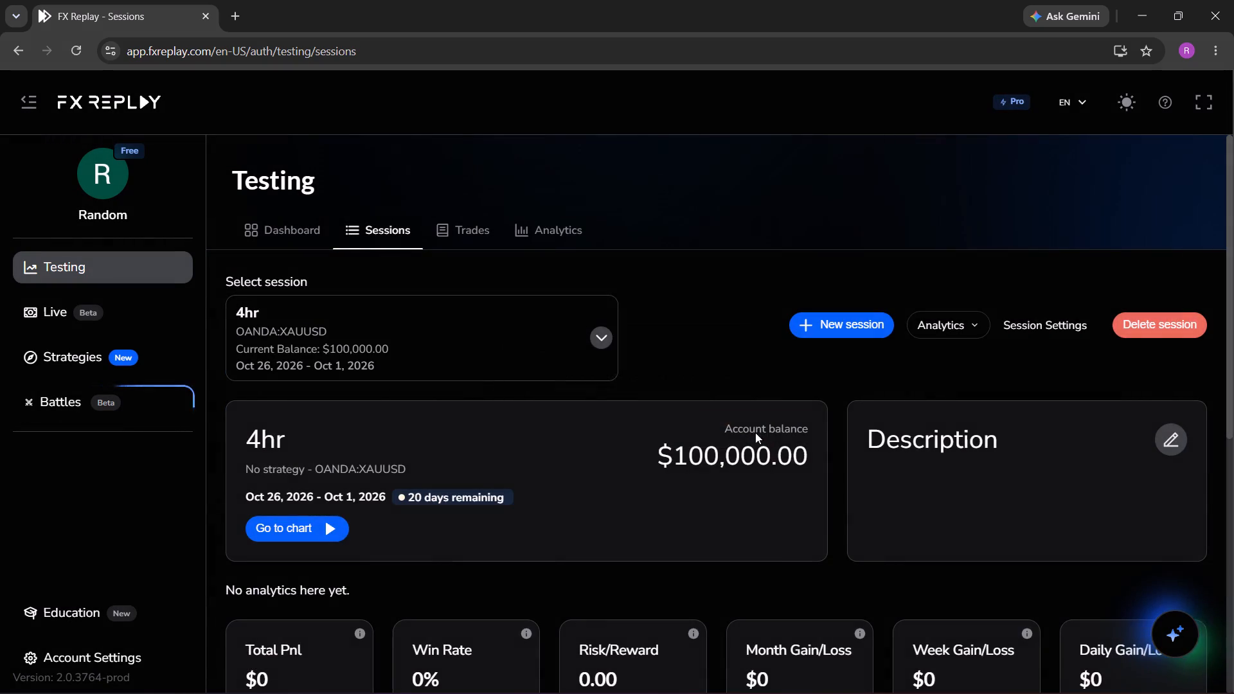
Create a backtesting session named 4hr with a $100K balance, the OANDA XAUUSD asset and initial date 10/01/2026 12:10.
{"action": "left_click", "coordinate": [693, 634]}
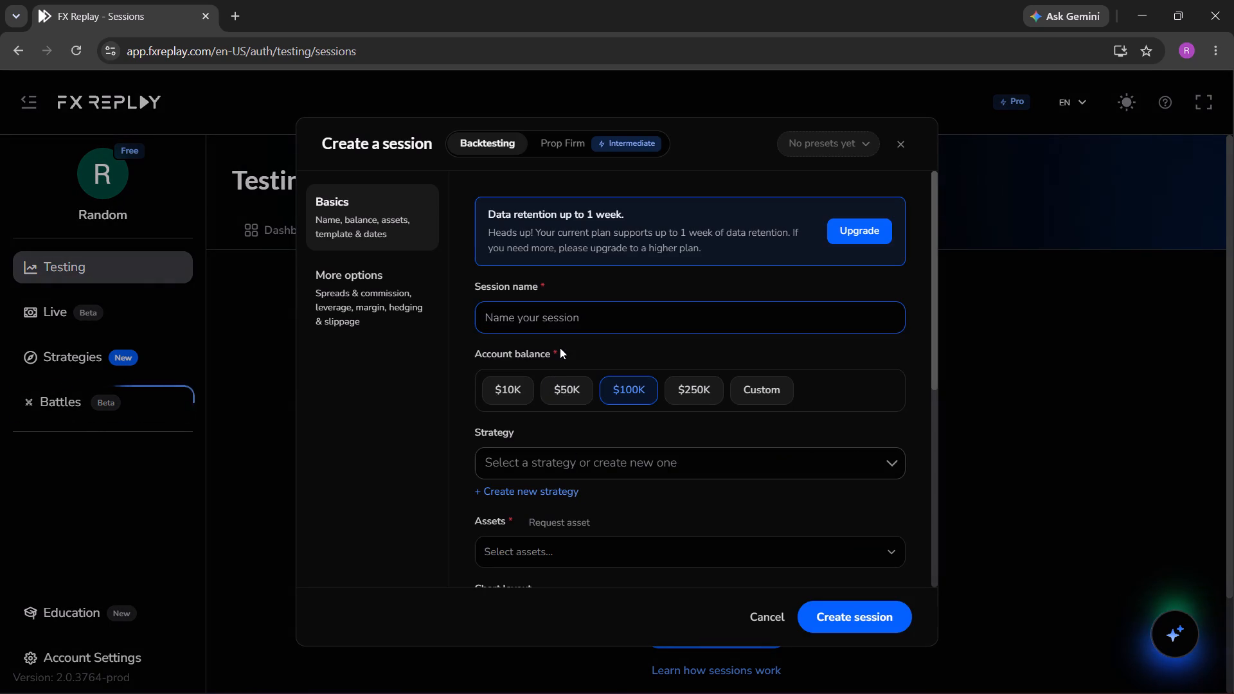
{"action": "type", "text": "4hr"}
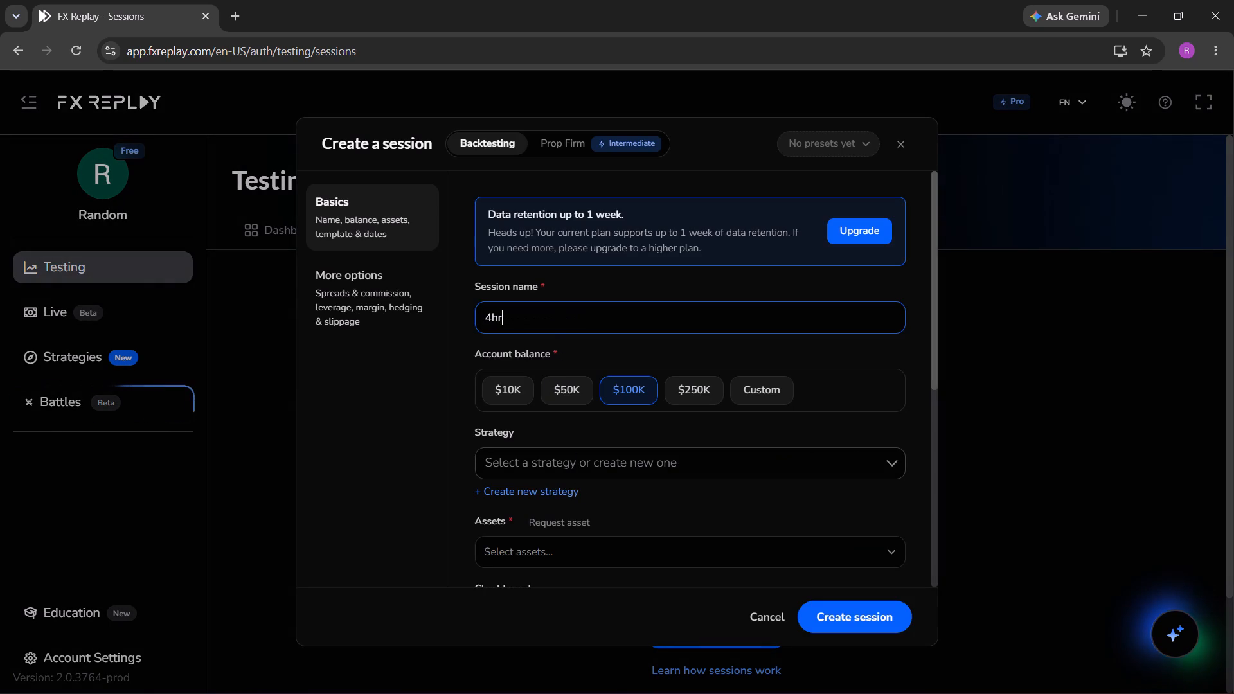
{"action": "scroll", "coordinate": [589, 490], "scroll_direction": "down", "scroll_amount": 1}
{"action": "left_click", "coordinate": [585, 502]}
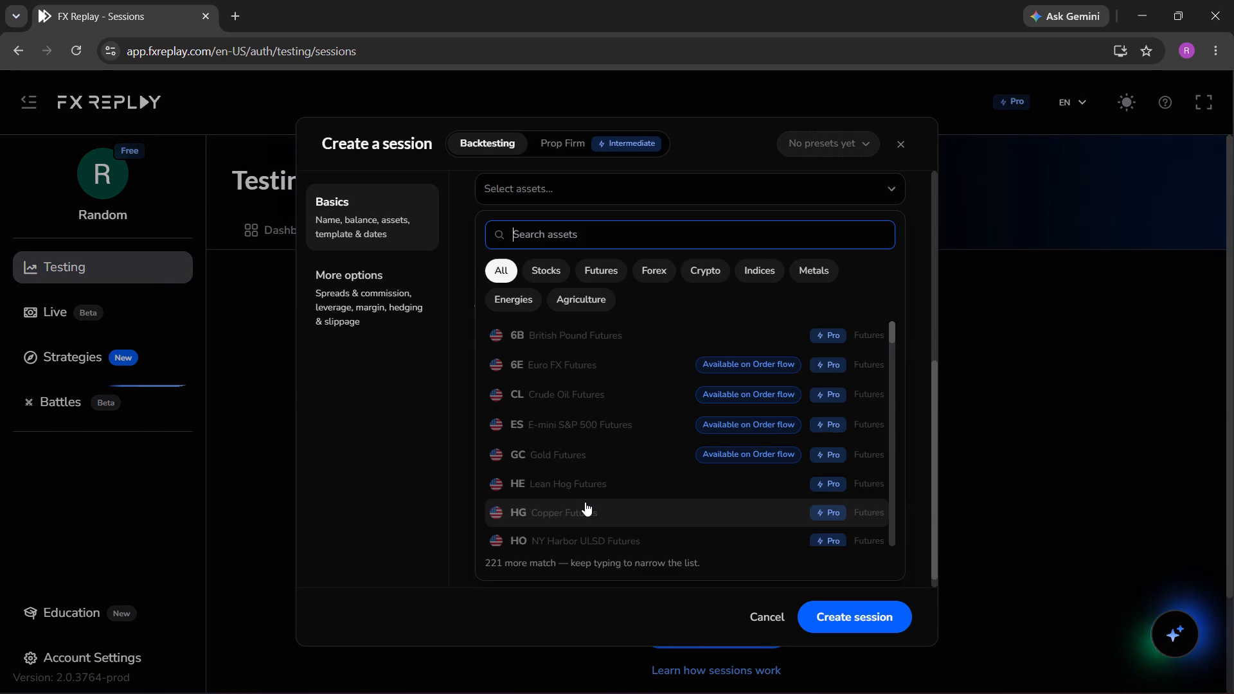
{"action": "type", "text": "xauusd"}
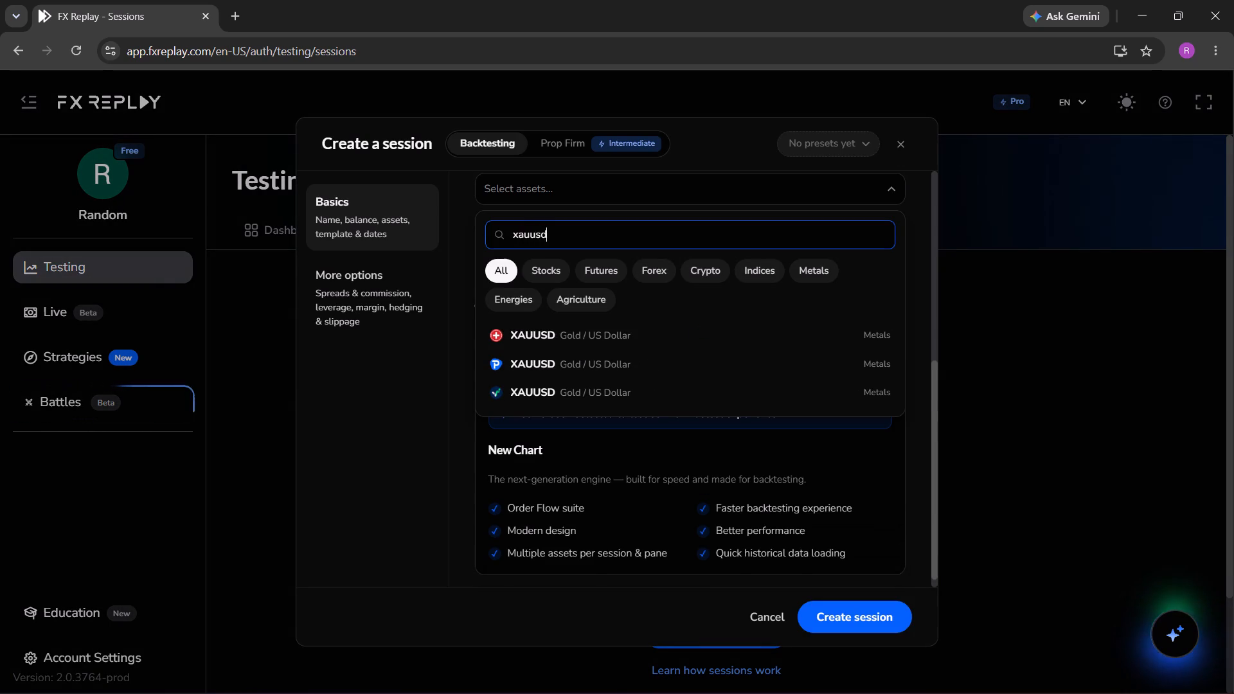
{"action": "left_click", "coordinate": [715, 384]}
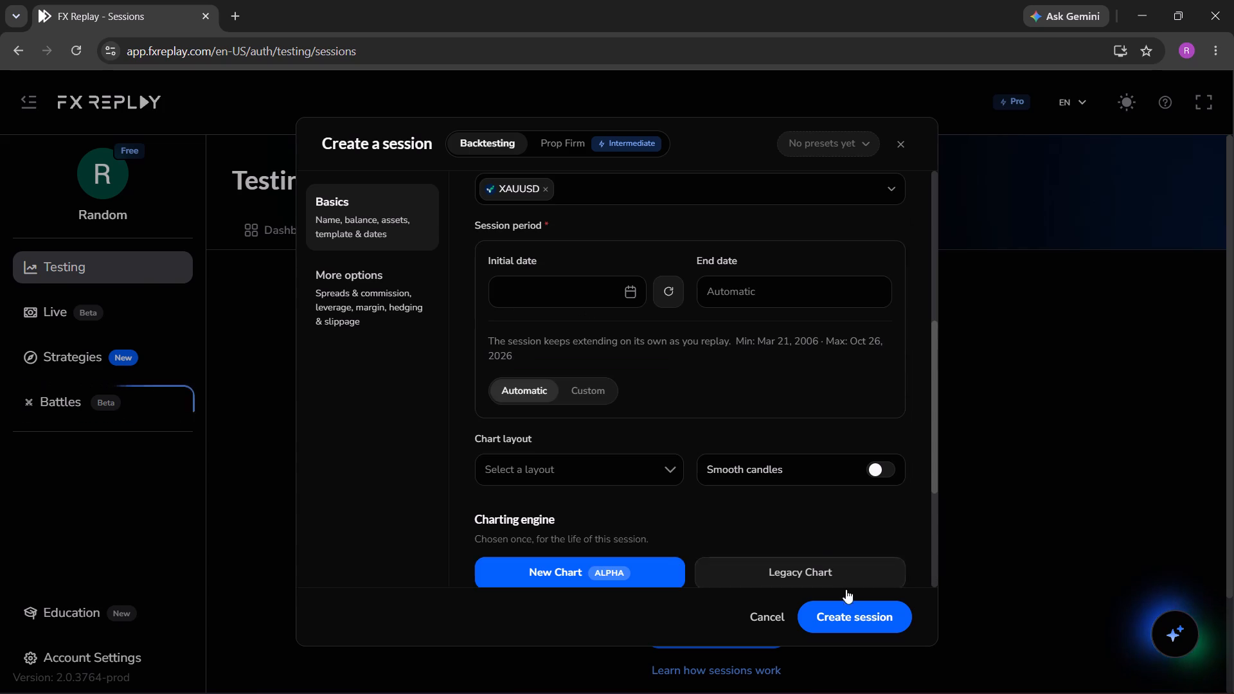
{"action": "left_click", "coordinate": [852, 625]}
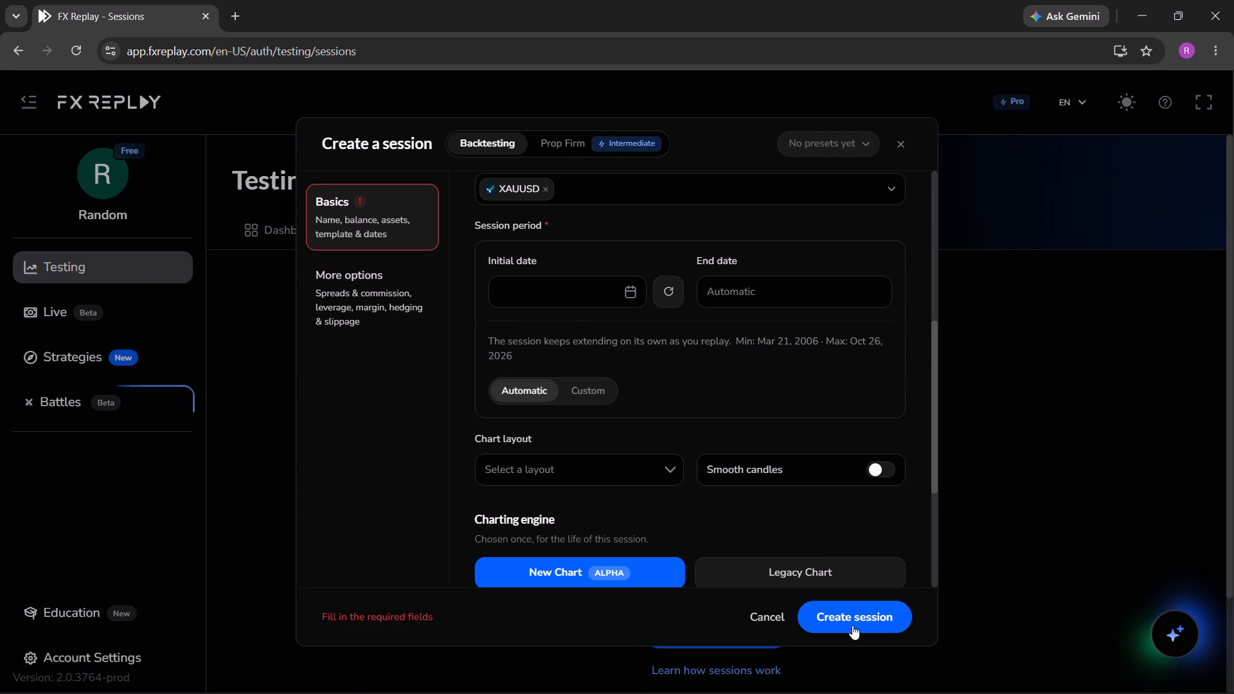
{"action": "left_click", "coordinate": [622, 289]}
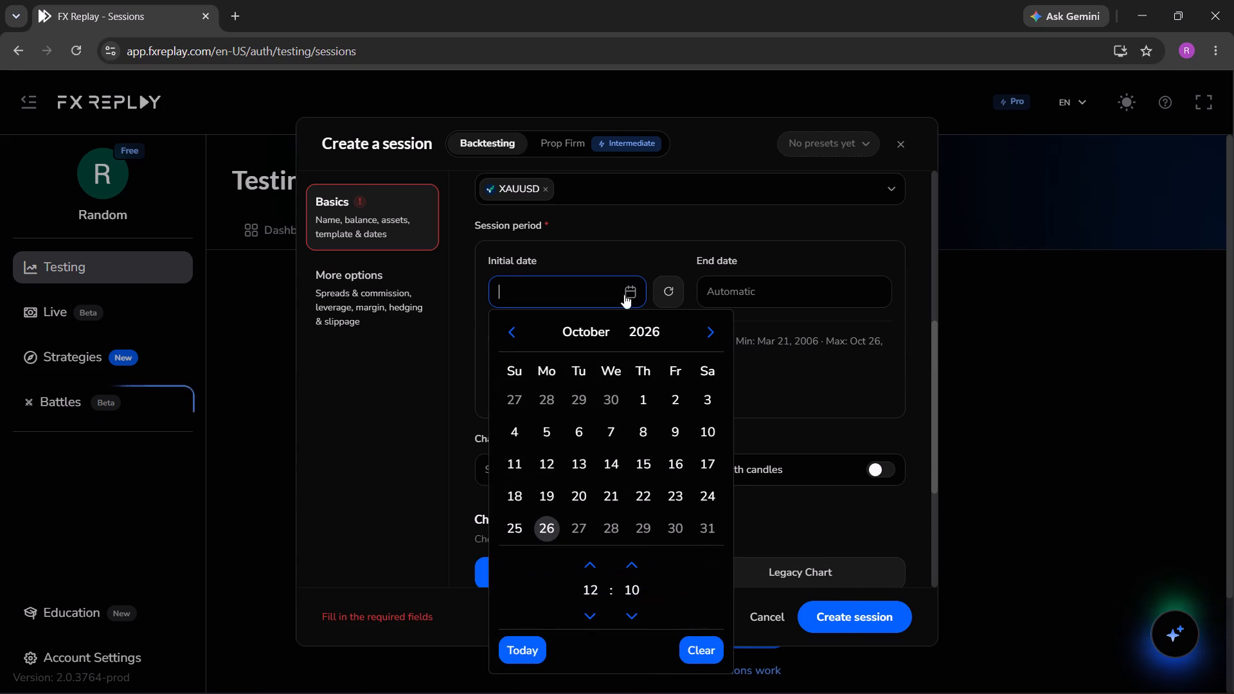
{"action": "left_click", "coordinate": [641, 393]}
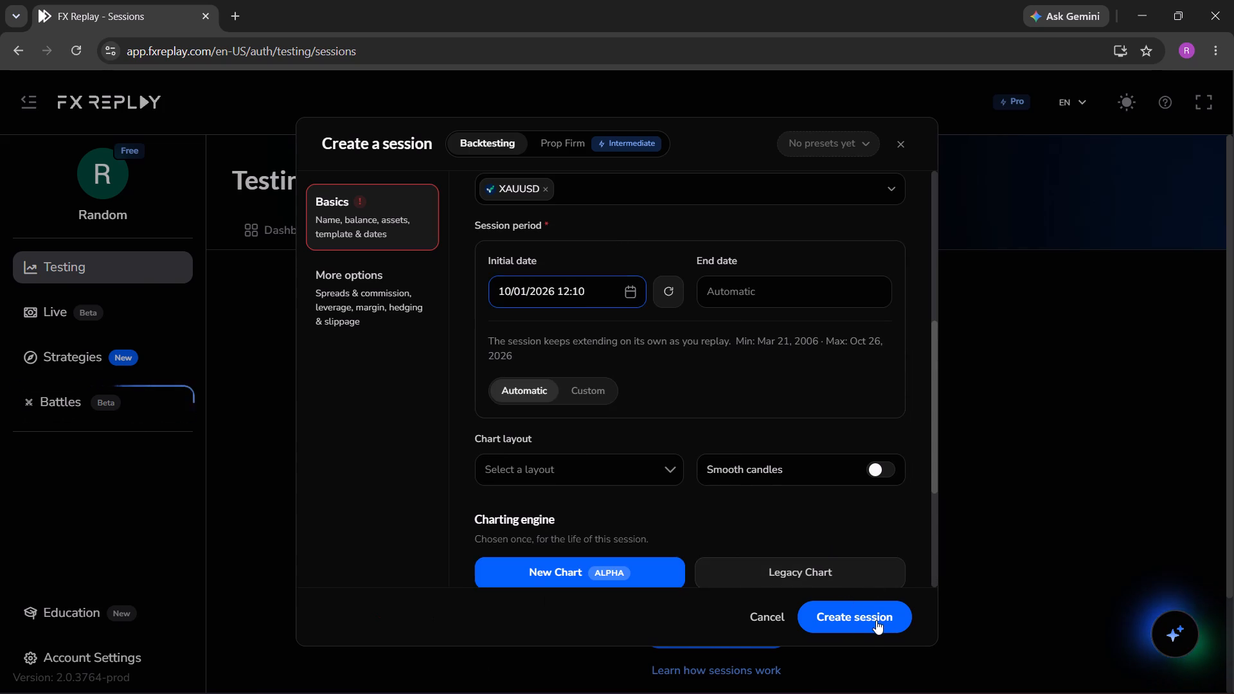
{"action": "left_click", "coordinate": [876, 620]}
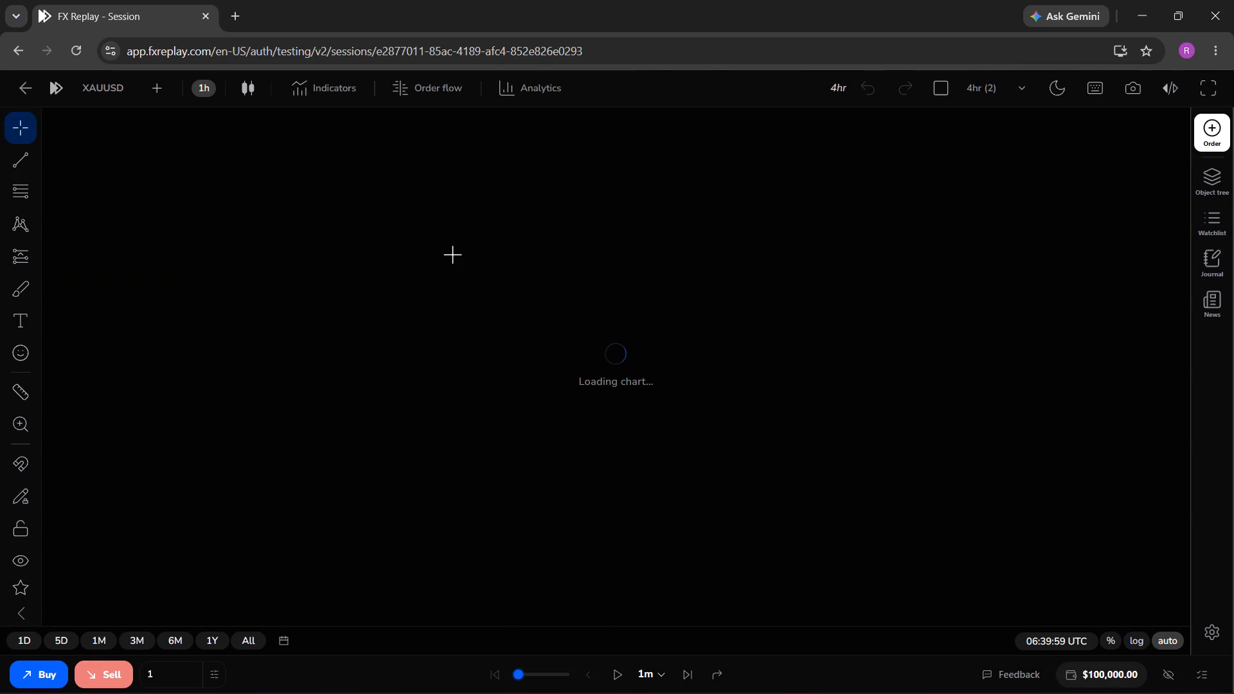
Switch the new session's XAUUSD chart to the 4-hour timeframe.
{"action": "left_click_drag", "start_coordinate": [799, 274], "coordinate": [434, 248]}
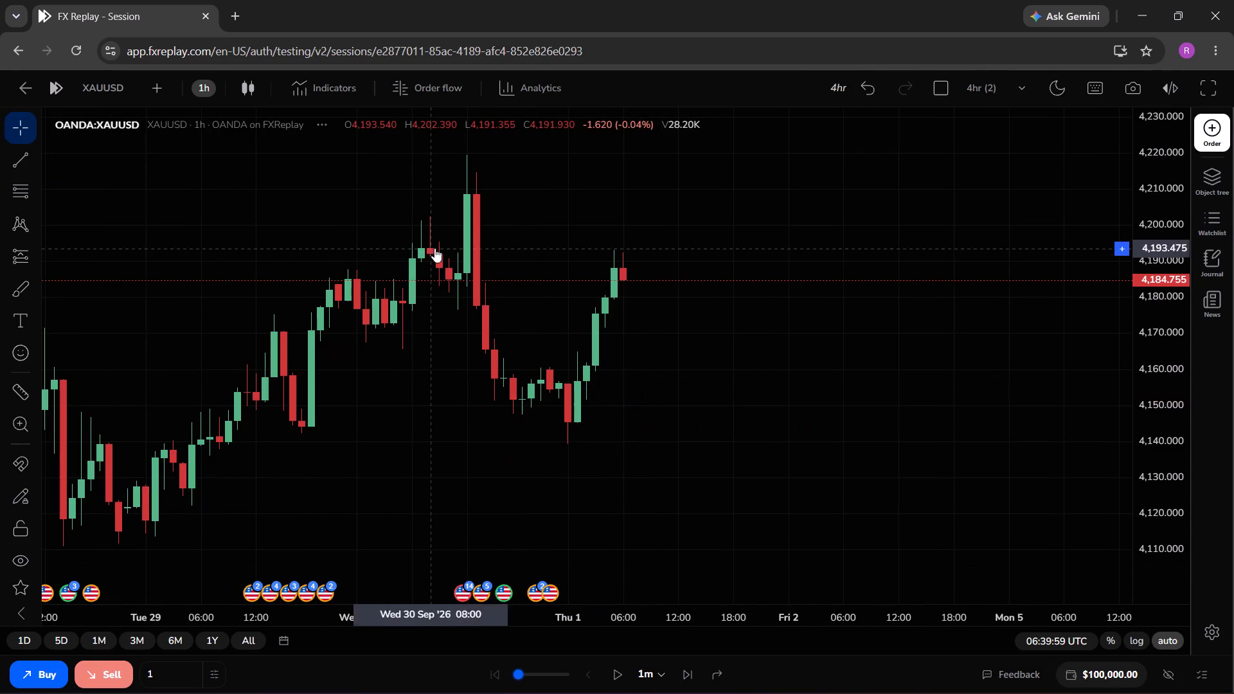
{"action": "left_click", "coordinate": [208, 89]}
{"action": "scroll", "coordinate": [255, 392], "scroll_direction": "down", "scroll_amount": 1}
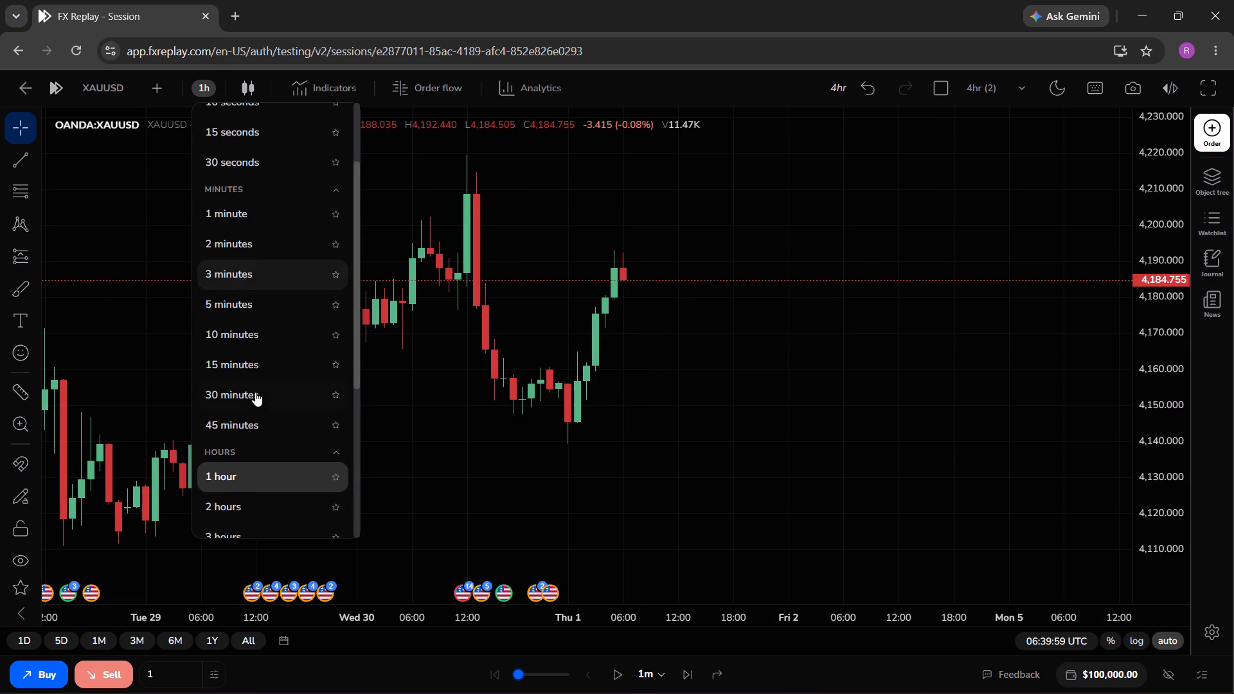
{"action": "scroll", "coordinate": [246, 488], "scroll_direction": "down", "scroll_amount": 2}
{"action": "left_click", "coordinate": [243, 503]}
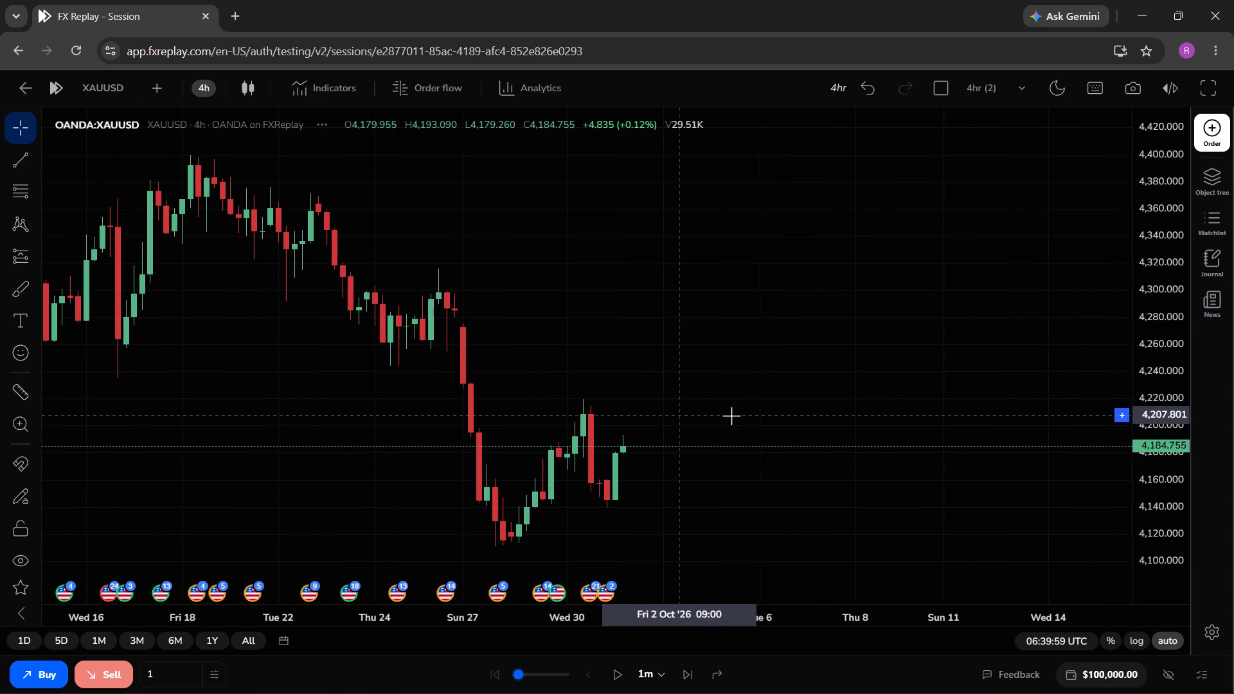
Draw a rectangle zone from 30 Sep 09:00 to 5 Oct 05:00, between prices of about 4,177.12 and 4,218.77.
{"action": "left_click_drag", "start_coordinate": [731, 416], "coordinate": [591, 416]}
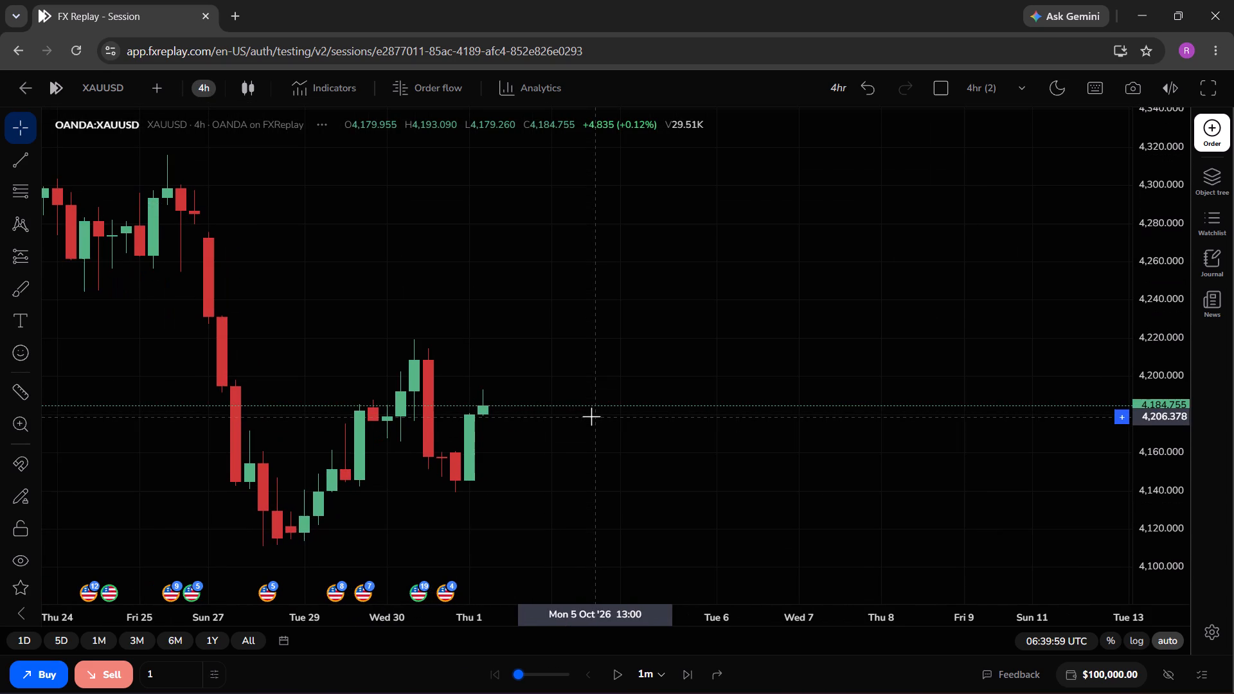
{"action": "left_click_drag", "start_coordinate": [498, 402], "coordinate": [339, 408]}
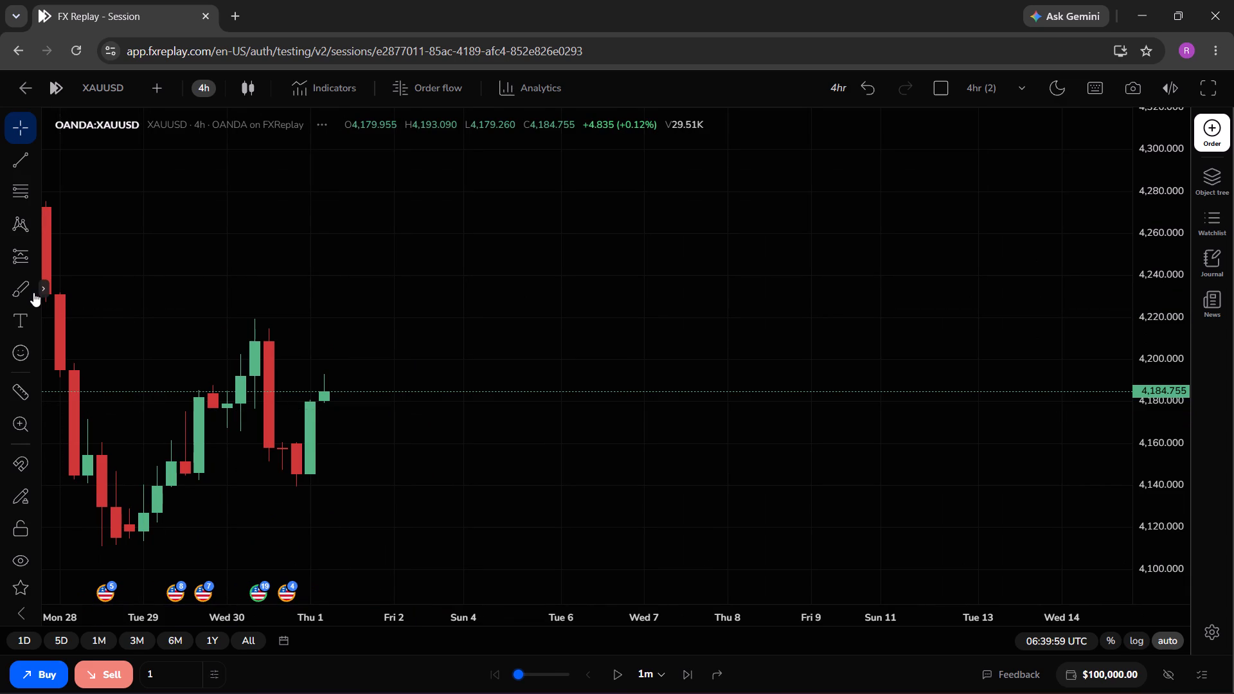
{"action": "left_click", "coordinate": [39, 289]}
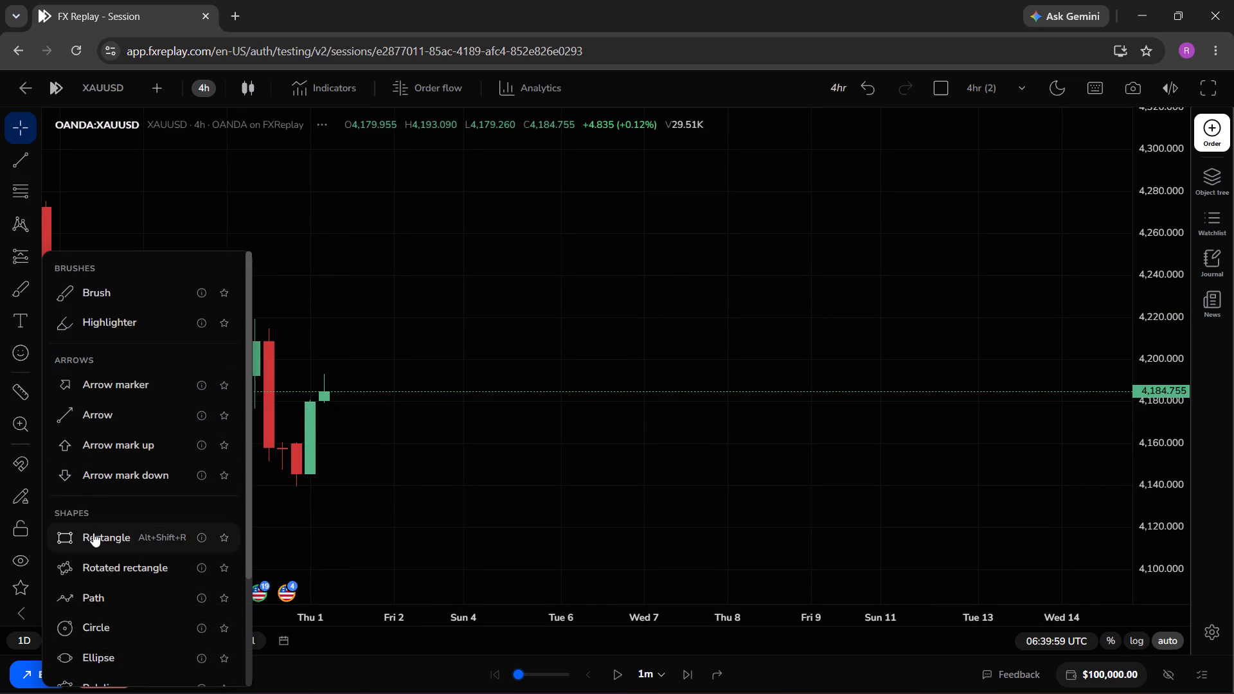
{"action": "left_click", "coordinate": [93, 533]}
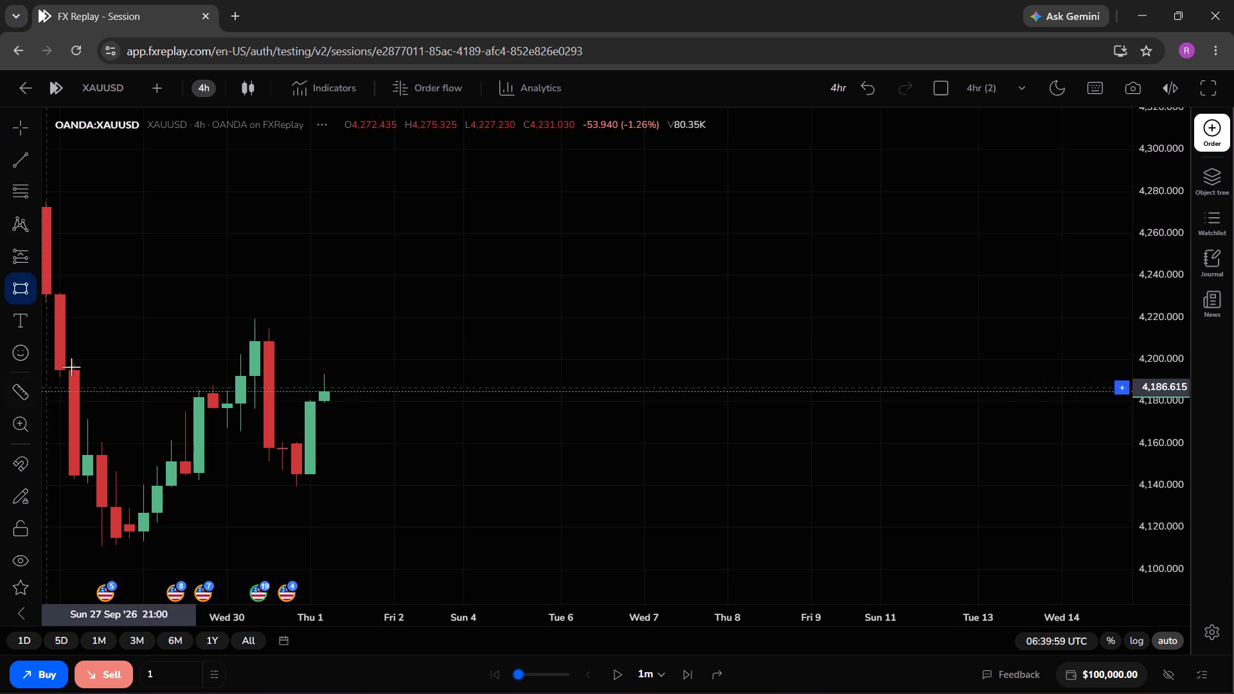
{"action": "left_click_drag", "start_coordinate": [257, 319], "coordinate": [464, 408]}
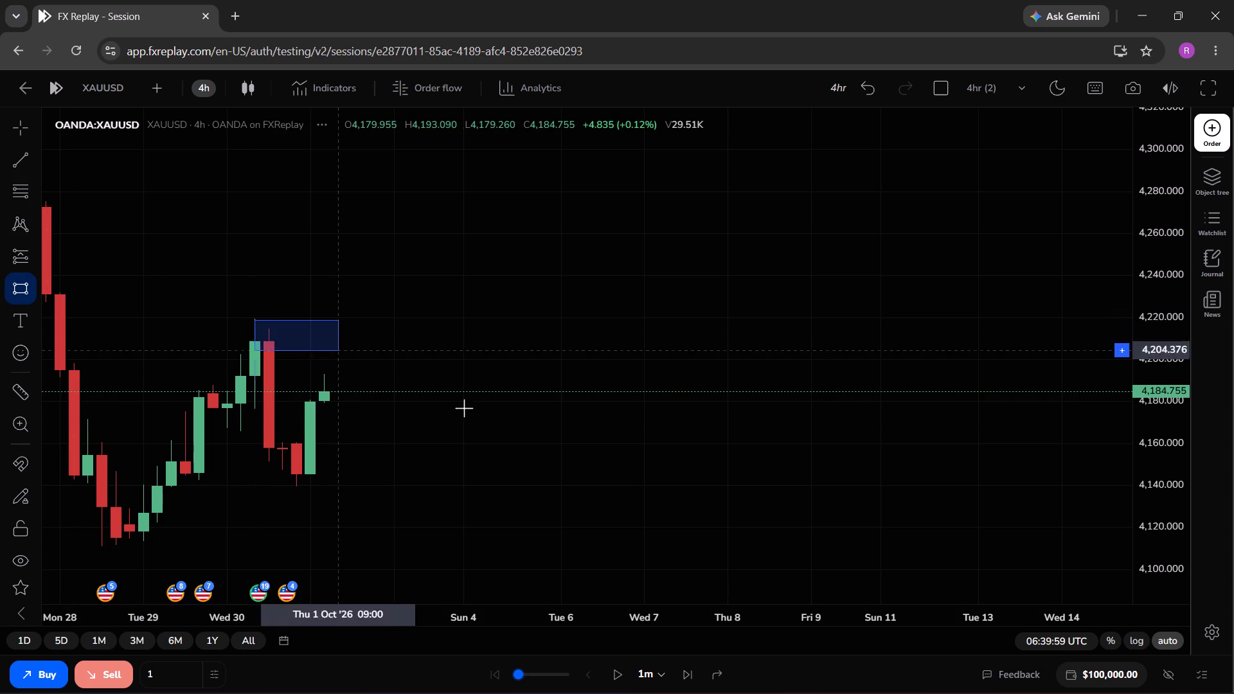
{"action": "left_click_drag", "start_coordinate": [464, 408], "coordinate": [492, 407]}
{"action": "left_click", "coordinate": [492, 407]}
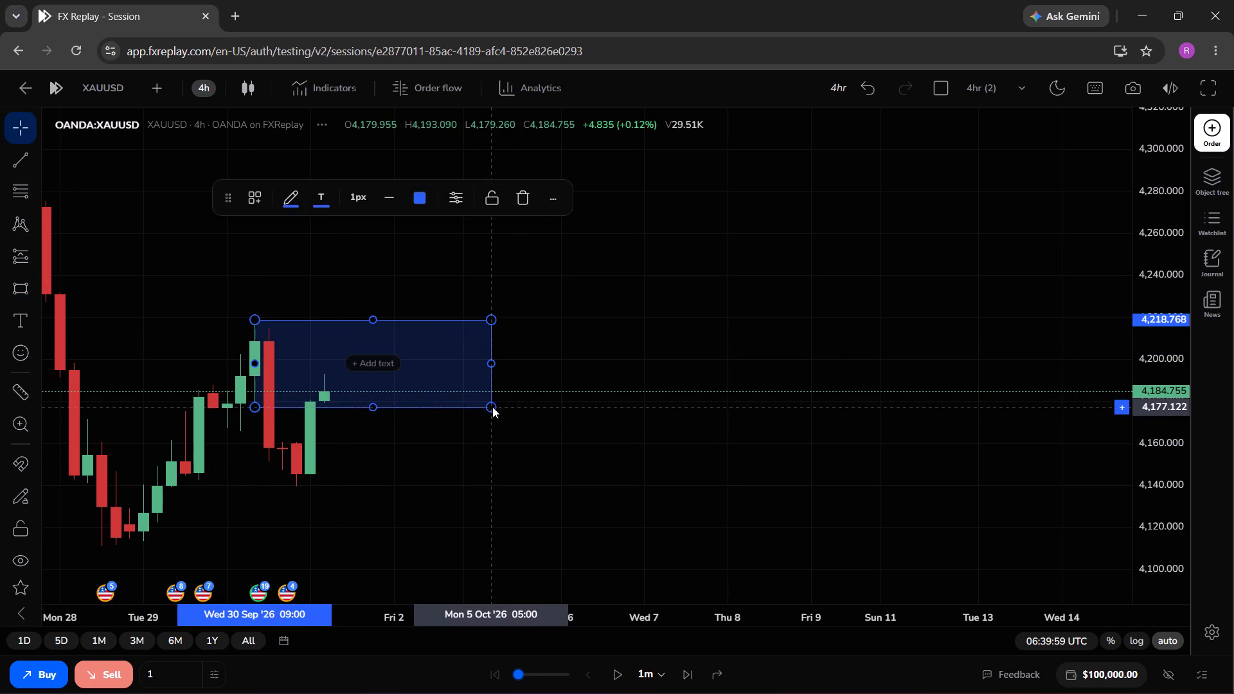
Switch the chart to the 15-minute timeframe and bring the latest candles inside the 4-hour zone into close view.
{"action": "left_click", "coordinate": [206, 84]}
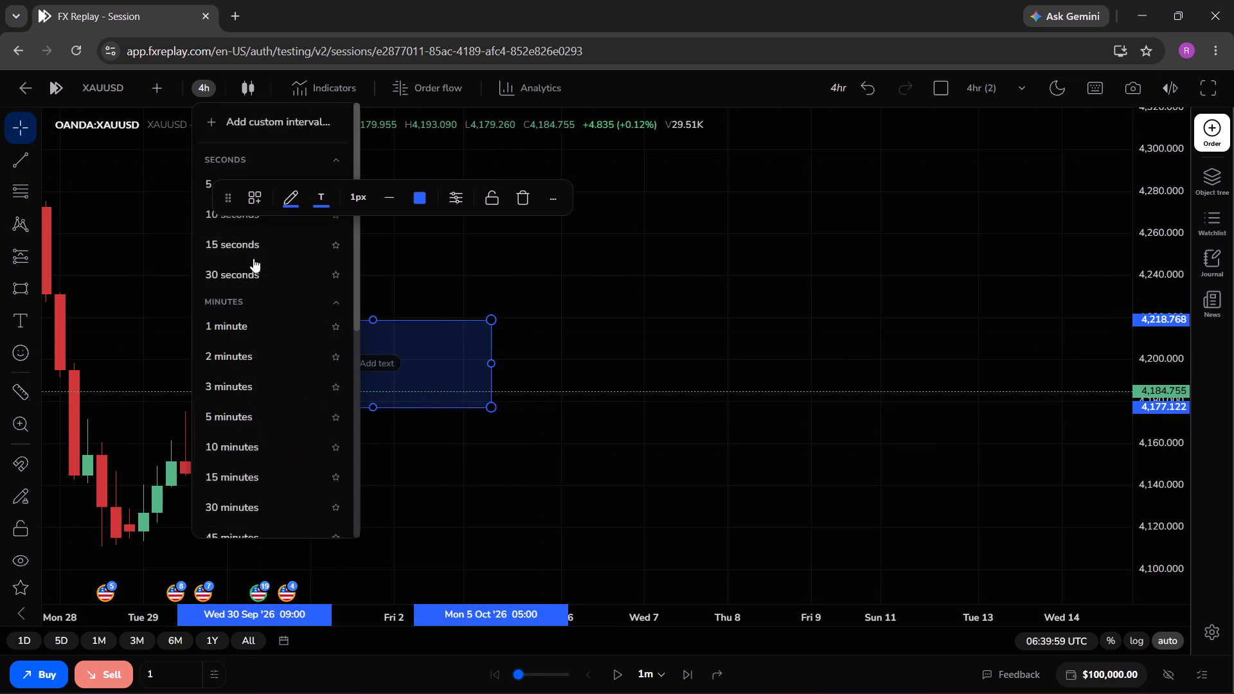
{"action": "left_click", "coordinate": [231, 474]}
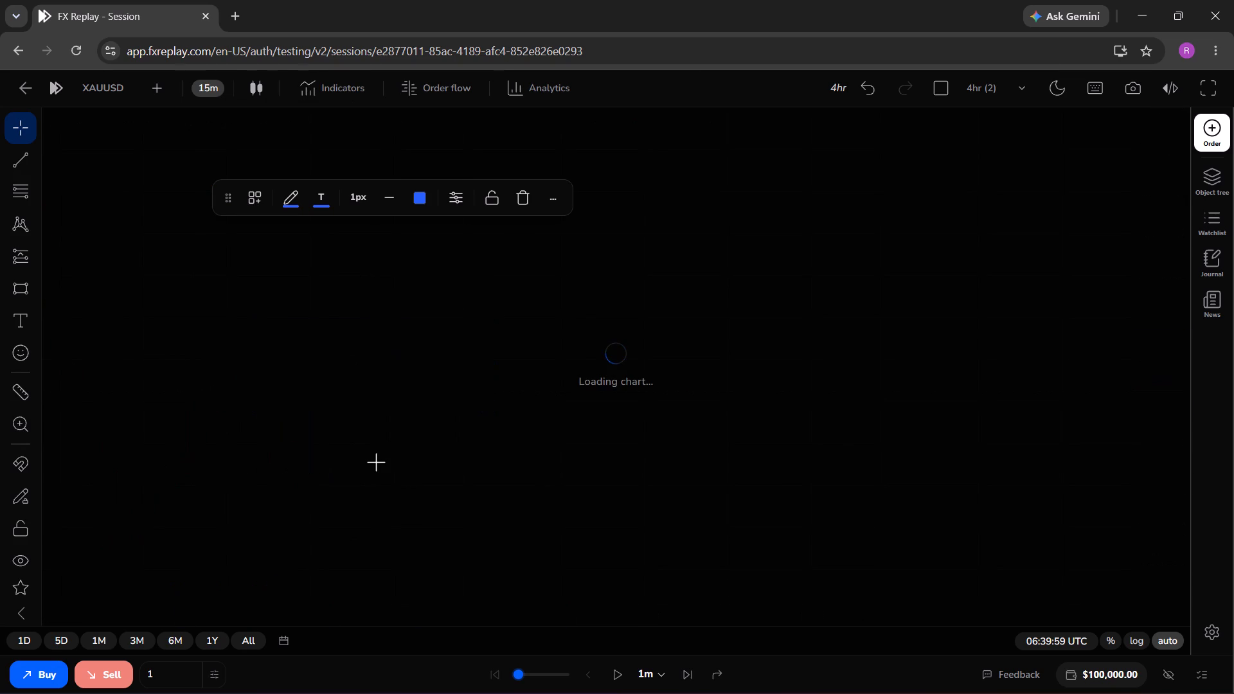
{"action": "left_click_drag", "start_coordinate": [376, 462], "coordinate": [436, 458]}
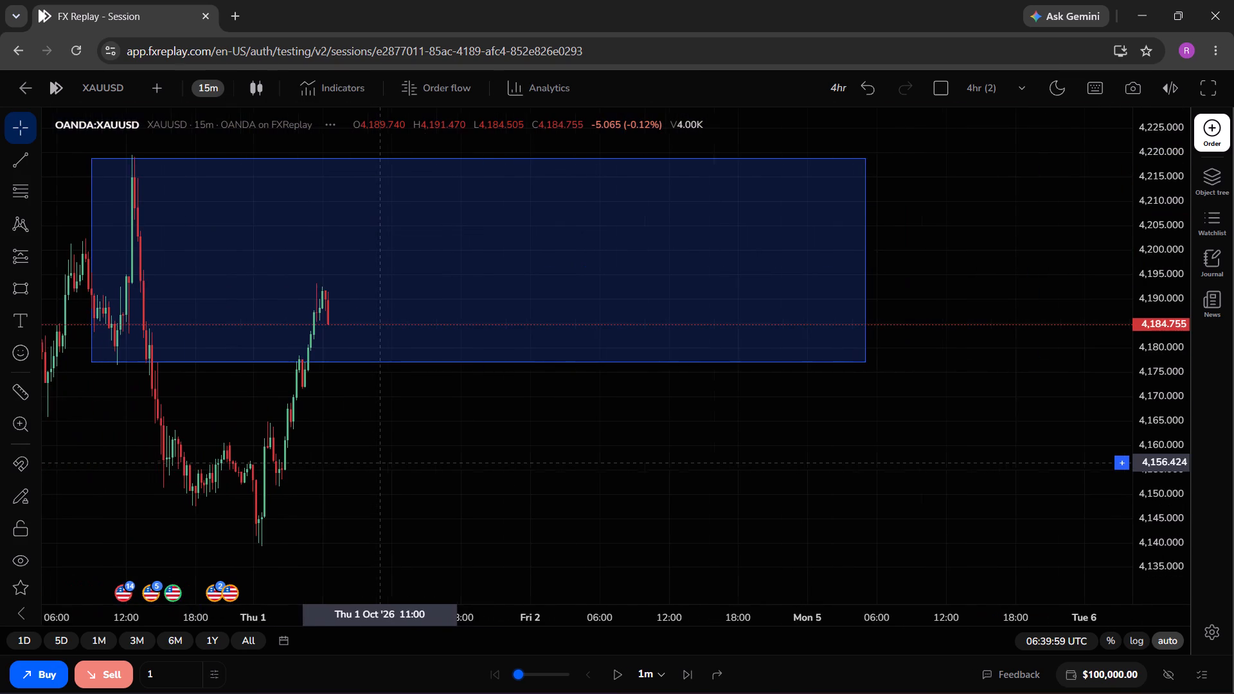
{"action": "left_click_drag", "start_coordinate": [436, 458], "coordinate": [449, 455]}
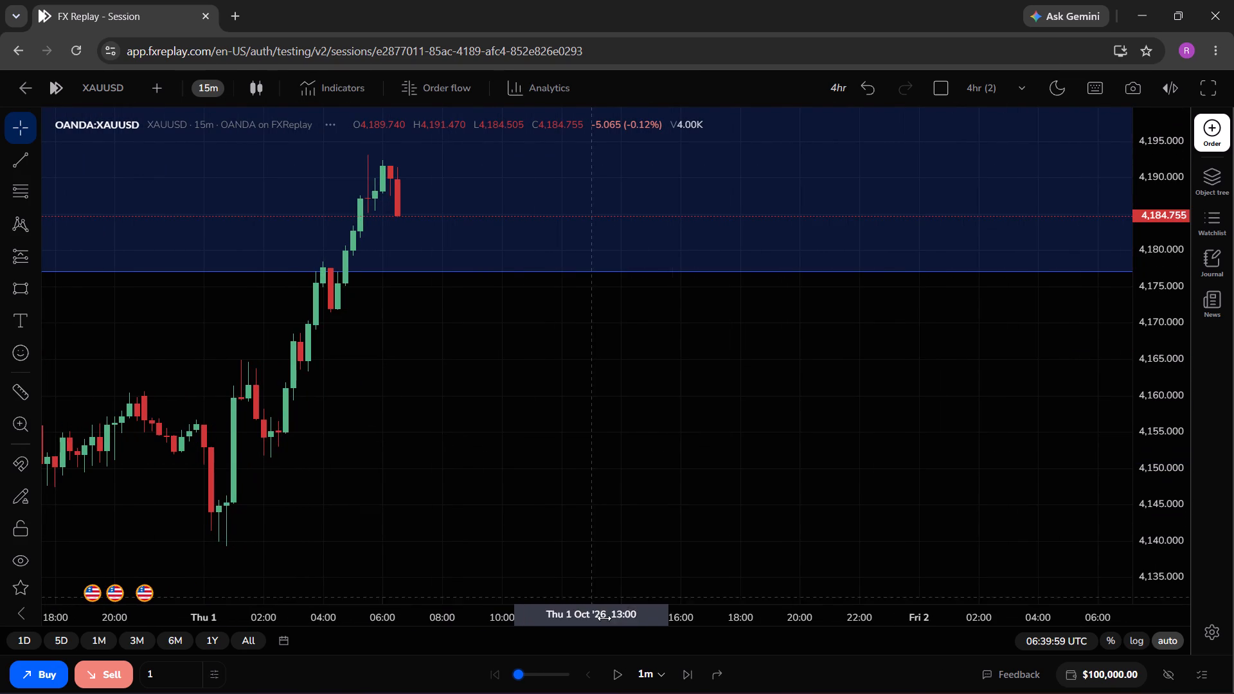
Set the replay step to 15m and advance the replay five steps to 07:44:59 UTC on 1 October.
{"action": "left_click", "coordinate": [647, 672]}
{"action": "scroll", "coordinate": [660, 541], "scroll_direction": "down", "scroll_amount": 1}
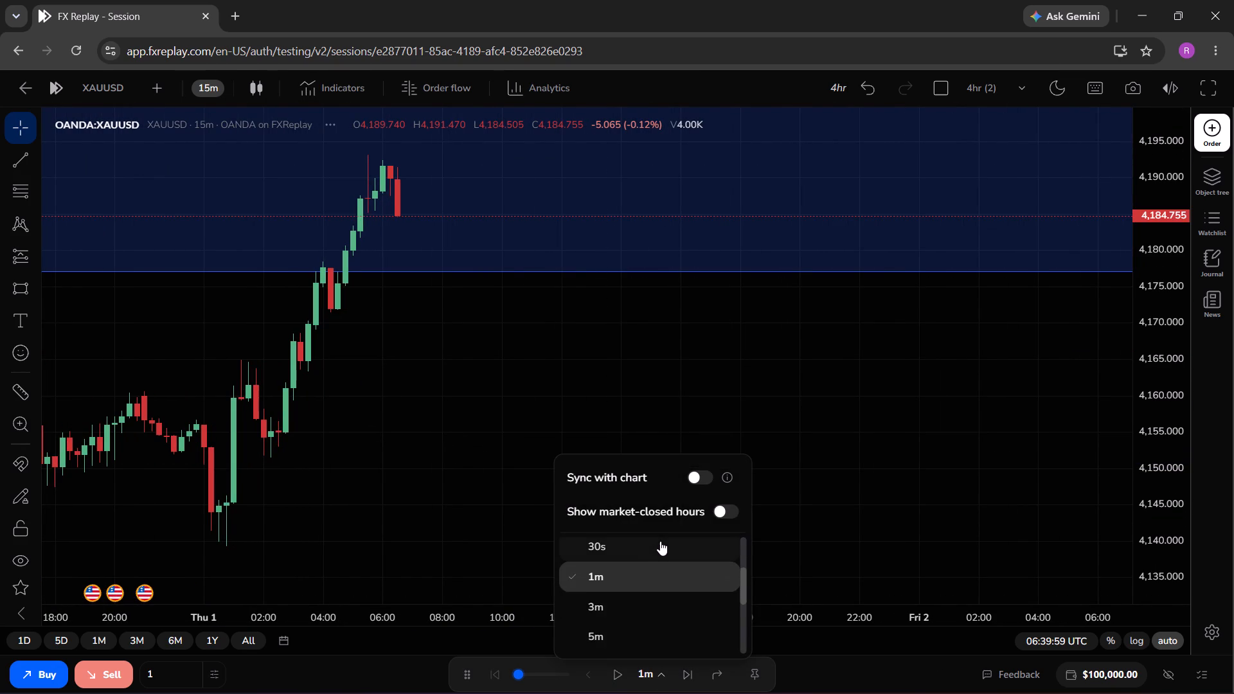
{"action": "scroll", "coordinate": [629, 614], "scroll_direction": "down", "scroll_amount": 1}
{"action": "left_click", "coordinate": [628, 614]}
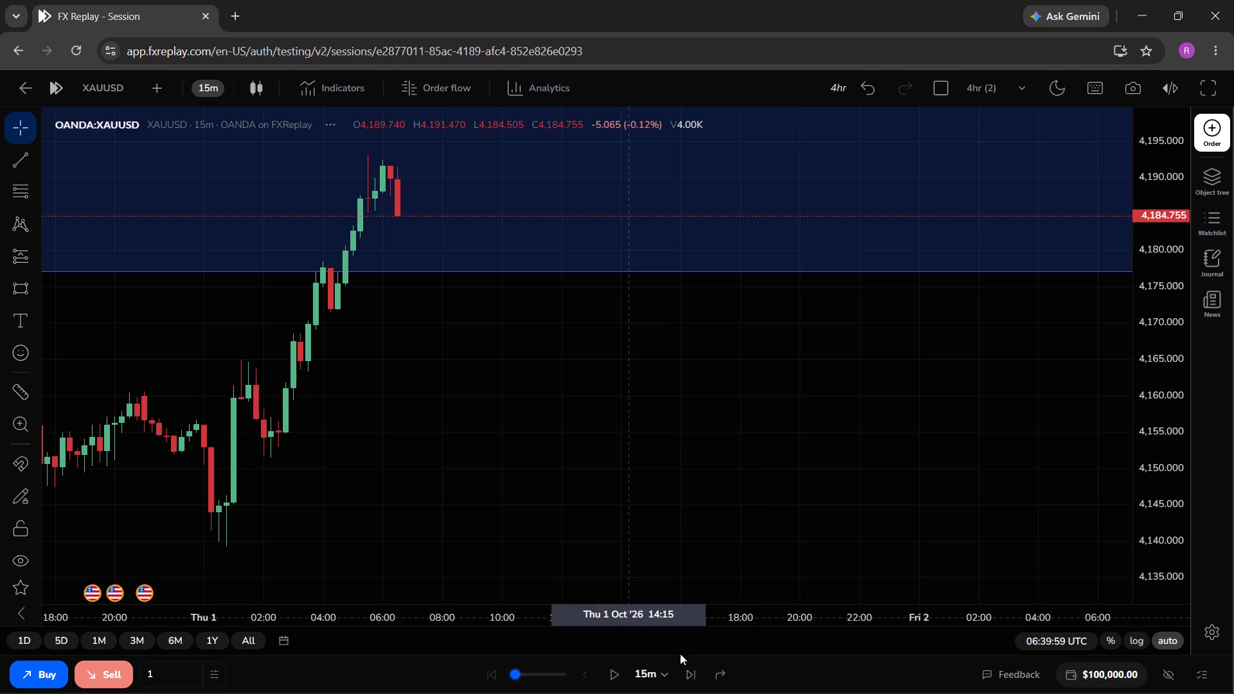
{"action": "triple_click", "coordinate": [691, 676]}
{"action": "double_click", "coordinate": [691, 676]}
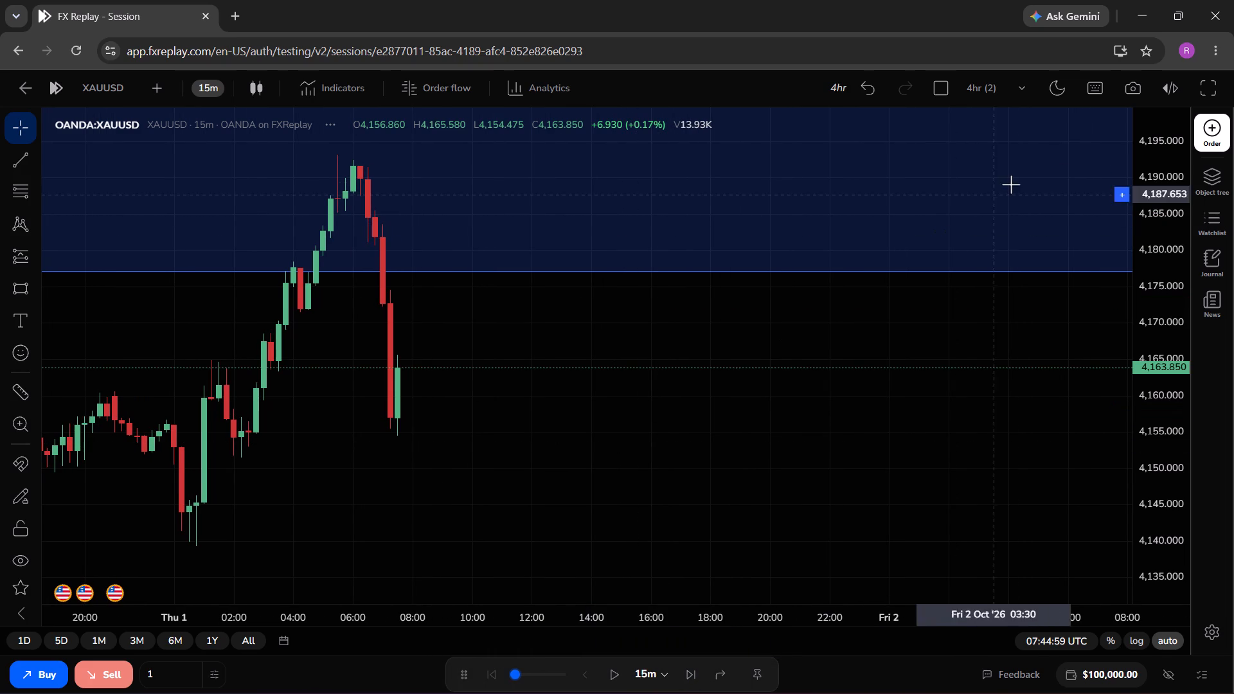
Set up a XAUUSD sell limit order with entry at about 4,185.64 and stop loss at about 4,193.06, risking 1%.
{"action": "left_click", "coordinate": [1217, 134]}
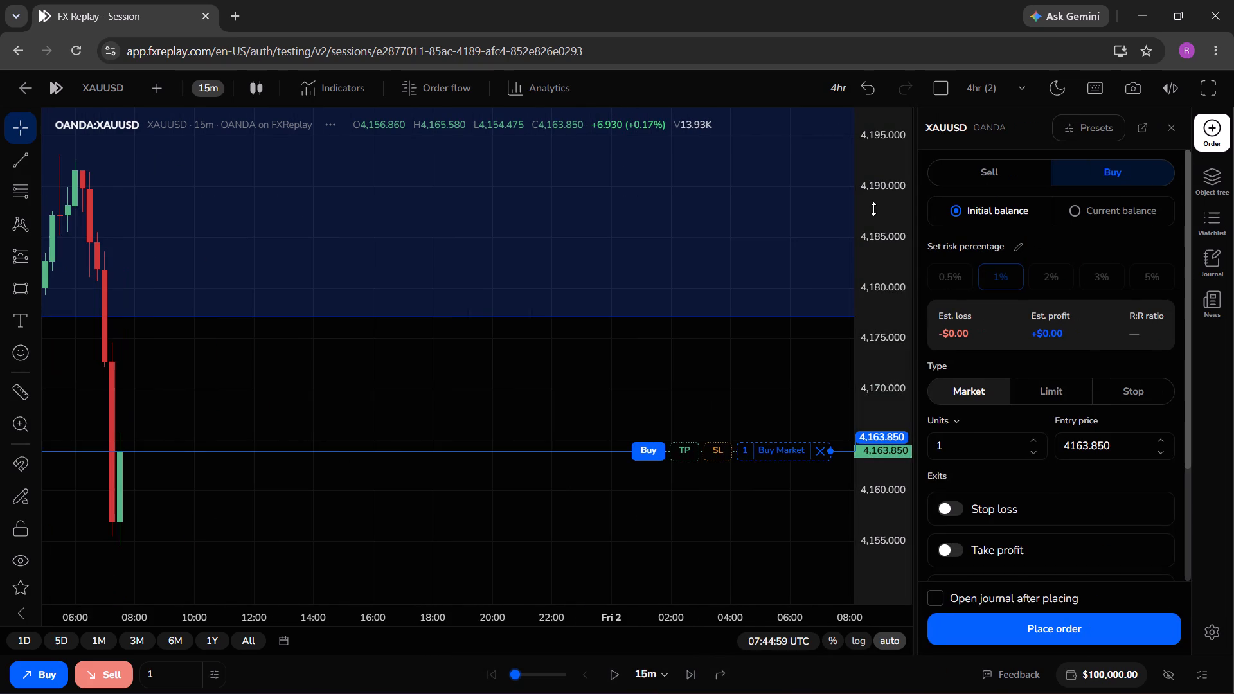
{"action": "left_click", "coordinate": [985, 173]}
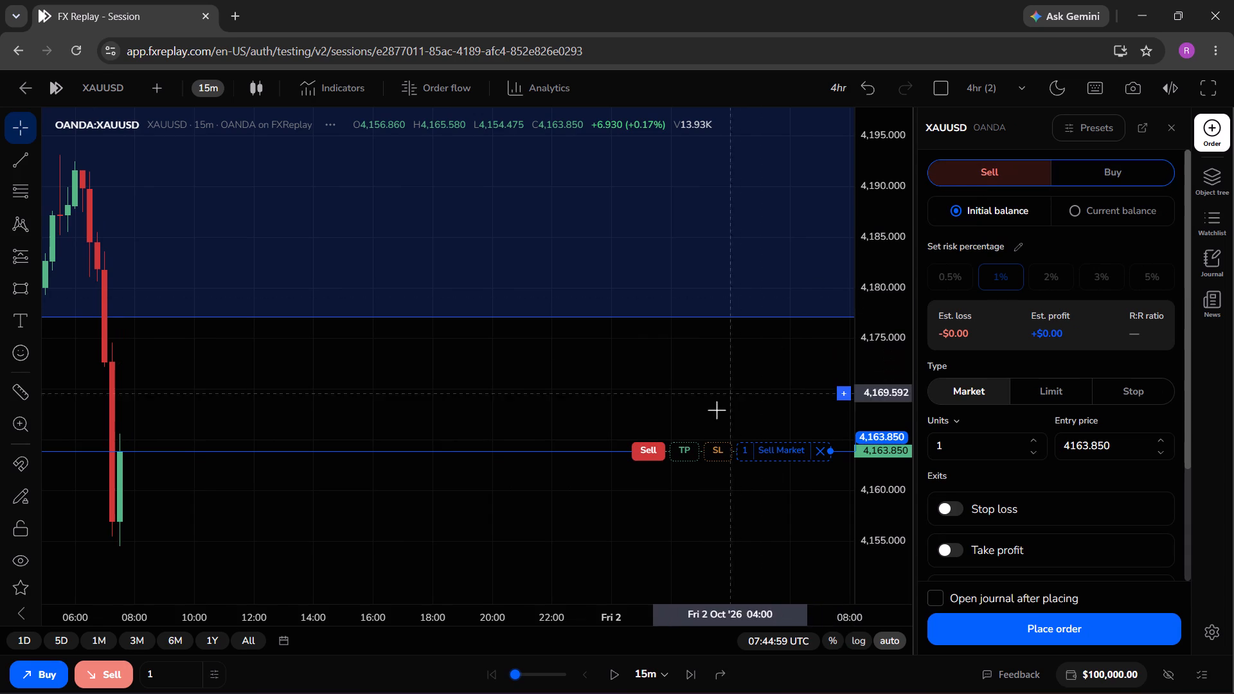
{"action": "left_click_drag", "start_coordinate": [768, 447], "coordinate": [725, 226]}
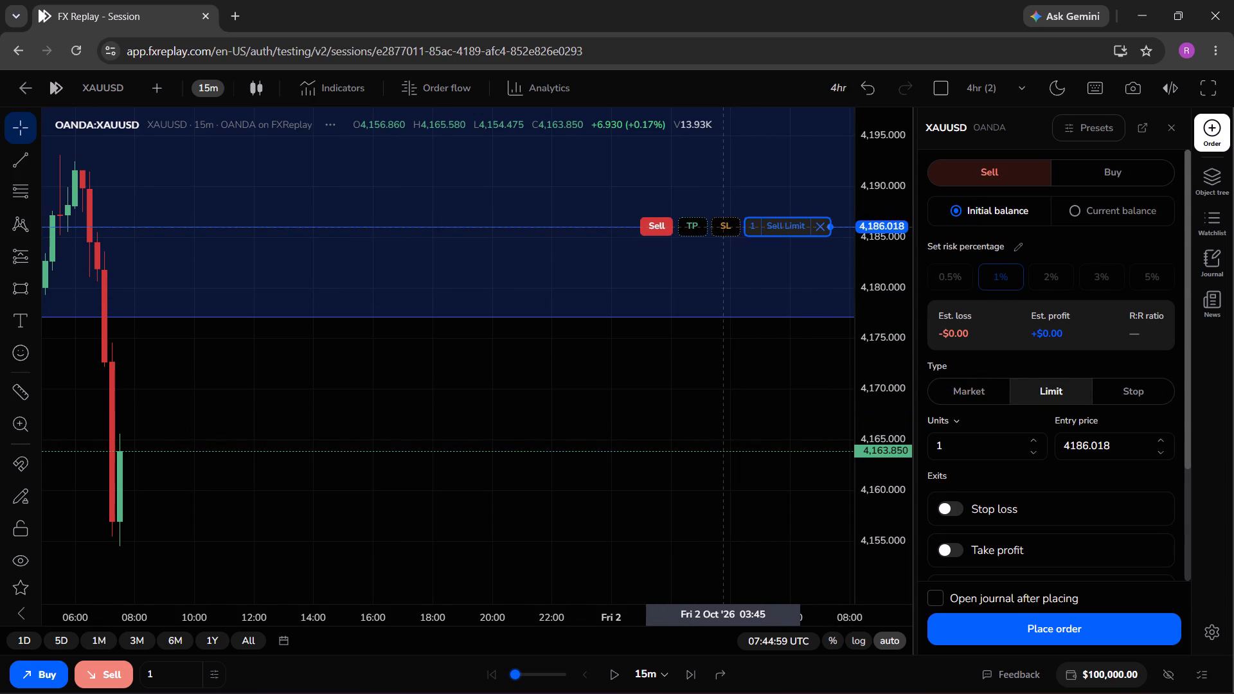
{"action": "left_click_drag", "start_coordinate": [725, 226], "coordinate": [724, 230]}
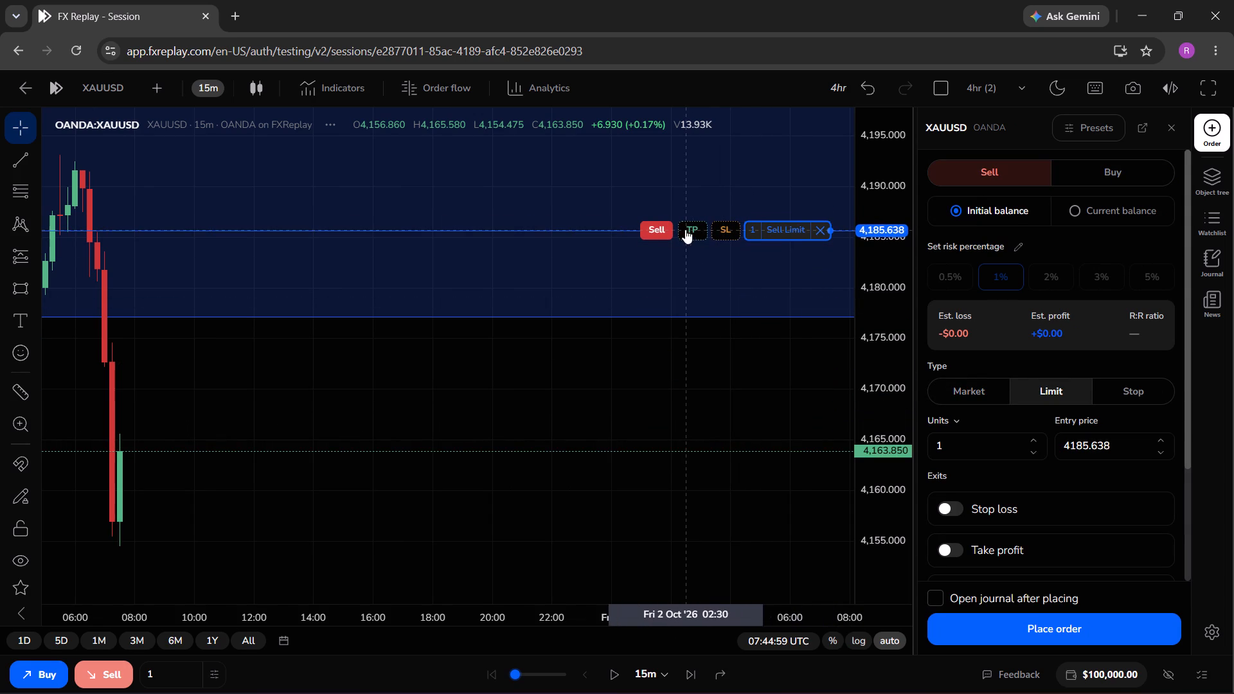
{"action": "left_click_drag", "start_coordinate": [722, 224], "coordinate": [717, 175]}
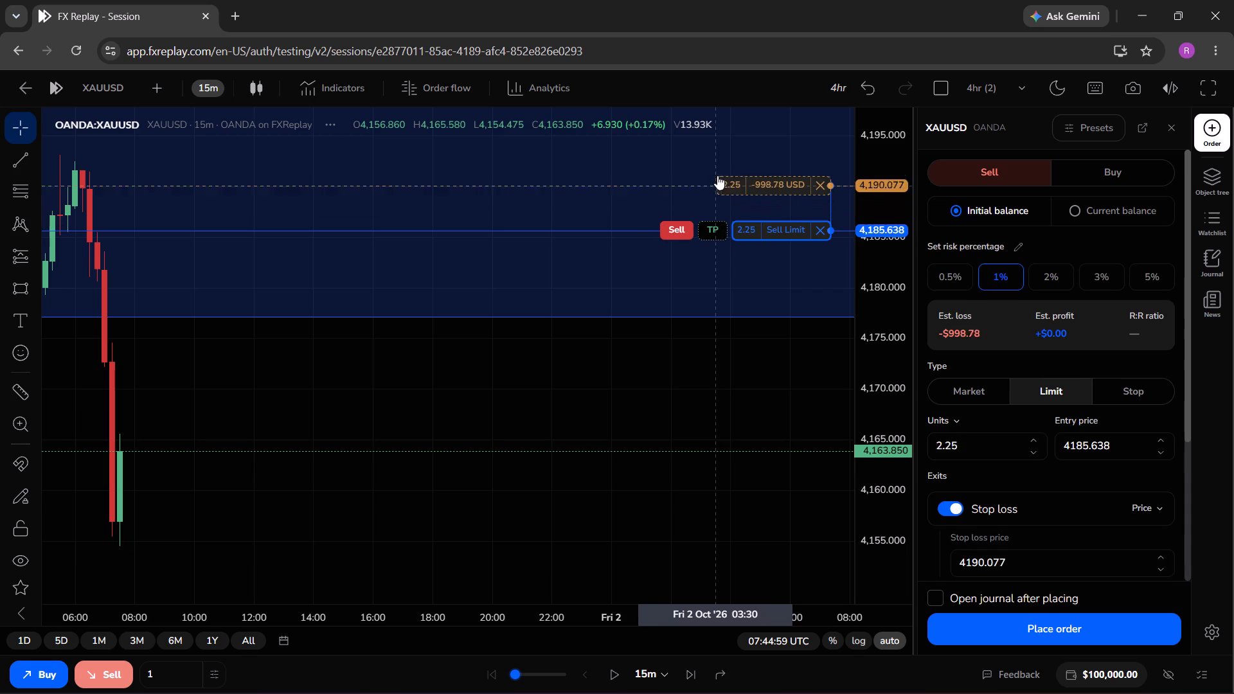
{"action": "left_click_drag", "start_coordinate": [717, 175], "coordinate": [715, 157]}
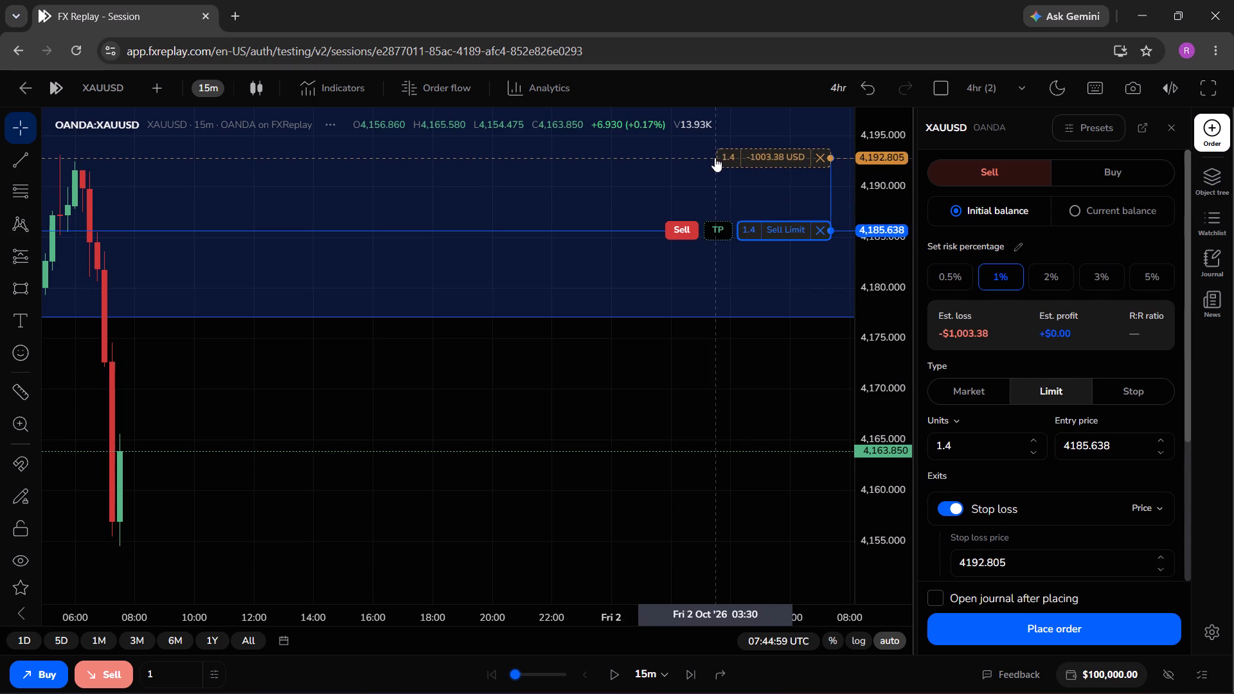
{"action": "left_click_drag", "start_coordinate": [715, 157], "coordinate": [716, 155]}
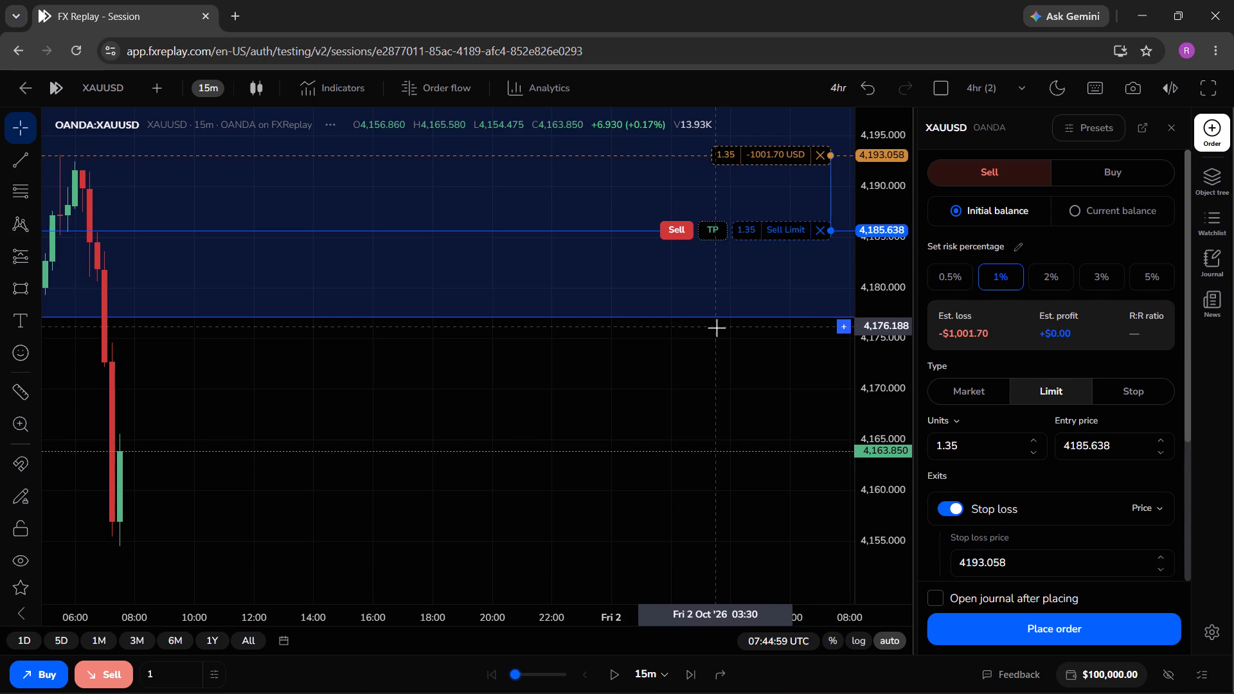
Add a take profit at about 4,139.30, level with the low early on 1 October, and place the sell limit order.
{"action": "left_click_drag", "start_coordinate": [646, 344], "coordinate": [805, 350]}
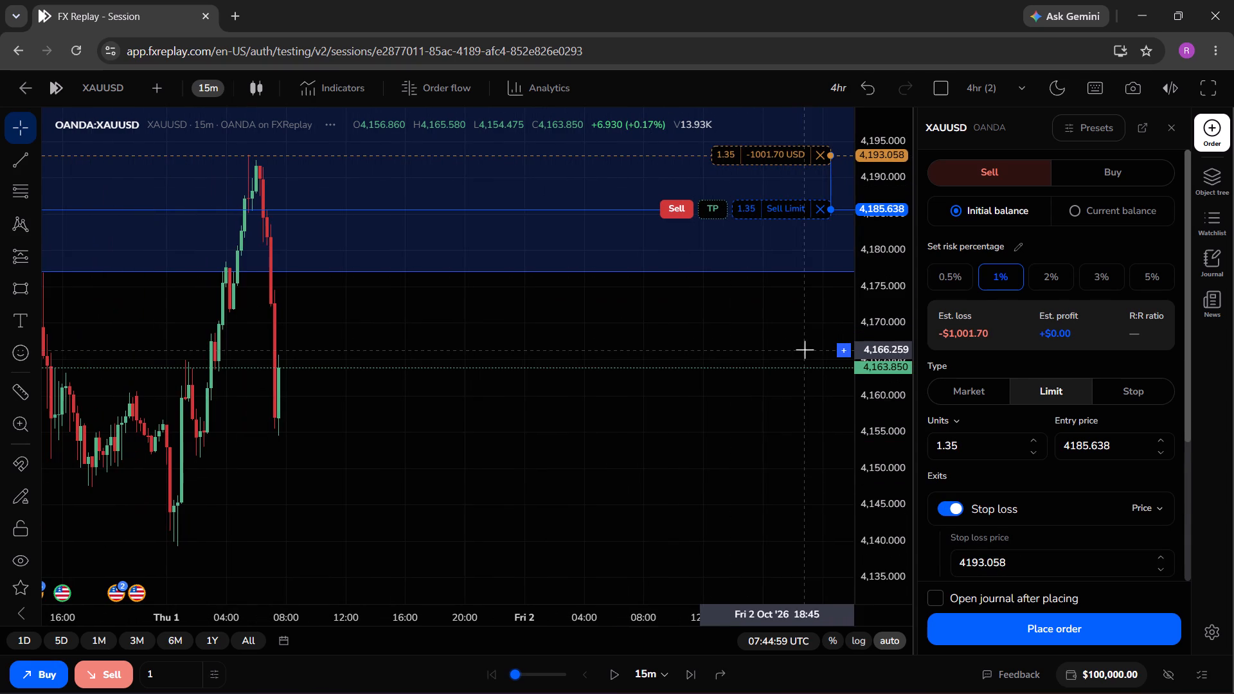
{"action": "left_click_drag", "start_coordinate": [713, 212], "coordinate": [699, 445]}
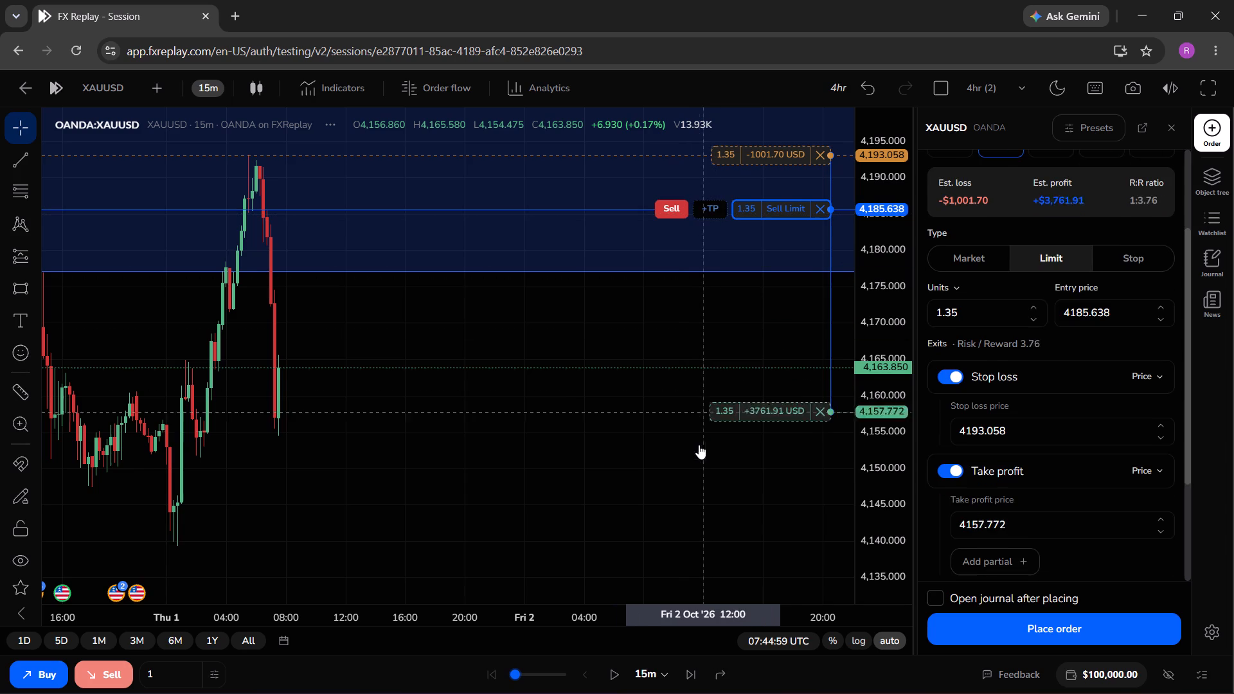
{"action": "left_click_drag", "start_coordinate": [699, 445], "coordinate": [688, 544]}
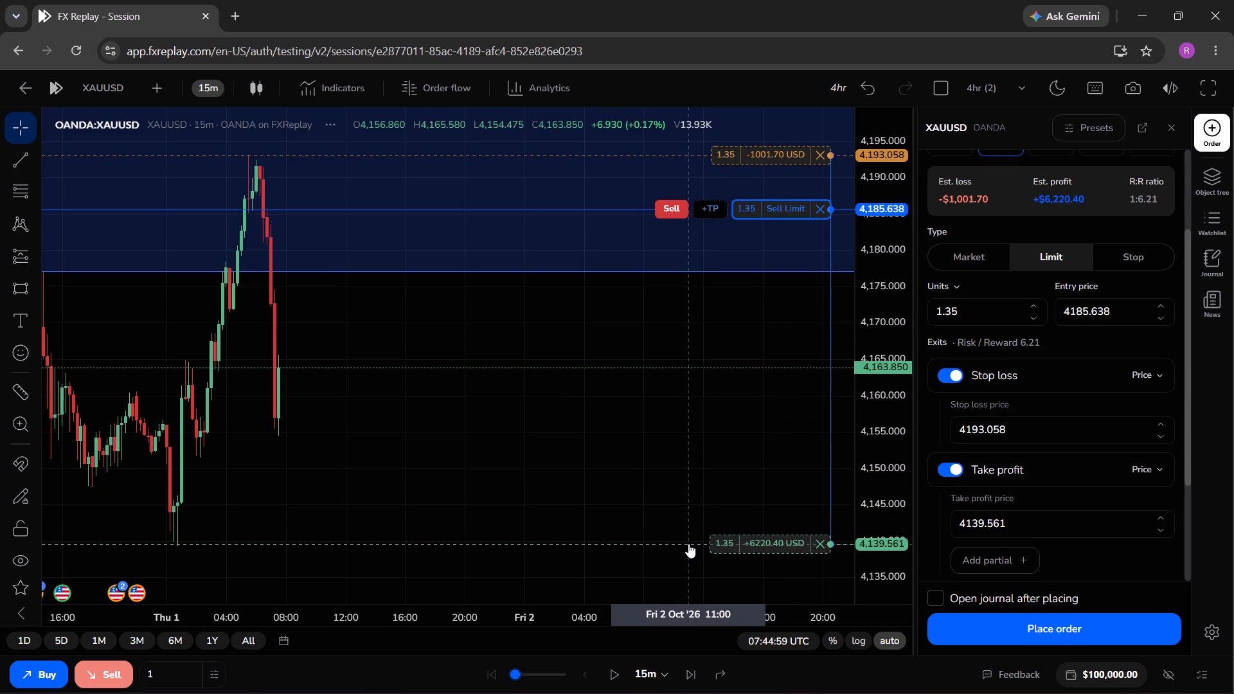
{"action": "left_click_drag", "start_coordinate": [688, 544], "coordinate": [688, 546]}
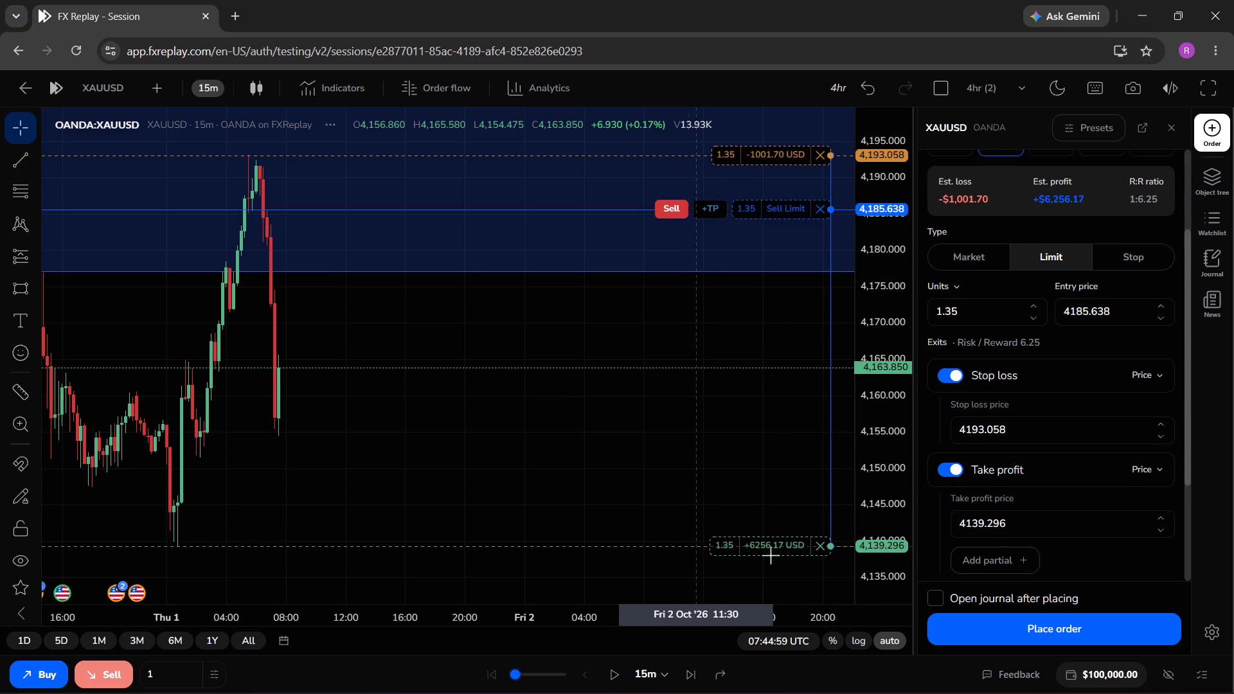
{"action": "left_click", "coordinate": [993, 634]}
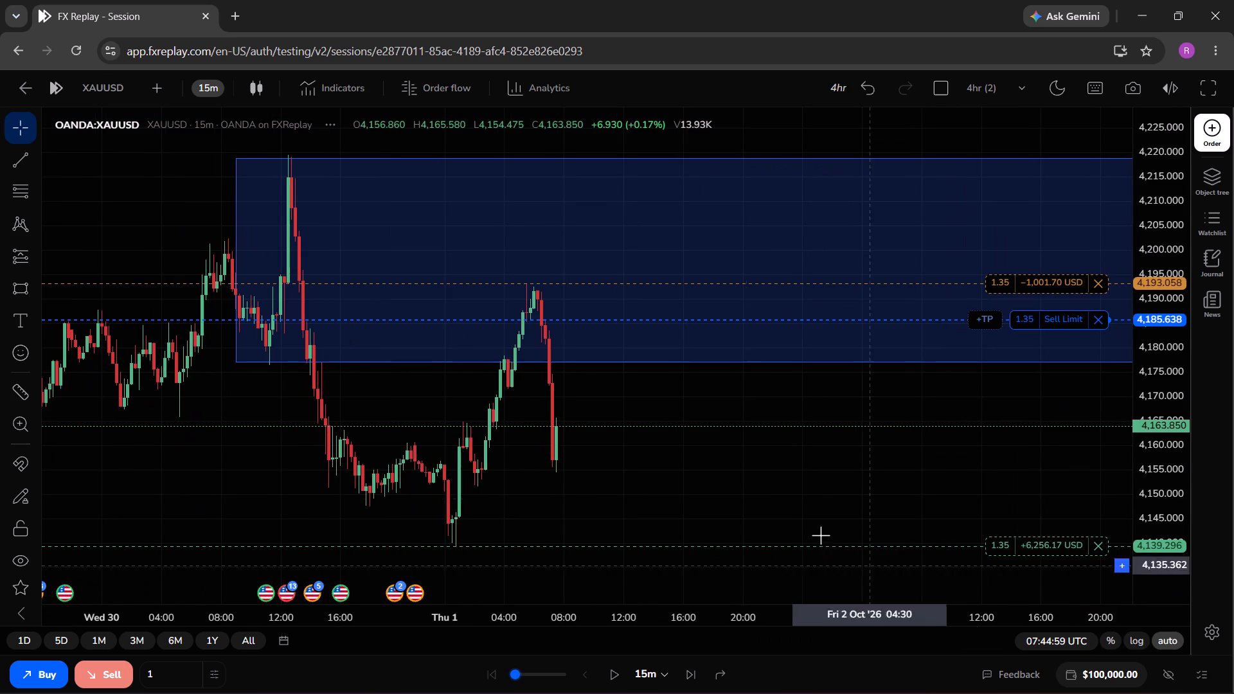
Advance the replay in 15m steps to 01:59:59 UTC on 2 October, until the short position closes.
{"action": "triple_click", "coordinate": [686, 669]}
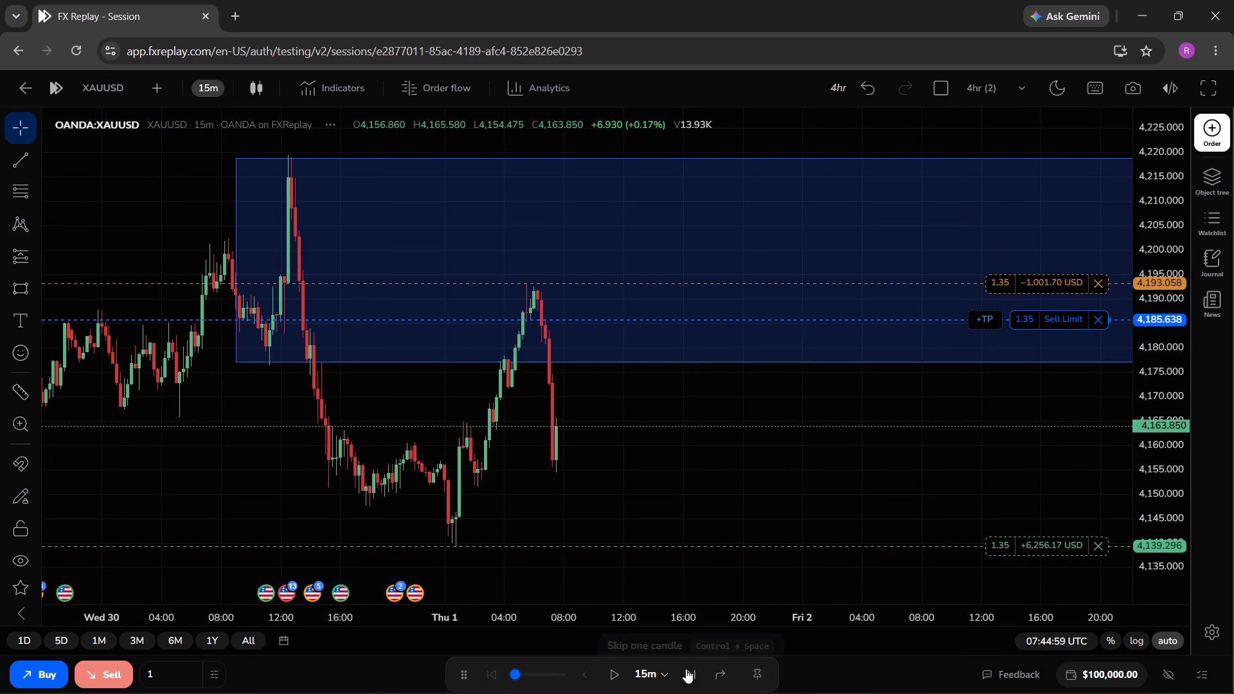
{"action": "triple_click", "coordinate": [686, 669]}
{"action": "triple_click", "coordinate": [686, 669]}
{"action": "triple_click", "coordinate": [686, 669]}
{"action": "triple_click", "coordinate": [686, 669]}
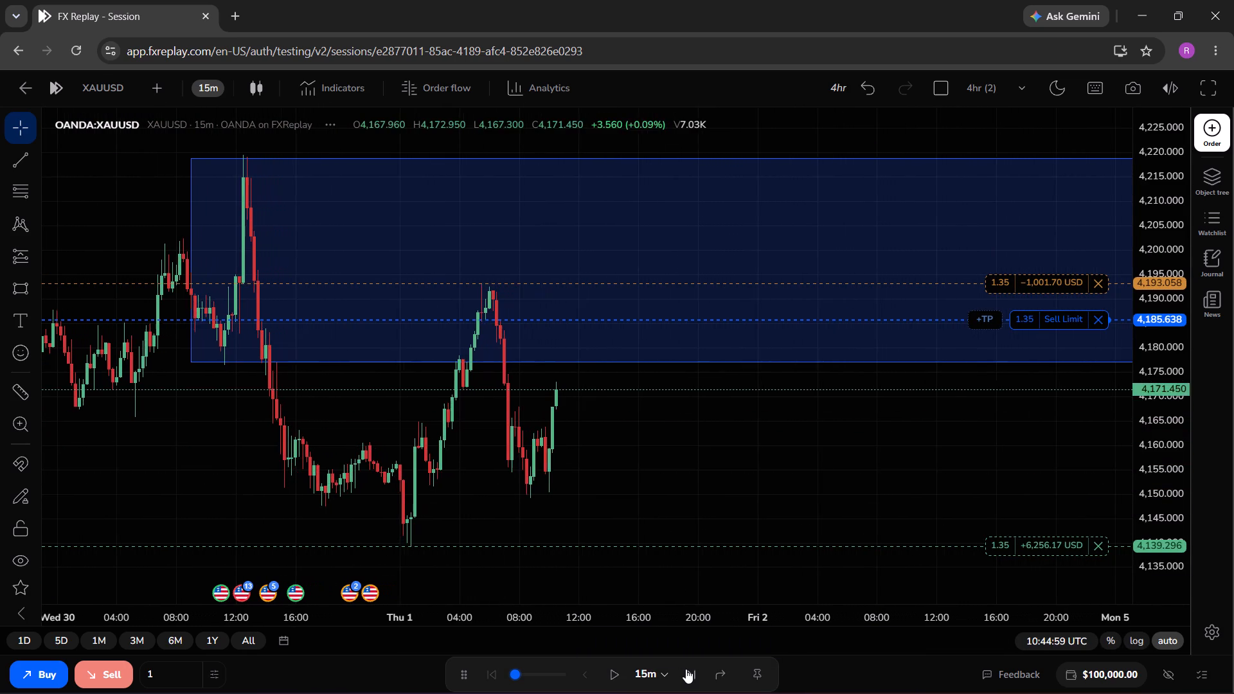
{"action": "triple_click", "coordinate": [686, 669]}
{"action": "triple_click", "coordinate": [686, 669]}
{"action": "triple_click", "coordinate": [686, 669]}
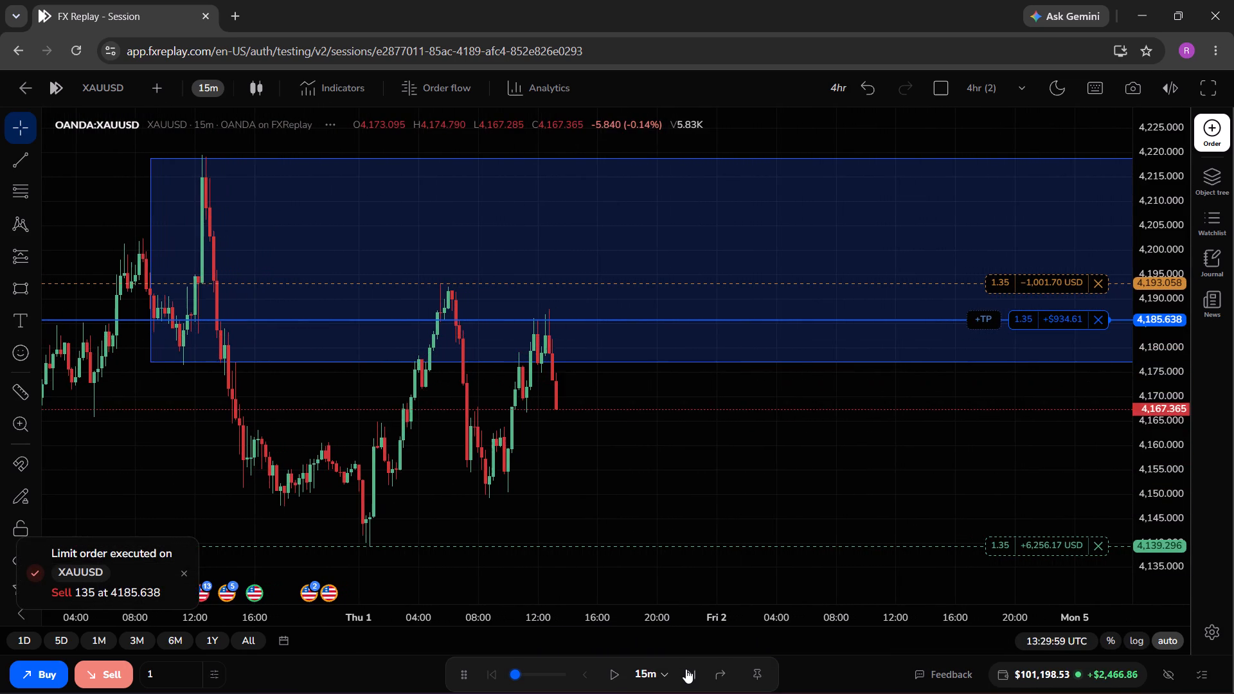
{"action": "triple_click", "coordinate": [686, 669]}
{"action": "triple_click", "coordinate": [686, 669]}
{"action": "triple_click", "coordinate": [686, 669]}
{"action": "triple_click", "coordinate": [686, 669]}
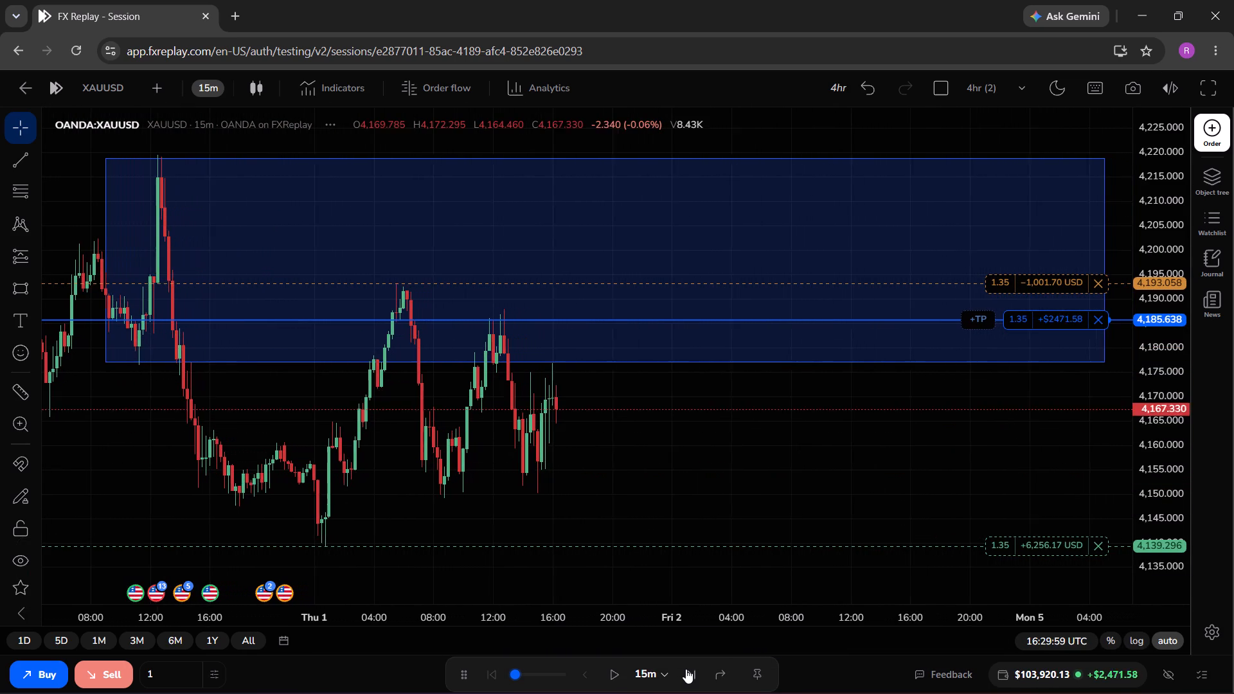
{"action": "triple_click", "coordinate": [686, 669]}
{"action": "triple_click", "coordinate": [686, 669]}
{"action": "triple_click", "coordinate": [686, 669]}
{"action": "triple_click", "coordinate": [686, 669]}
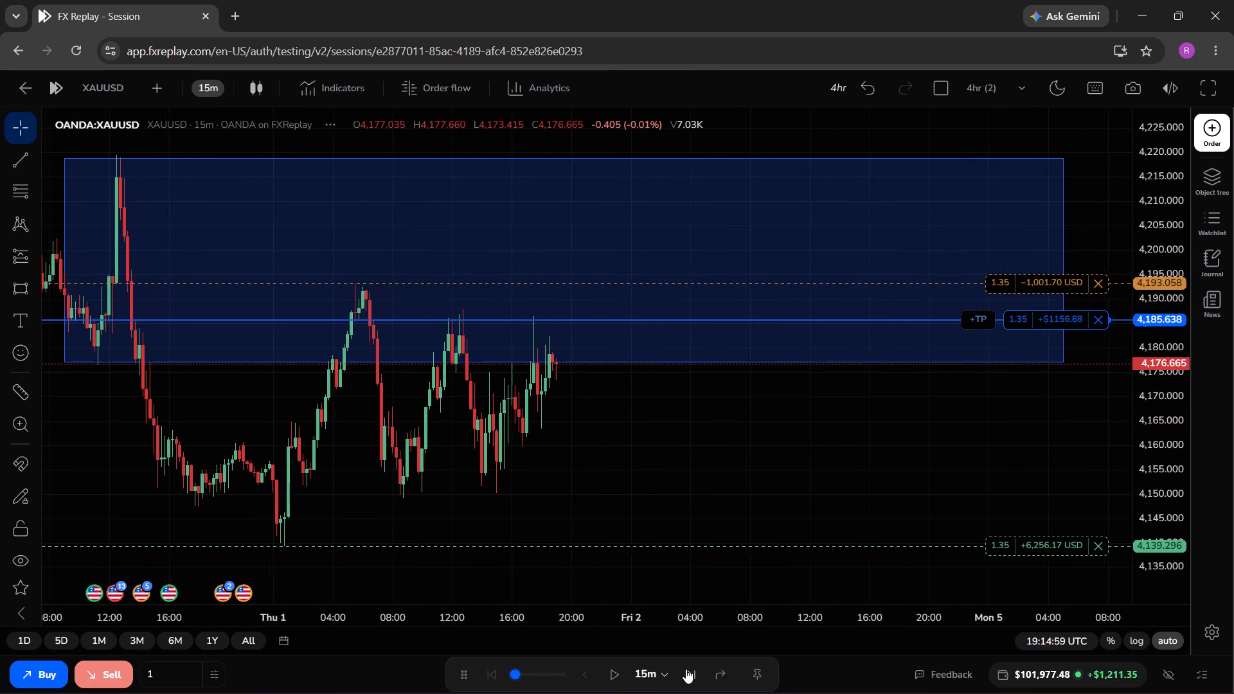
{"action": "triple_click", "coordinate": [686, 669]}
{"action": "triple_click", "coordinate": [686, 669]}
{"action": "triple_click", "coordinate": [686, 669]}
{"action": "triple_click", "coordinate": [686, 669]}
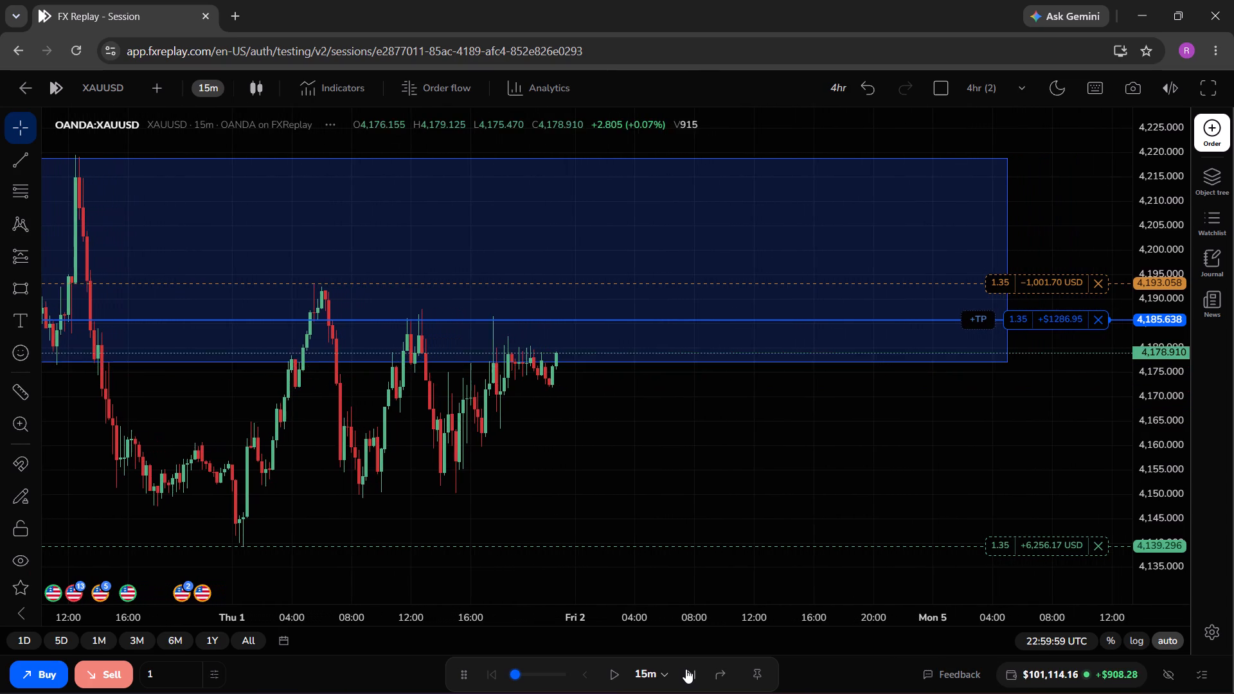
{"action": "triple_click", "coordinate": [686, 669]}
{"action": "triple_click", "coordinate": [686, 669]}
{"action": "triple_click", "coordinate": [686, 669]}
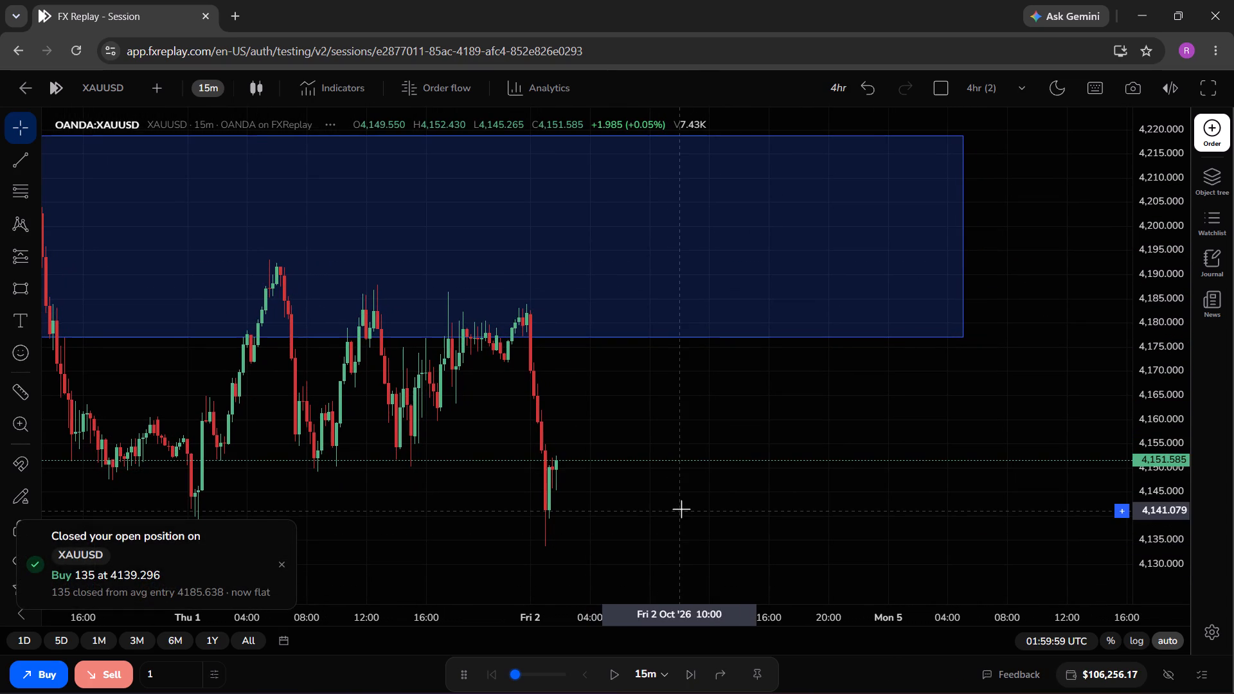
Switch the chart to the 4-hour timeframe and bring the latest candles around the zone into closer view.
{"action": "left_click", "coordinate": [210, 88]}
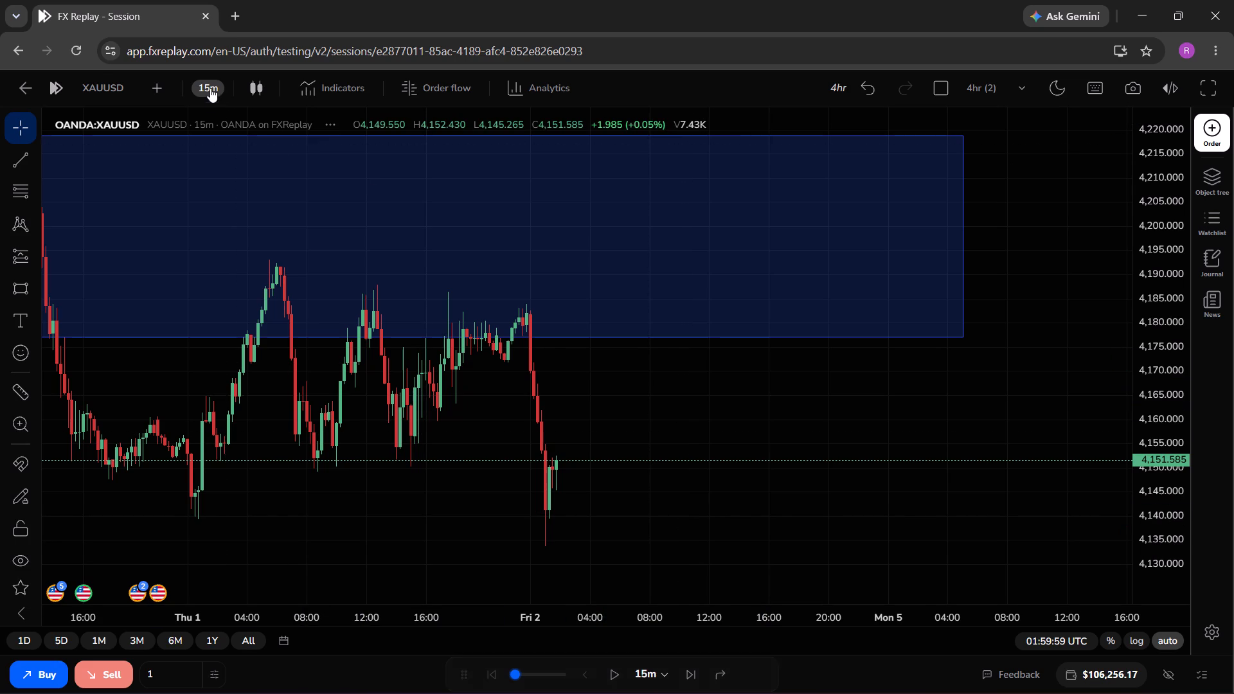
{"action": "scroll", "coordinate": [246, 270], "scroll_direction": "down", "scroll_amount": 2}
{"action": "scroll", "coordinate": [248, 457], "scroll_direction": "down", "scroll_amount": 1}
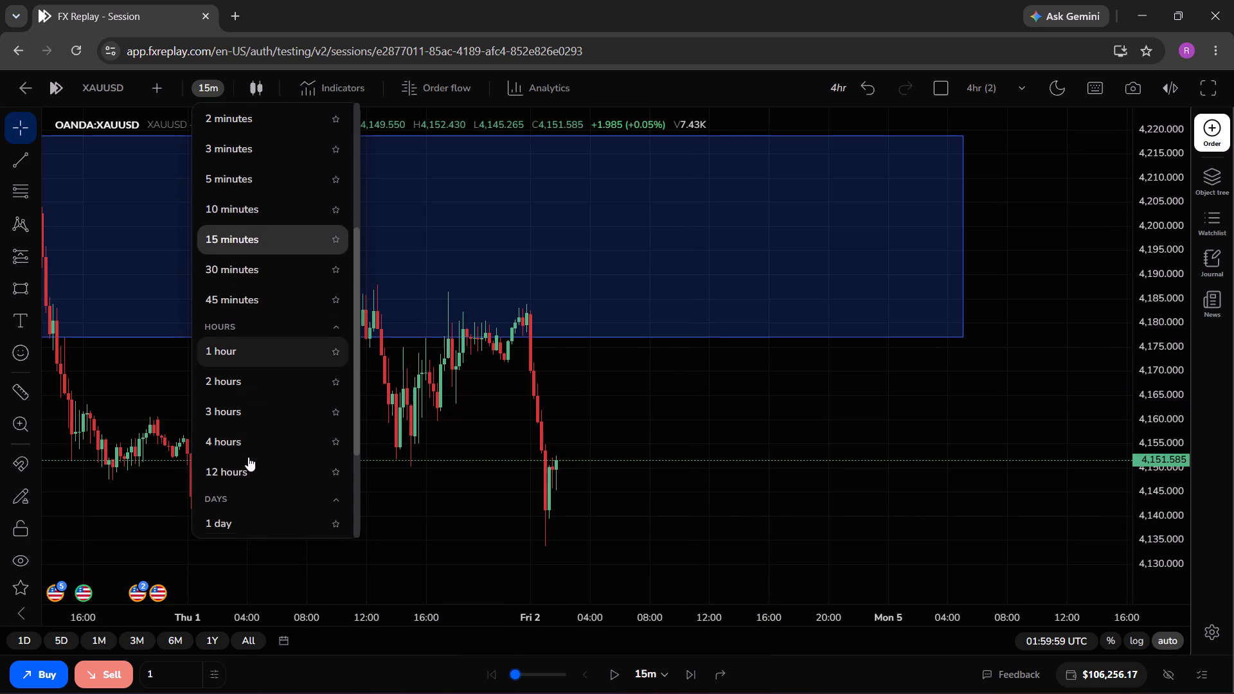
{"action": "left_click", "coordinate": [246, 446]}
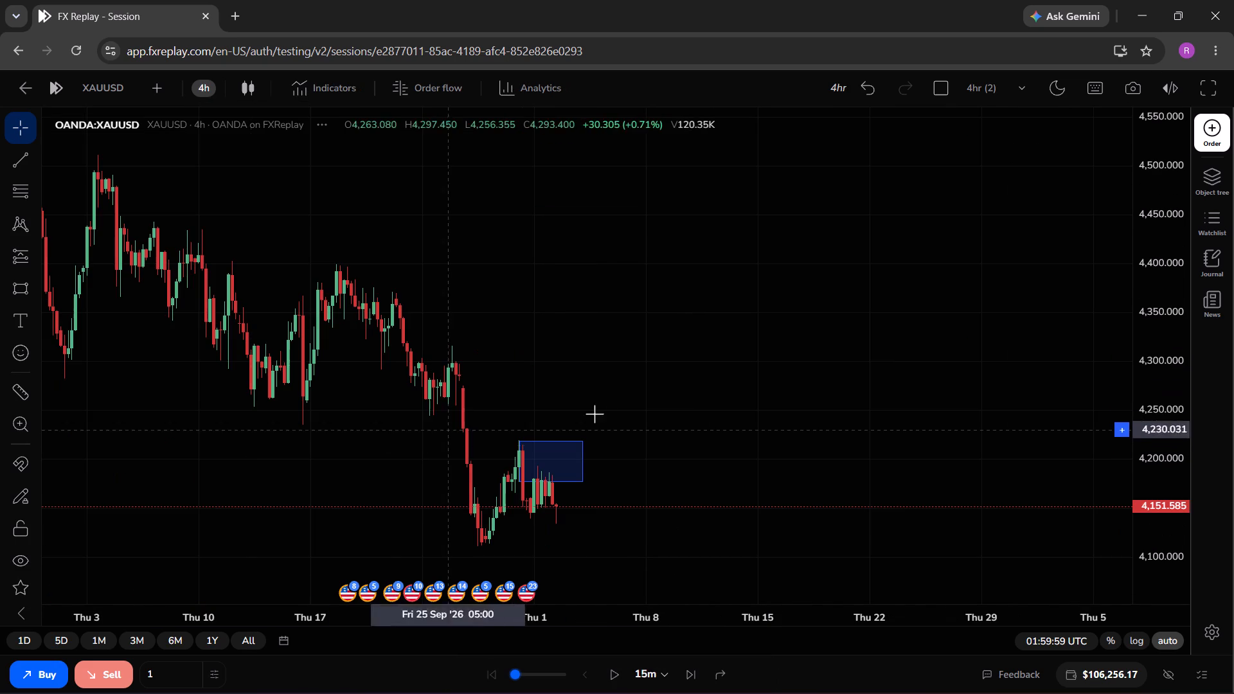
{"action": "left_click_drag", "start_coordinate": [674, 400], "coordinate": [558, 400]}
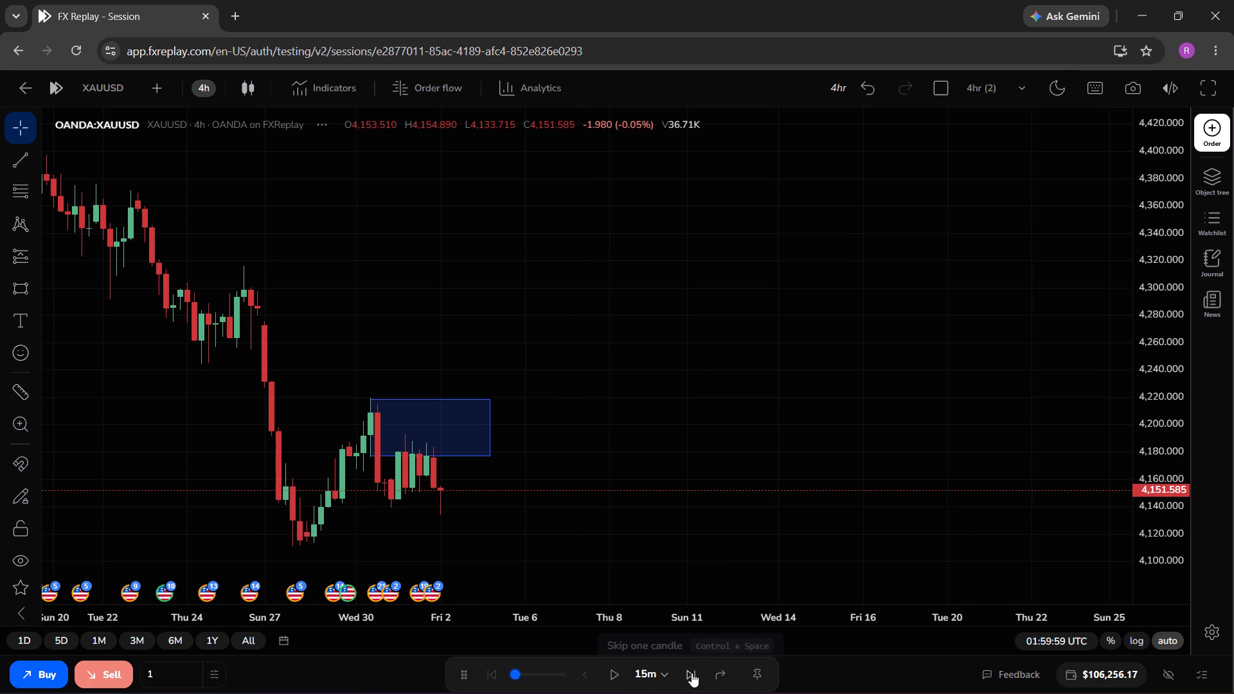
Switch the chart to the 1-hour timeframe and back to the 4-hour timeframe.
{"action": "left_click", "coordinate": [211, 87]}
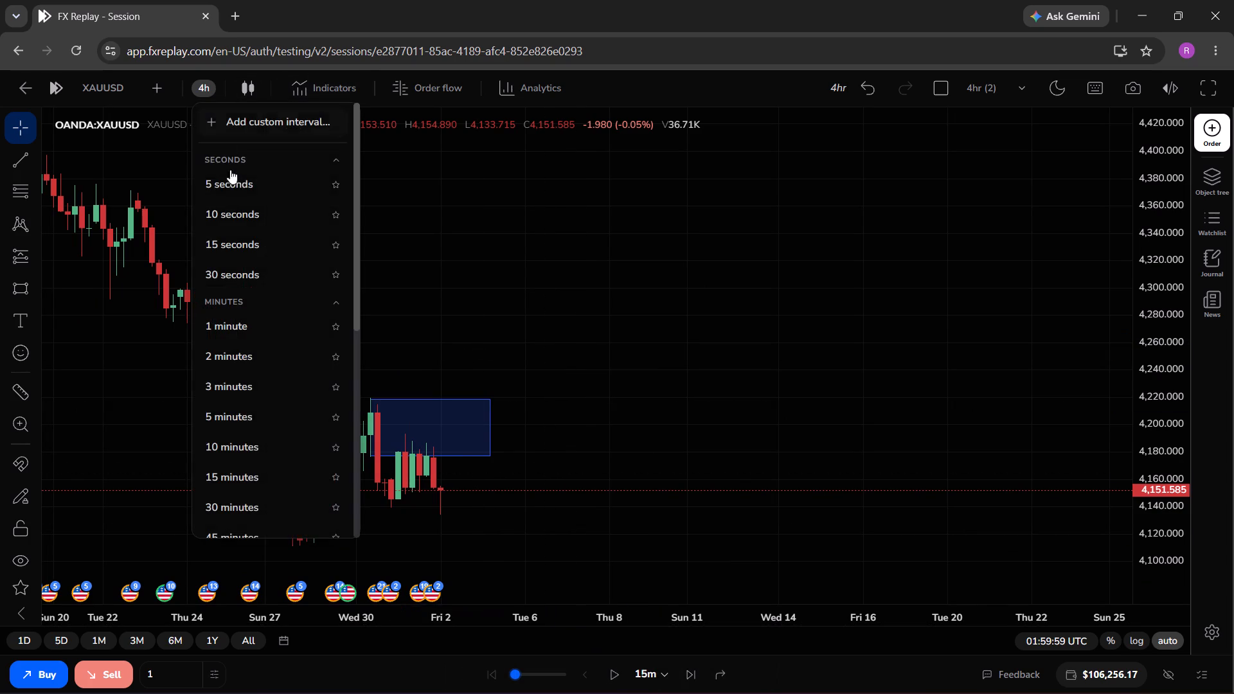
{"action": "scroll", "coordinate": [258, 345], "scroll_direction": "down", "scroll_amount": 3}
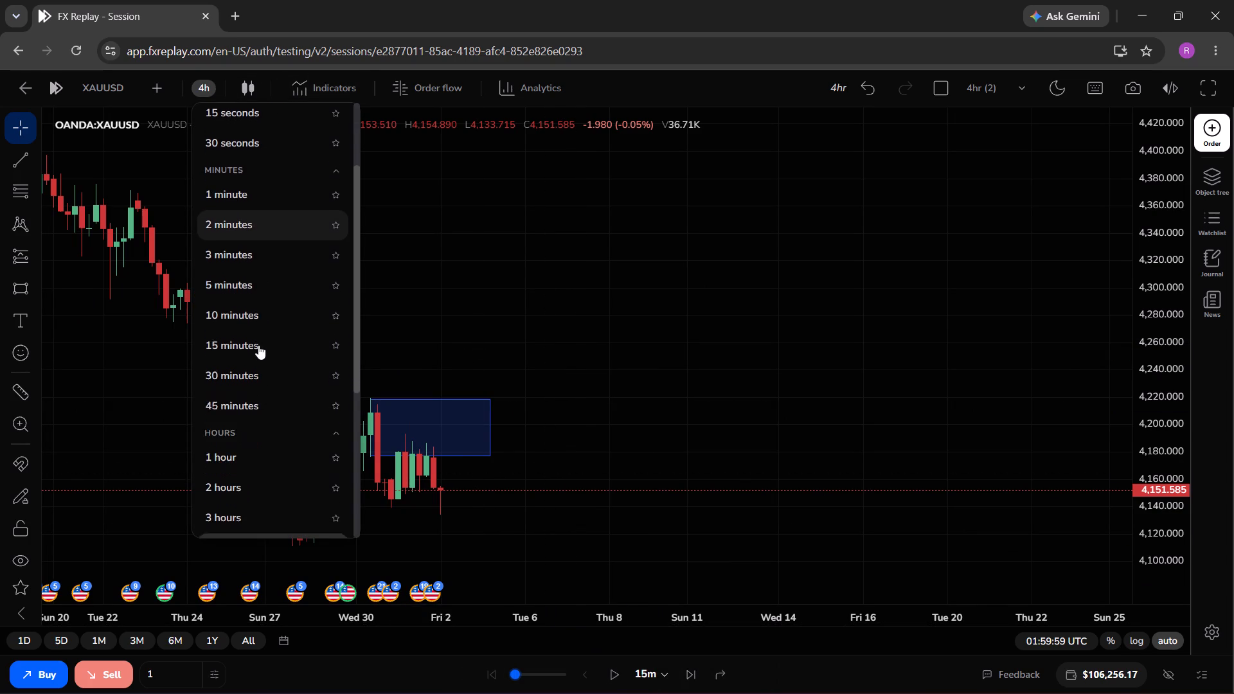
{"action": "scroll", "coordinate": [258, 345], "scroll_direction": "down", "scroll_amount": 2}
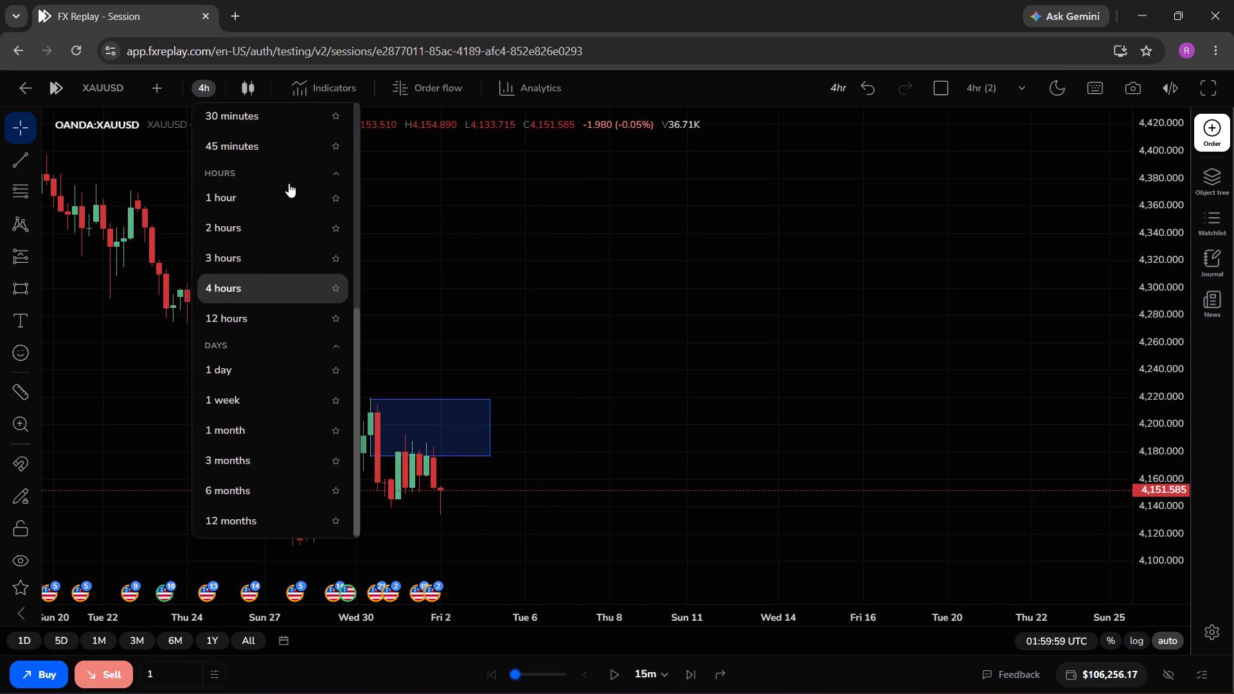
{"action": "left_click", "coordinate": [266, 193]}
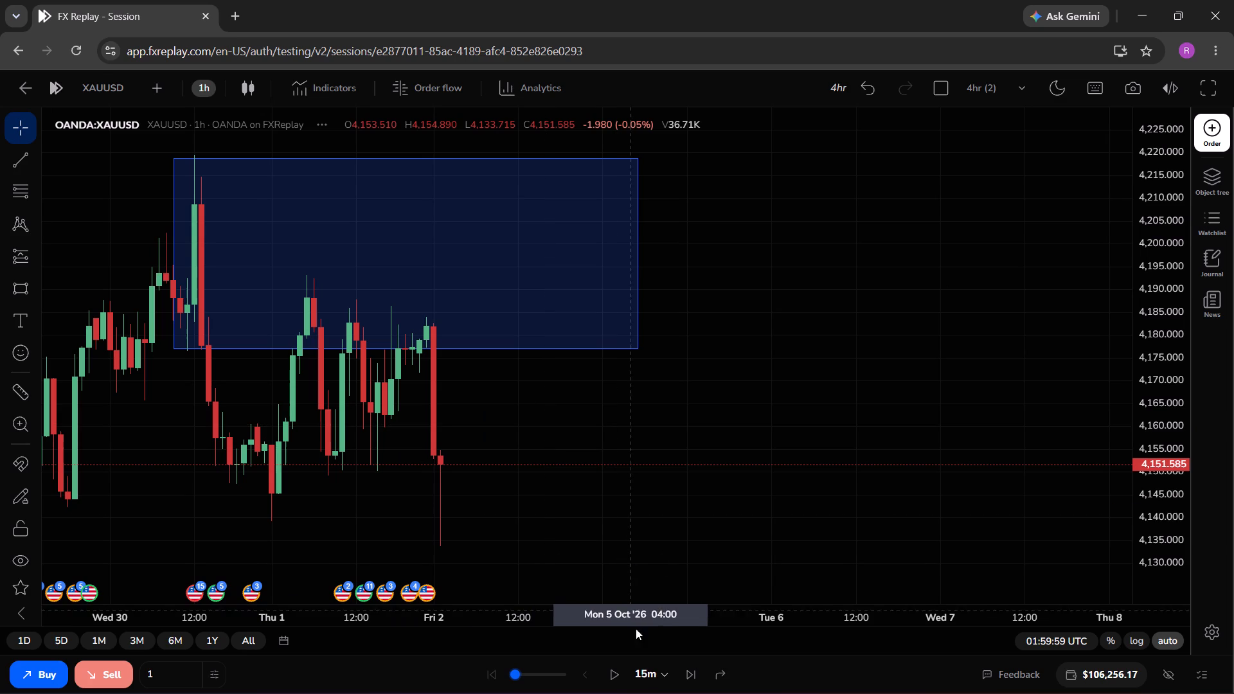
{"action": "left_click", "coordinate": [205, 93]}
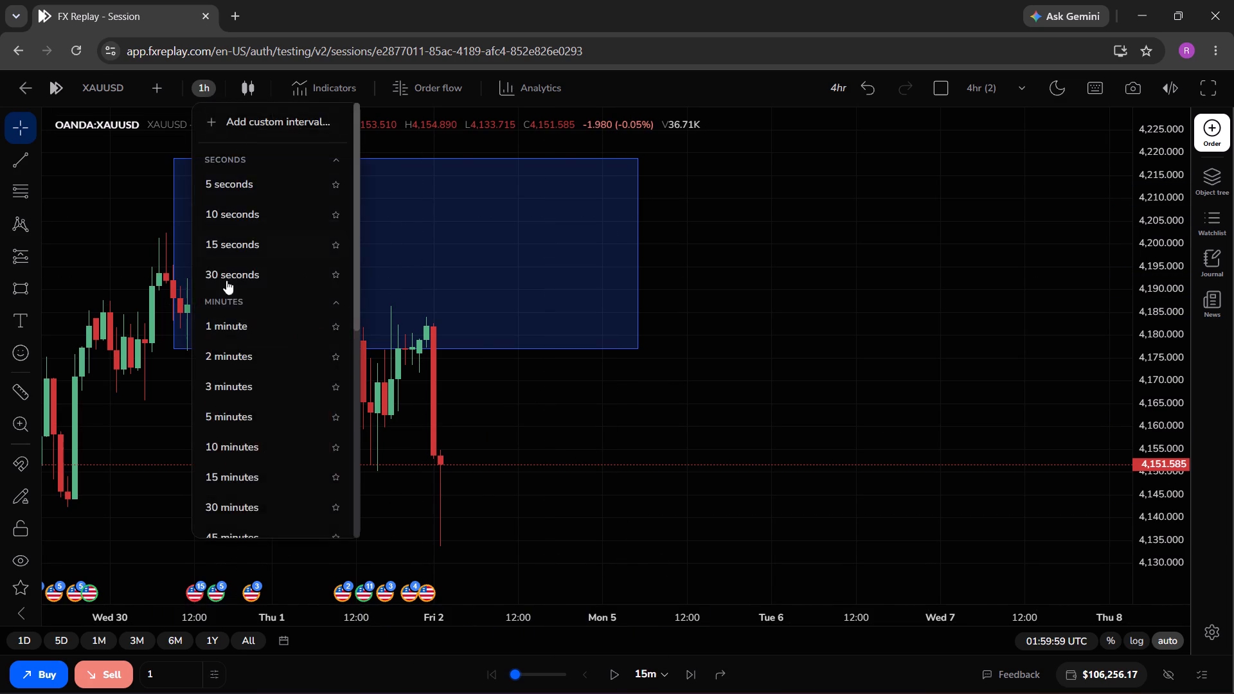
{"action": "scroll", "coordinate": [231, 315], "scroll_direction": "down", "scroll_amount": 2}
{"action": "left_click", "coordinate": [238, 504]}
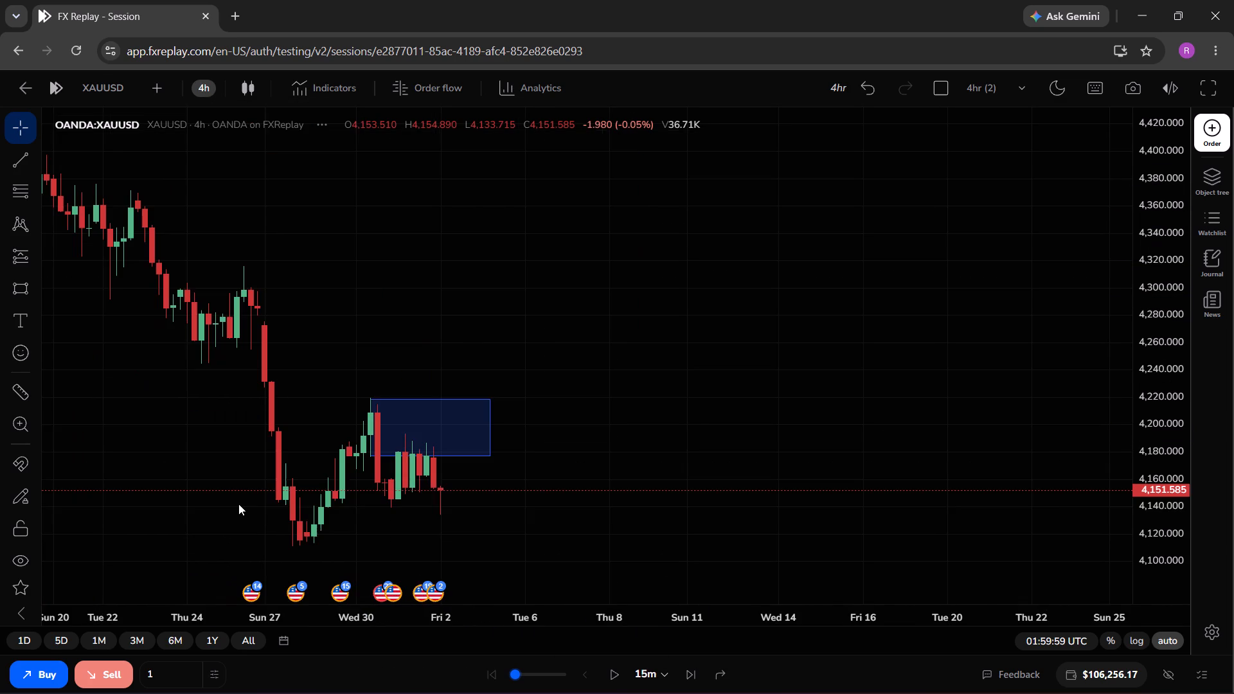
Set the replay step to 4h and advance the replay four candles to 16:59:59 UTC on 2 October.
{"action": "left_click", "coordinate": [656, 670]}
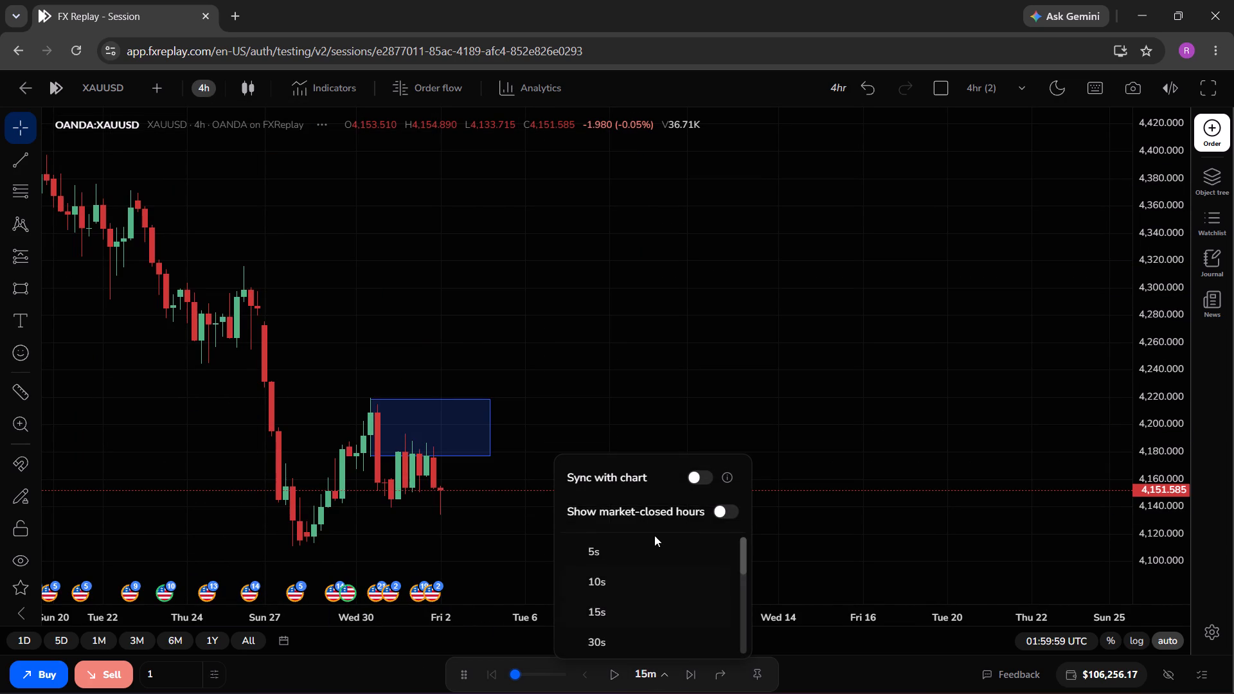
{"action": "scroll", "coordinate": [654, 535], "scroll_direction": "down", "scroll_amount": 5}
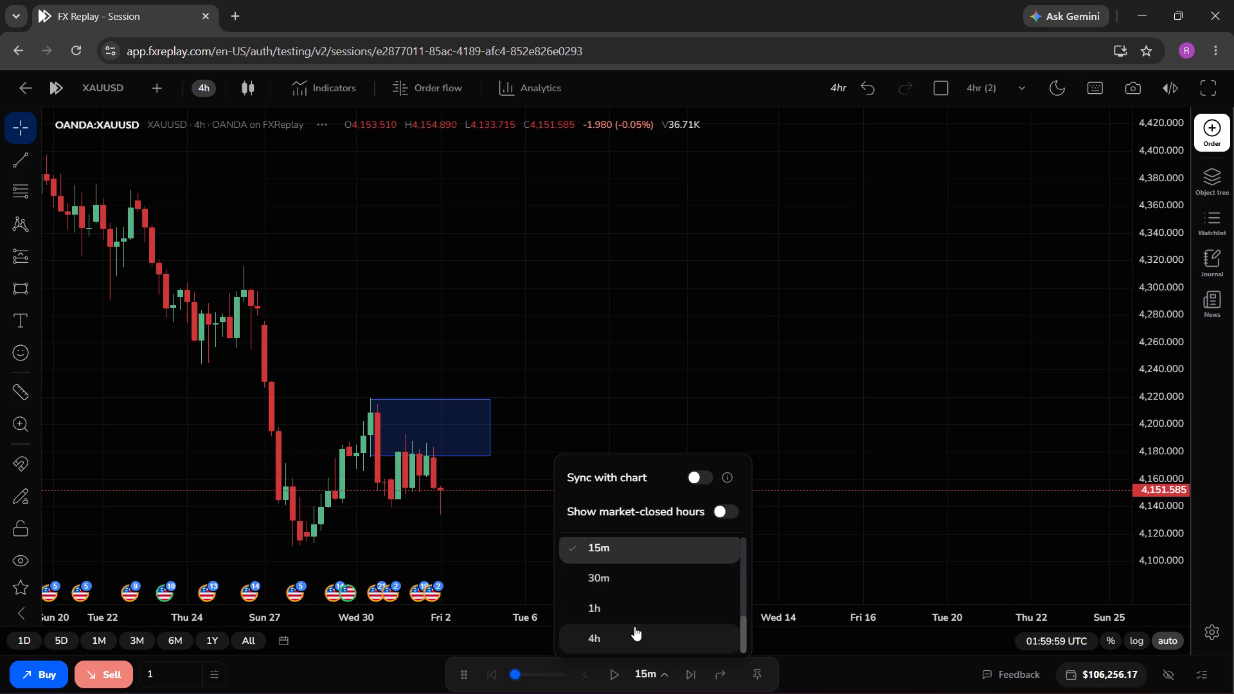
{"action": "left_click", "coordinate": [634, 635]}
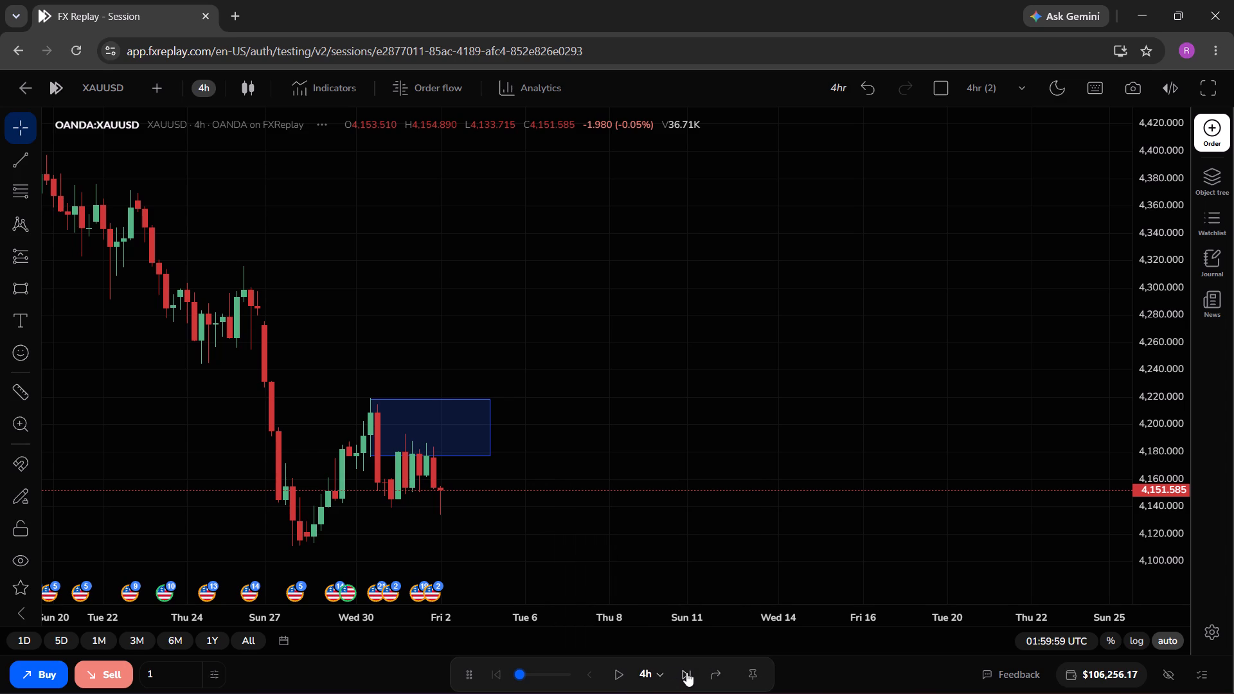
{"action": "left_click", "coordinate": [686, 672]}
{"action": "left_click", "coordinate": [686, 672]}
{"action": "left_click", "coordinate": [686, 672]}
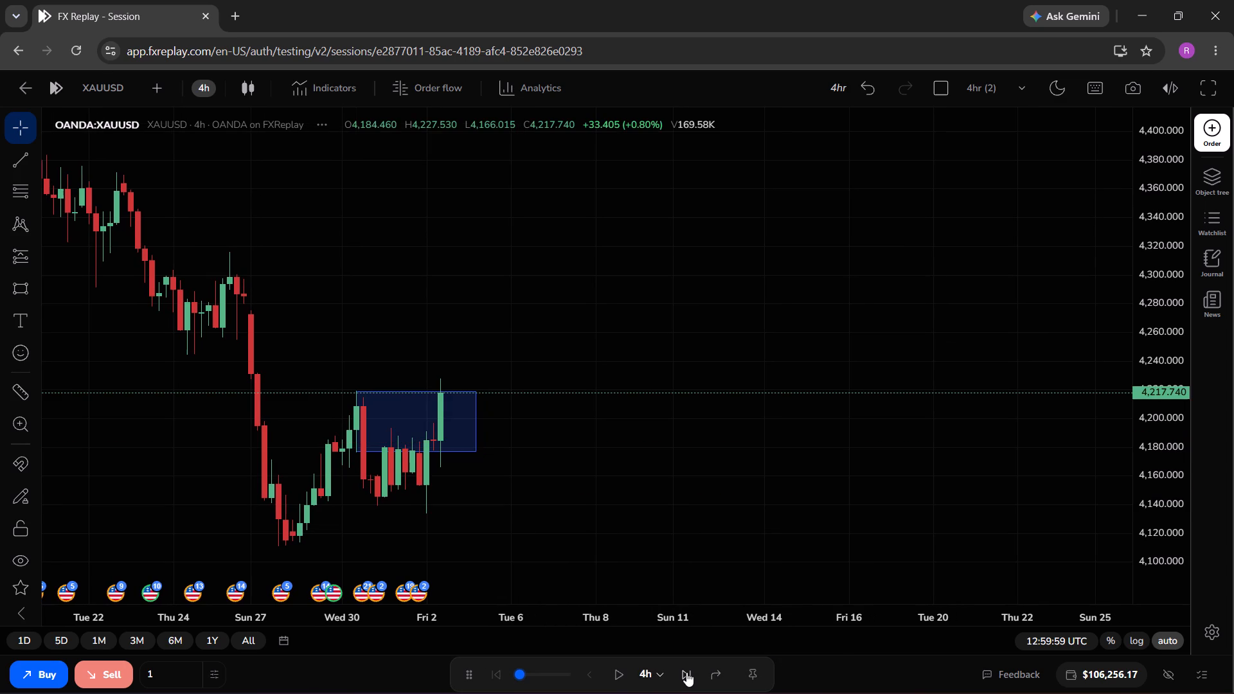
{"action": "left_click", "coordinate": [686, 672]}
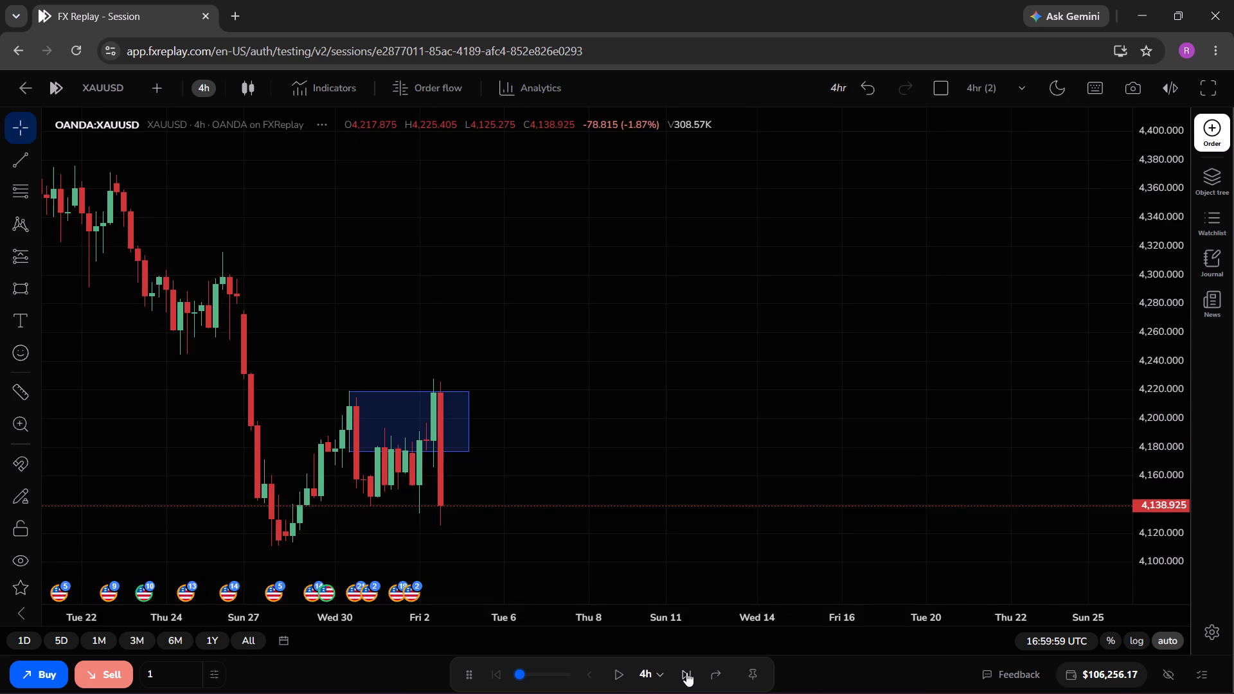
Advance the replay two 4h candles to 00:59:59 UTC on 5 October.
{"action": "left_click", "coordinate": [686, 672]}
{"action": "left_click", "coordinate": [686, 672]}
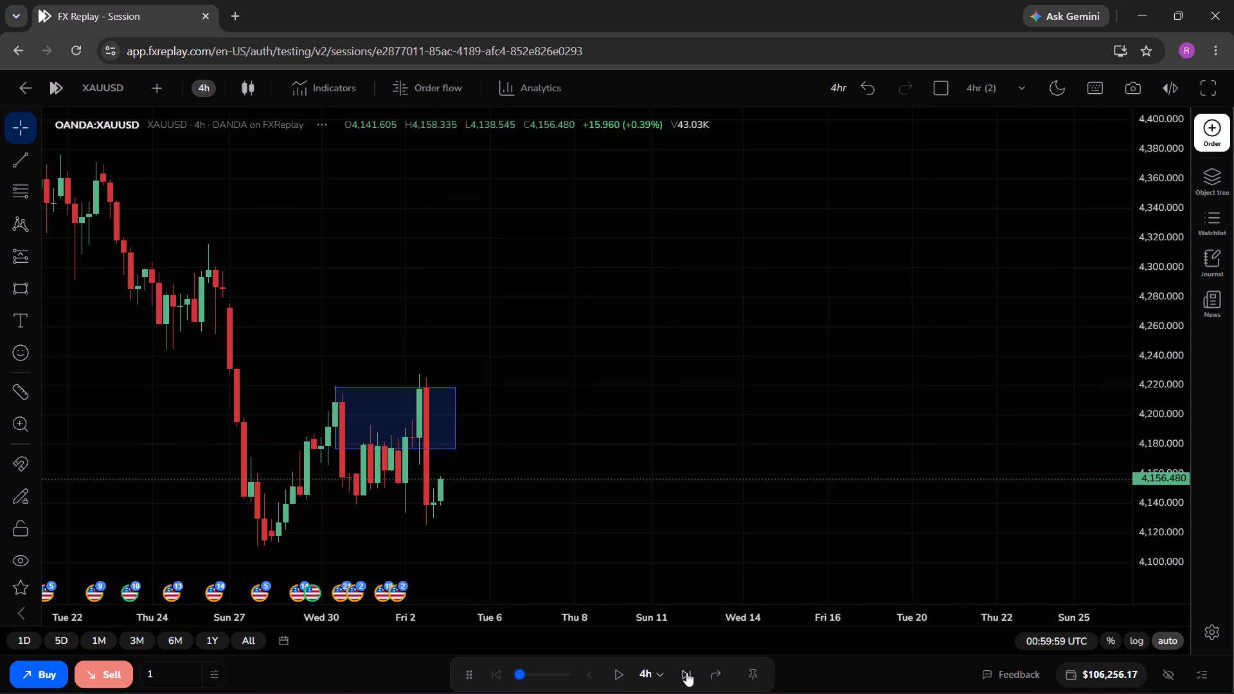
Replace the old zone rectangle with one from about 4,232.083 down to 4,168.940, starting at the 2 October 09:00 candle and ending 8 October 17:00.
{"action": "left_click", "coordinate": [373, 389]}
{"action": "key", "text": "BackSpace"}
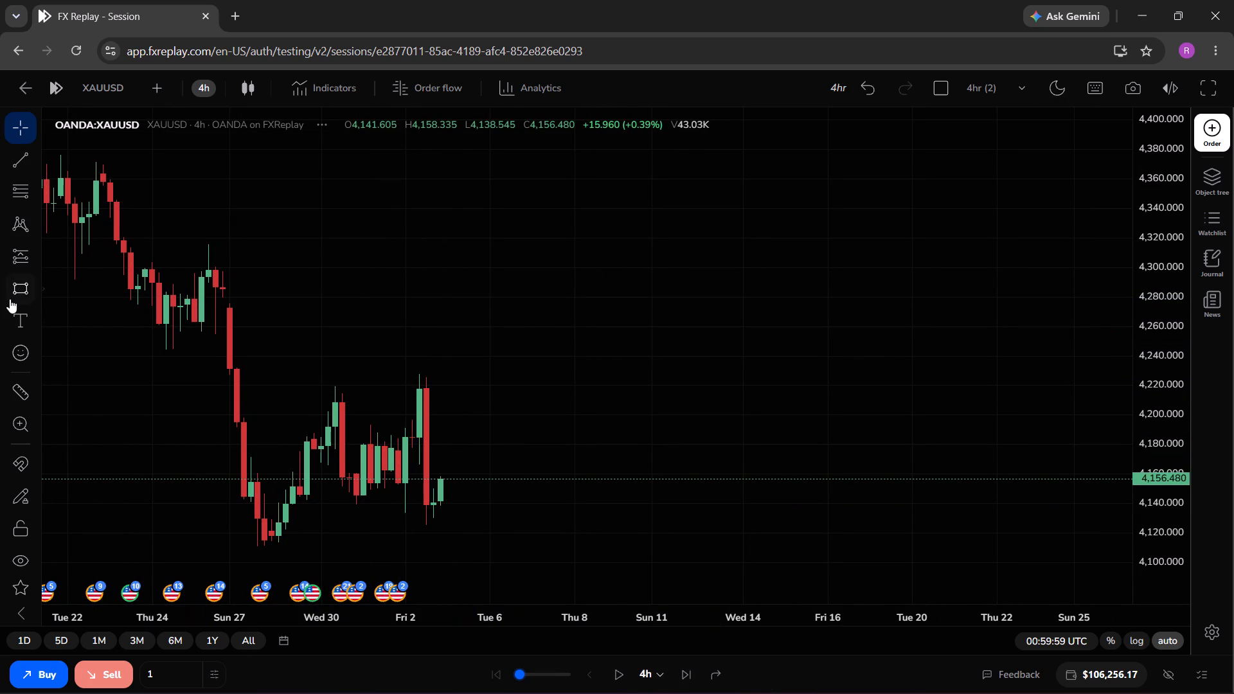
{"action": "left_click", "coordinate": [4, 288]}
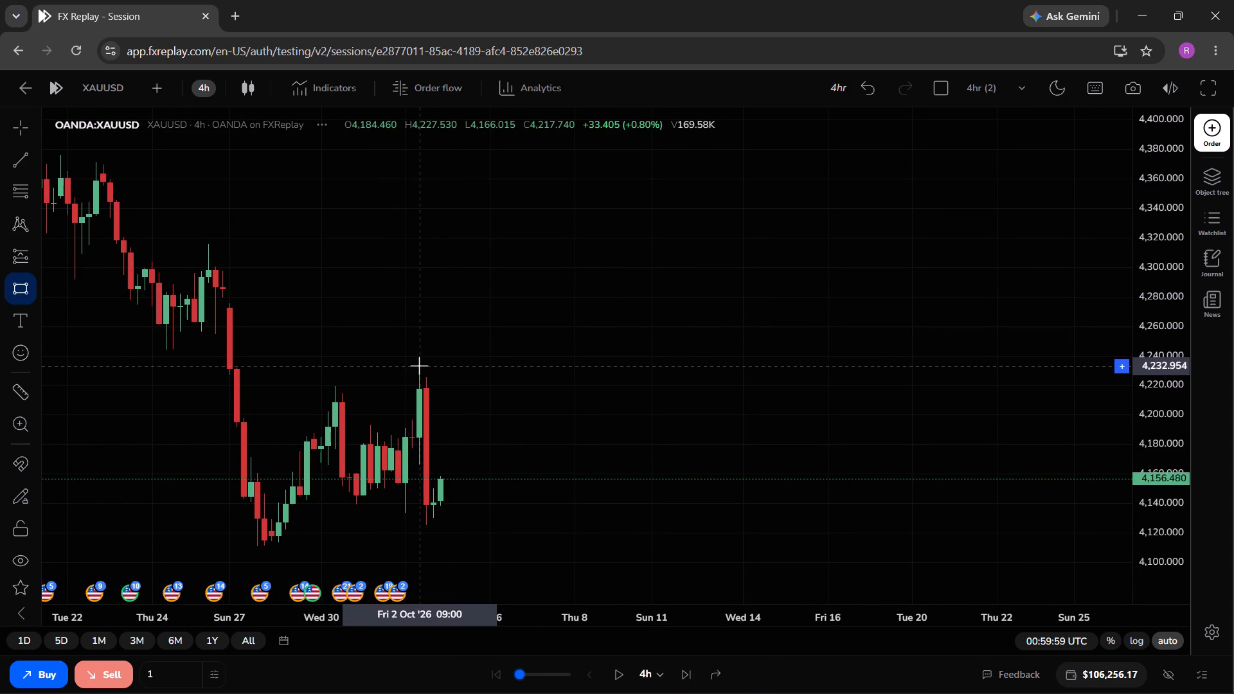
{"action": "left_click_drag", "start_coordinate": [420, 367], "coordinate": [605, 460]}
{"action": "left_click_drag", "start_coordinate": [605, 460], "coordinate": [355, 186]}
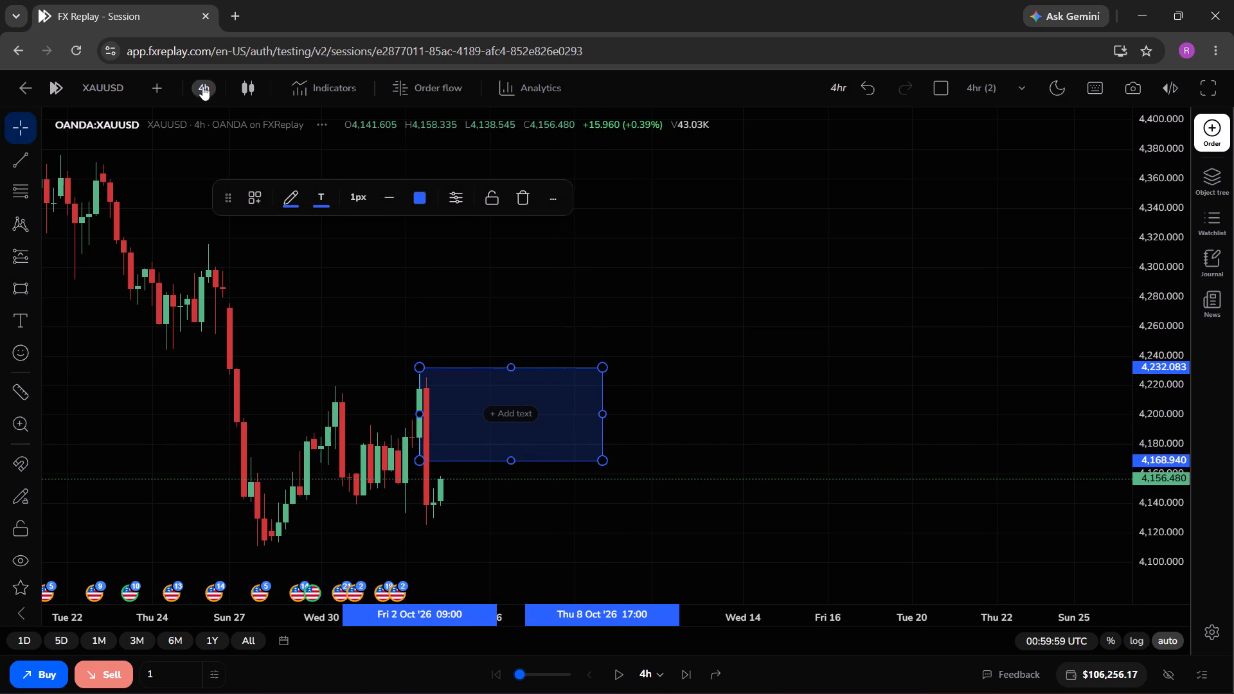
Switch the chart to the 15-minute timeframe and advance the replay two 4h steps to 08:59:59 UTC on 5 October.
{"action": "left_click", "coordinate": [202, 84]}
{"action": "left_click", "coordinate": [252, 477]}
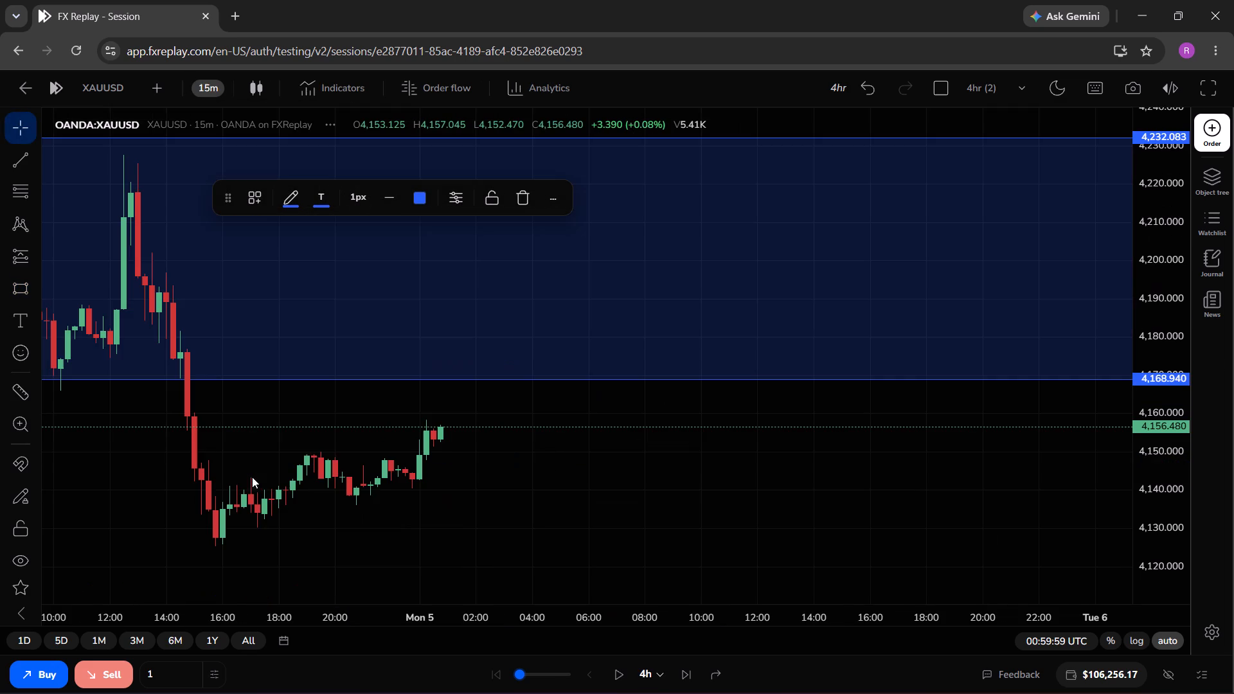
{"action": "left_click", "coordinate": [686, 670]}
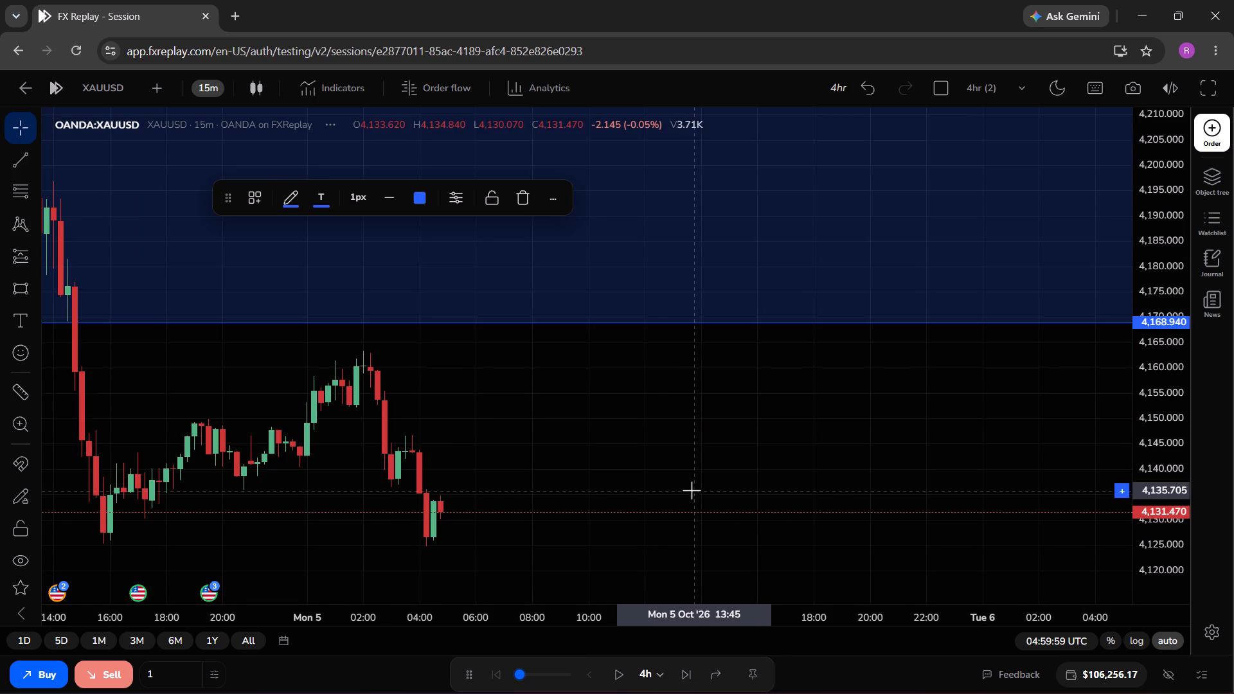
{"action": "left_click", "coordinate": [686, 668]}
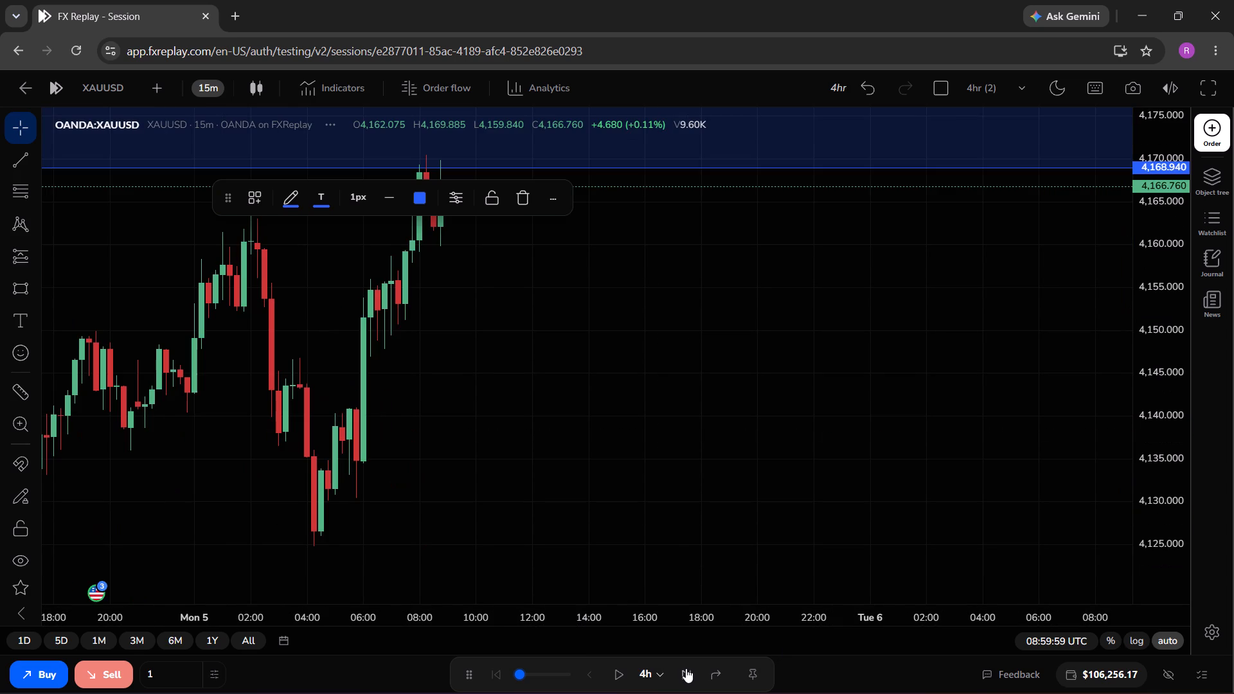
Set the replay step to 15m and advance the replay to 13:14:59 UTC on 5 October.
{"action": "left_click", "coordinate": [648, 675]}
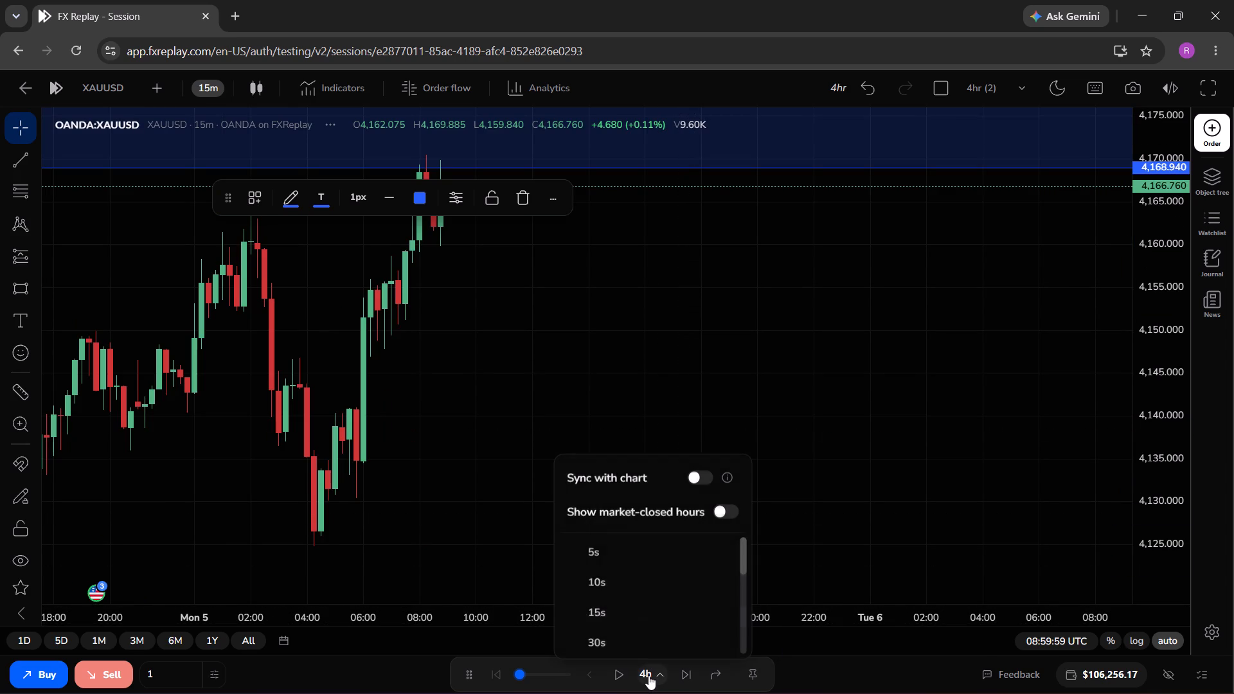
{"action": "scroll", "coordinate": [646, 587], "scroll_direction": "down", "scroll_amount": 2}
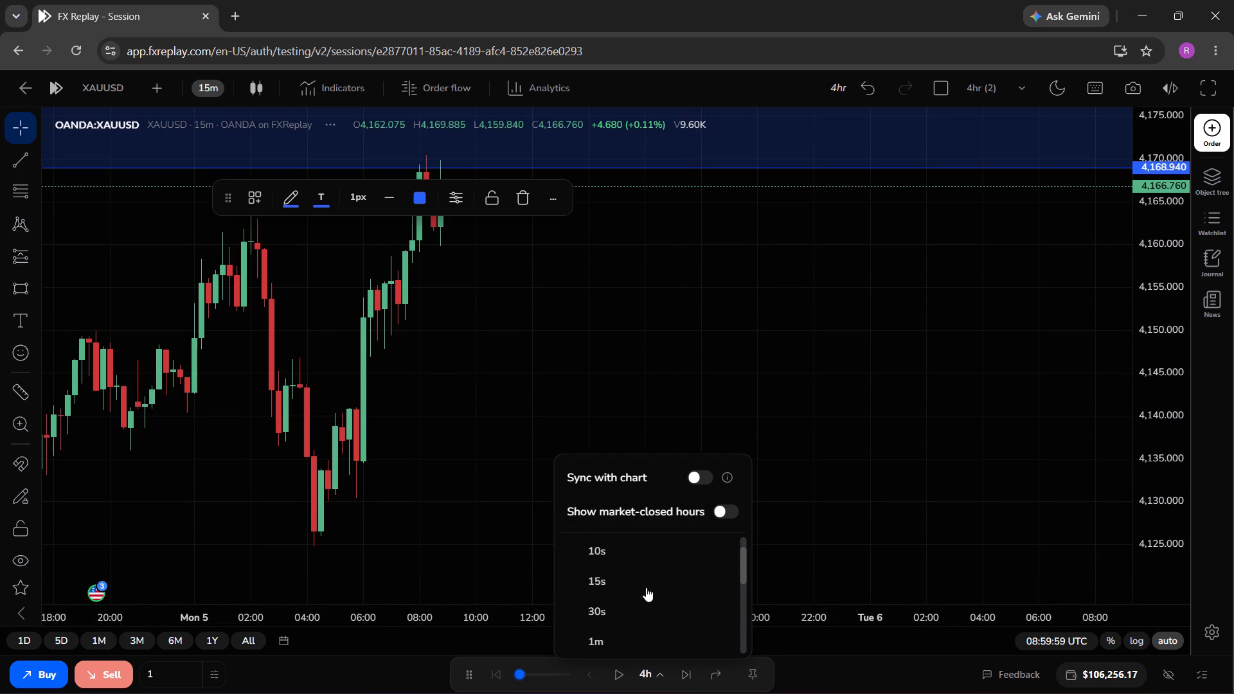
{"action": "left_click", "coordinate": [618, 633]}
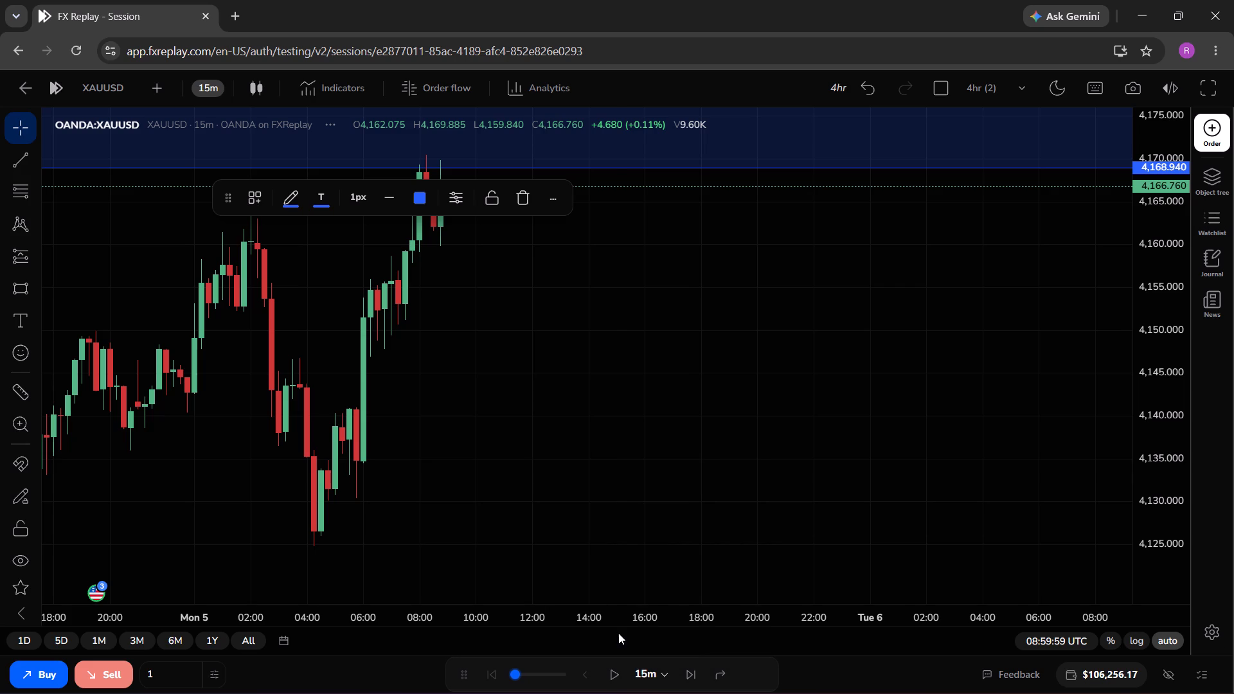
{"action": "left_click", "coordinate": [618, 369]}
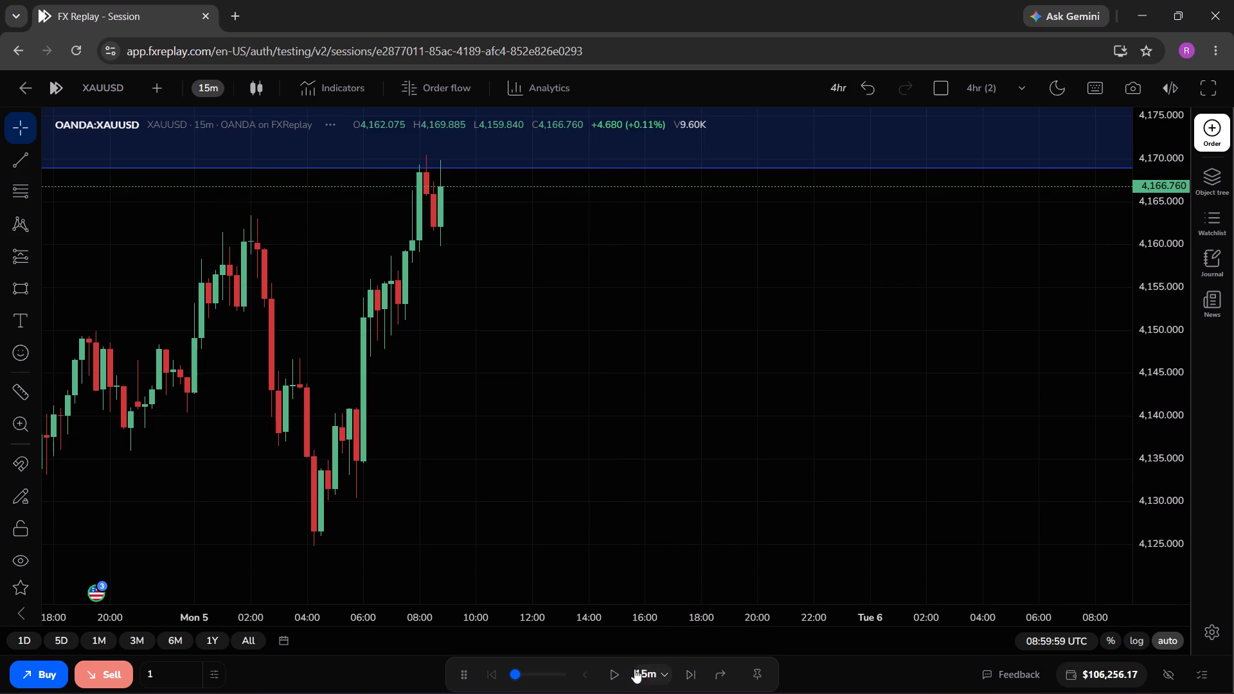
{"action": "triple_click", "coordinate": [684, 669]}
{"action": "triple_click", "coordinate": [684, 669]}
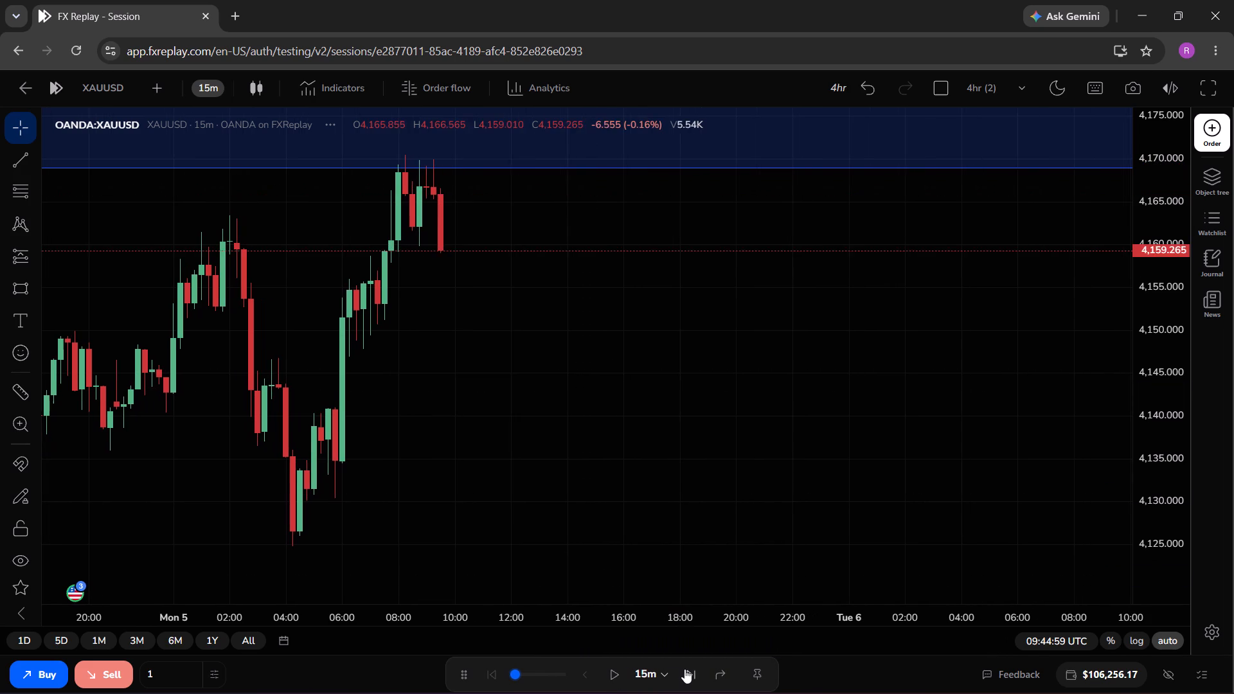
{"action": "triple_click", "coordinate": [684, 669]}
{"action": "triple_click", "coordinate": [684, 669]}
{"action": "left_click", "coordinate": [684, 669]}
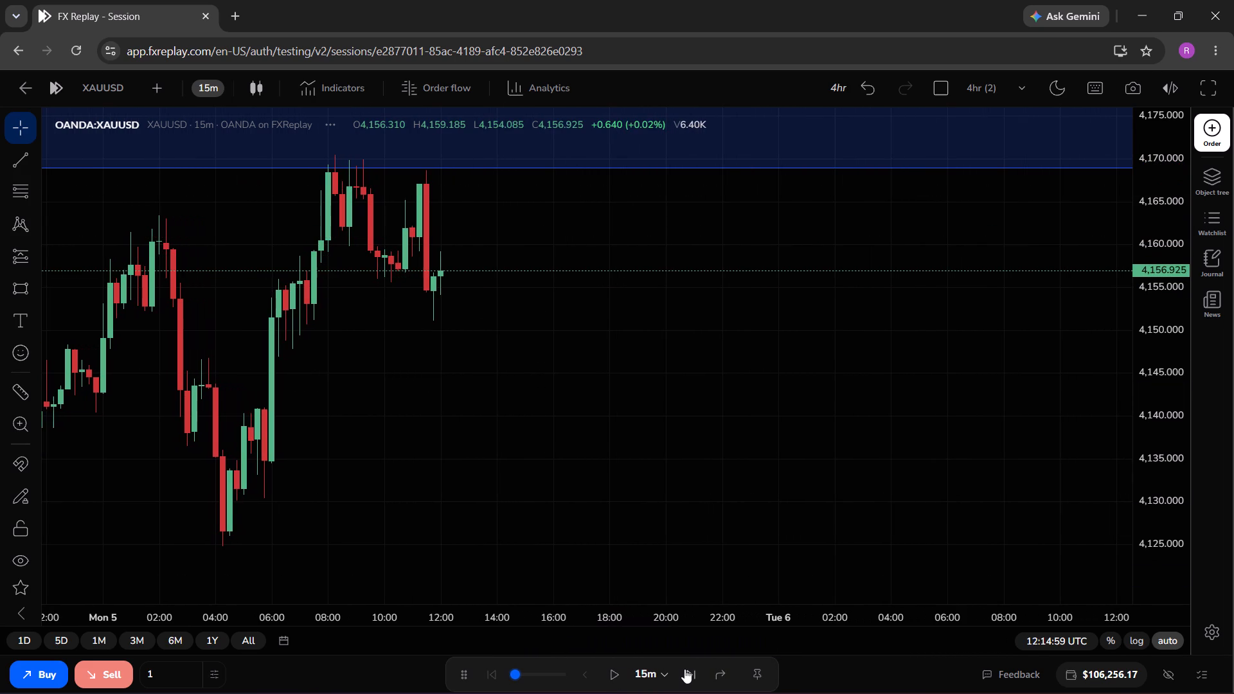
{"action": "left_click", "coordinate": [684, 669]}
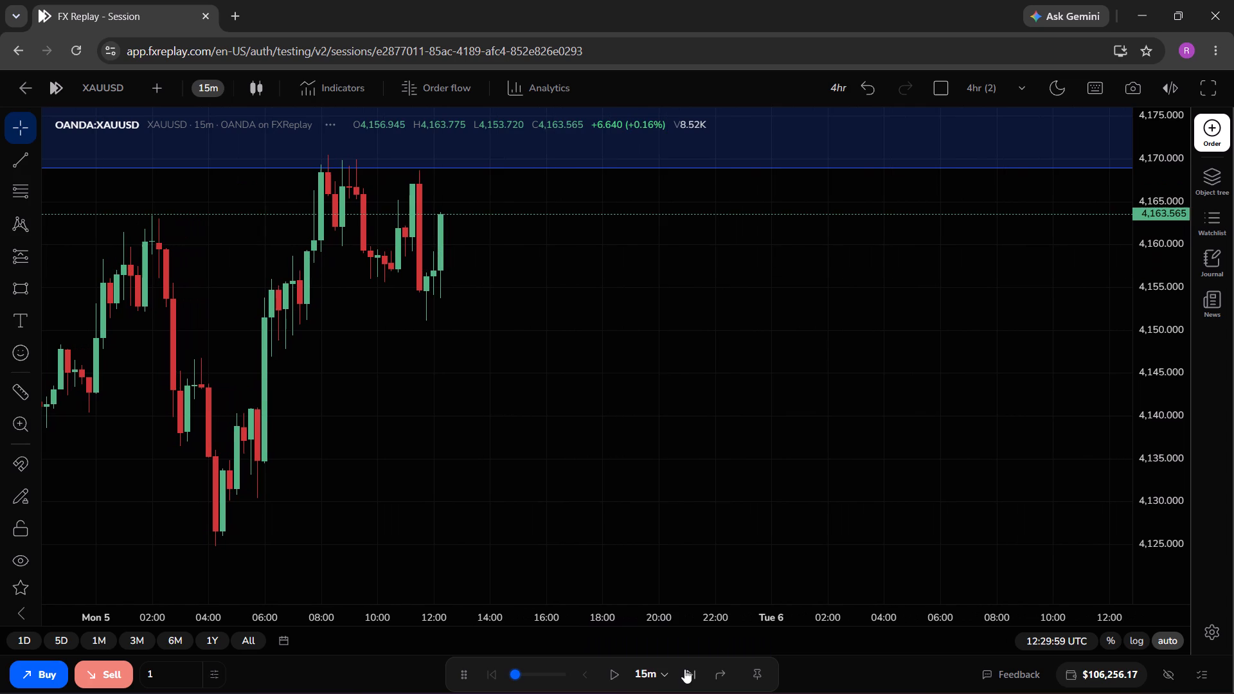
{"action": "left_click", "coordinate": [684, 669]}
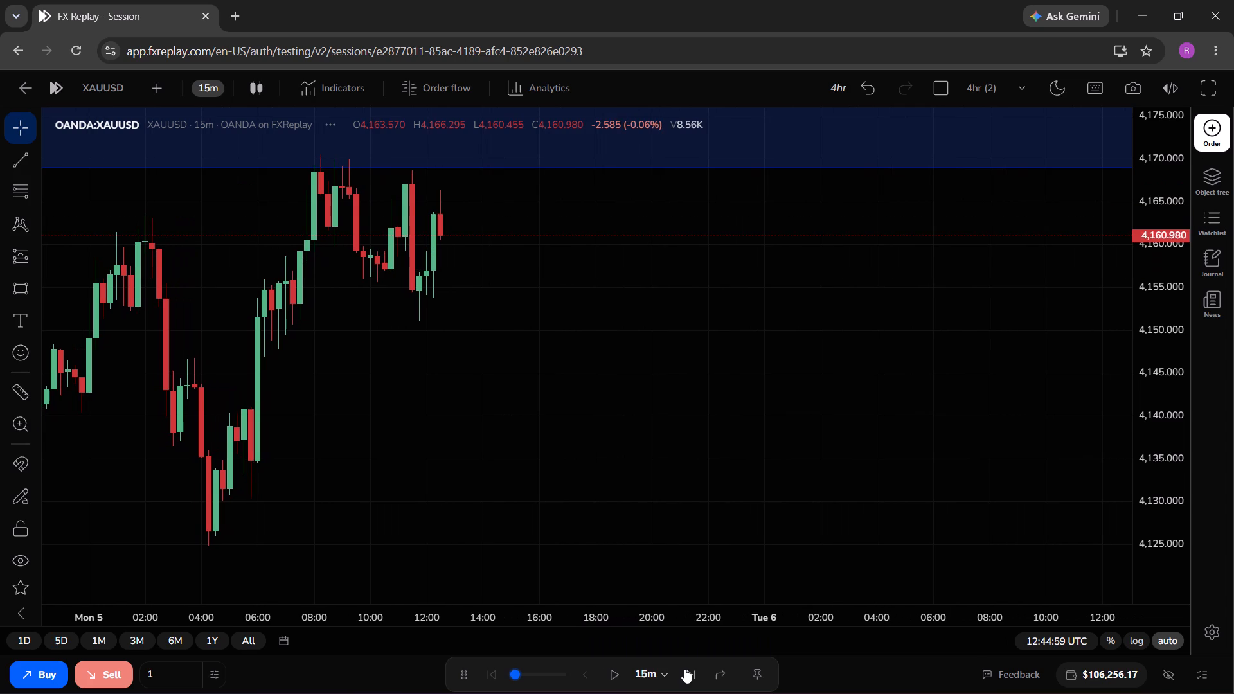
{"action": "left_click", "coordinate": [684, 669]}
{"action": "left_click", "coordinate": [684, 669]}
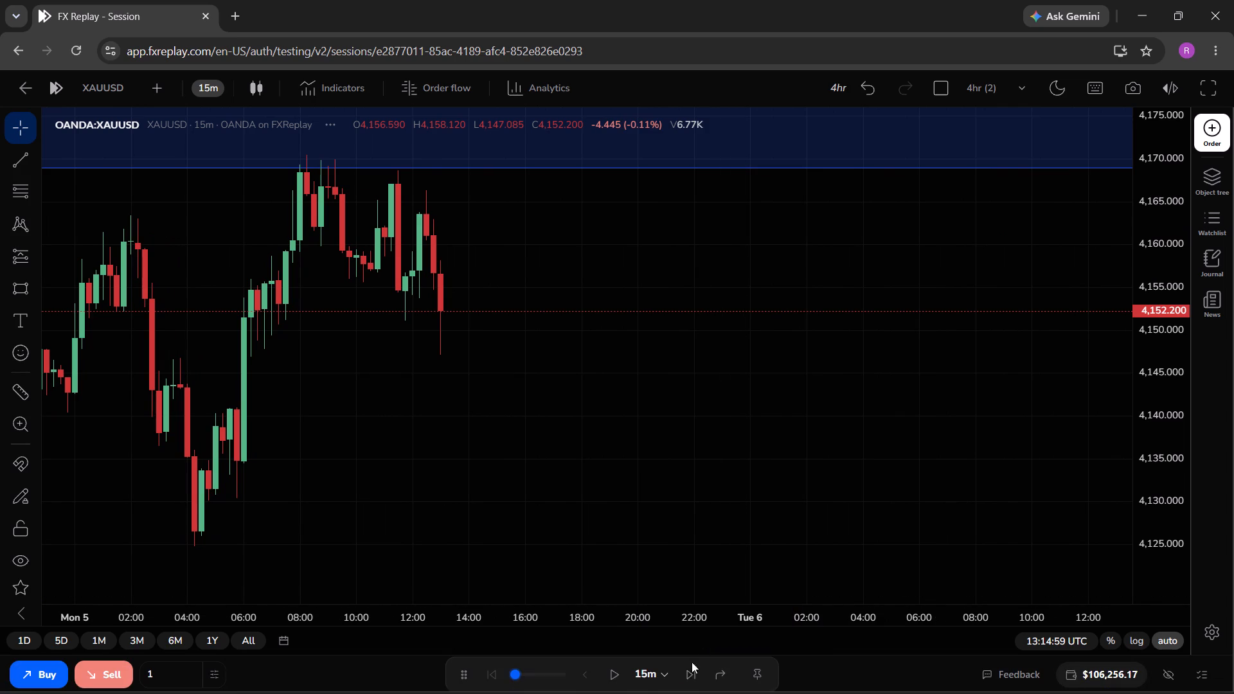
Advance the replay in 15m steps to 15:29:59 UTC on 5 October.
{"action": "left_click", "coordinate": [690, 674]}
{"action": "left_click", "coordinate": [690, 674]}
{"action": "left_click", "coordinate": [690, 674]}
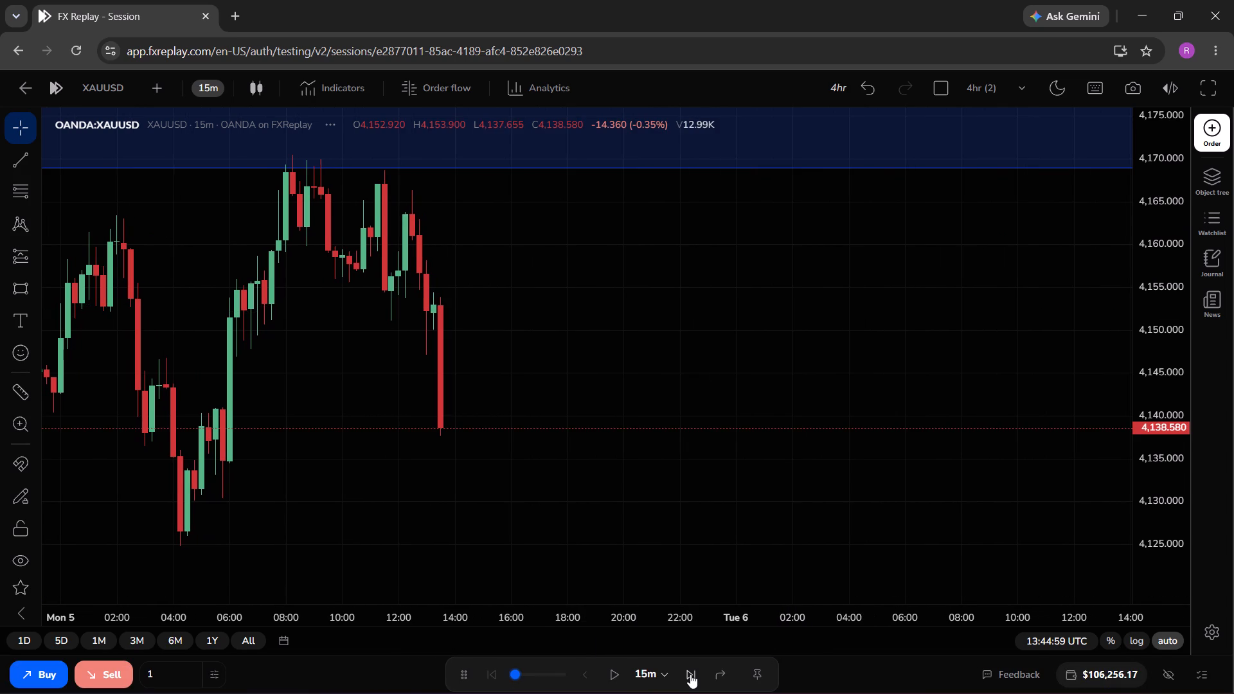
{"action": "left_click", "coordinate": [690, 674]}
{"action": "left_click", "coordinate": [690, 674]}
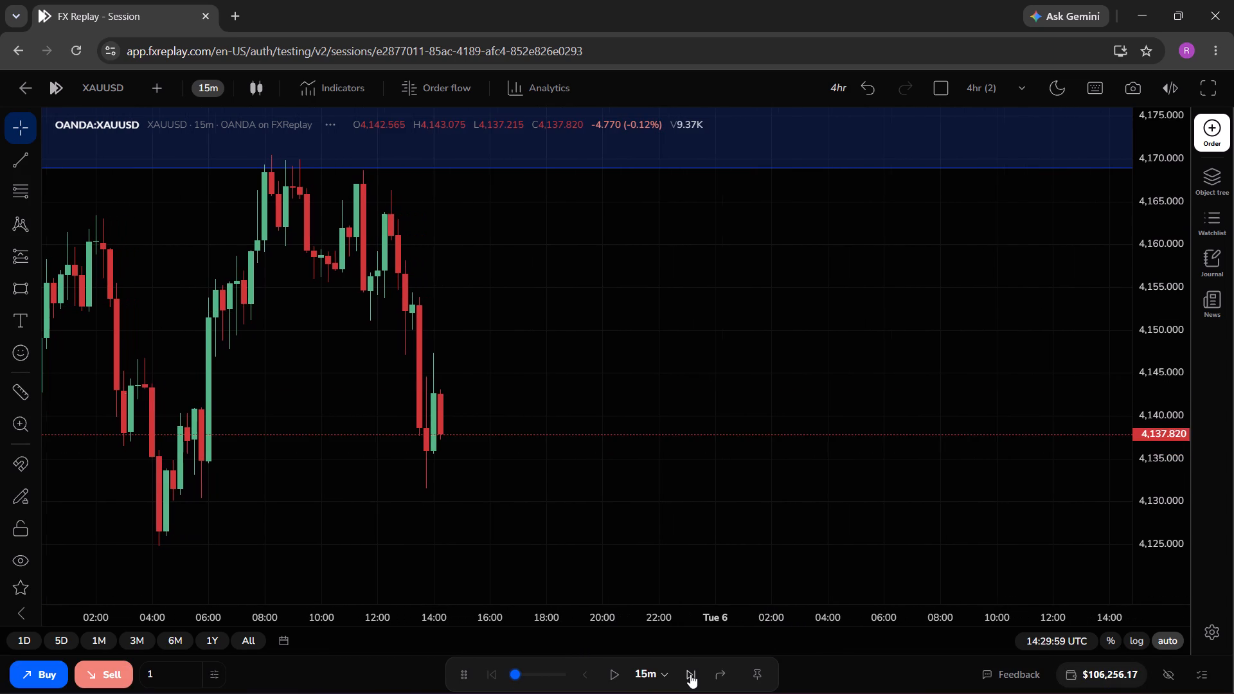
{"action": "left_click", "coordinate": [690, 674]}
{"action": "left_click", "coordinate": [690, 674]}
{"action": "left_click", "coordinate": [690, 674]}
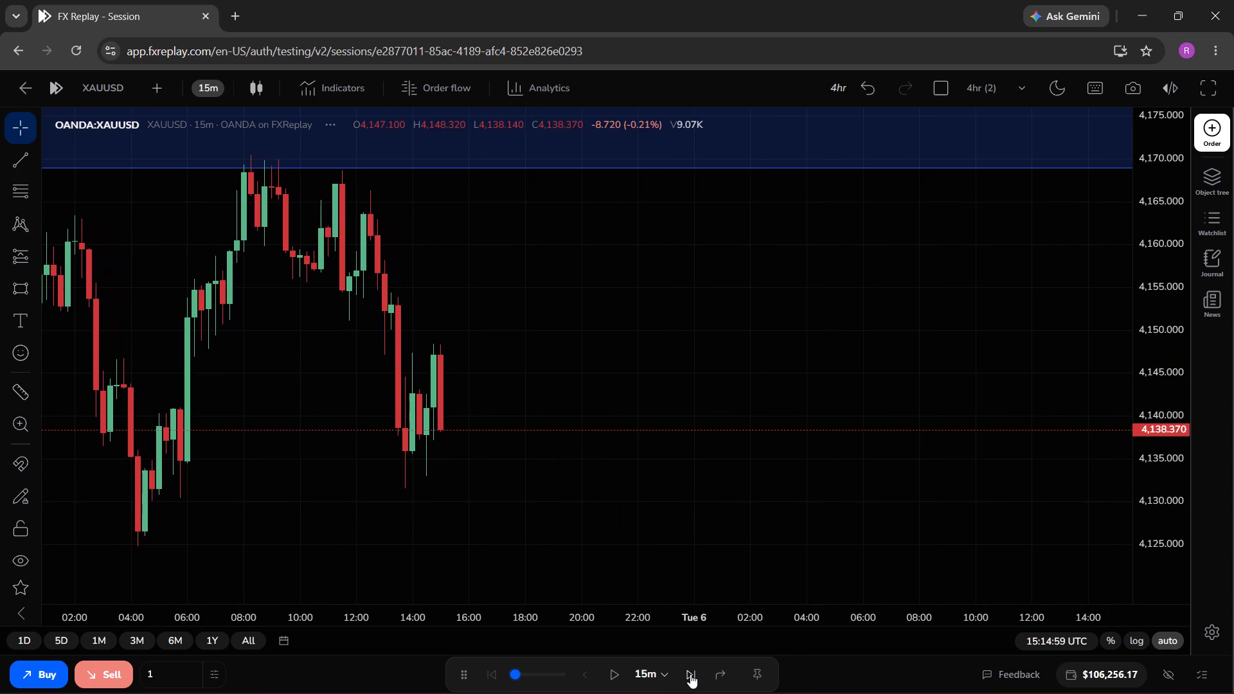
{"action": "left_click", "coordinate": [690, 674]}
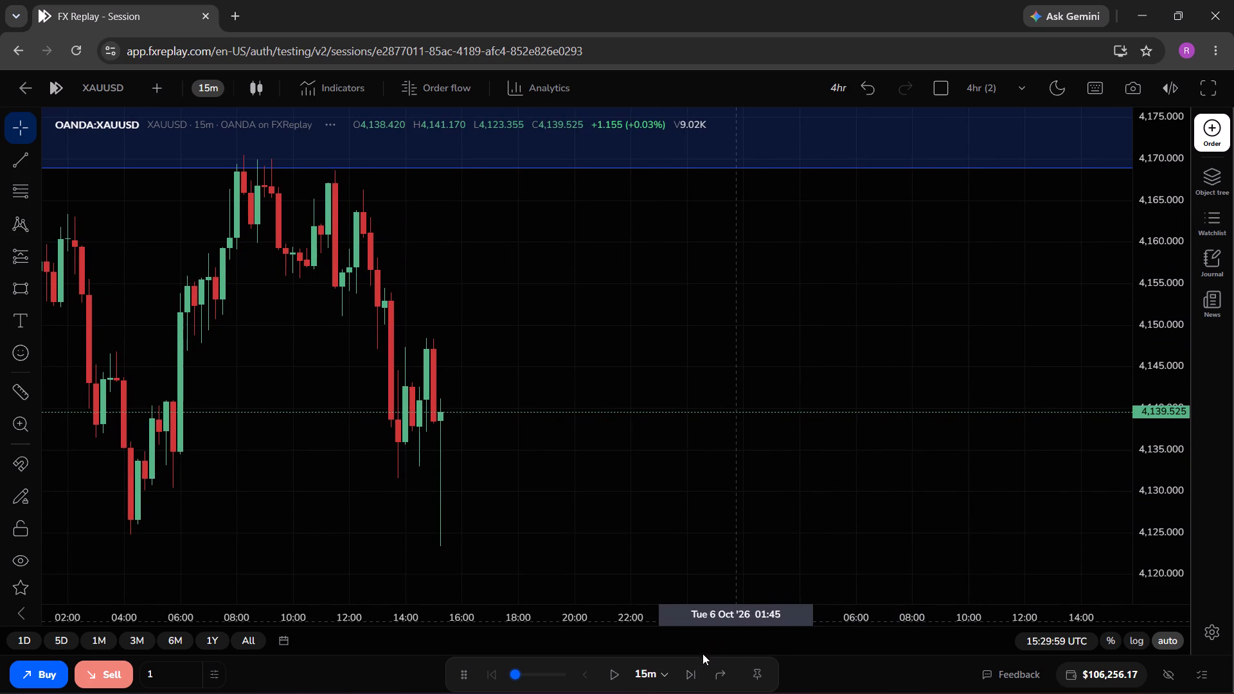
Continue advancing the replay in 15m steps to 00:59:59 UTC on 6 October.
{"action": "left_click", "coordinate": [687, 670]}
{"action": "left_click", "coordinate": [687, 670]}
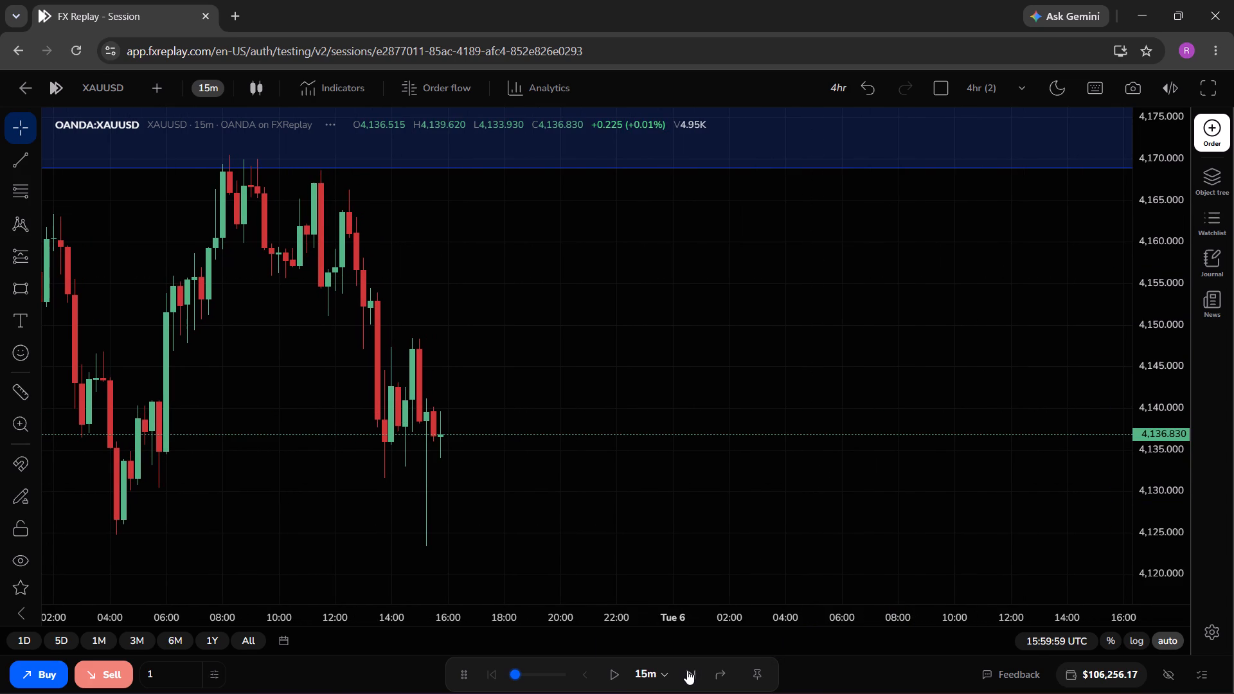
{"action": "left_click", "coordinate": [687, 670]}
{"action": "left_click", "coordinate": [687, 670]}
{"action": "left_click", "coordinate": [687, 670]}
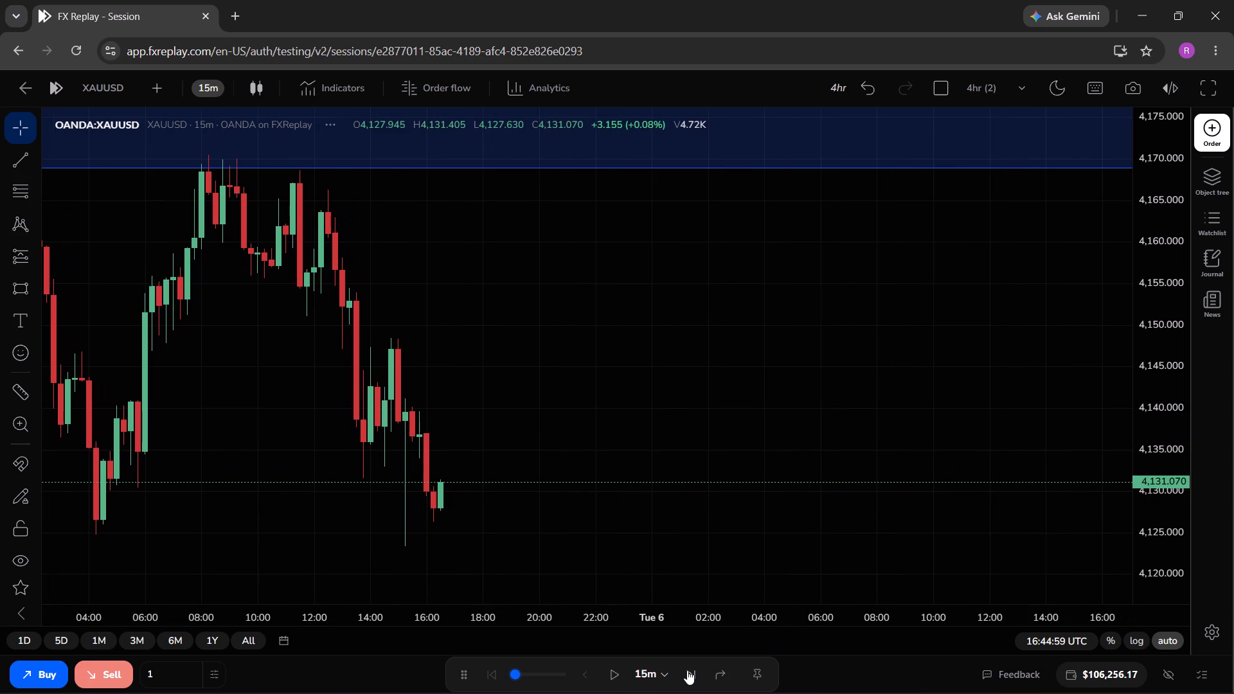
{"action": "left_click", "coordinate": [687, 670]}
{"action": "left_click", "coordinate": [687, 670]}
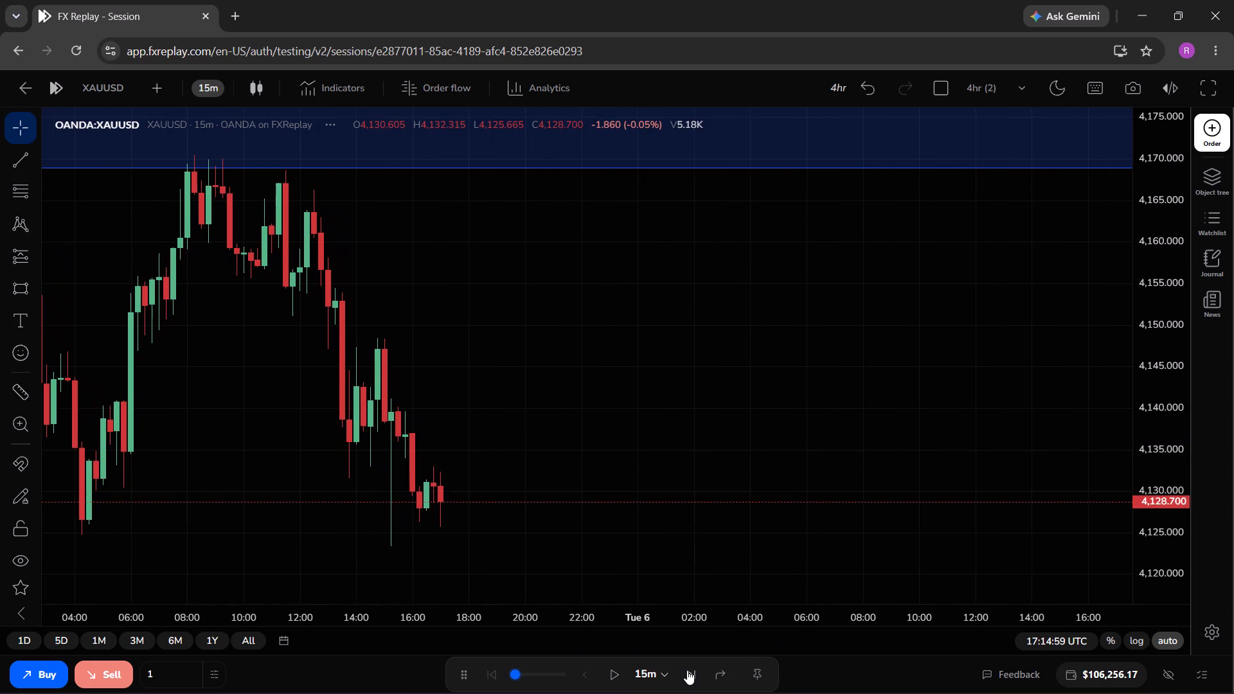
{"action": "left_click", "coordinate": [687, 670]}
{"action": "triple_click", "coordinate": [687, 670]}
{"action": "triple_click", "coordinate": [687, 670]}
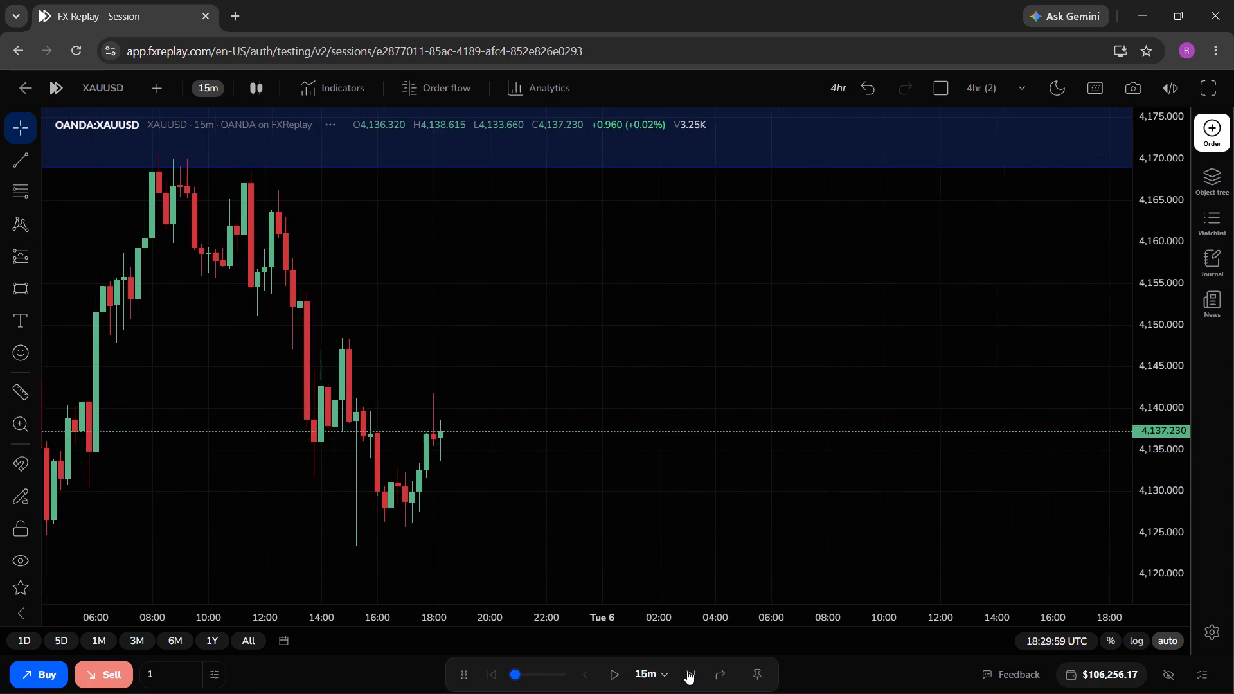
{"action": "left_click", "coordinate": [687, 670]}
{"action": "left_click", "coordinate": [687, 670]}
{"action": "triple_click", "coordinate": [687, 670]}
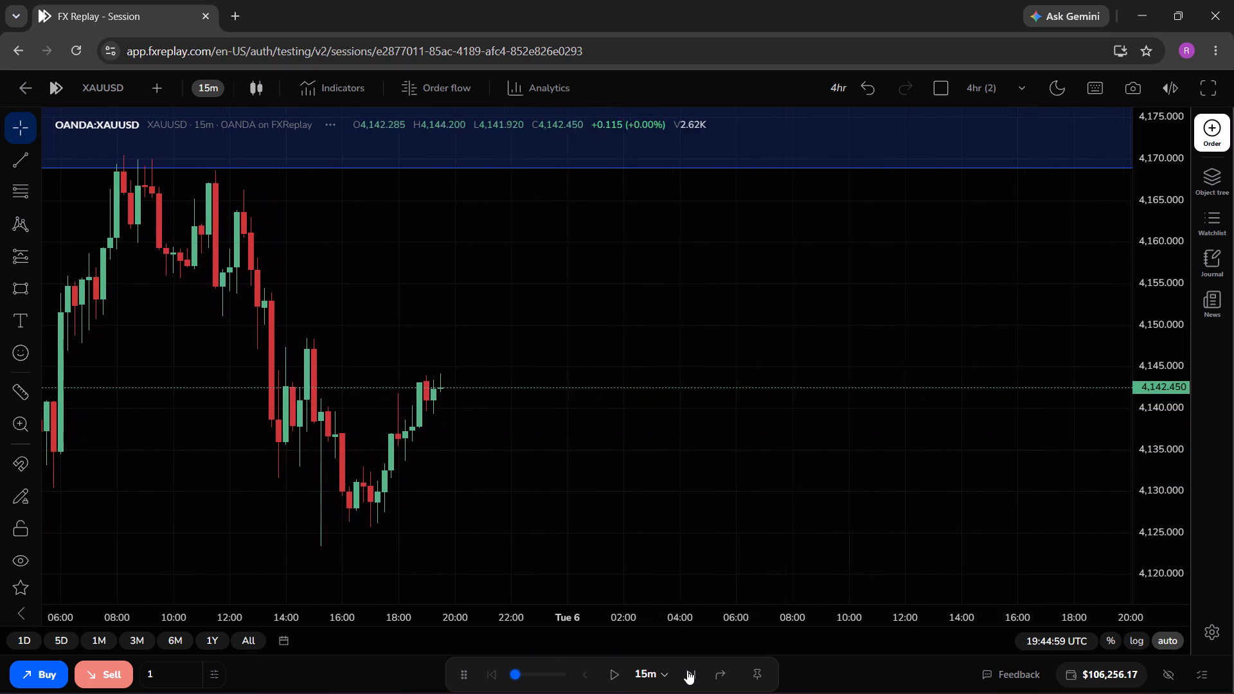
{"action": "triple_click", "coordinate": [687, 670]}
{"action": "triple_click", "coordinate": [687, 670]}
{"action": "triple_click", "coordinate": [687, 670]}
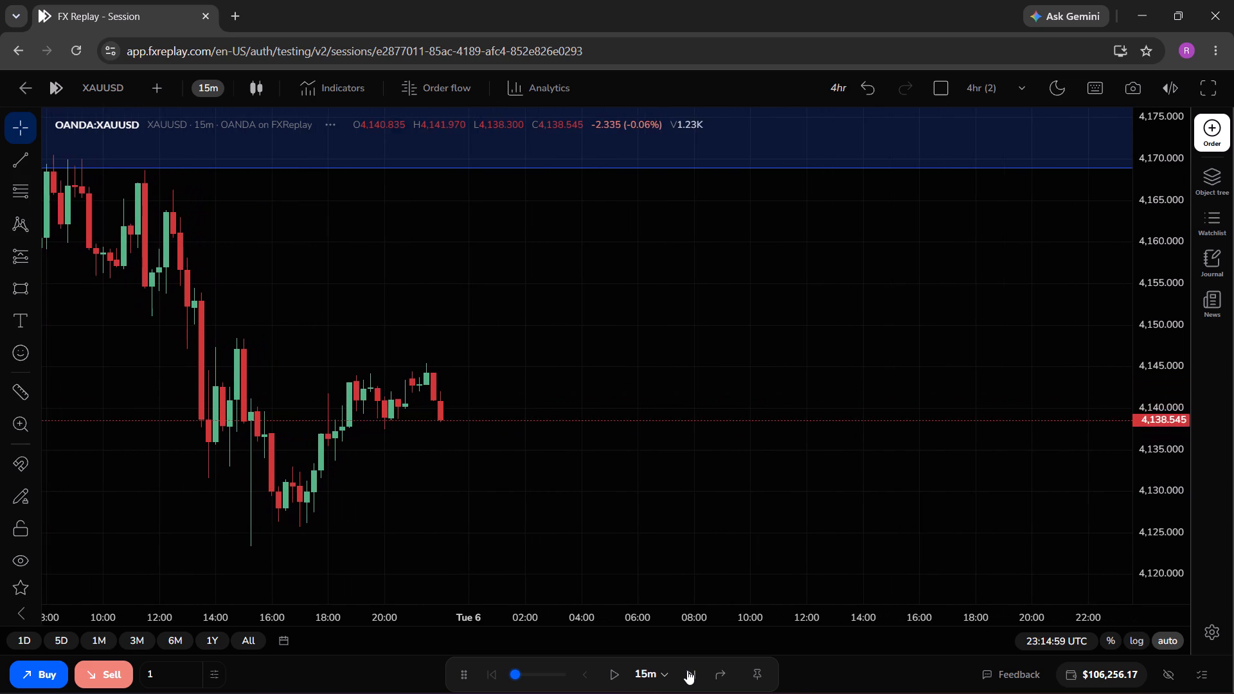
{"action": "triple_click", "coordinate": [687, 670]}
{"action": "triple_click", "coordinate": [687, 670]}
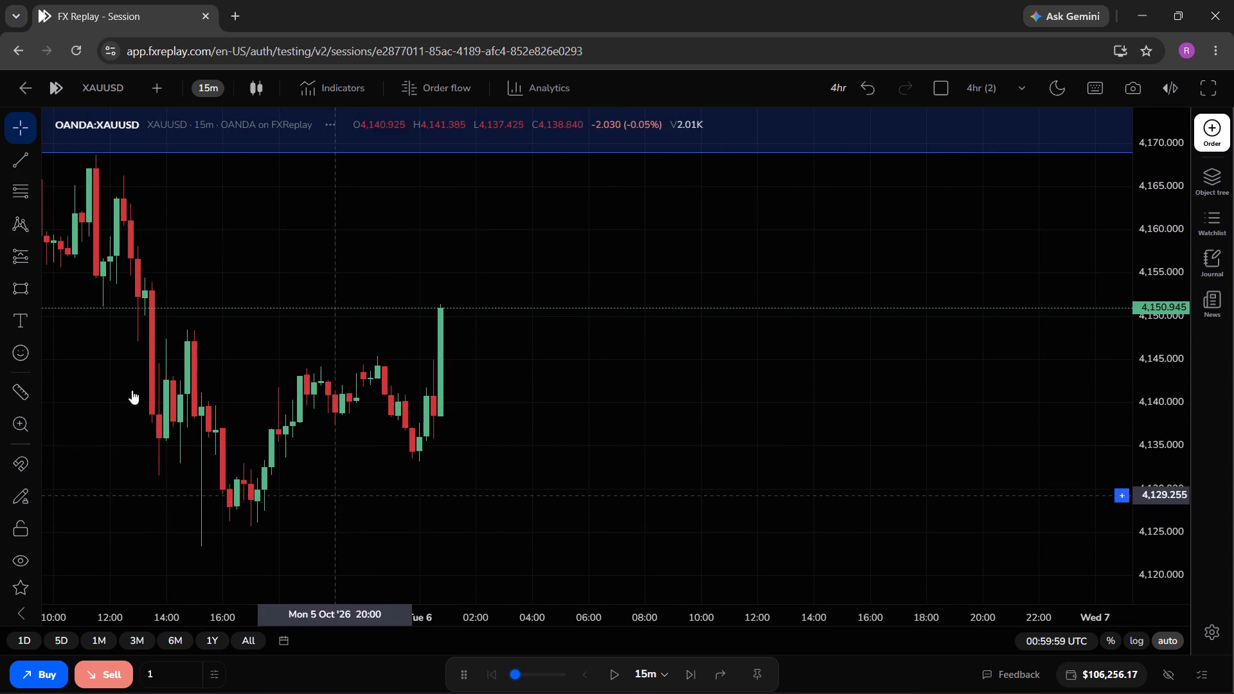
Draw a 15-minute zone rectangle from about 4,154.832 to 4,150.520, starting at the 5 October 13:30 candle and extending past the latest candle.
{"action": "left_click", "coordinate": [15, 292]}
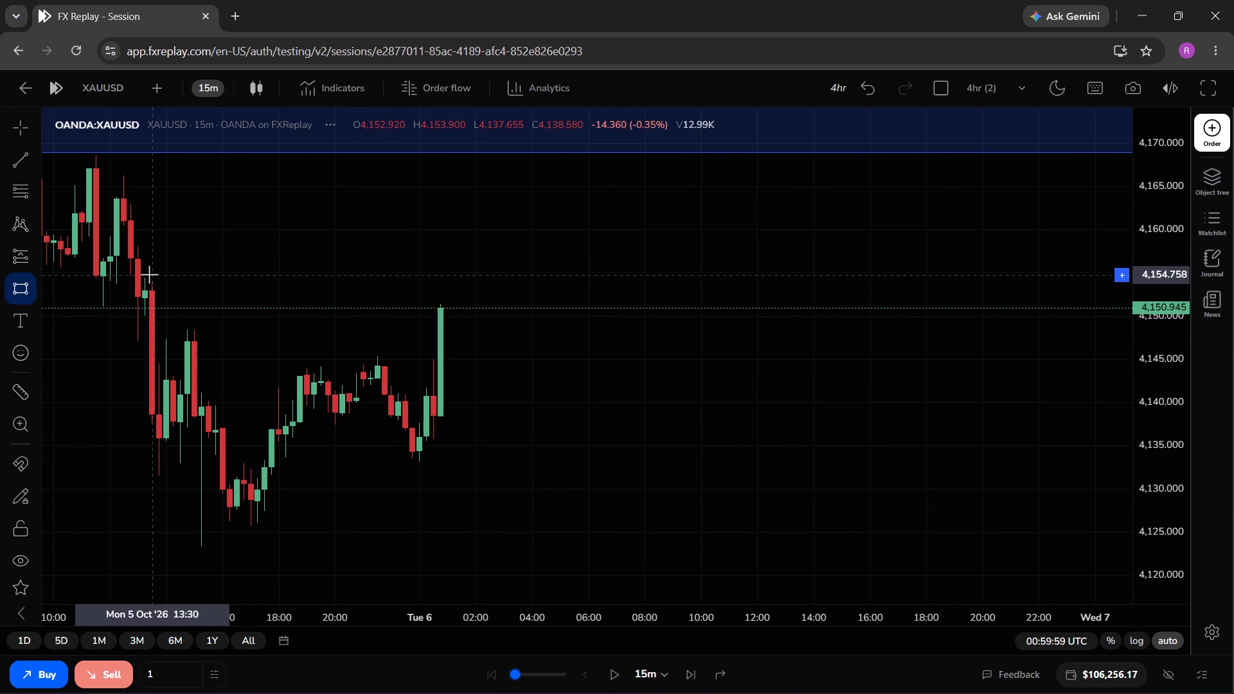
{"action": "left_click_drag", "start_coordinate": [149, 274], "coordinate": [682, 311]}
{"action": "left_click", "coordinate": [682, 311]}
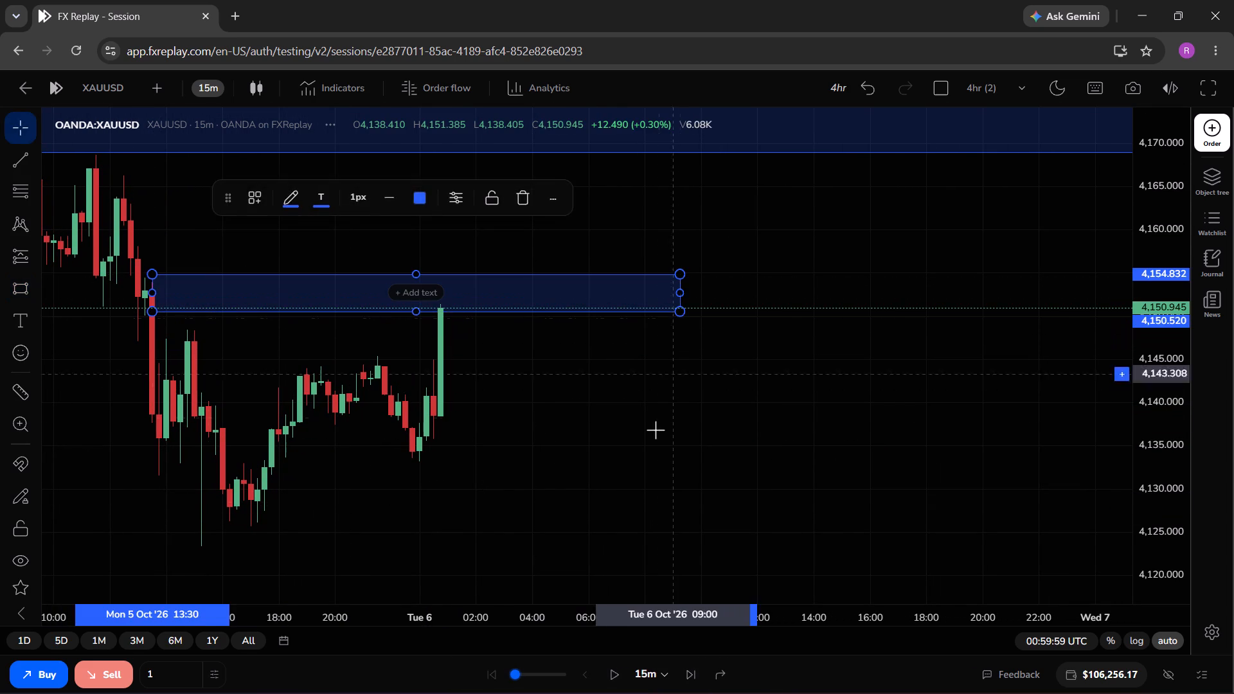
{"action": "left_click", "coordinate": [656, 430]}
Advance the replay one 15m candle to 01:14:59 UTC on 6 October.
{"action": "left_click", "coordinate": [684, 670]}
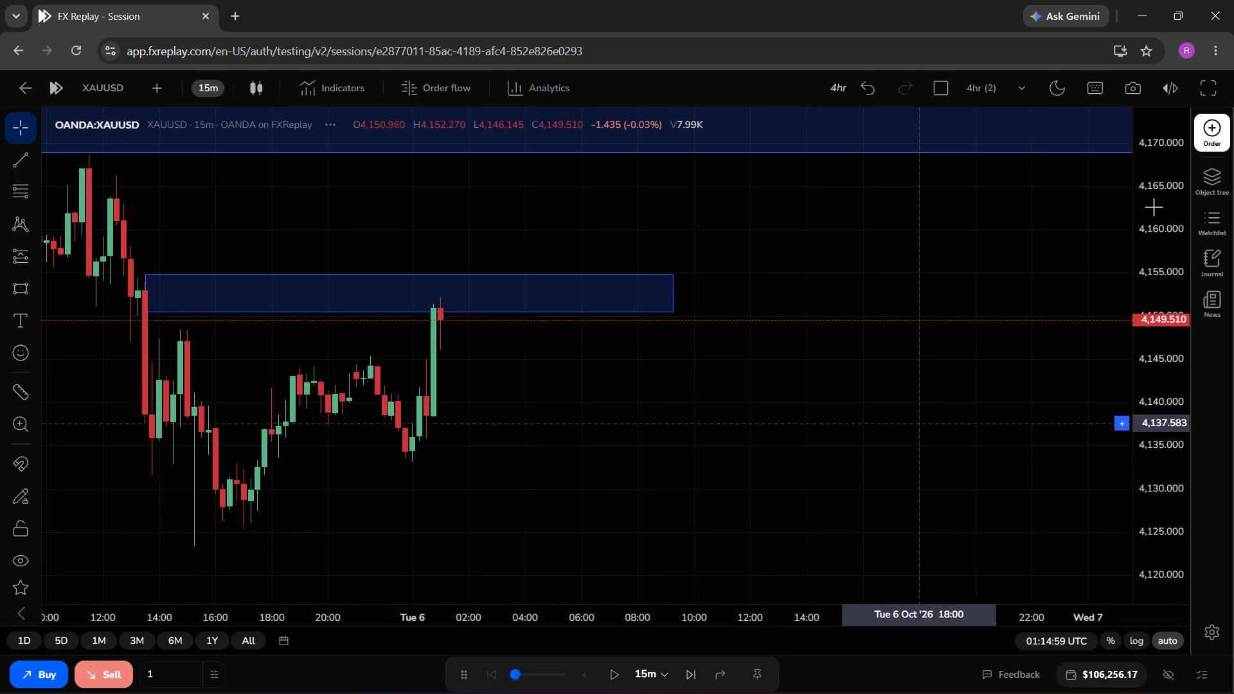
Place a XAUUSD market sell order at 1% risk with the stop loss at 4,154.815 and the take profit at 4,133.231.
{"action": "left_click", "coordinate": [1200, 129]}
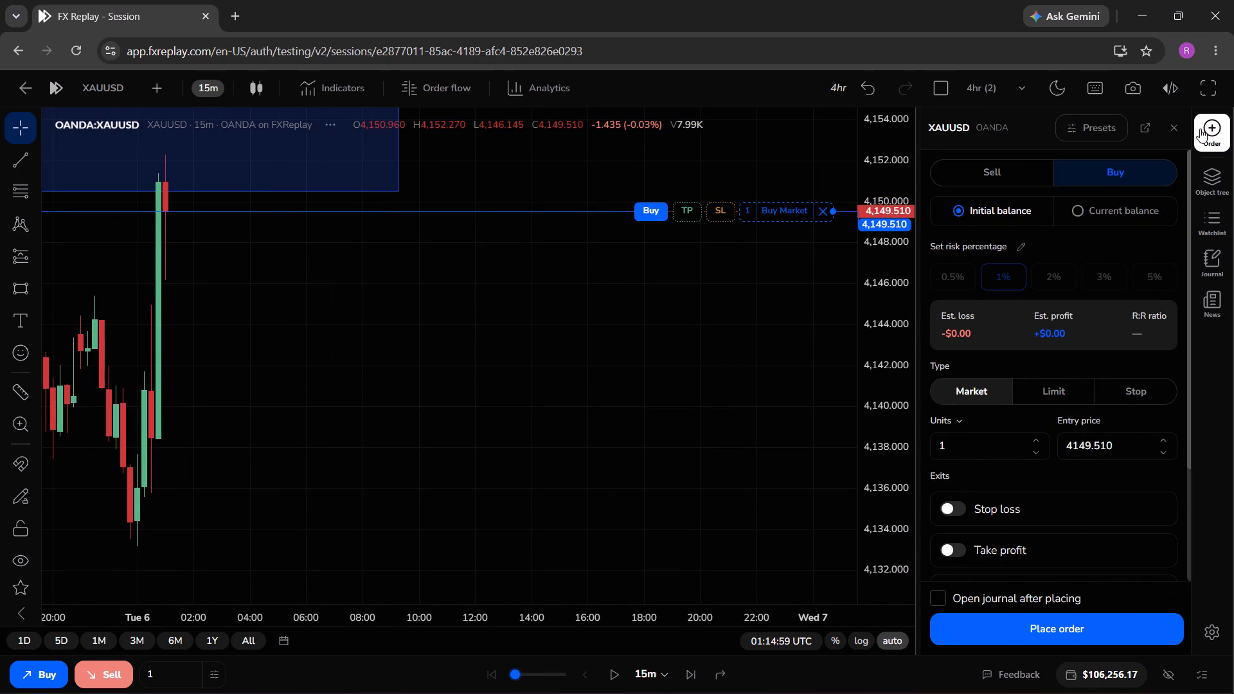
{"action": "left_click", "coordinate": [962, 168]}
{"action": "left_click_drag", "start_coordinate": [716, 211], "coordinate": [720, 170]}
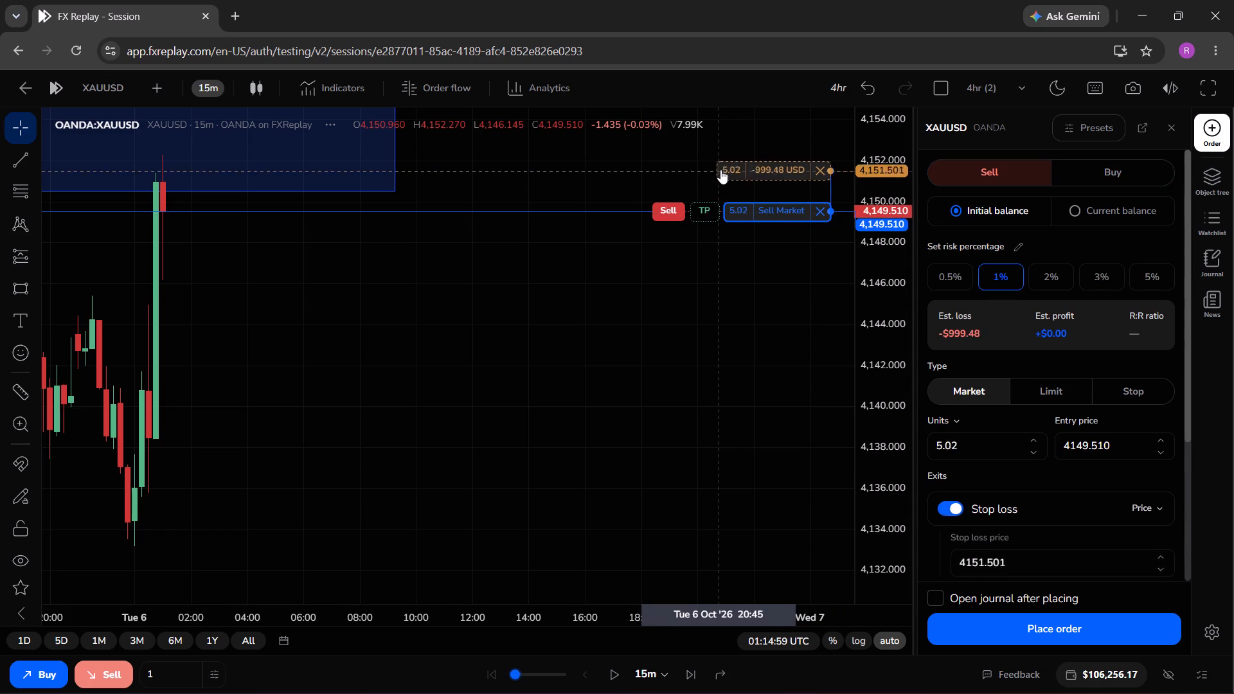
{"action": "left_click_drag", "start_coordinate": [720, 170], "coordinate": [722, 153]}
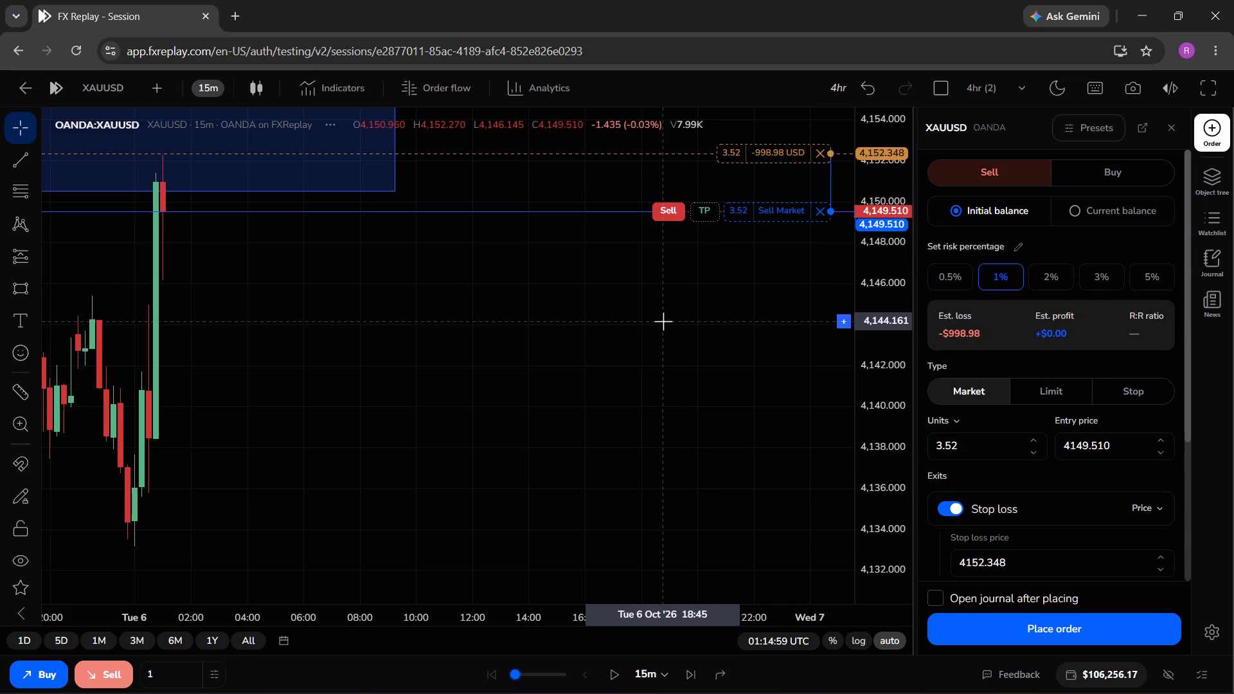
{"action": "left_click_drag", "start_coordinate": [768, 154], "coordinate": [764, 114]}
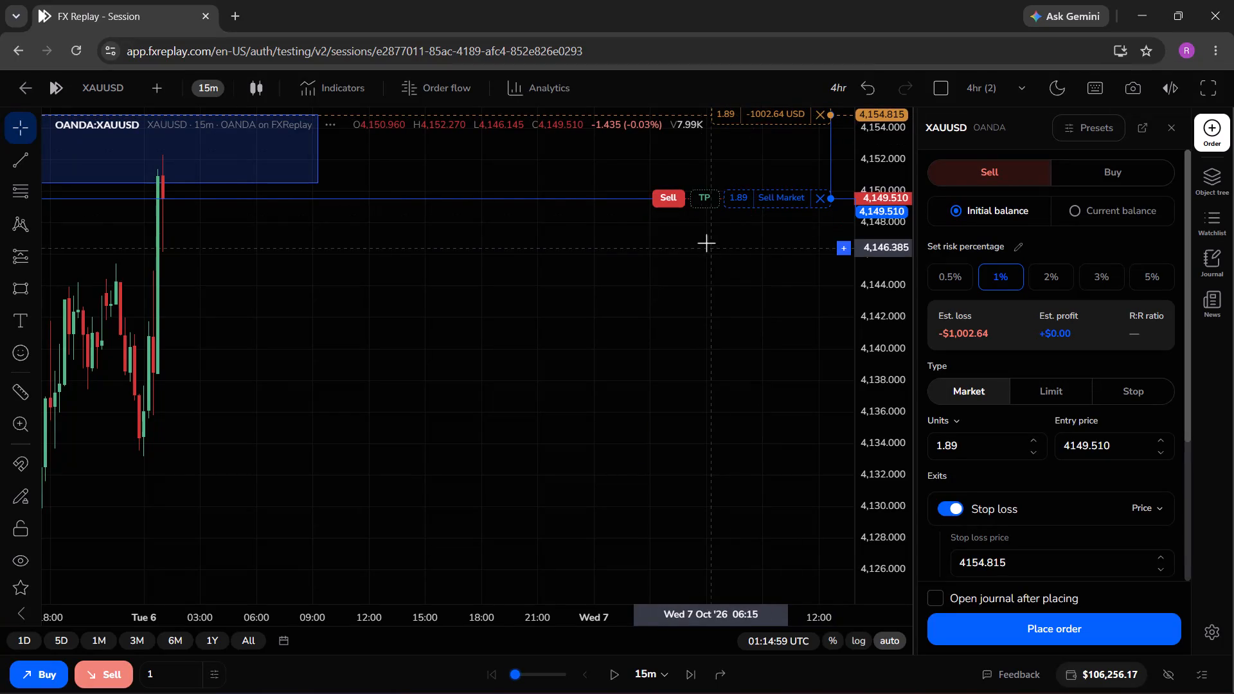
{"action": "left_click_drag", "start_coordinate": [702, 202], "coordinate": [695, 449]}
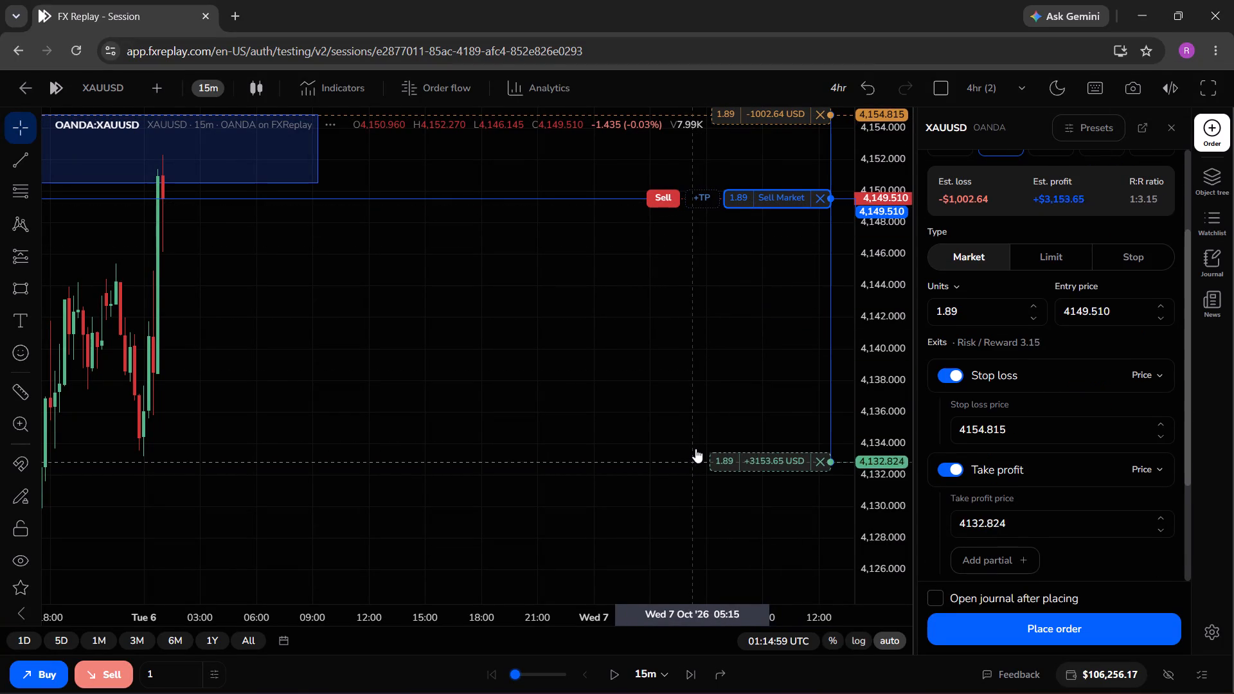
{"action": "left_click_drag", "start_coordinate": [695, 449], "coordinate": [694, 455]}
{"action": "left_click", "coordinate": [964, 626]}
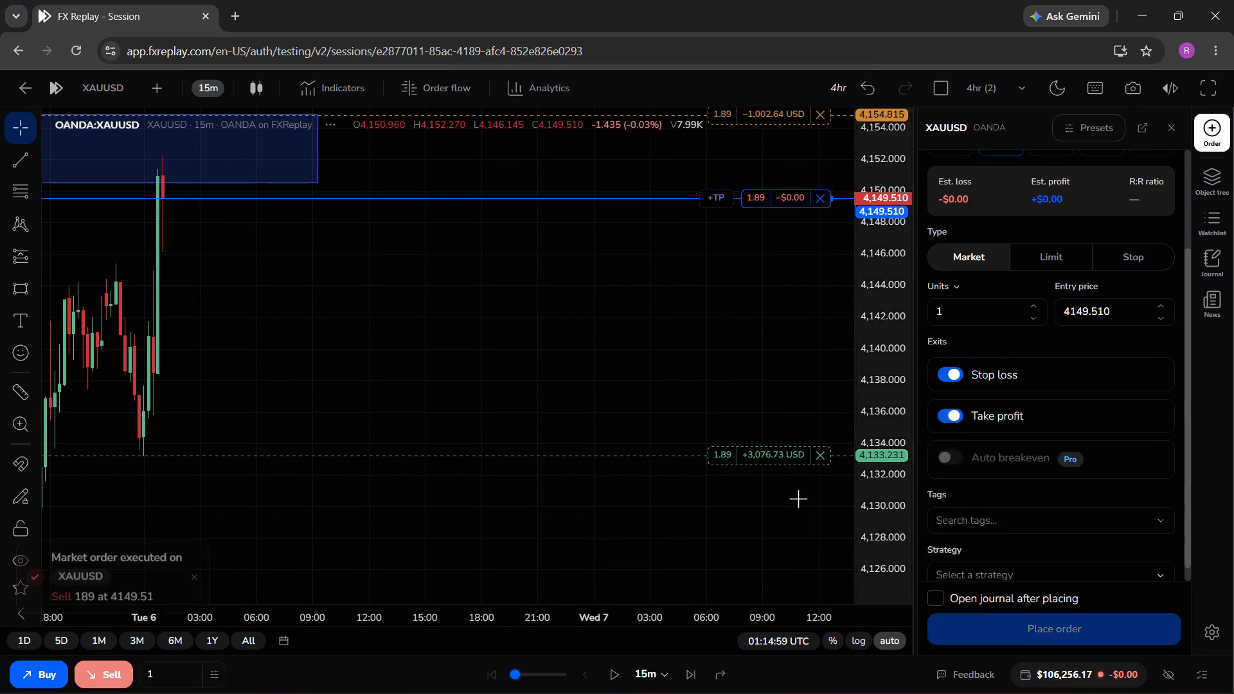
Advance the replay in 15m steps to 02:59:59 UTC on 6 October, dismissing the trade notification along the way.
{"action": "triple_click", "coordinate": [686, 669]}
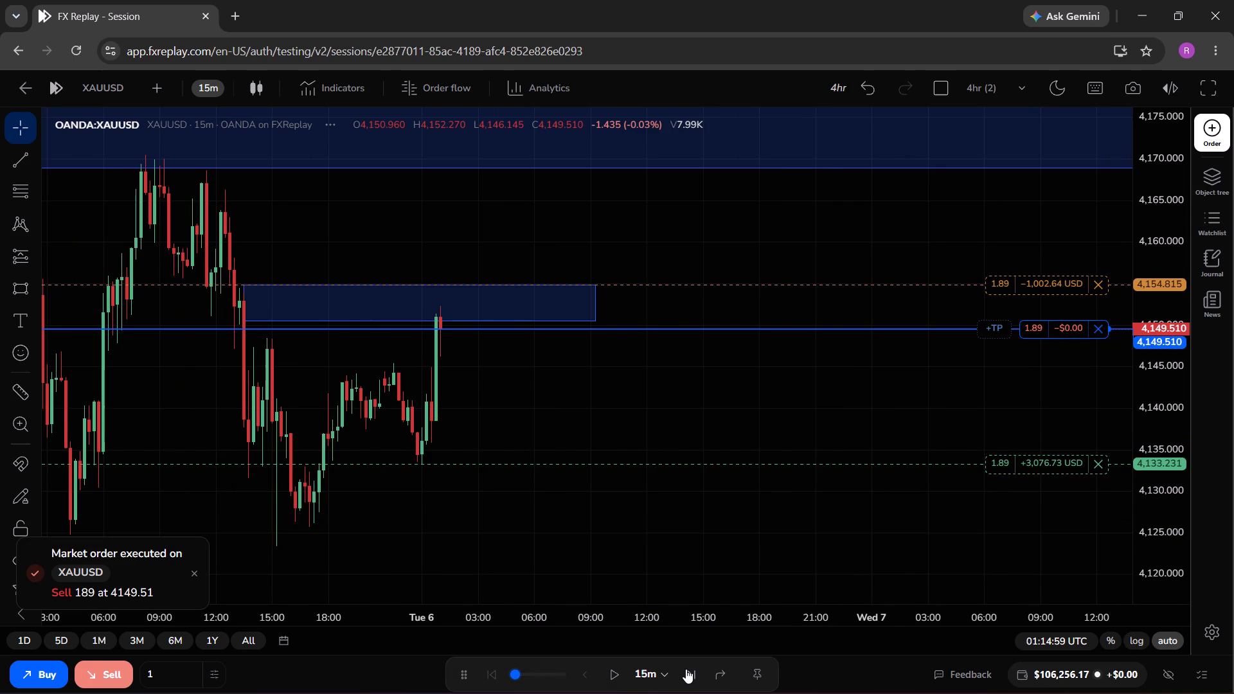
{"action": "double_click", "coordinate": [686, 669]}
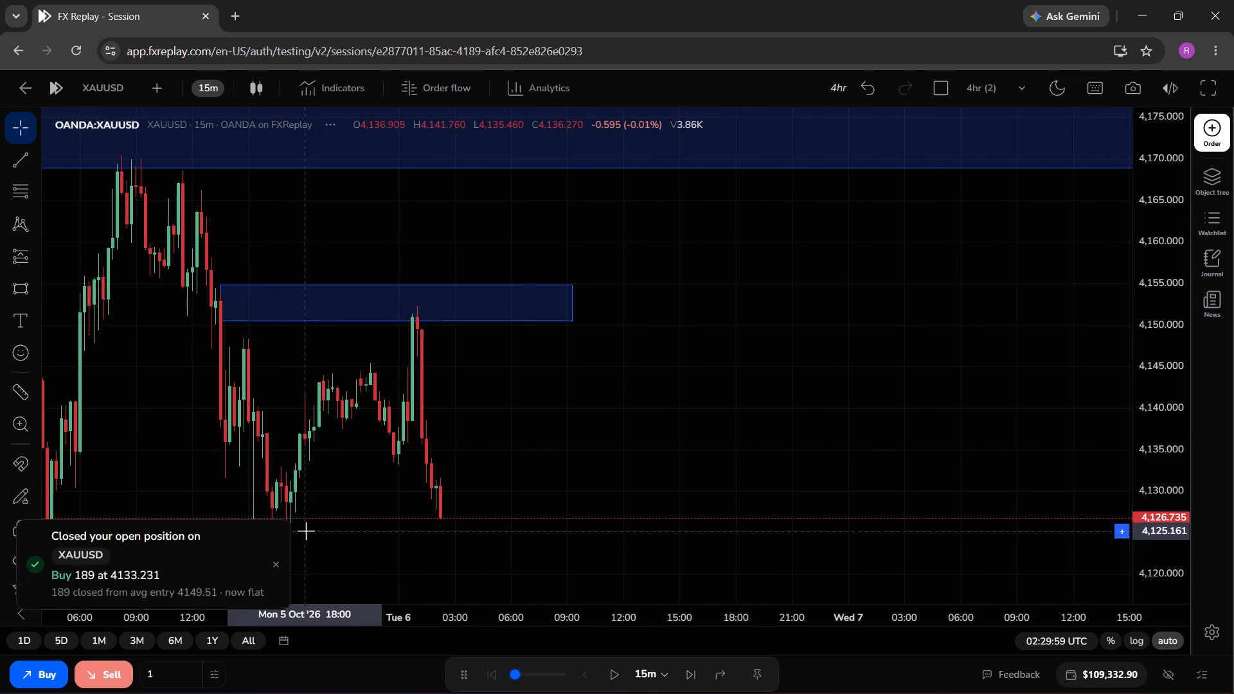
{"action": "left_click", "coordinate": [278, 562]}
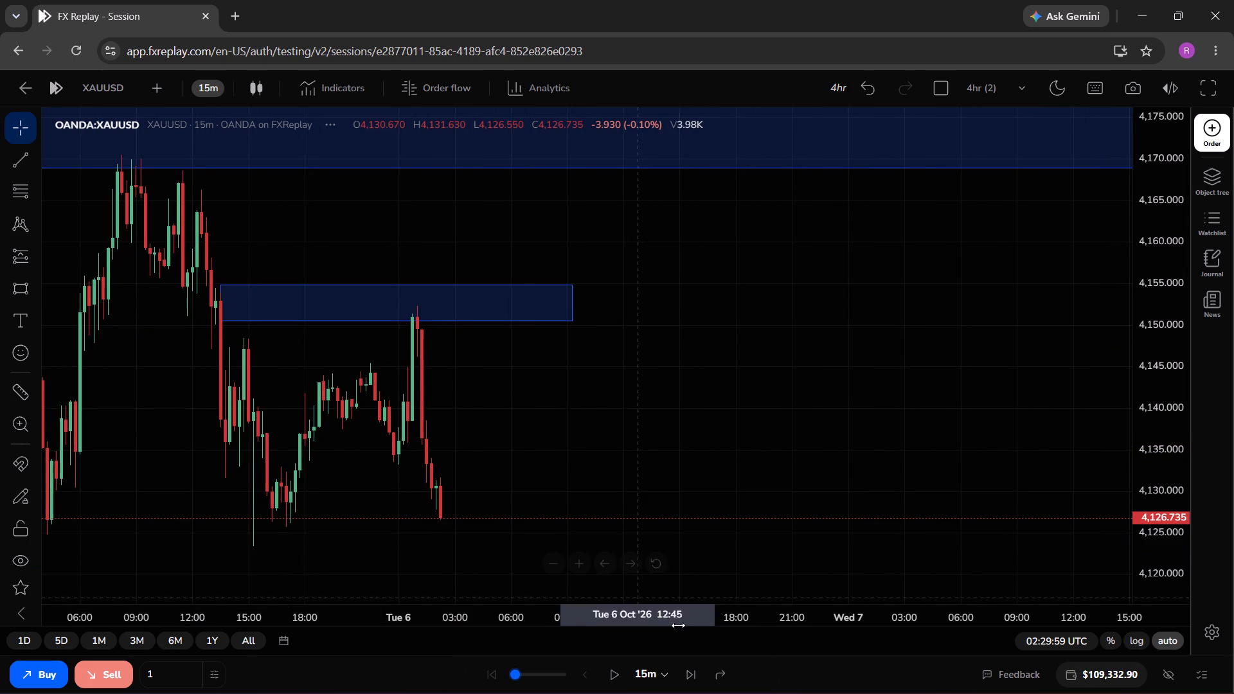
{"action": "double_click", "coordinate": [685, 671]}
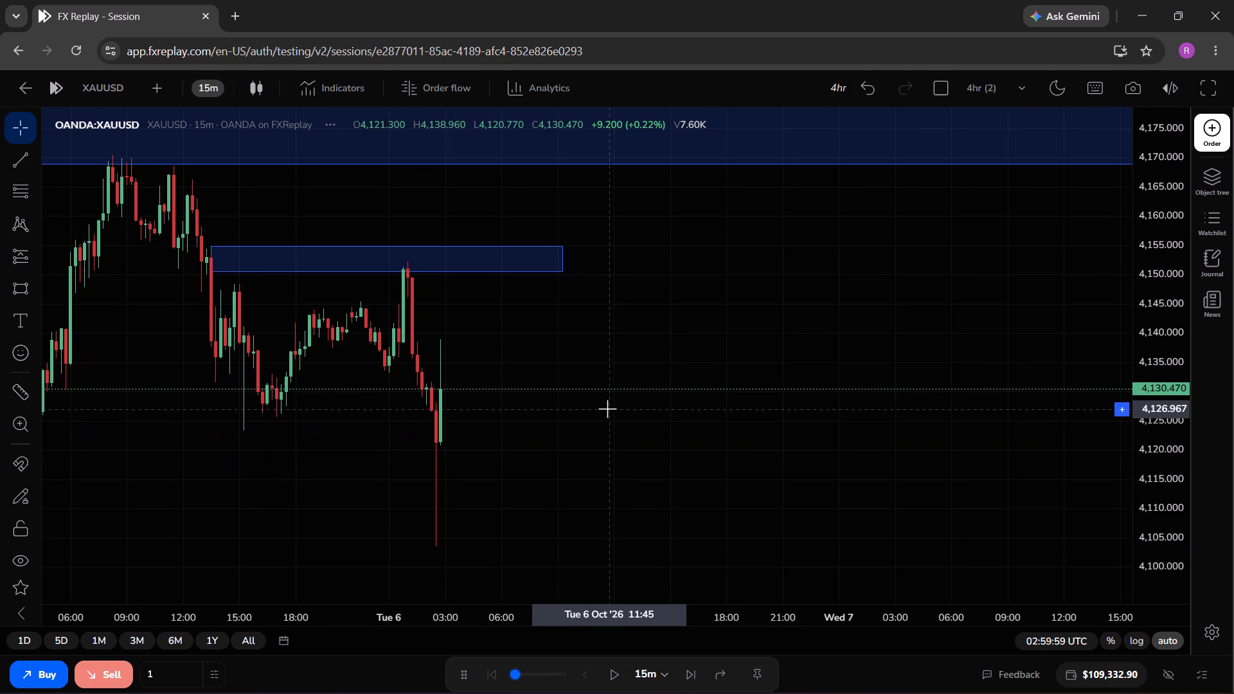
Switch the XAUUSD chart to the 4-hour timeframe.
{"action": "left_click", "coordinate": [208, 84]}
{"action": "scroll", "coordinate": [269, 273], "scroll_direction": "down", "scroll_amount": 2}
{"action": "scroll", "coordinate": [251, 470], "scroll_direction": "down", "scroll_amount": 1}
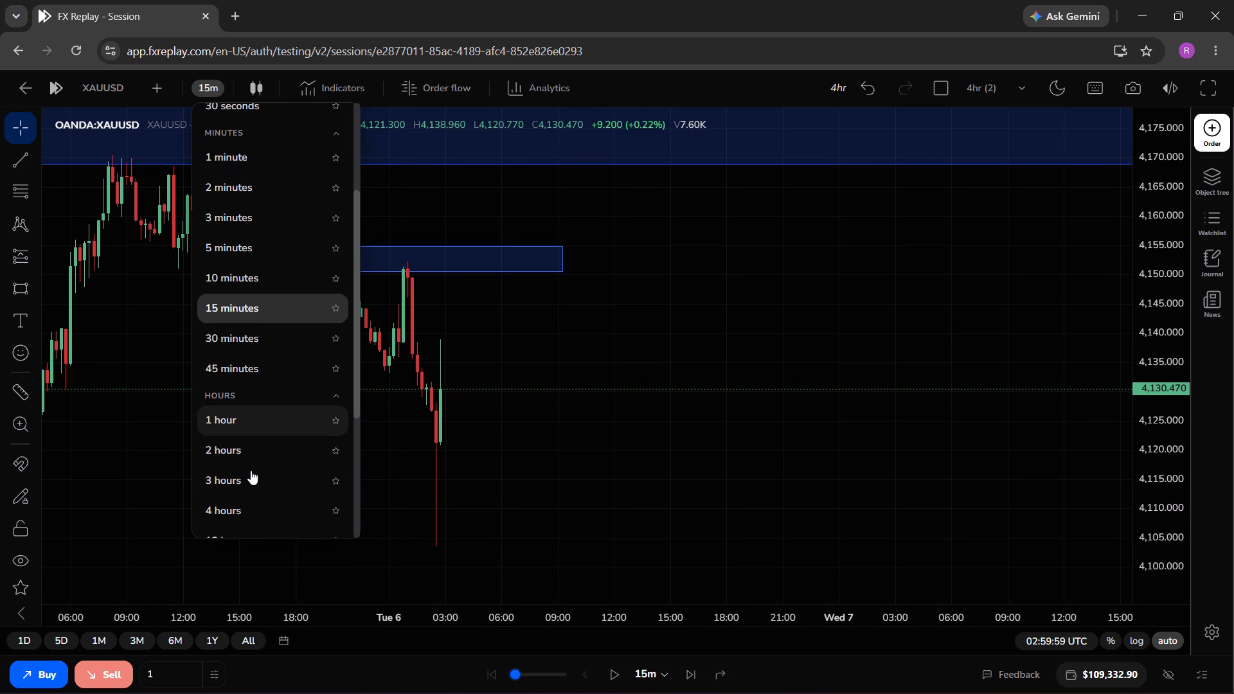
{"action": "left_click", "coordinate": [246, 502]}
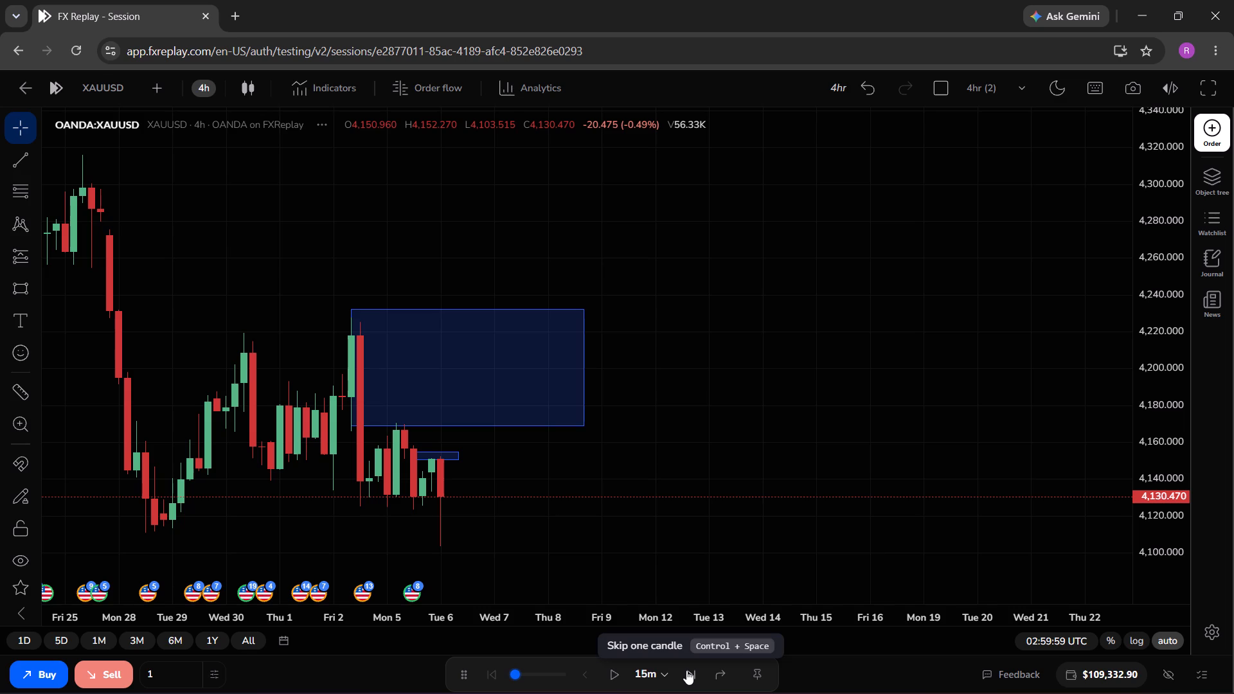
Advance the replay in 15m steps to 11:44:59 UTC on 6 October.
{"action": "left_click", "coordinate": [686, 670]}
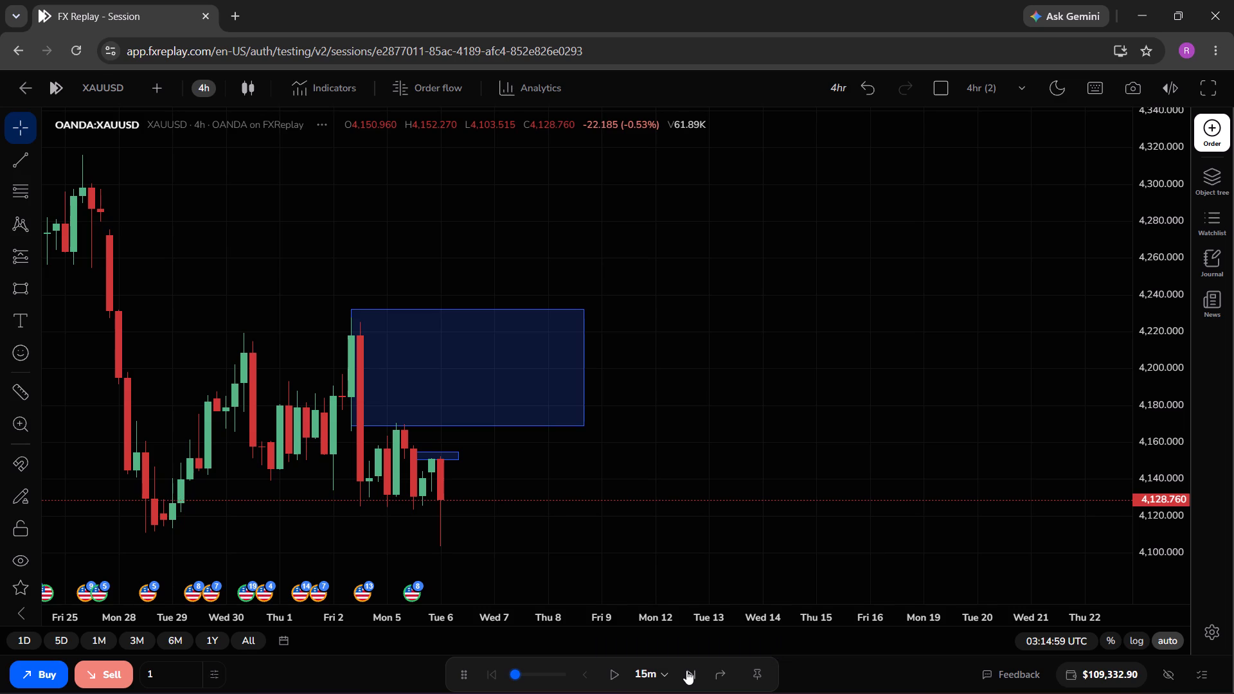
{"action": "triple_click", "coordinate": [686, 670]}
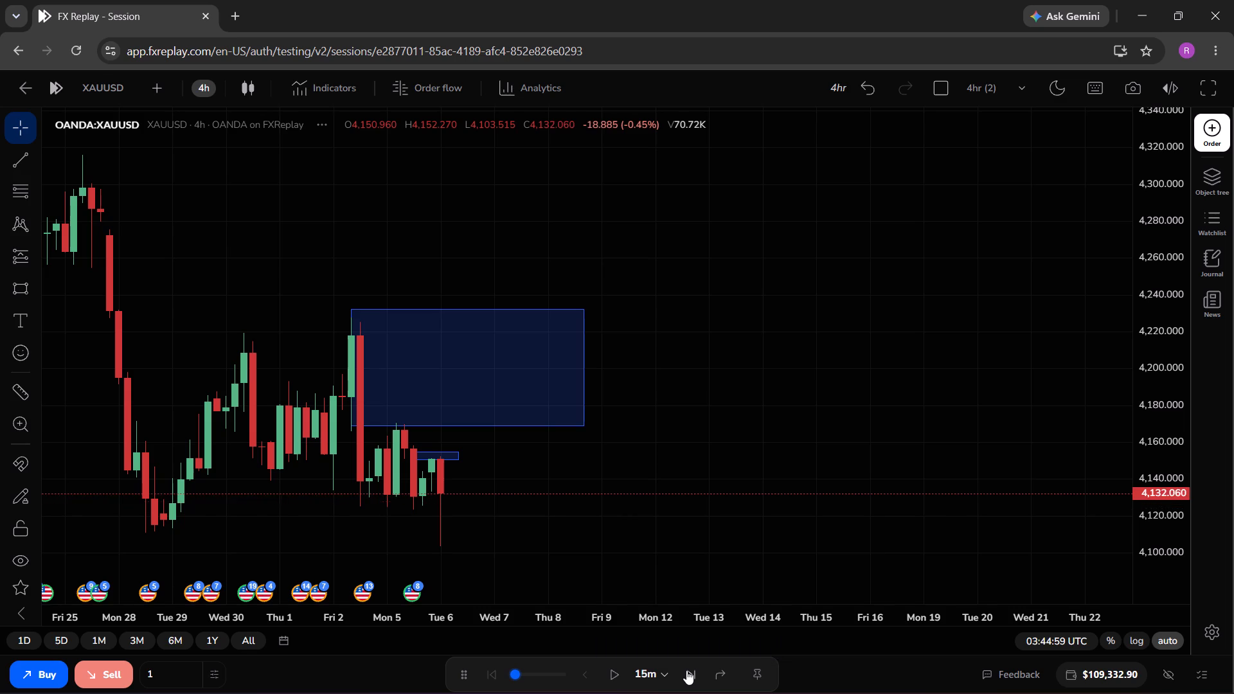
{"action": "triple_click", "coordinate": [686, 670]}
{"action": "triple_click", "coordinate": [686, 670]}
{"action": "triple_click", "coordinate": [686, 670]}
{"action": "triple_click", "coordinate": [686, 670]}
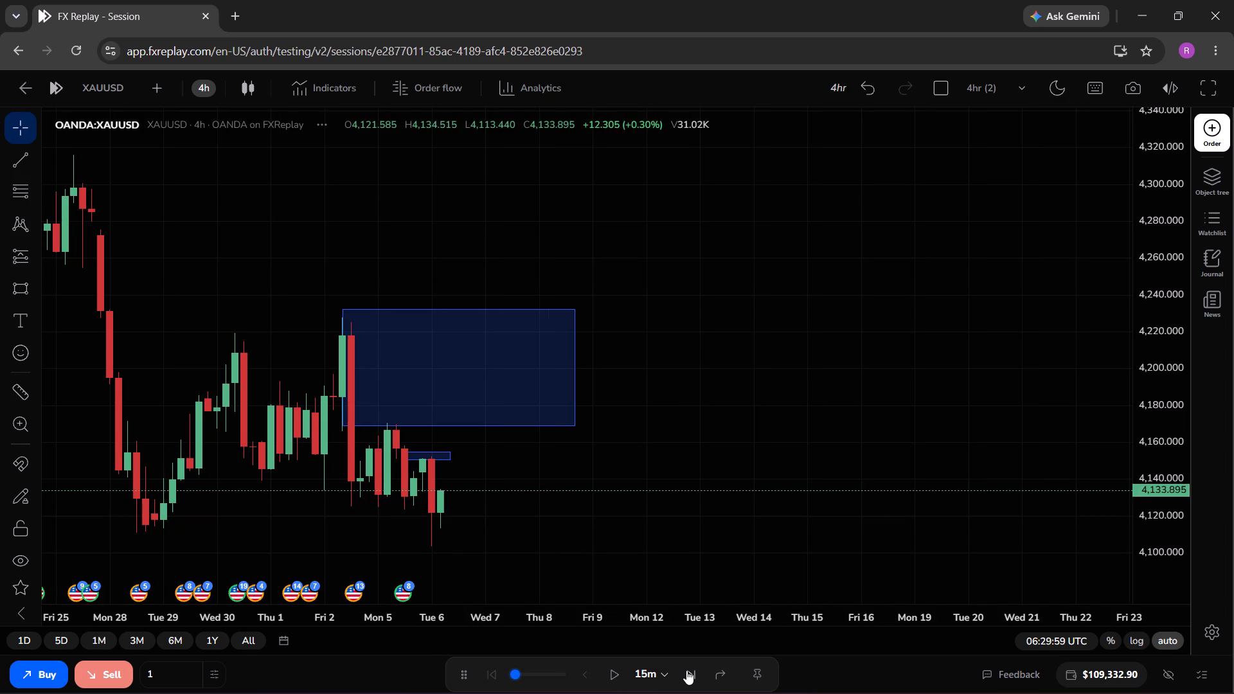
{"action": "triple_click", "coordinate": [686, 670]}
{"action": "triple_click", "coordinate": [686, 670]}
{"action": "triple_click", "coordinate": [686, 670]}
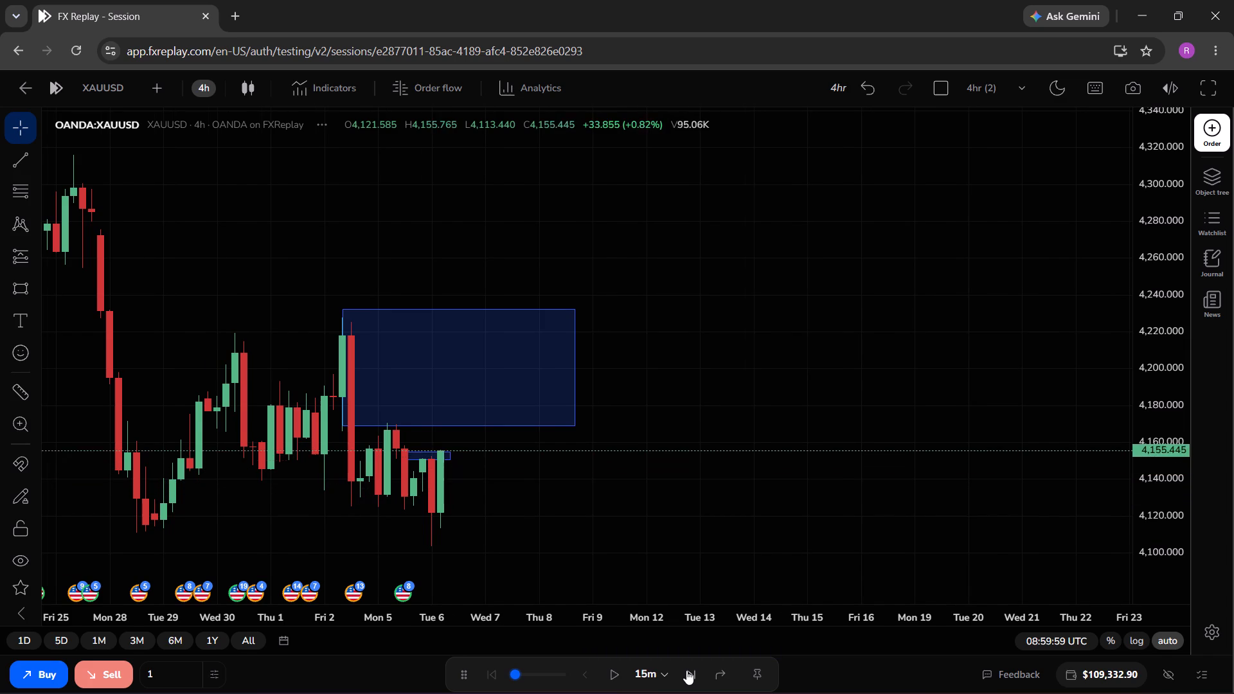
{"action": "triple_click", "coordinate": [686, 670]}
{"action": "triple_click", "coordinate": [686, 670]}
{"action": "triple_click", "coordinate": [686, 670]}
{"action": "triple_click", "coordinate": [686, 670]}
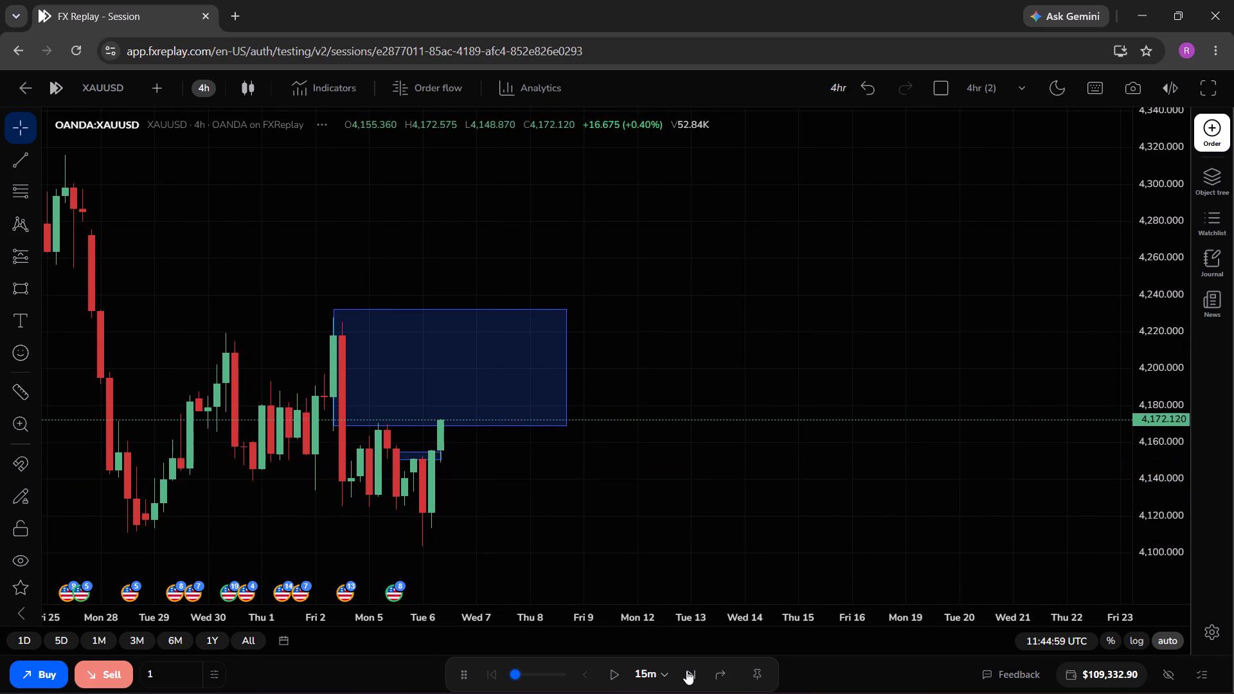
Continue advancing the replay in 15m steps to 22:14:59 UTC on 6 October.
{"action": "triple_click", "coordinate": [686, 670]}
{"action": "triple_click", "coordinate": [686, 670]}
{"action": "triple_click", "coordinate": [686, 670]}
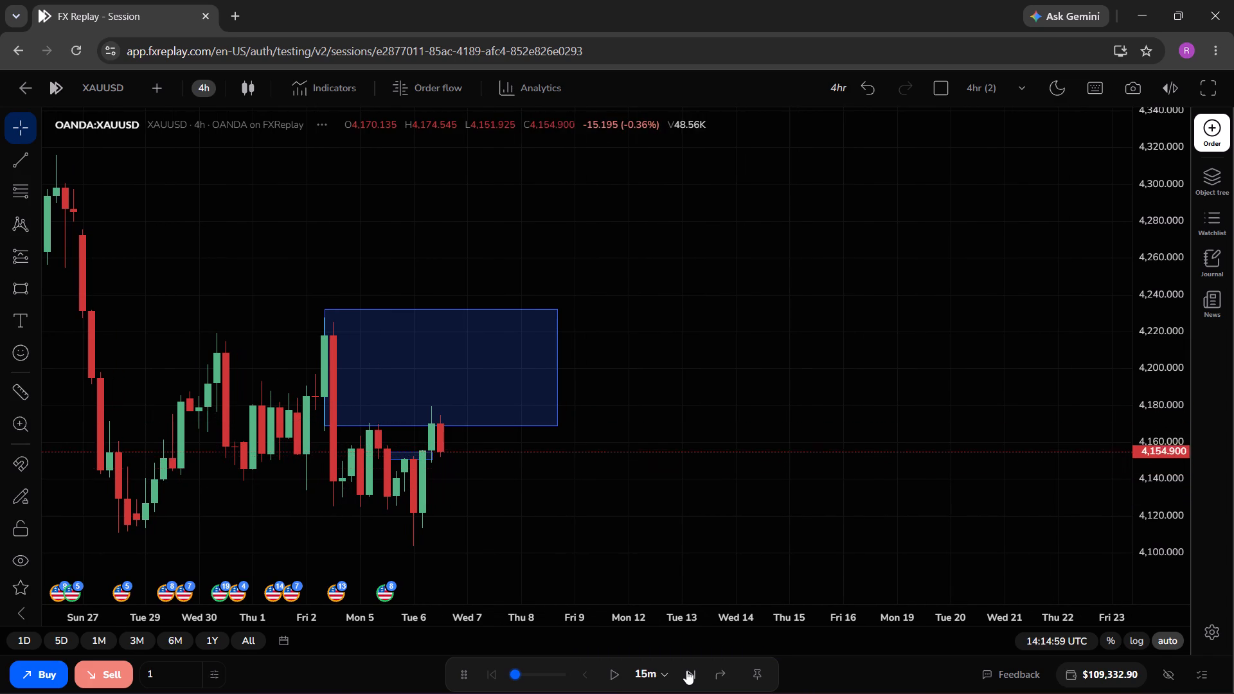
{"action": "triple_click", "coordinate": [686, 670]}
{"action": "triple_click", "coordinate": [686, 670]}
{"action": "triple_click", "coordinate": [686, 670]}
{"action": "triple_click", "coordinate": [686, 670]}
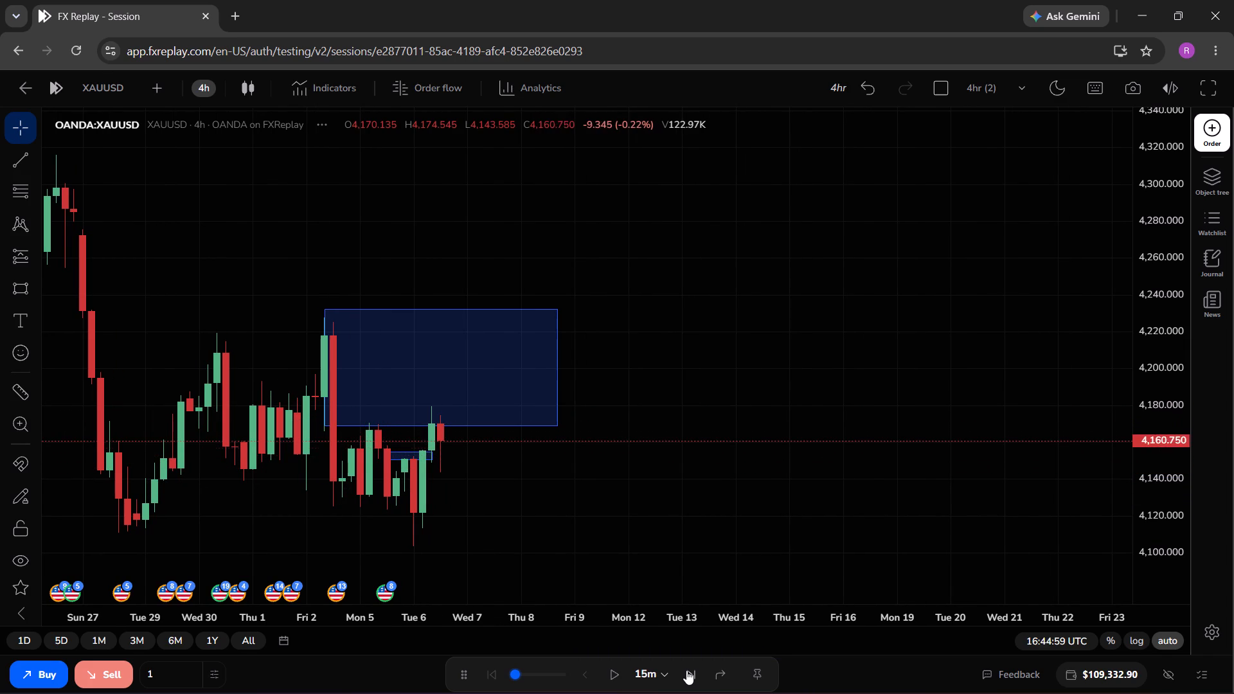
{"action": "triple_click", "coordinate": [686, 670]}
{"action": "triple_click", "coordinate": [686, 670]}
{"action": "triple_click", "coordinate": [686, 670]}
{"action": "triple_click", "coordinate": [686, 670]}
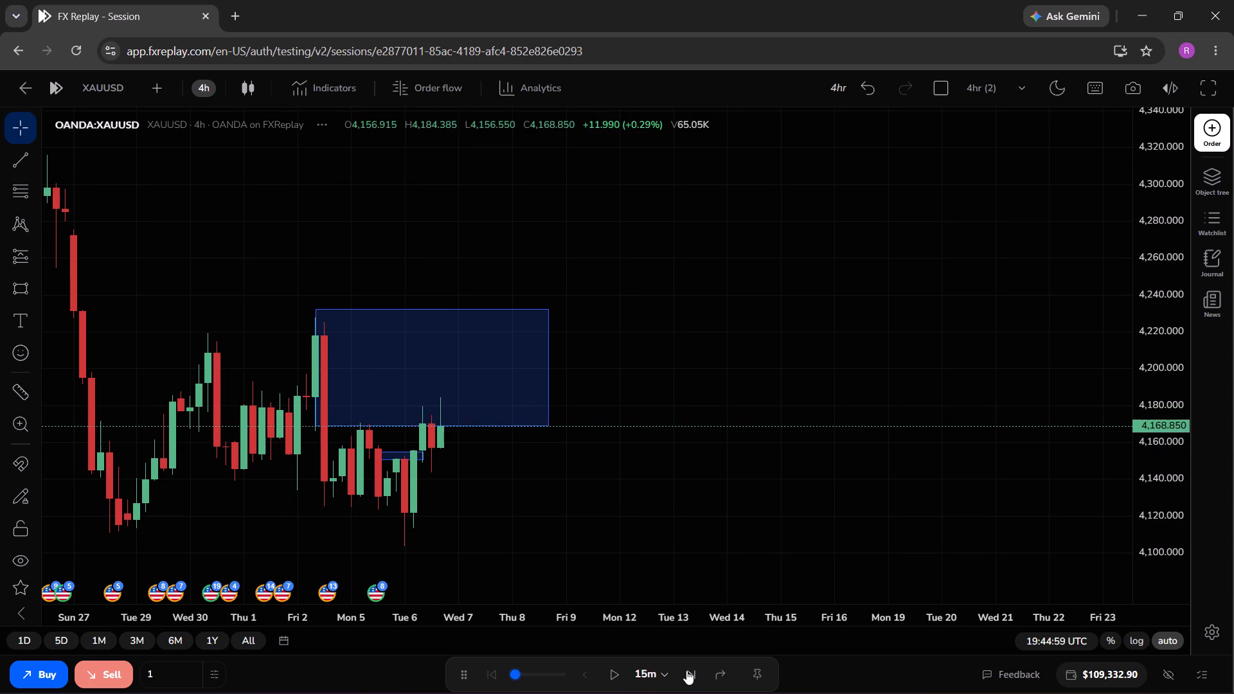
{"action": "triple_click", "coordinate": [686, 670]}
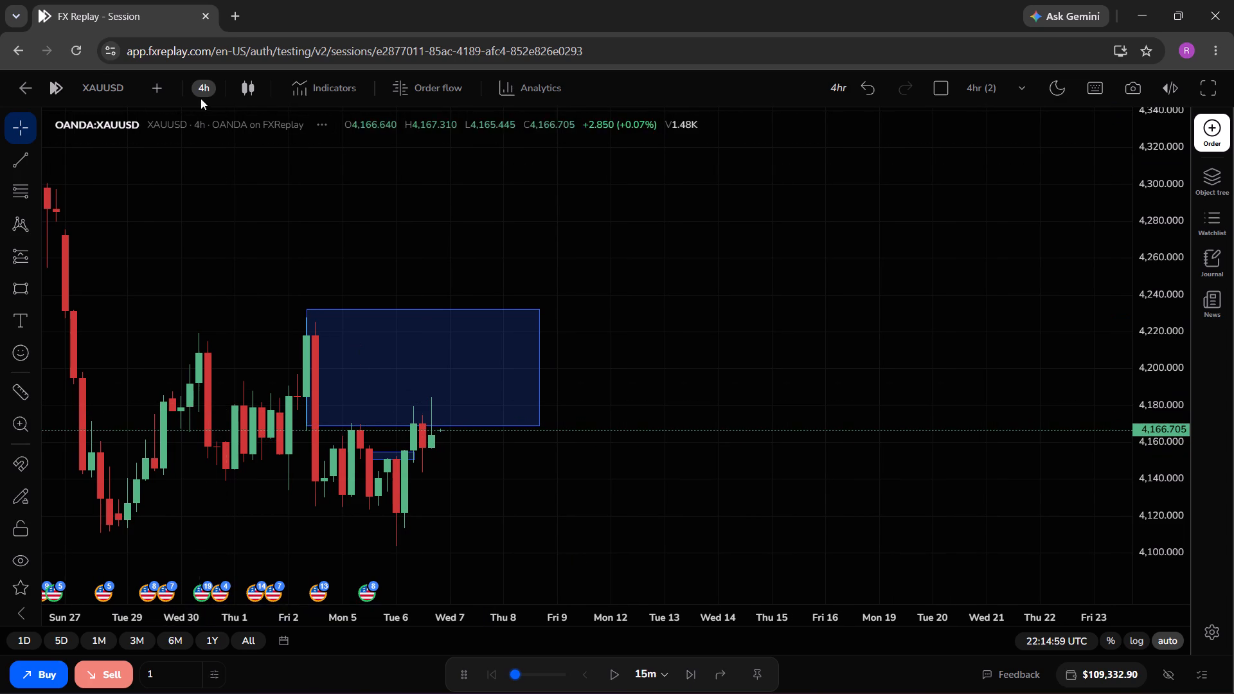
Set the replay step to 1h and advance the replay to 09:59:59 UTC on 7 October.
{"action": "left_click", "coordinate": [641, 668]}
{"action": "scroll", "coordinate": [625, 558], "scroll_direction": "down", "scroll_amount": 3}
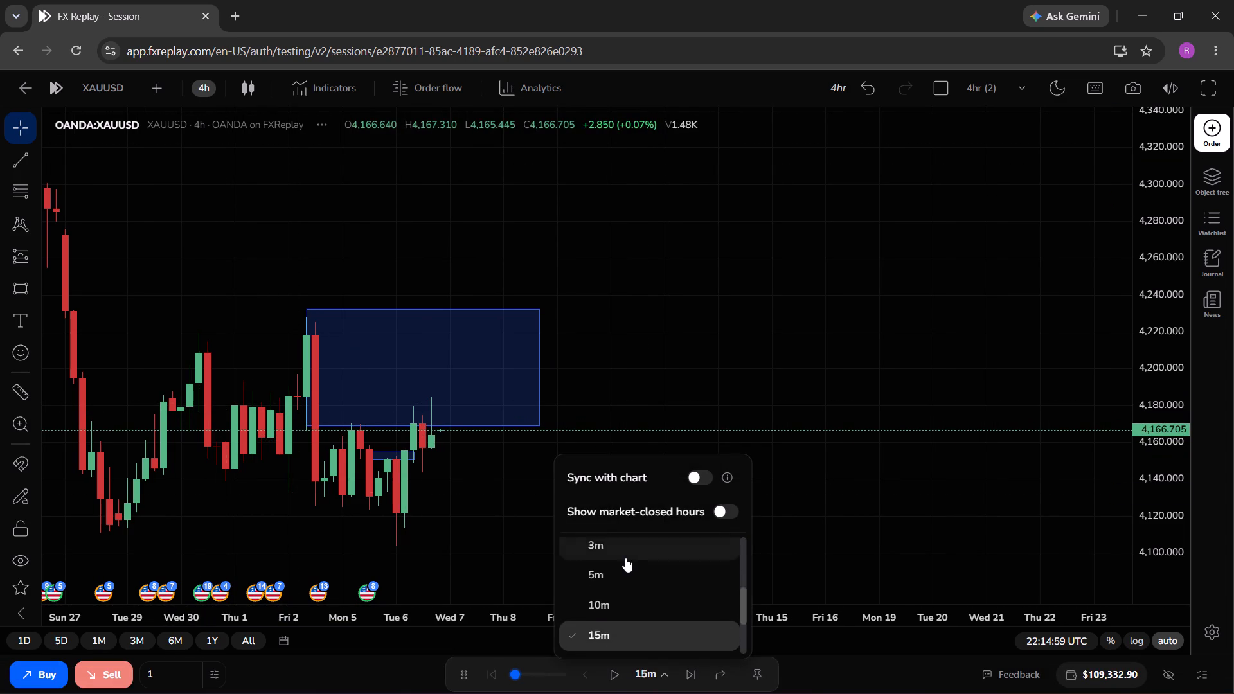
{"action": "scroll", "coordinate": [625, 558], "scroll_direction": "down", "scroll_amount": 1}
{"action": "left_click", "coordinate": [609, 636]}
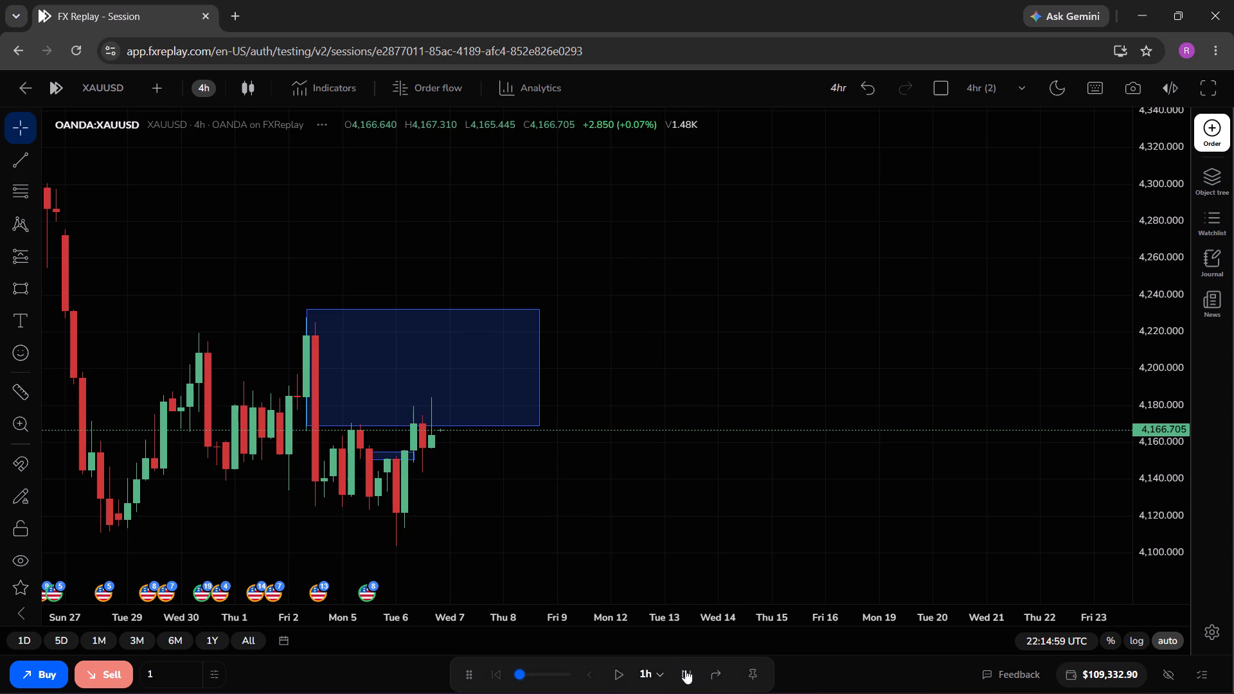
{"action": "left_click", "coordinate": [685, 670]}
{"action": "triple_click", "coordinate": [685, 670]}
{"action": "left_click", "coordinate": [685, 670]}
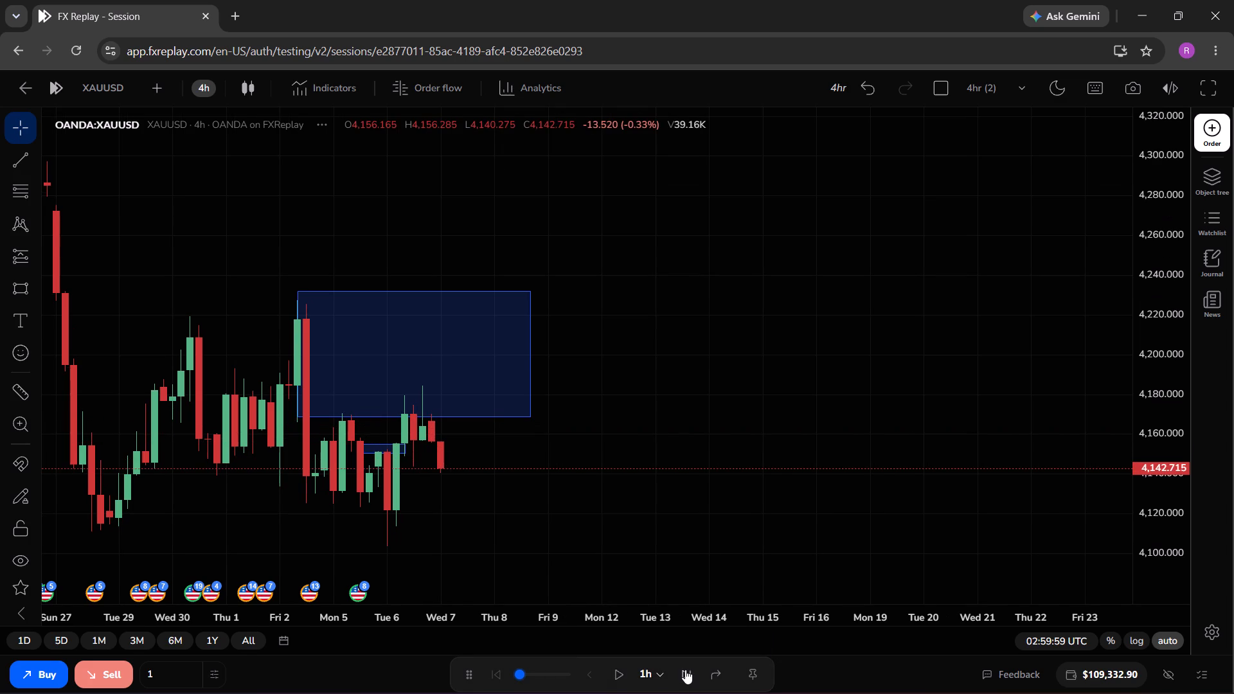
{"action": "left_click", "coordinate": [685, 670]}
{"action": "left_click", "coordinate": [685, 670]}
{"action": "left_click", "coordinate": [685, 670]}
{"action": "left_click", "coordinate": [685, 670]}
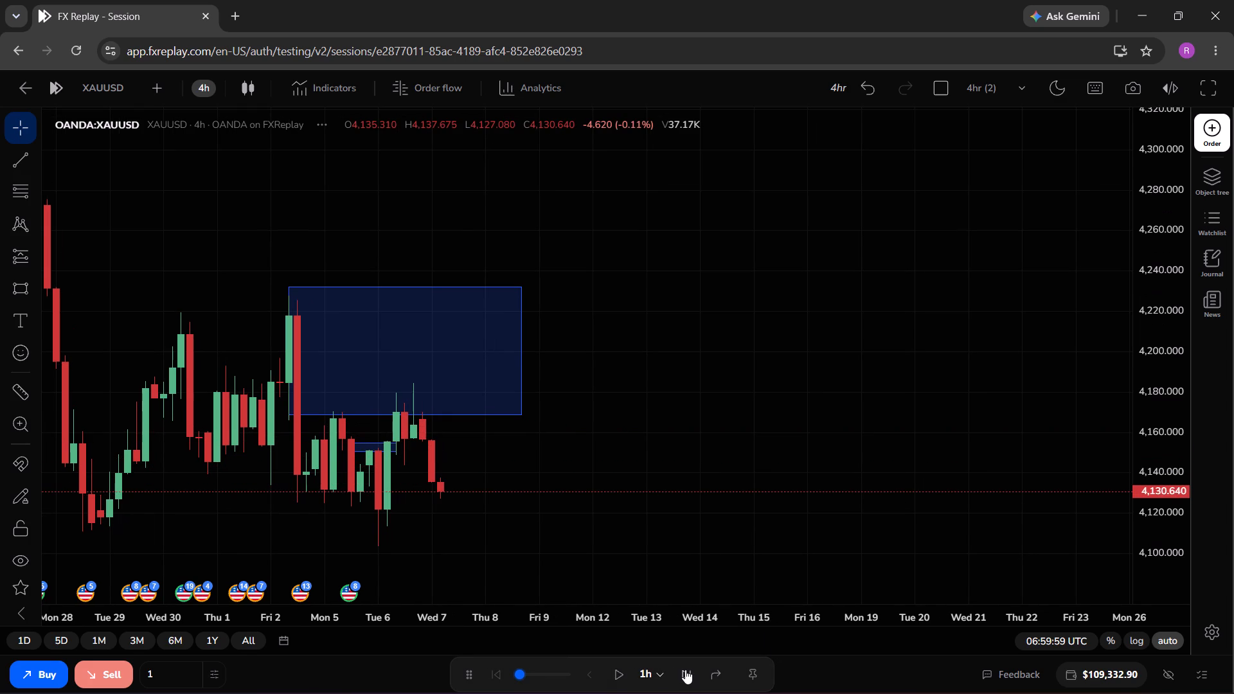
{"action": "left_click", "coordinate": [685, 670]}
{"action": "left_click", "coordinate": [685, 670]}
{"action": "left_click", "coordinate": [685, 670]}
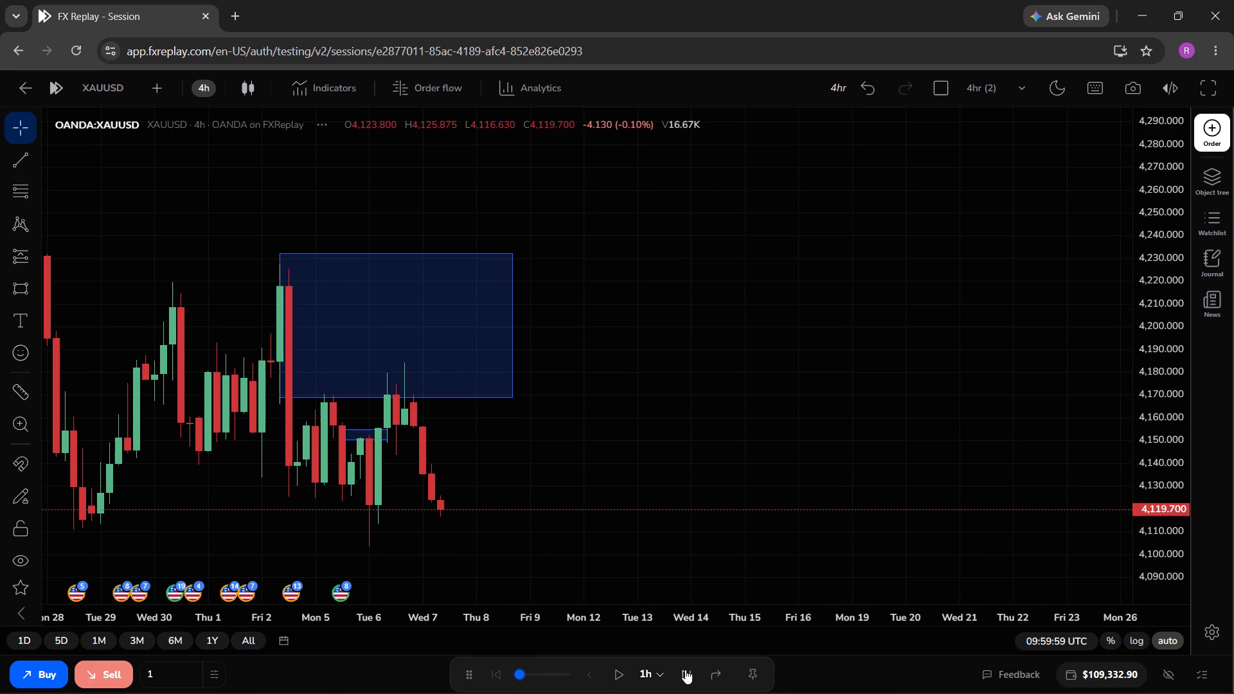
Delete the large 4-hour zone rectangle that starts at the 2 October high.
{"action": "left_click", "coordinate": [442, 396]}
{"action": "key", "text": "BackSpace"}
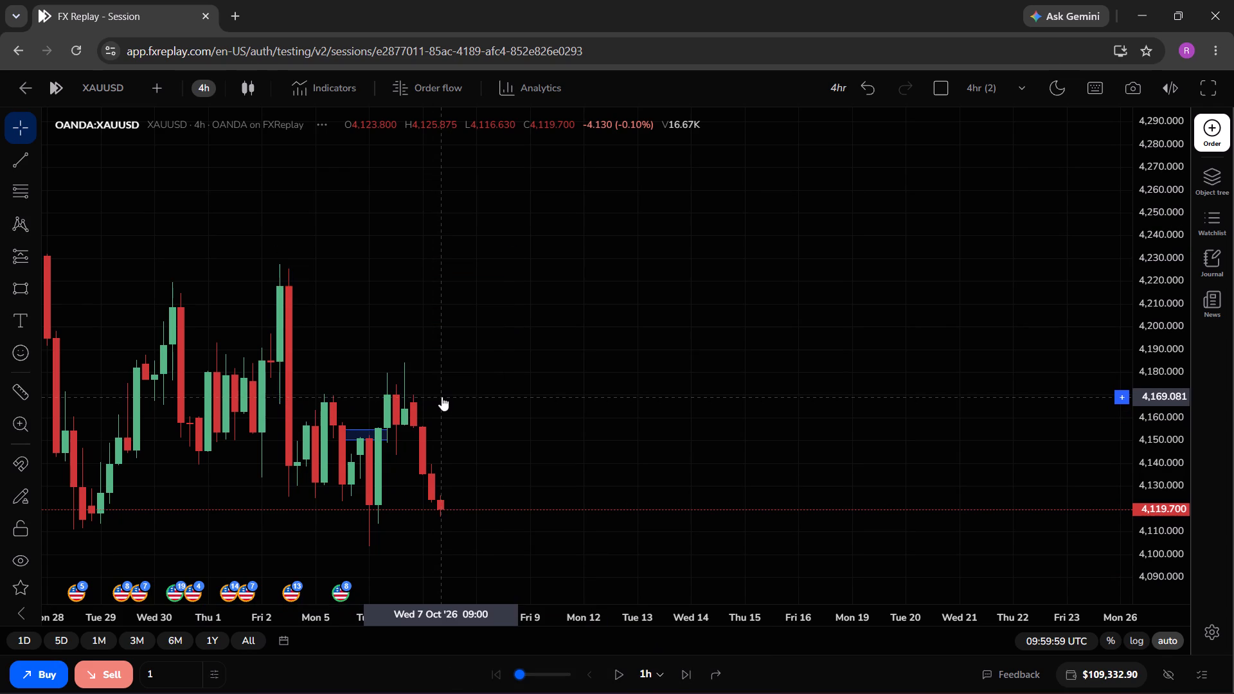
Draw a 4-hour zone rectangle from about 4,185.166 to 4,155.254, spanning 6 October 17:00 to 12 October 09:00.
{"action": "left_click", "coordinate": [24, 289]}
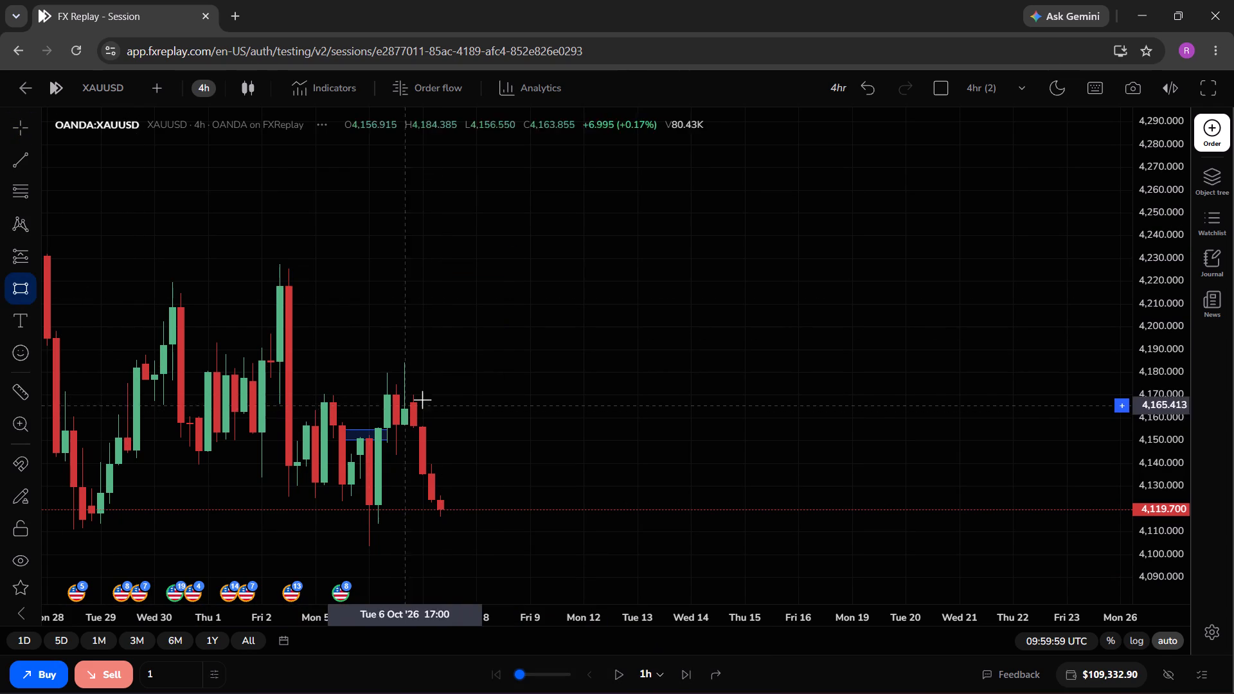
{"action": "left_click_drag", "start_coordinate": [405, 360], "coordinate": [604, 428]}
{"action": "left_click", "coordinate": [604, 428]}
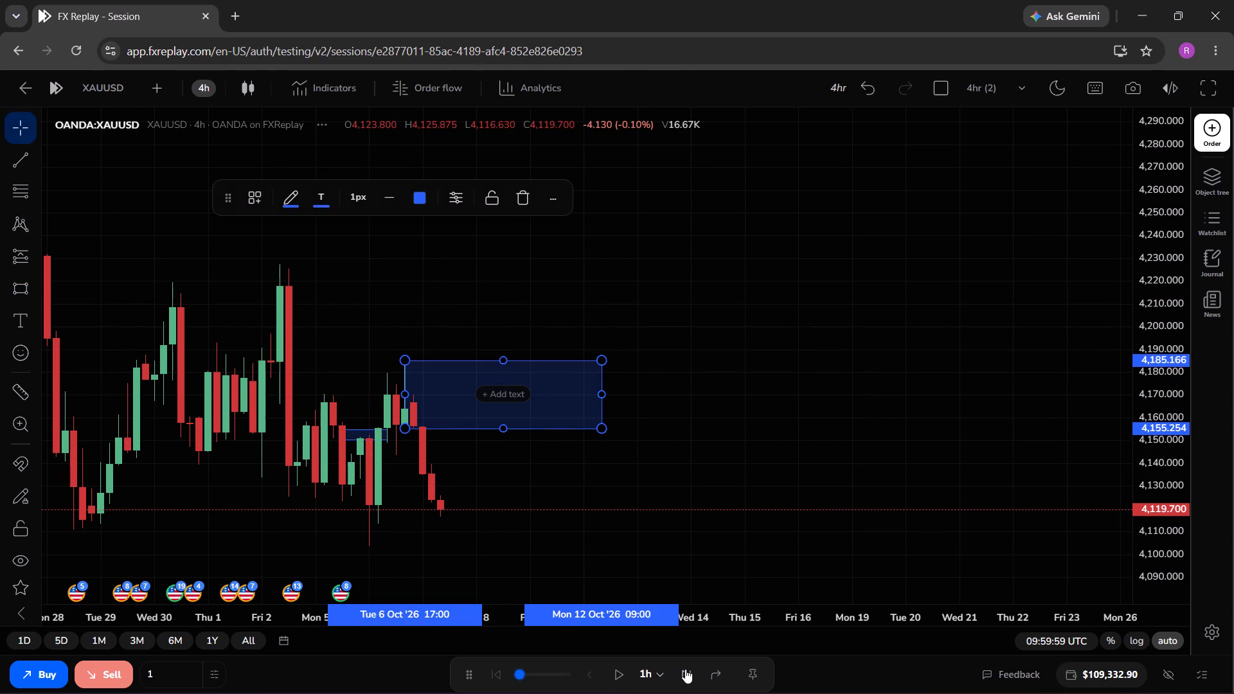
Advance the replay in 1h steps to 07:59:59 UTC on 8 October.
{"action": "left_click", "coordinate": [685, 669]}
{"action": "triple_click", "coordinate": [685, 669]}
{"action": "double_click", "coordinate": [685, 669]}
{"action": "triple_click", "coordinate": [685, 669]}
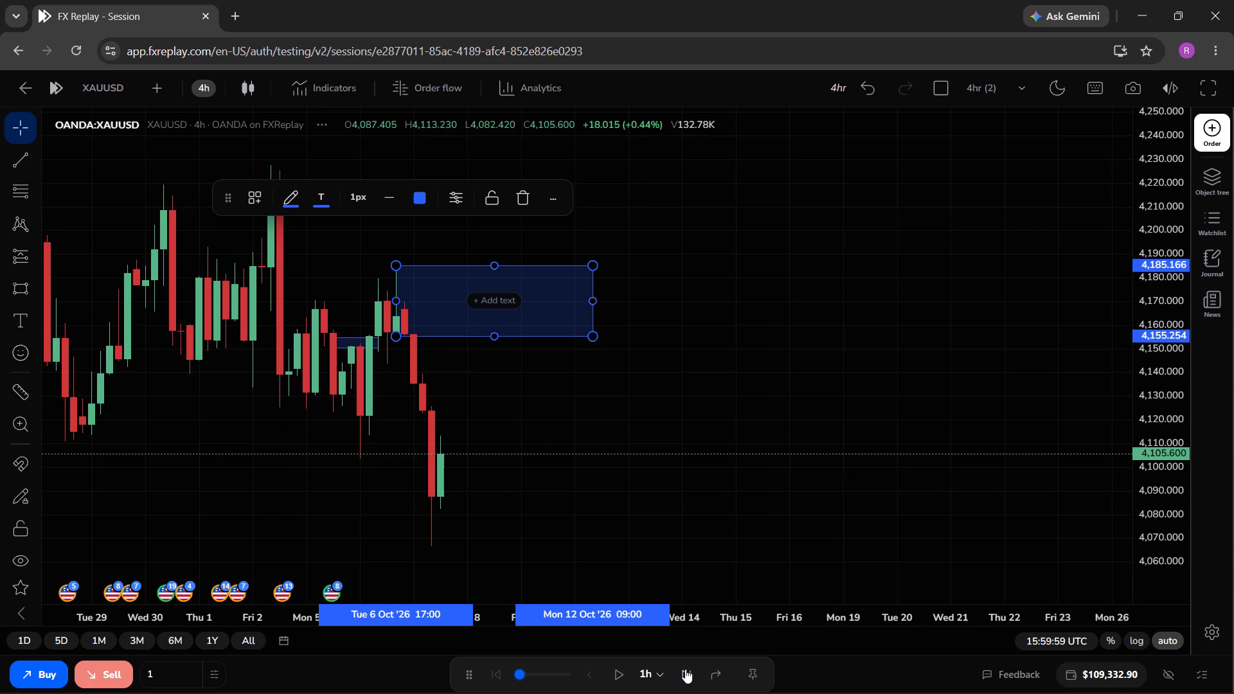
{"action": "left_click", "coordinate": [685, 669]}
{"action": "triple_click", "coordinate": [685, 669]}
{"action": "triple_click", "coordinate": [685, 669]}
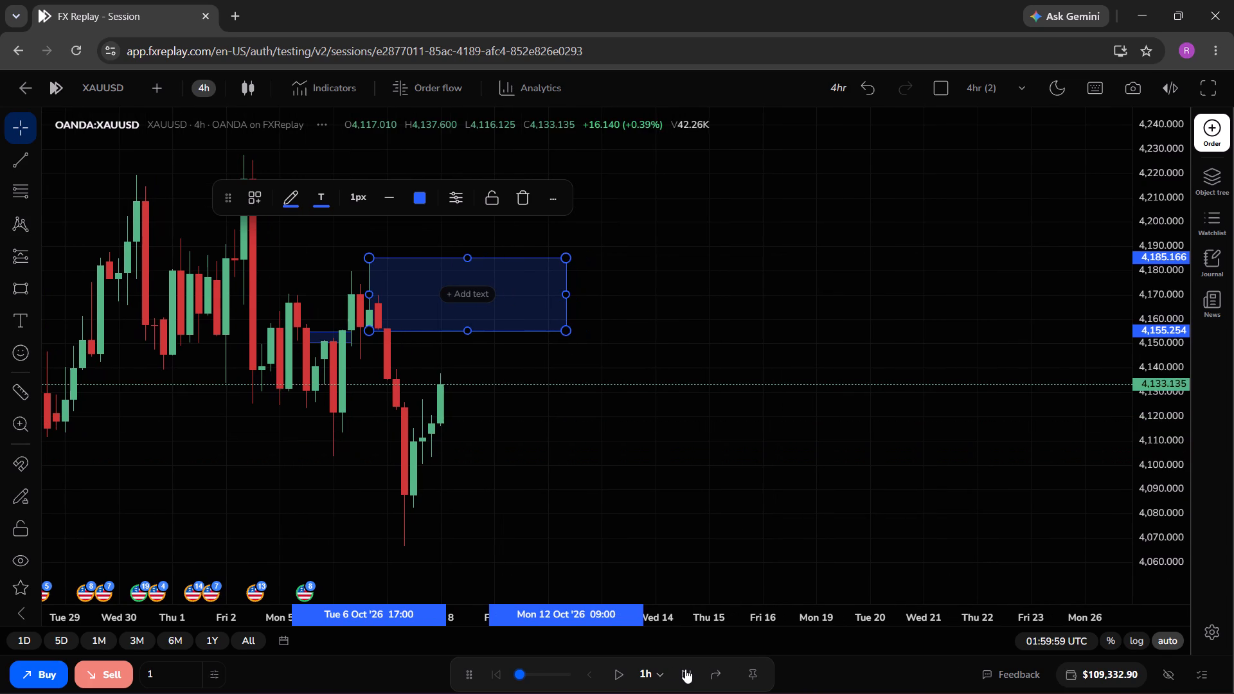
{"action": "left_click", "coordinate": [685, 669]}
{"action": "triple_click", "coordinate": [685, 669]}
{"action": "triple_click", "coordinate": [685, 669]}
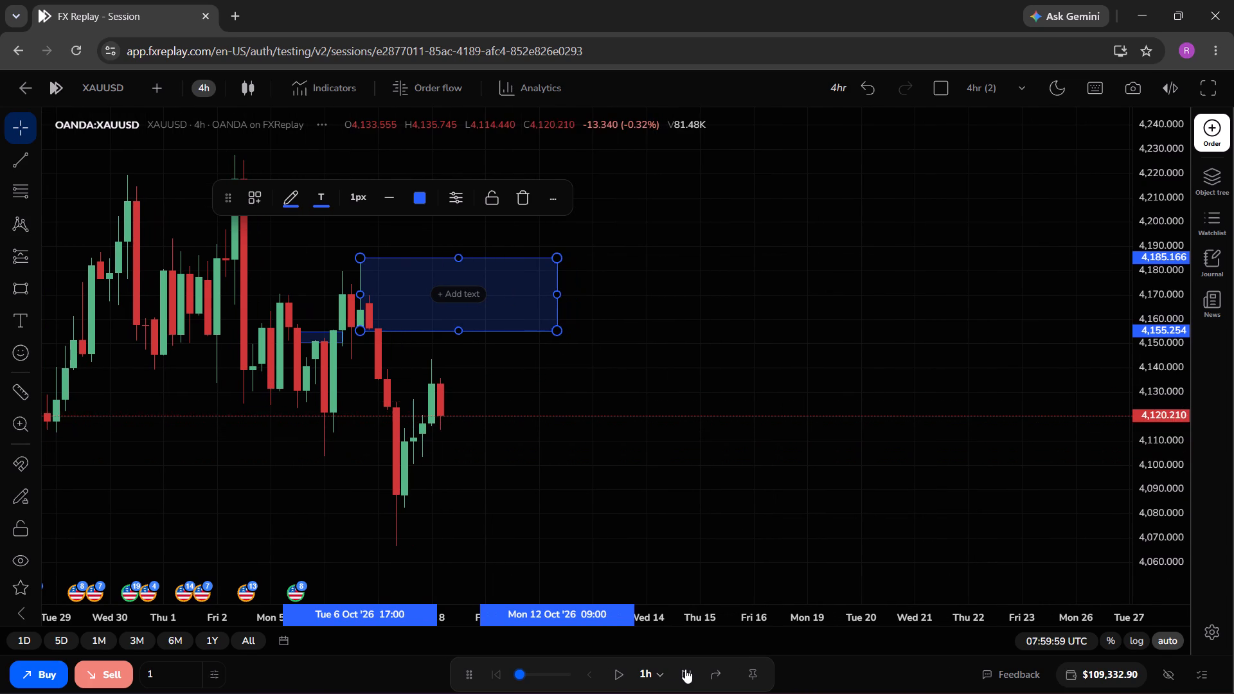
Continue advancing the replay in 1h steps to 01:59:59 UTC on 9 October.
{"action": "triple_click", "coordinate": [685, 669]}
{"action": "triple_click", "coordinate": [685, 669]}
{"action": "left_click", "coordinate": [685, 669]}
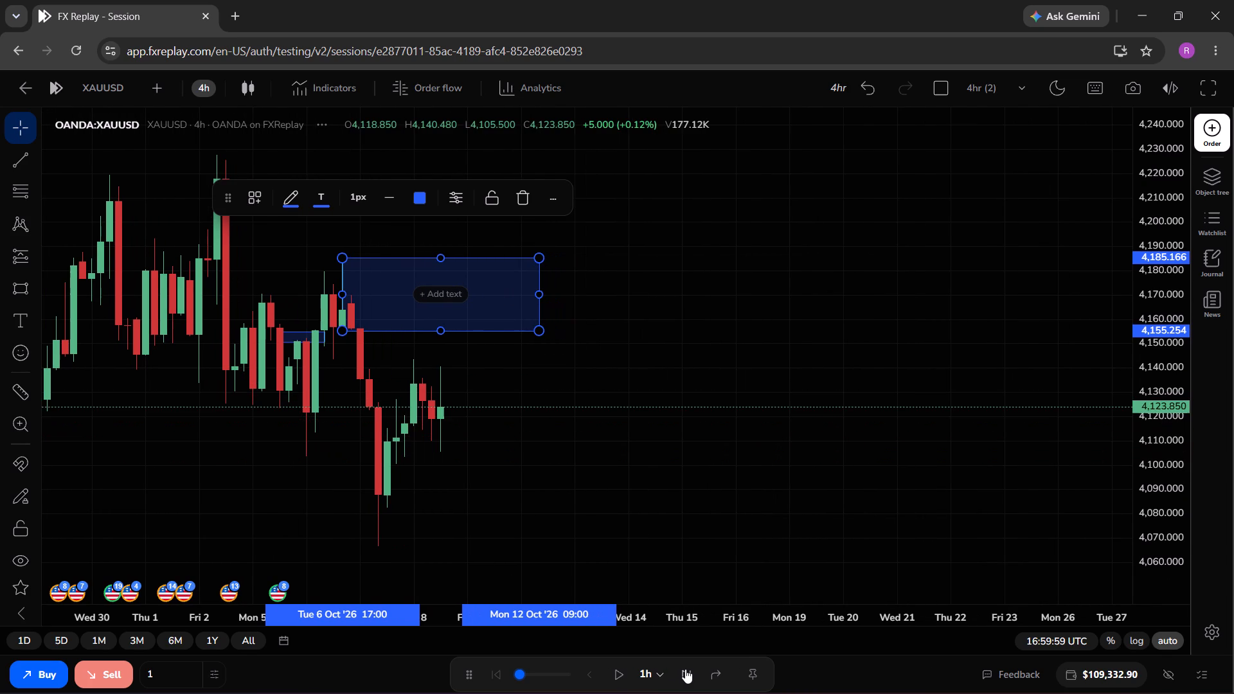
{"action": "triple_click", "coordinate": [685, 669]}
{"action": "left_click", "coordinate": [685, 669]}
{"action": "triple_click", "coordinate": [685, 669]}
{"action": "left_click", "coordinate": [685, 669]}
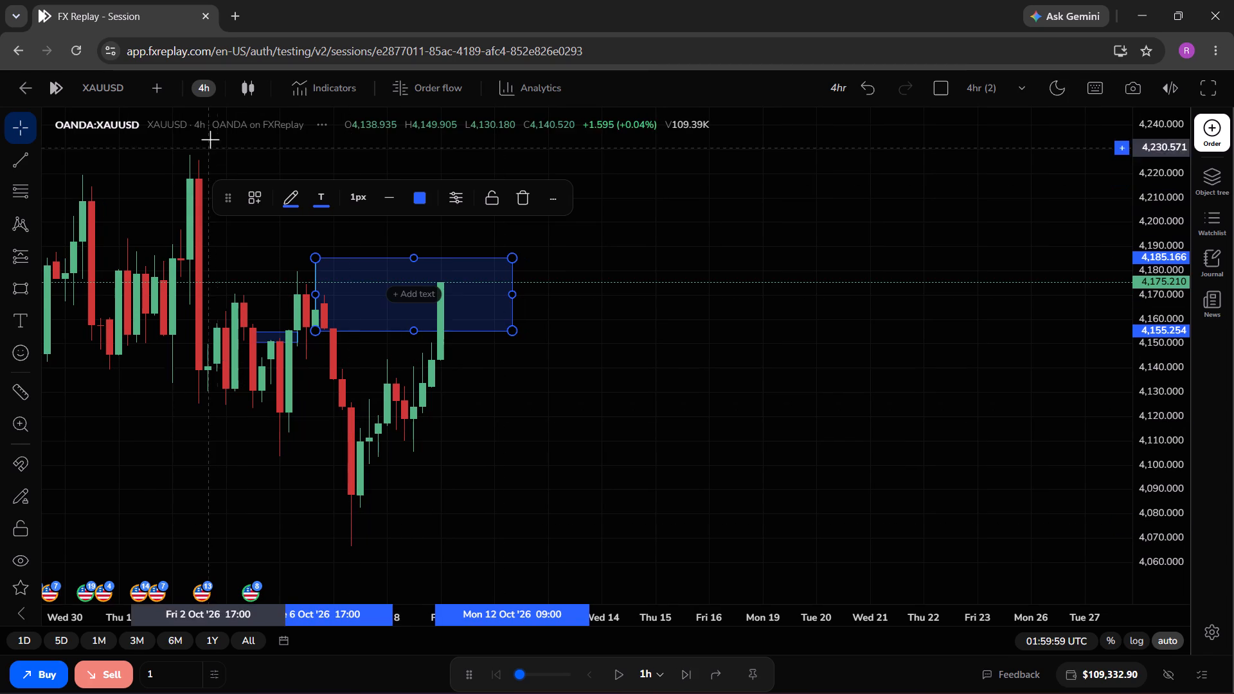
Switch the chart to the 15-minute timeframe and advance the replay in 1h steps to 06:59:59 UTC on 9 October.
{"action": "left_click", "coordinate": [203, 87]}
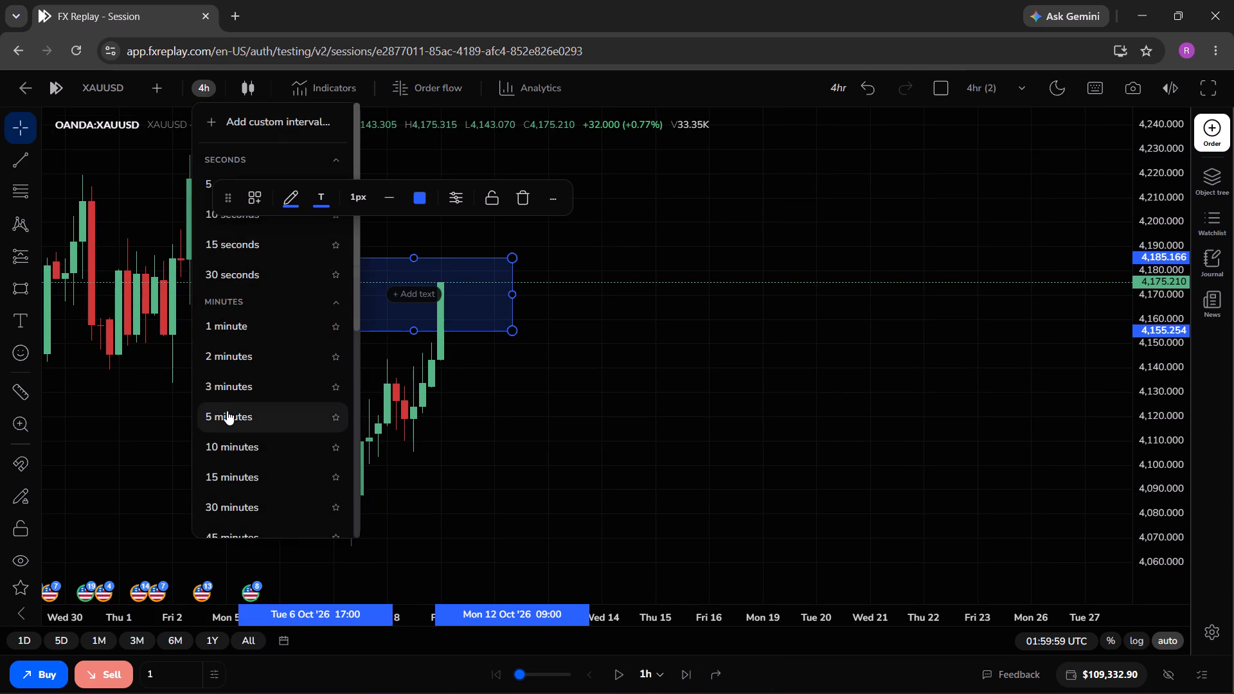
{"action": "left_click", "coordinate": [230, 465]}
{"action": "left_click", "coordinate": [240, 471]}
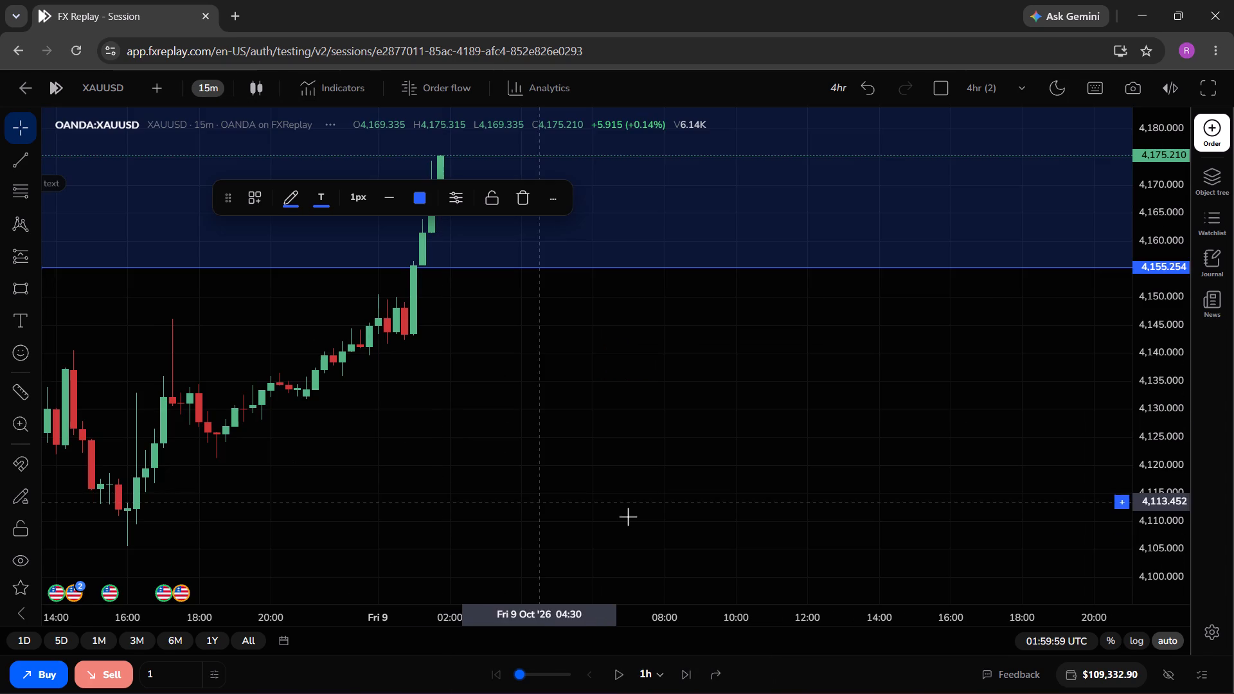
{"action": "left_click", "coordinate": [682, 669]}
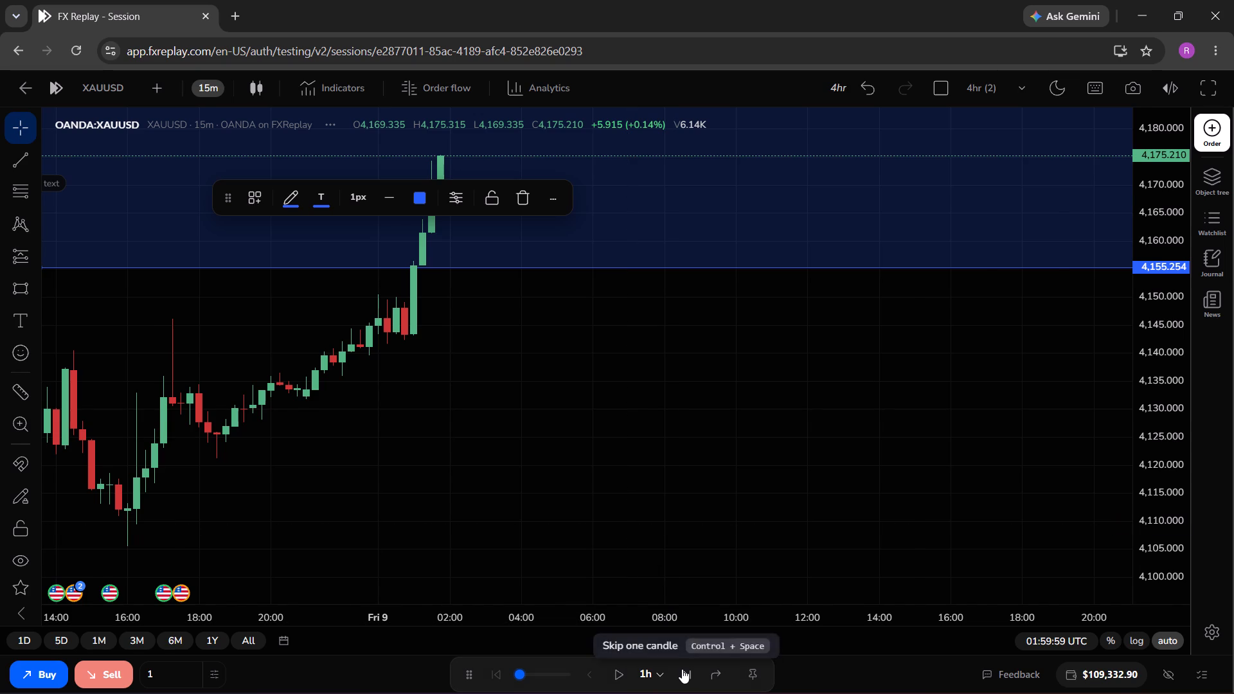
{"action": "left_click", "coordinate": [682, 669]}
{"action": "left_click", "coordinate": [682, 669]}
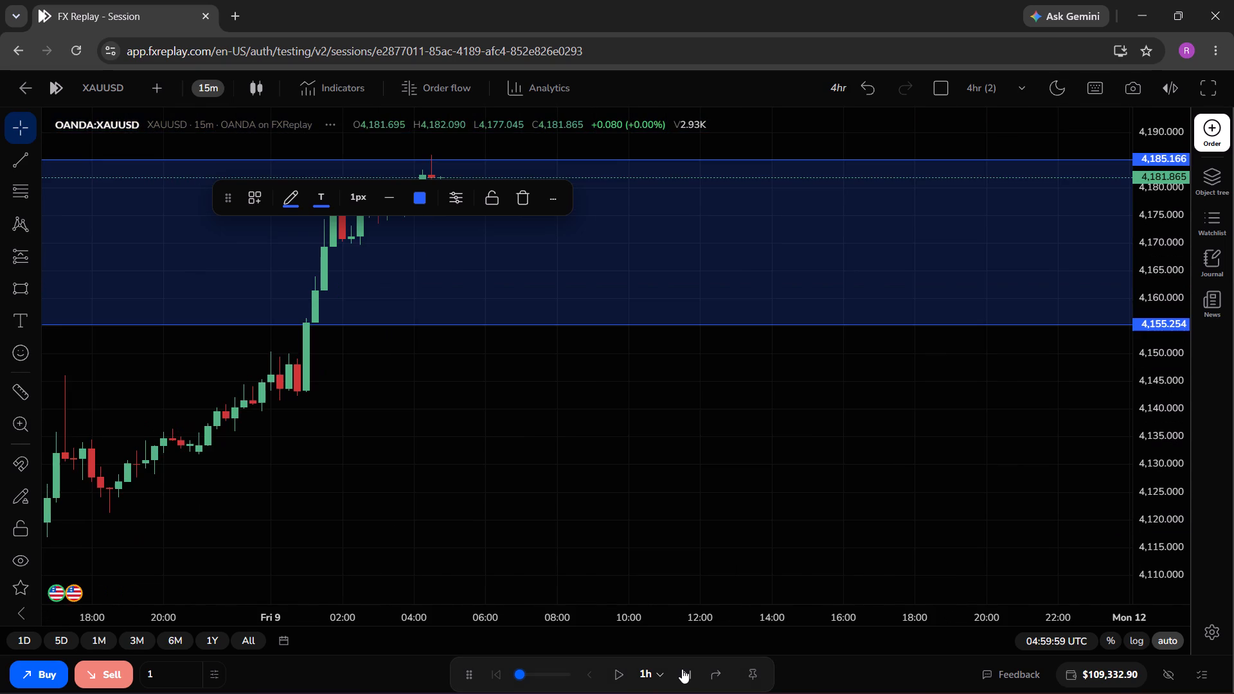
{"action": "left_click", "coordinate": [682, 669]}
{"action": "left_click", "coordinate": [682, 669]}
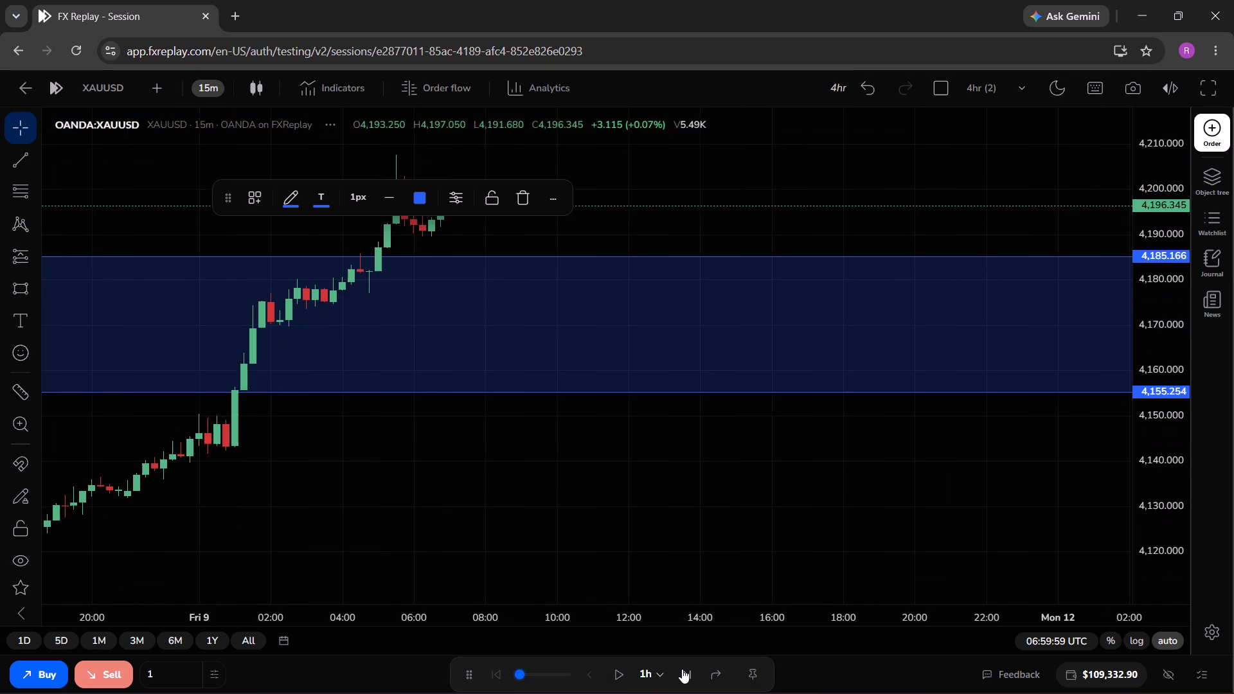
Return the chart to the 4-hour timeframe and advance the replay in 1h steps to 11:59:59 UTC on 9 October.
{"action": "left_click", "coordinate": [211, 87]}
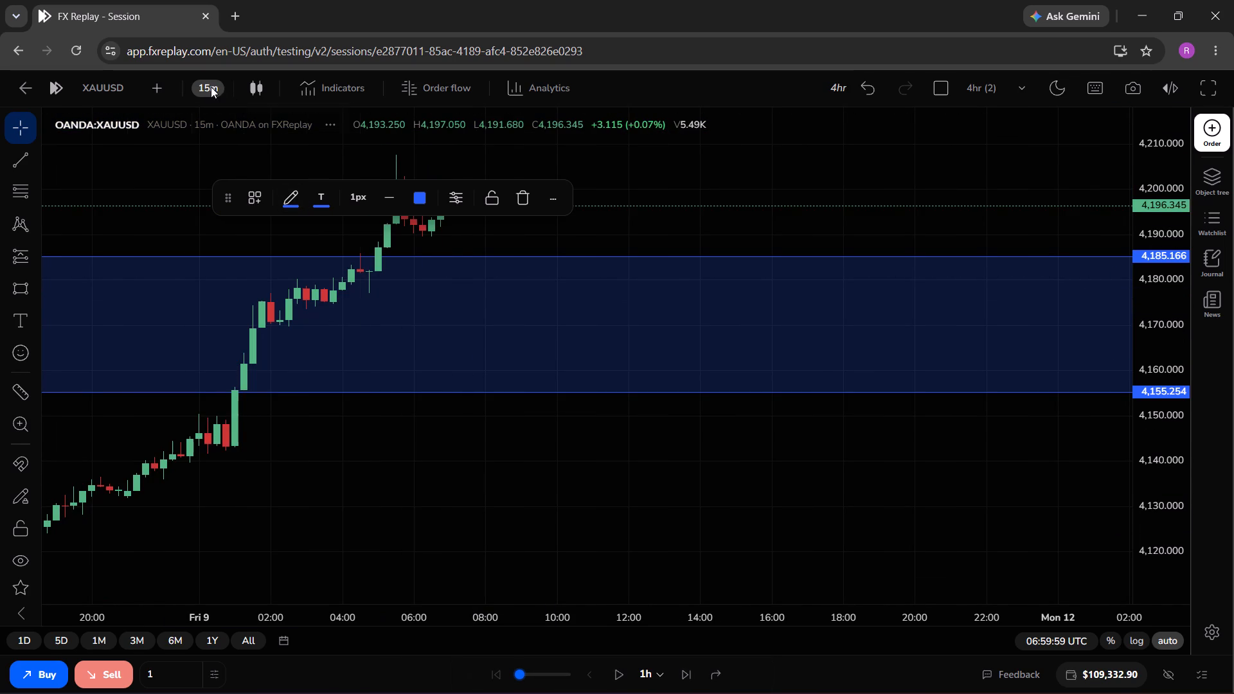
{"action": "scroll", "coordinate": [262, 329], "scroll_direction": "down", "scroll_amount": 2}
{"action": "scroll", "coordinate": [239, 497], "scroll_direction": "down", "scroll_amount": 1}
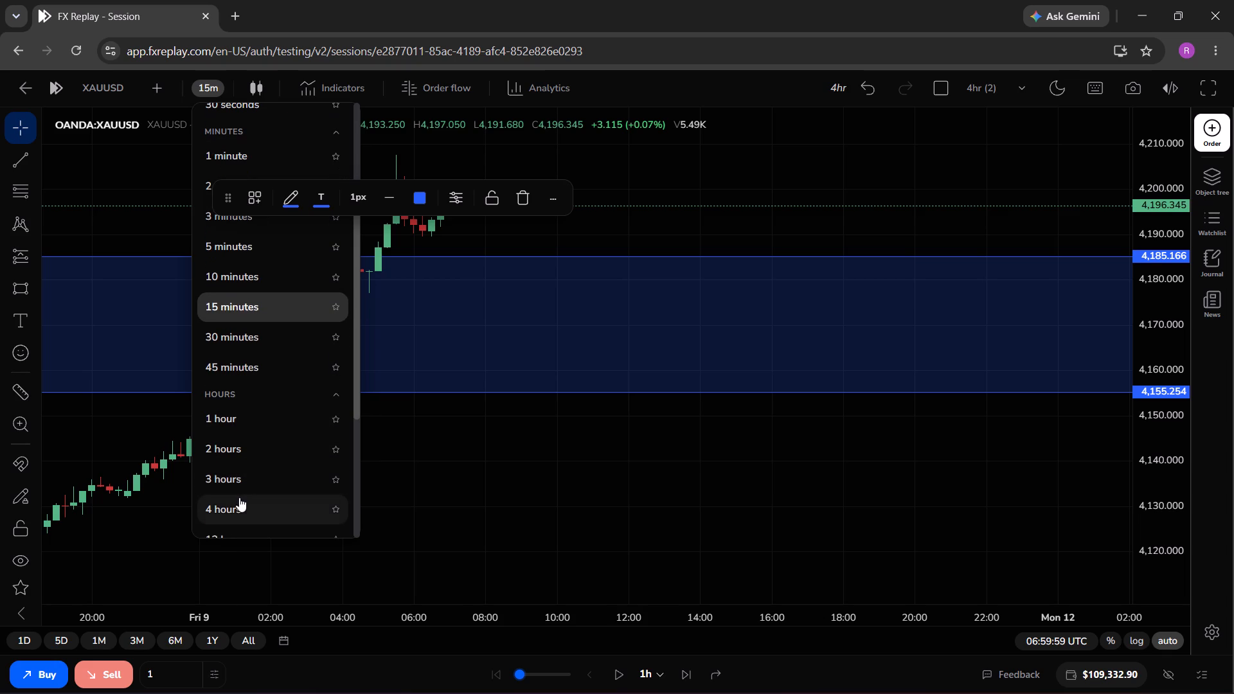
{"action": "left_click", "coordinate": [240, 503]}
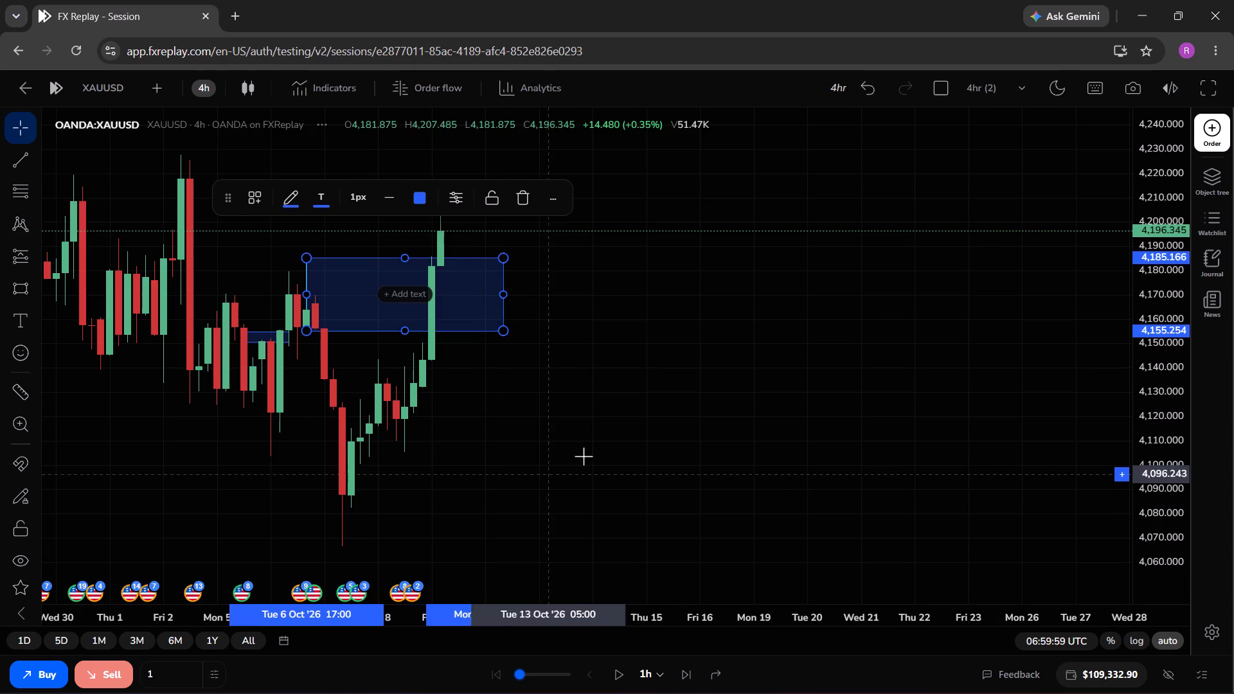
{"action": "left_click", "coordinate": [595, 451]}
{"action": "left_click", "coordinate": [683, 671]}
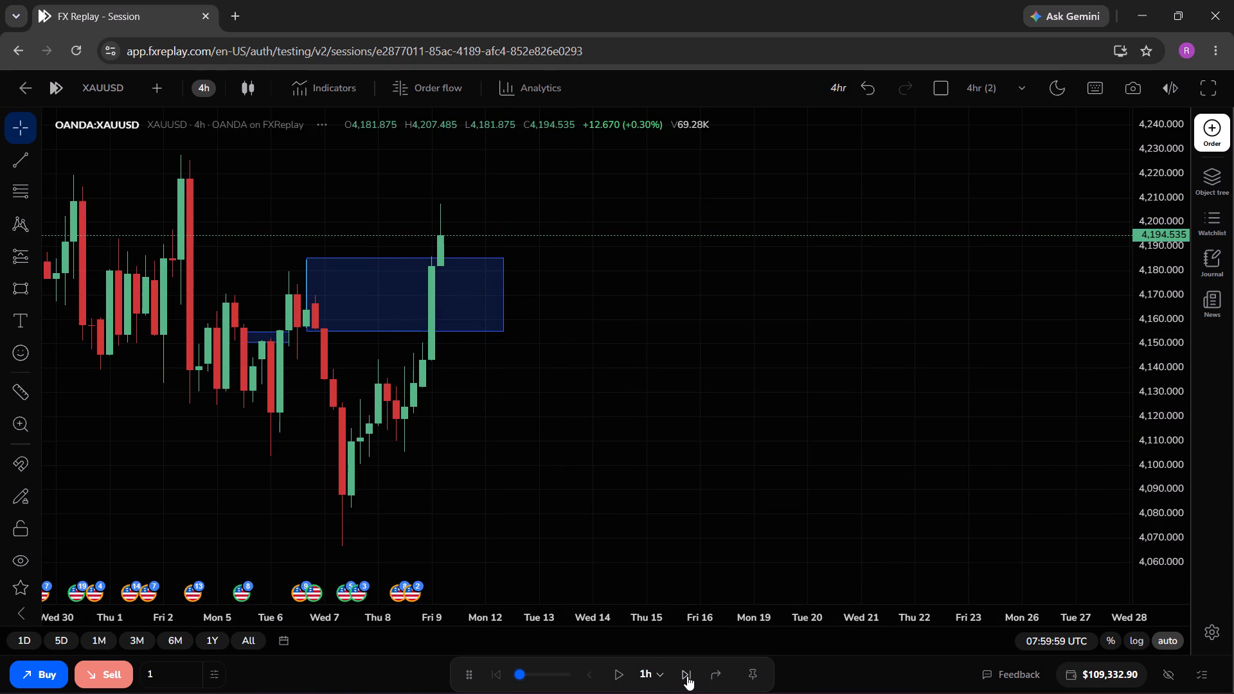
{"action": "triple_click", "coordinate": [687, 676]}
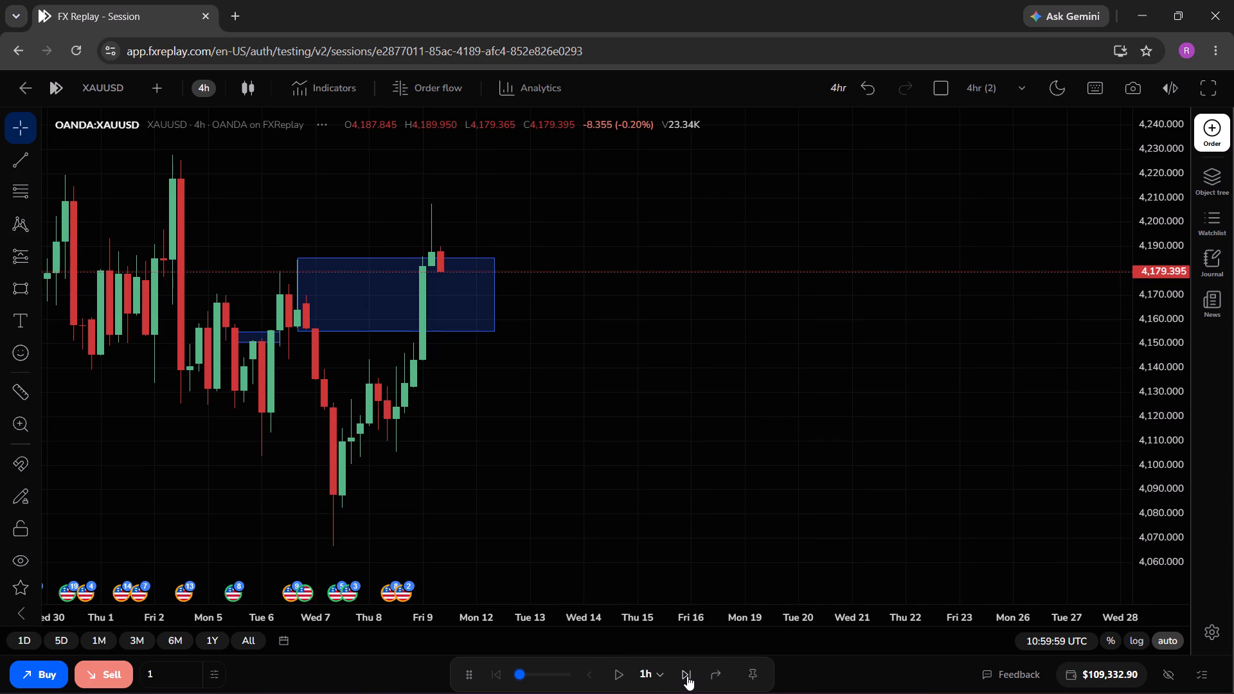
{"action": "left_click", "coordinate": [687, 676]}
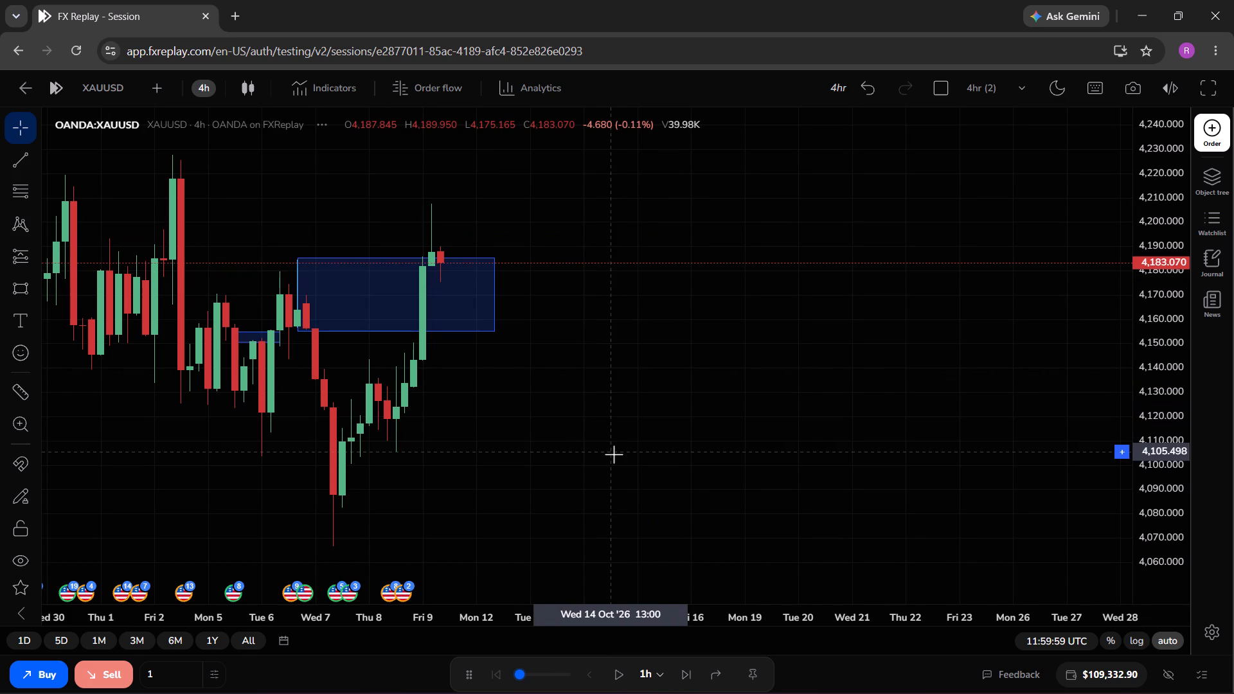
On the 15-minute chart, set up a sell limit order with its entry at 4,191.952, above the 4-hour zone.
{"action": "left_click", "coordinate": [202, 88]}
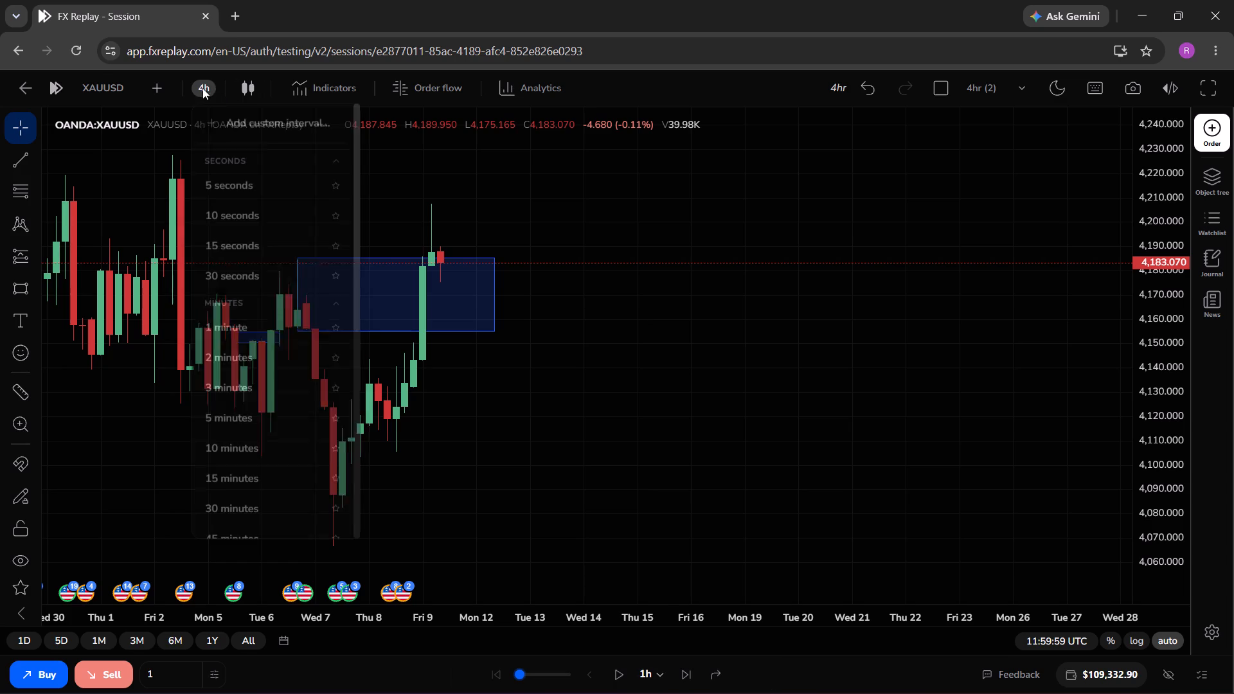
{"action": "left_click", "coordinate": [250, 469]}
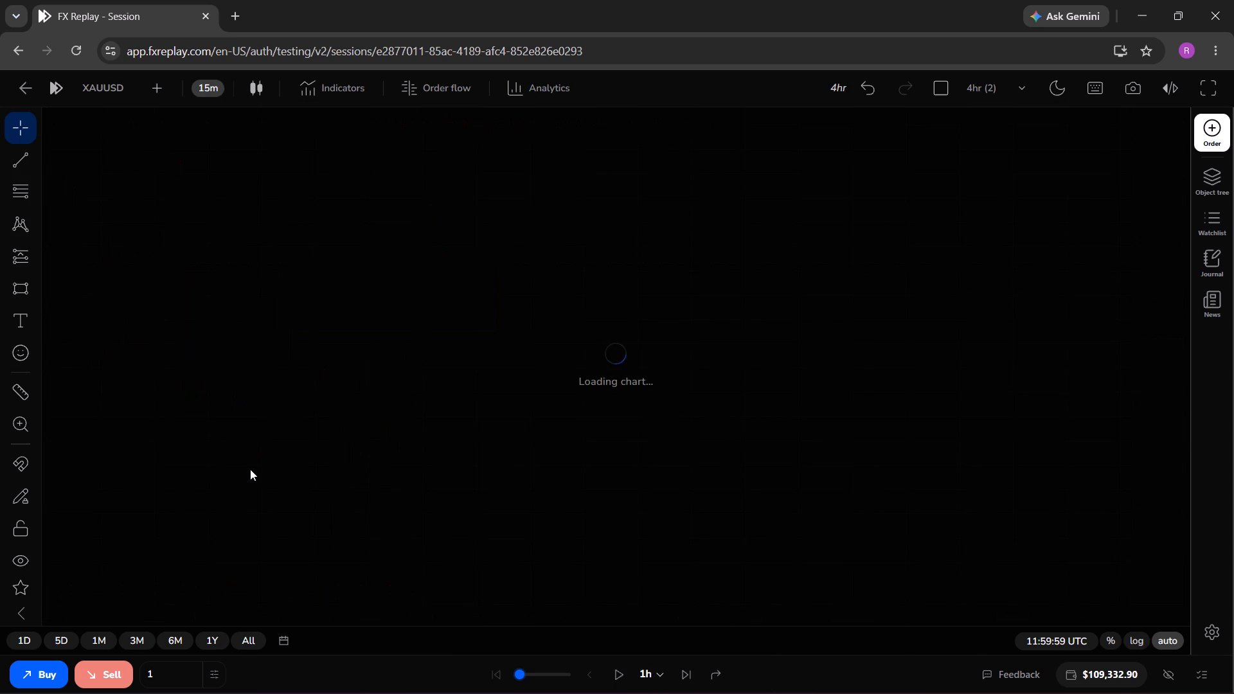
{"action": "left_click_drag", "start_coordinate": [586, 506], "coordinate": [535, 512]}
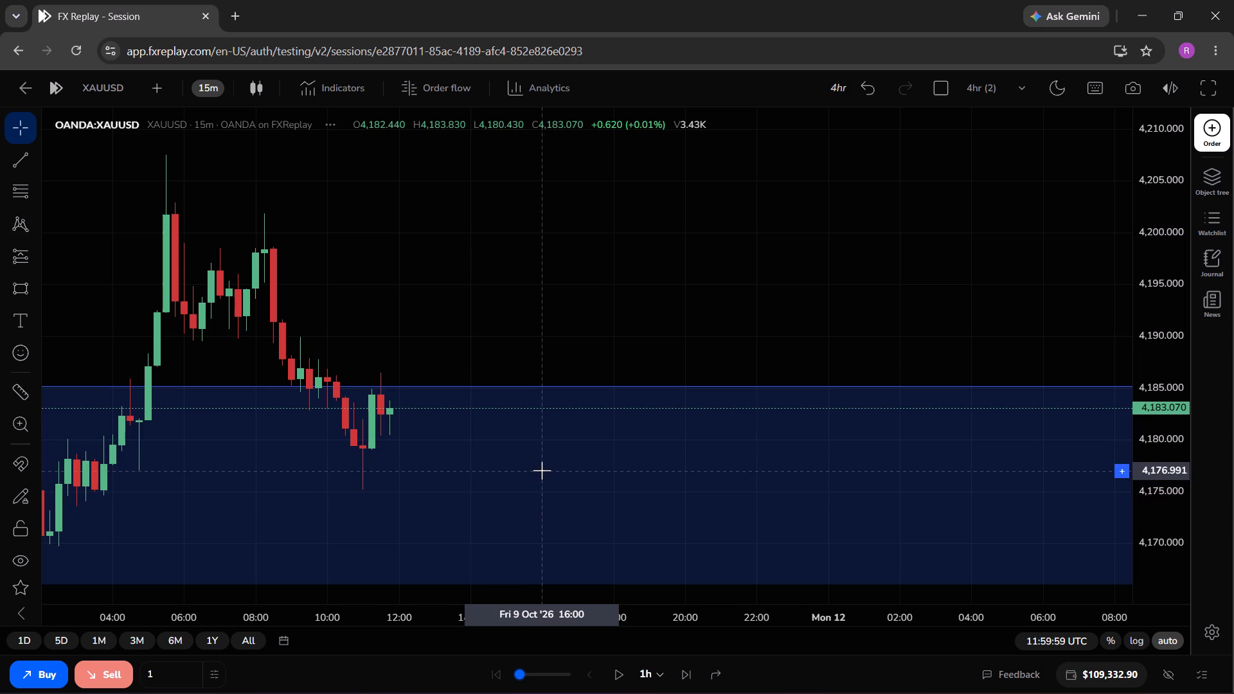
{"action": "left_click_drag", "start_coordinate": [531, 307], "coordinate": [508, 317]}
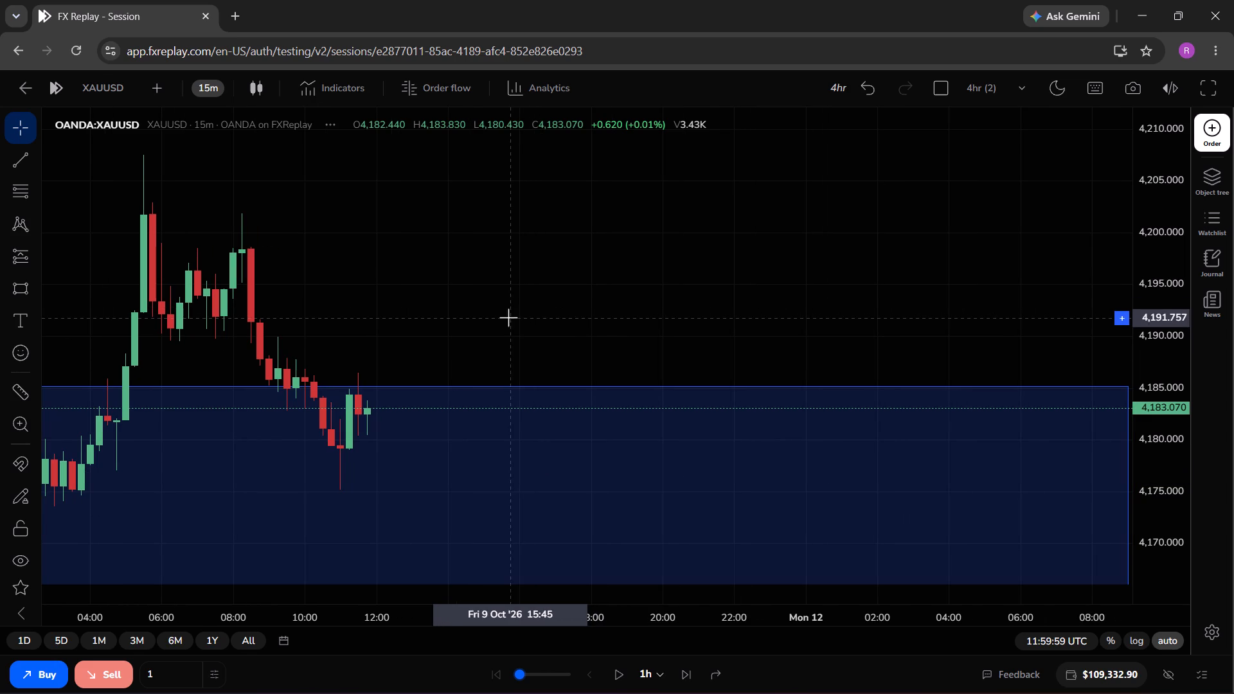
{"action": "left_click", "coordinate": [1204, 138]}
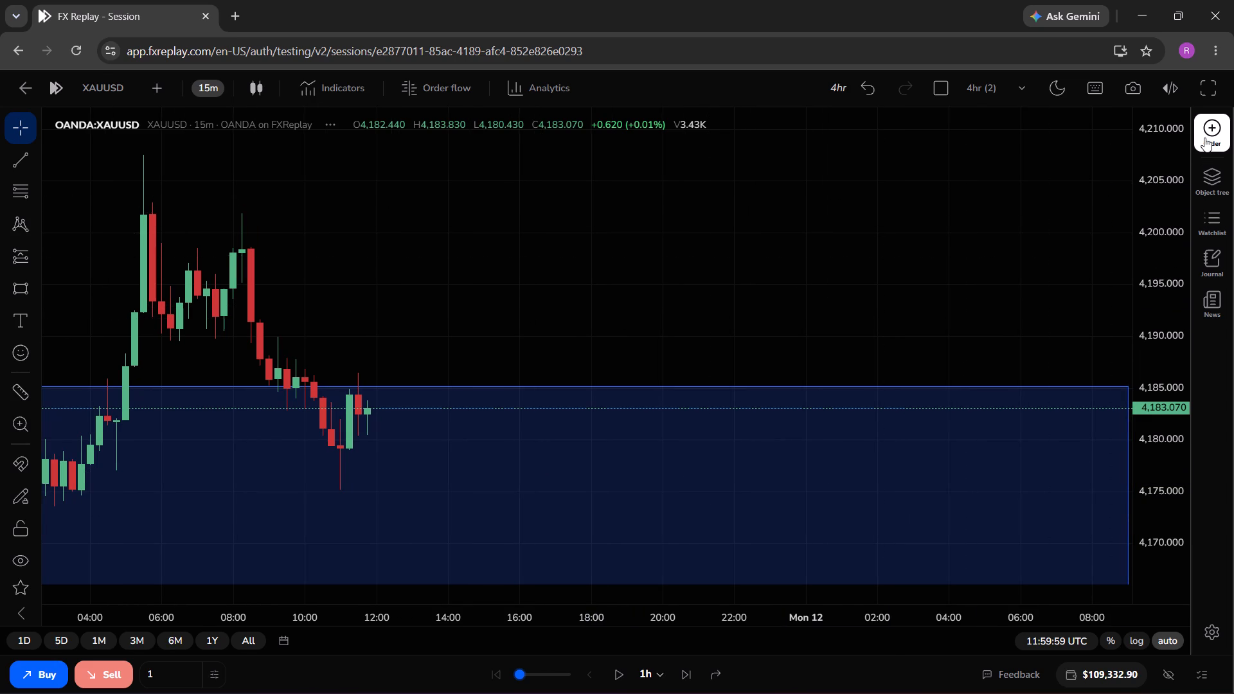
{"action": "left_click", "coordinate": [999, 176]}
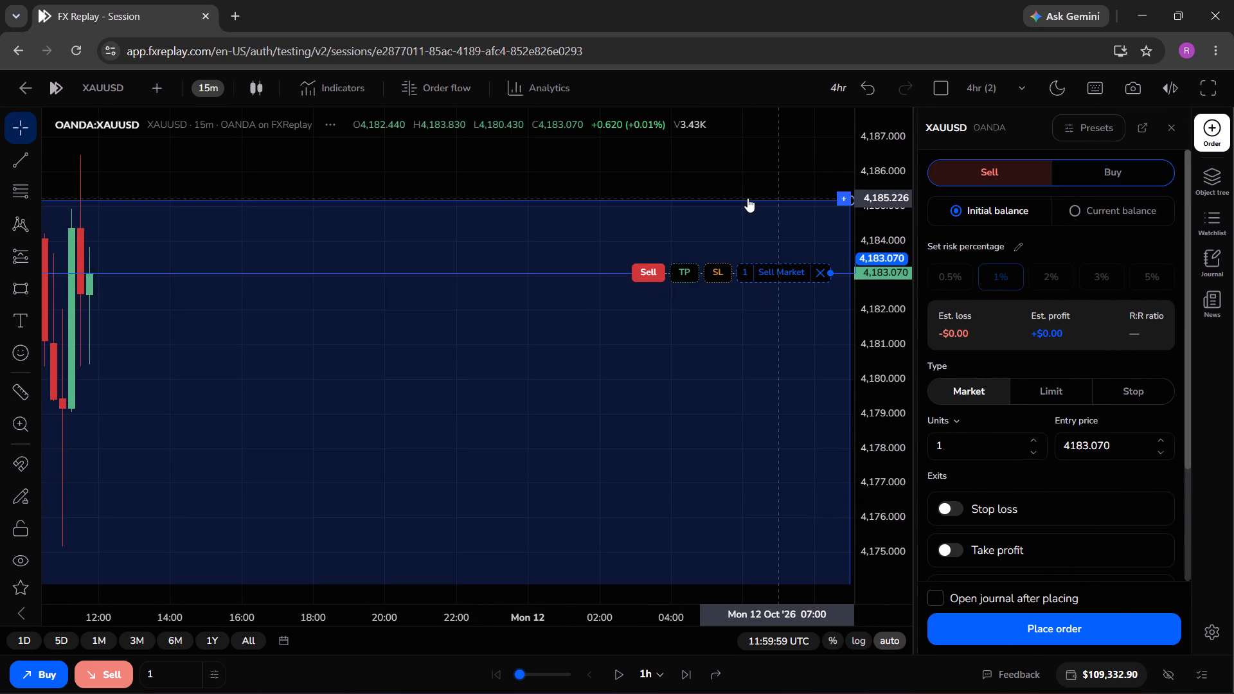
{"action": "left_click_drag", "start_coordinate": [598, 175], "coordinate": [812, 244]}
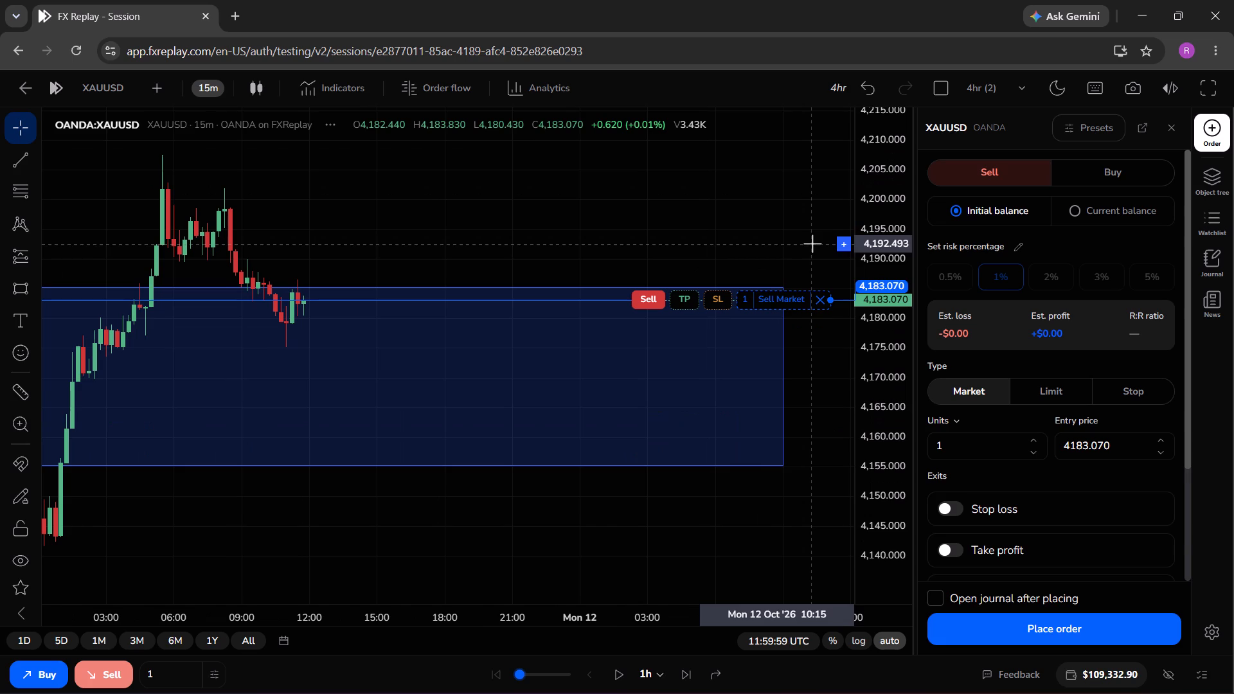
{"action": "left_click_drag", "start_coordinate": [755, 294], "coordinate": [752, 265]}
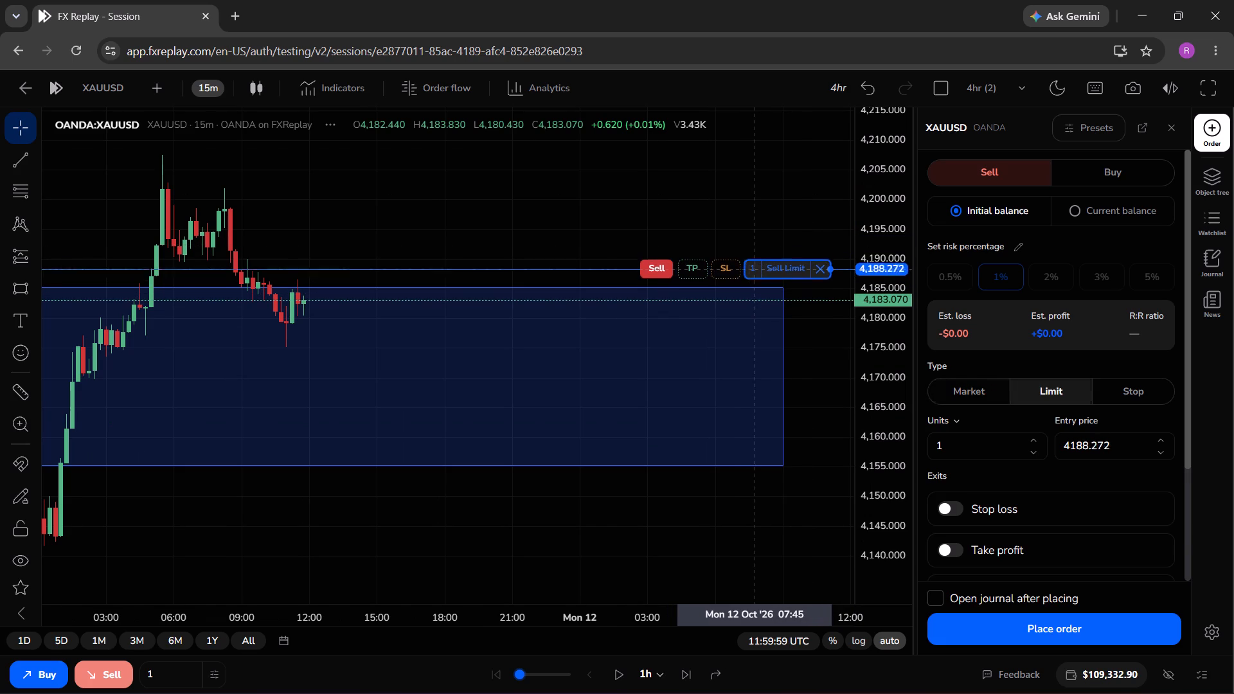
{"action": "left_click_drag", "start_coordinate": [752, 265], "coordinate": [742, 247]}
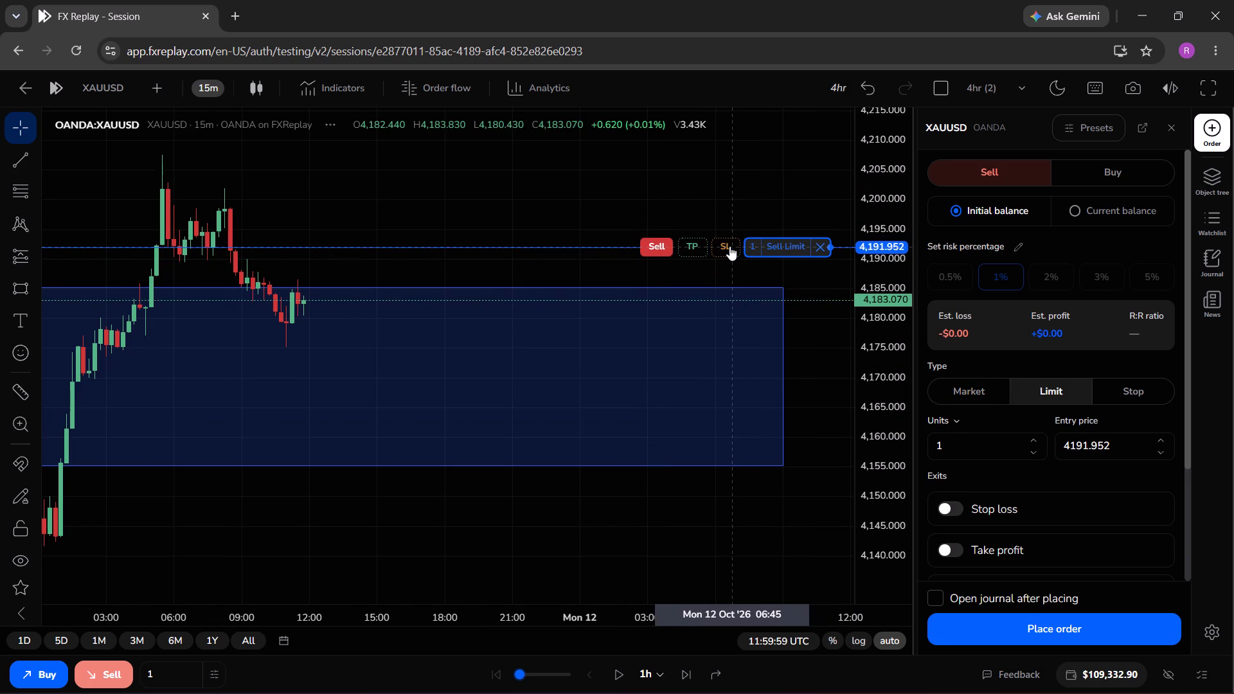
Add a stop loss at 4,202.452 and a take profit at 4,142.376 to the sell limit order.
{"action": "left_click_drag", "start_coordinate": [729, 246], "coordinate": [726, 184]}
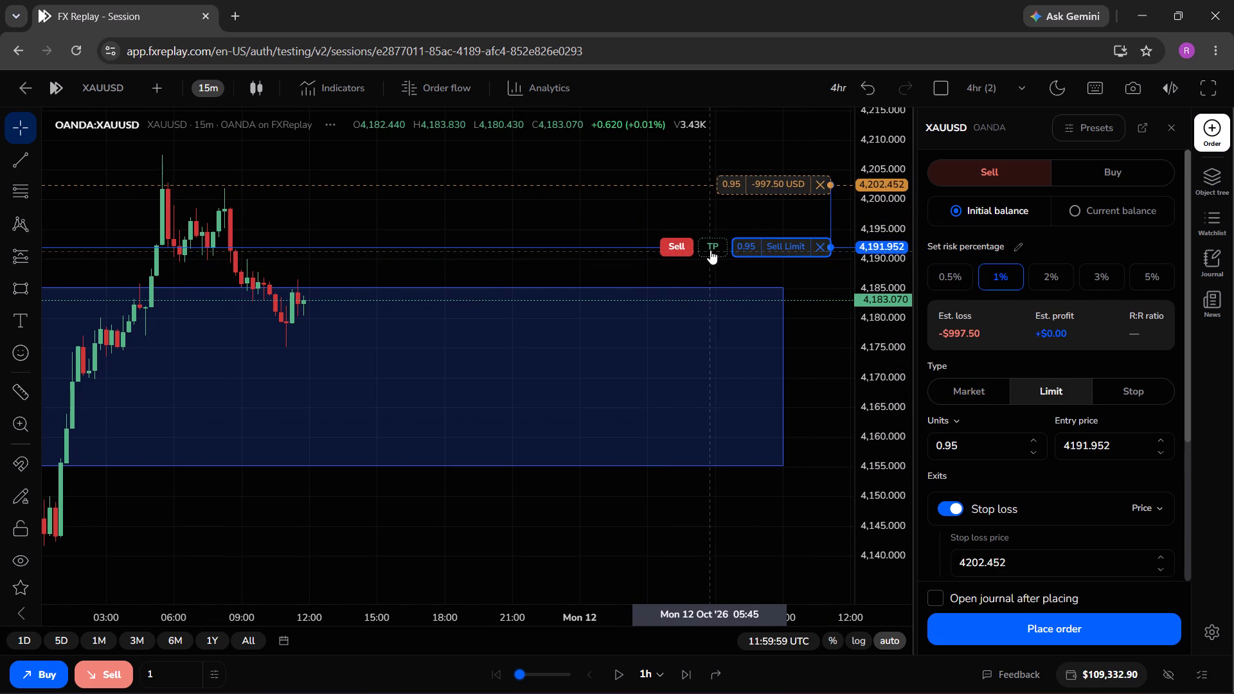
{"action": "left_click_drag", "start_coordinate": [710, 250], "coordinate": [708, 513]}
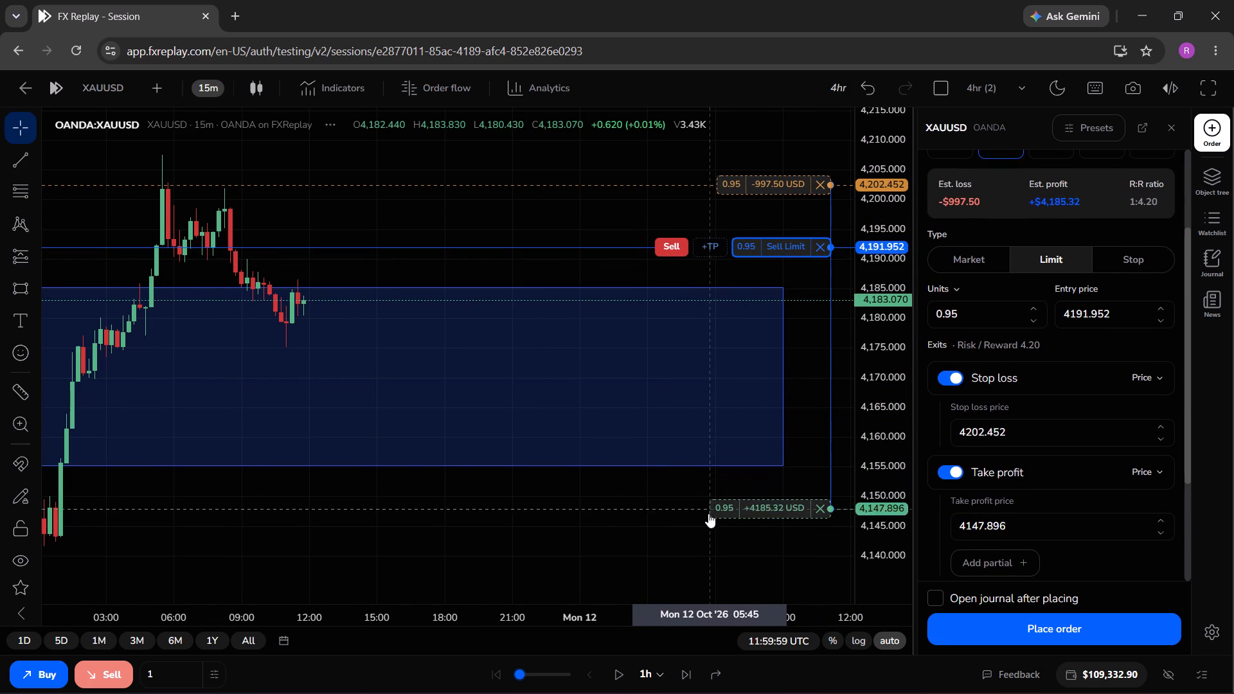
{"action": "left_click_drag", "start_coordinate": [708, 513], "coordinate": [706, 541]}
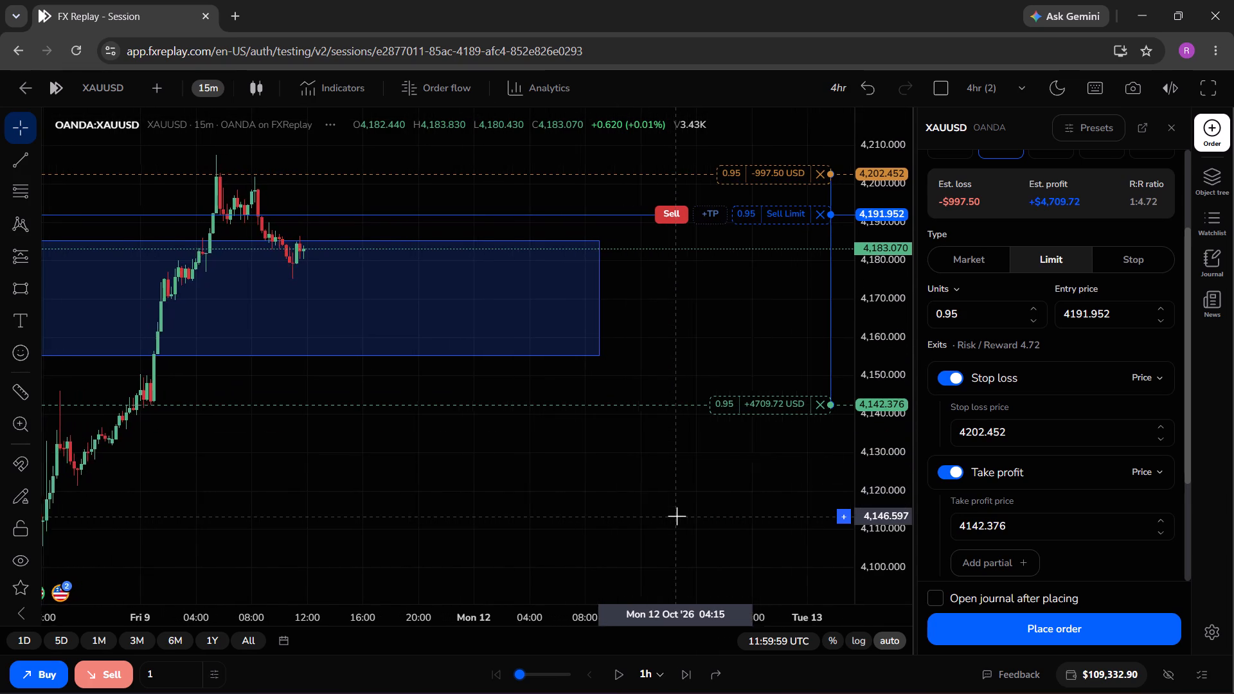
On the 4-hour chart, move the order's take profit to 4,151.014, just below the zone.
{"action": "left_click", "coordinate": [207, 82]}
{"action": "scroll", "coordinate": [246, 286], "scroll_direction": "down", "scroll_amount": 1}
{"action": "scroll", "coordinate": [247, 505], "scroll_direction": "down", "scroll_amount": 1}
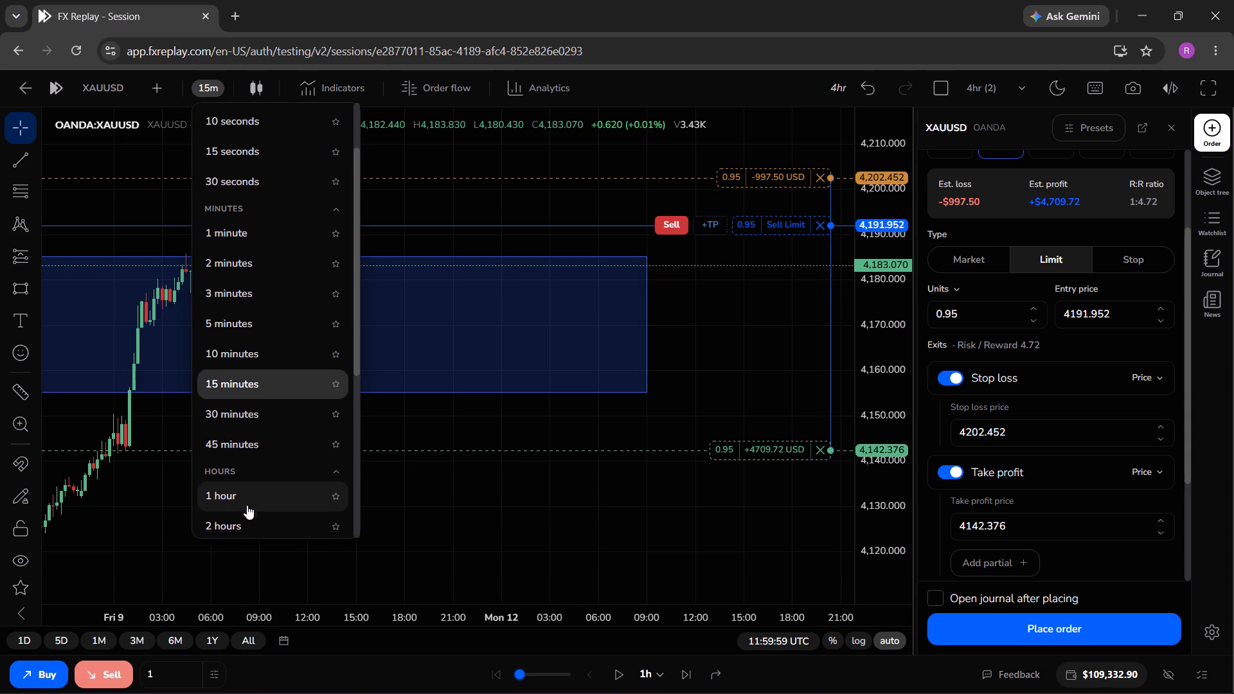
{"action": "scroll", "coordinate": [247, 505], "scroll_direction": "down", "scroll_amount": 1}
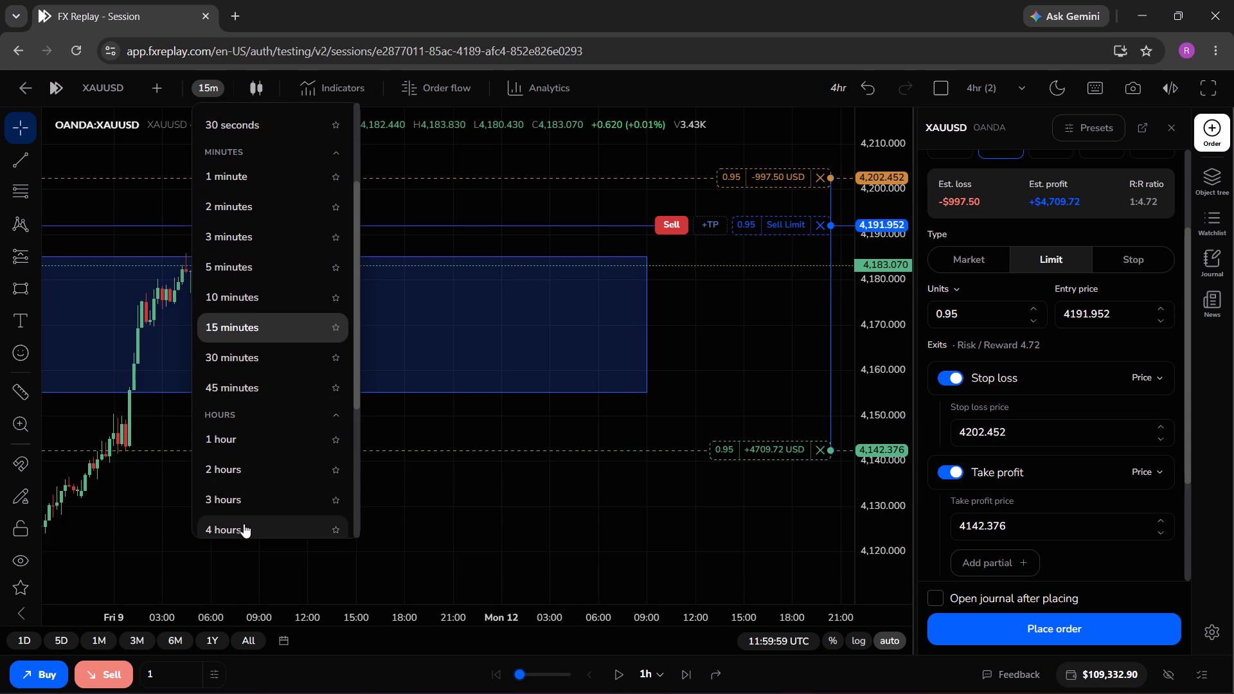
{"action": "left_click", "coordinate": [303, 524]}
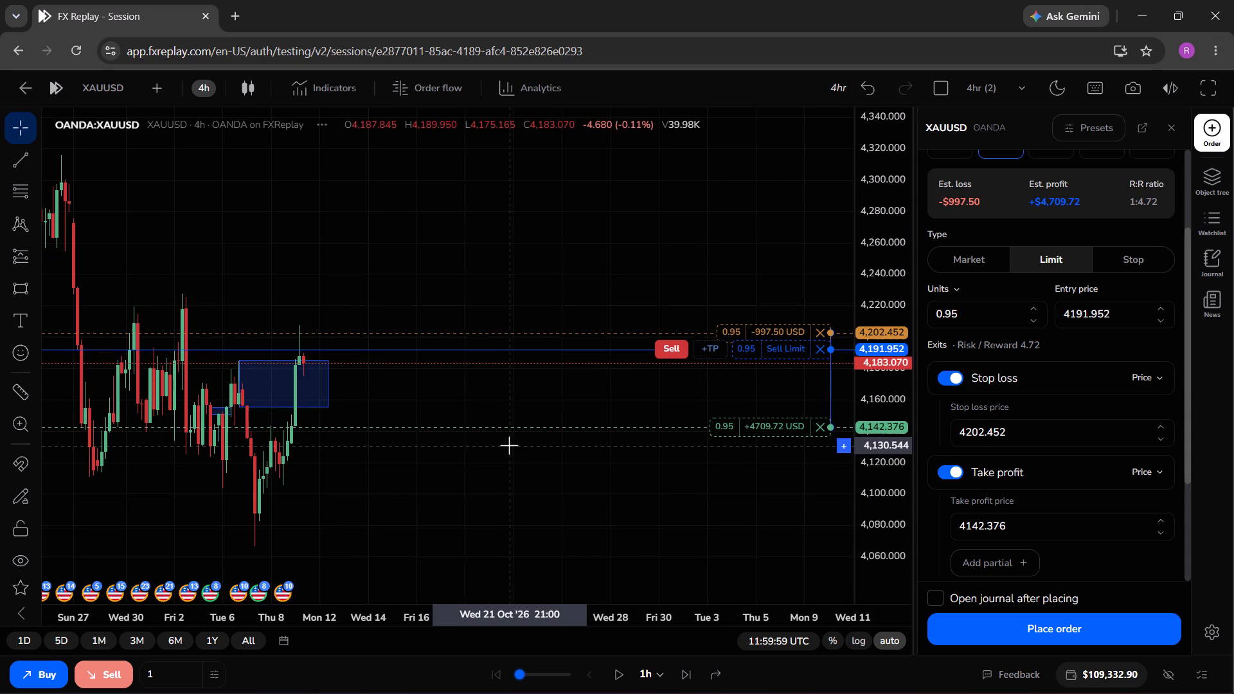
{"action": "left_click_drag", "start_coordinate": [760, 429], "coordinate": [760, 413]}
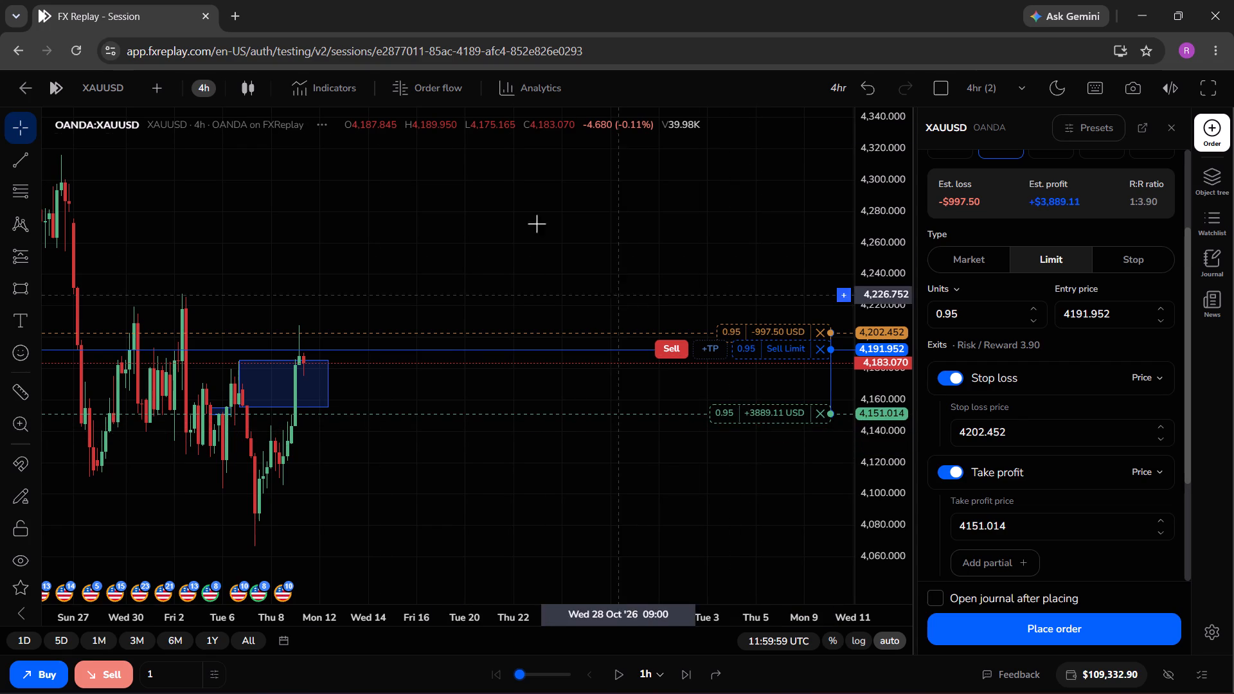
Place the sell limit order, keeping the 4-hour timeframe.
{"action": "left_click", "coordinate": [203, 89]}
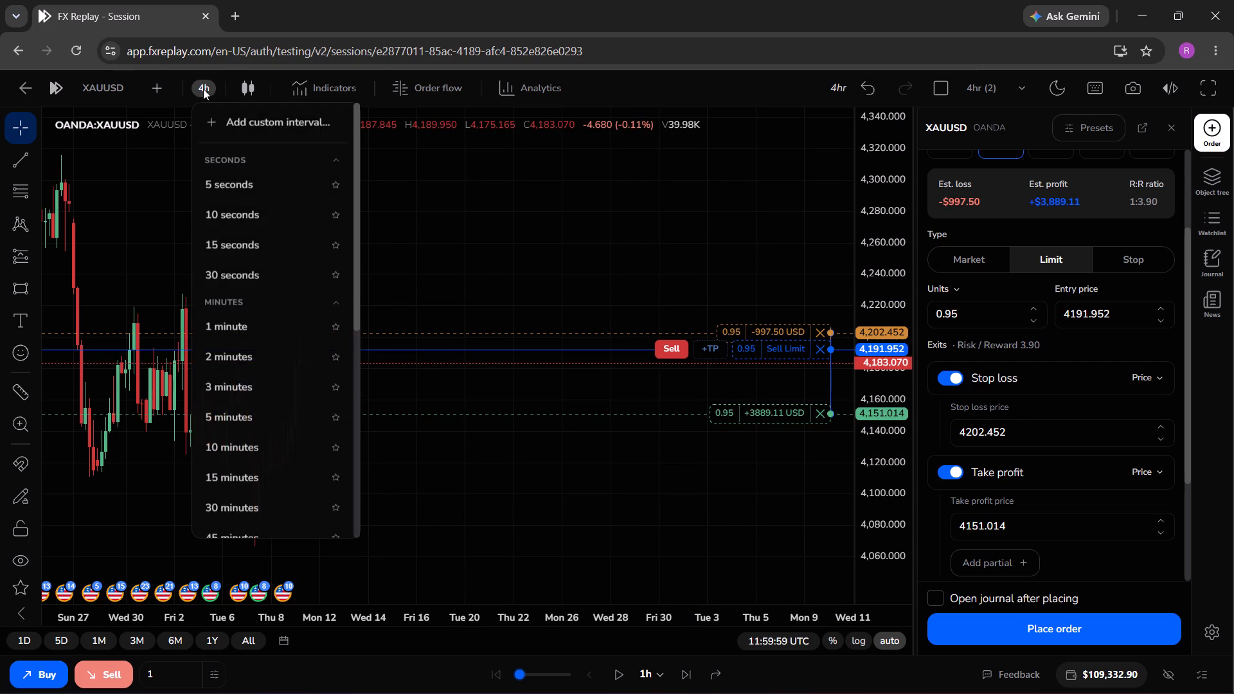
{"action": "left_click", "coordinate": [587, 232]}
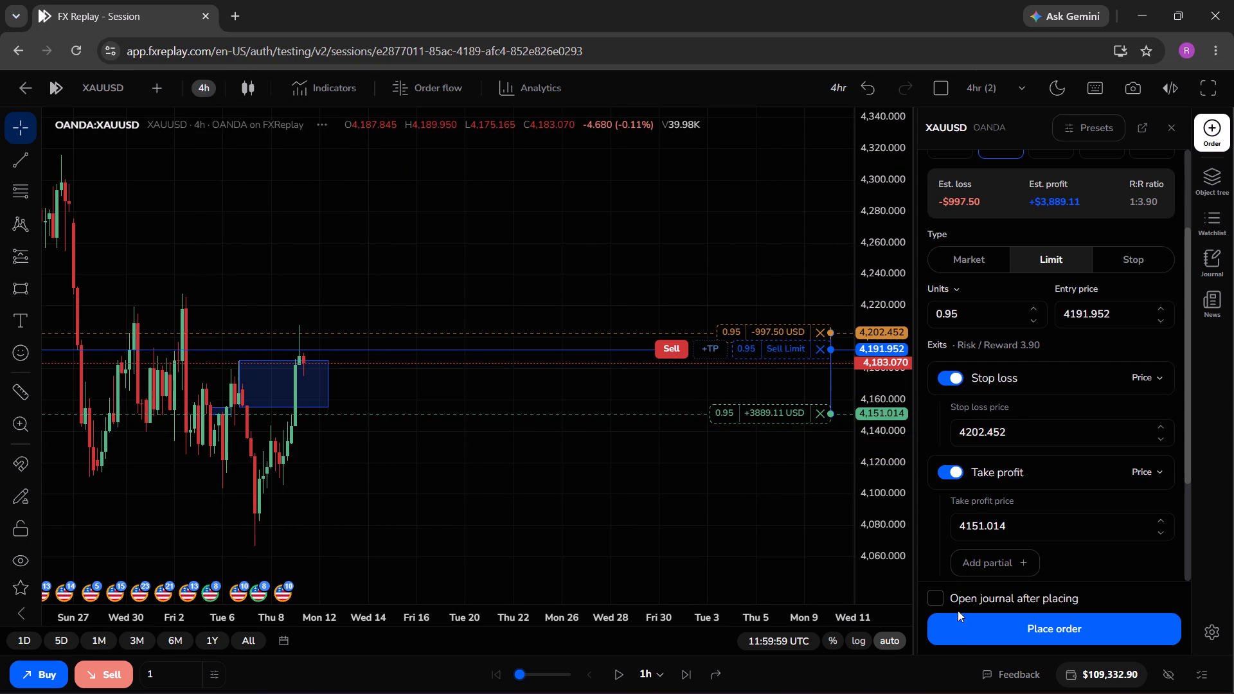
{"action": "left_click", "coordinate": [967, 624]}
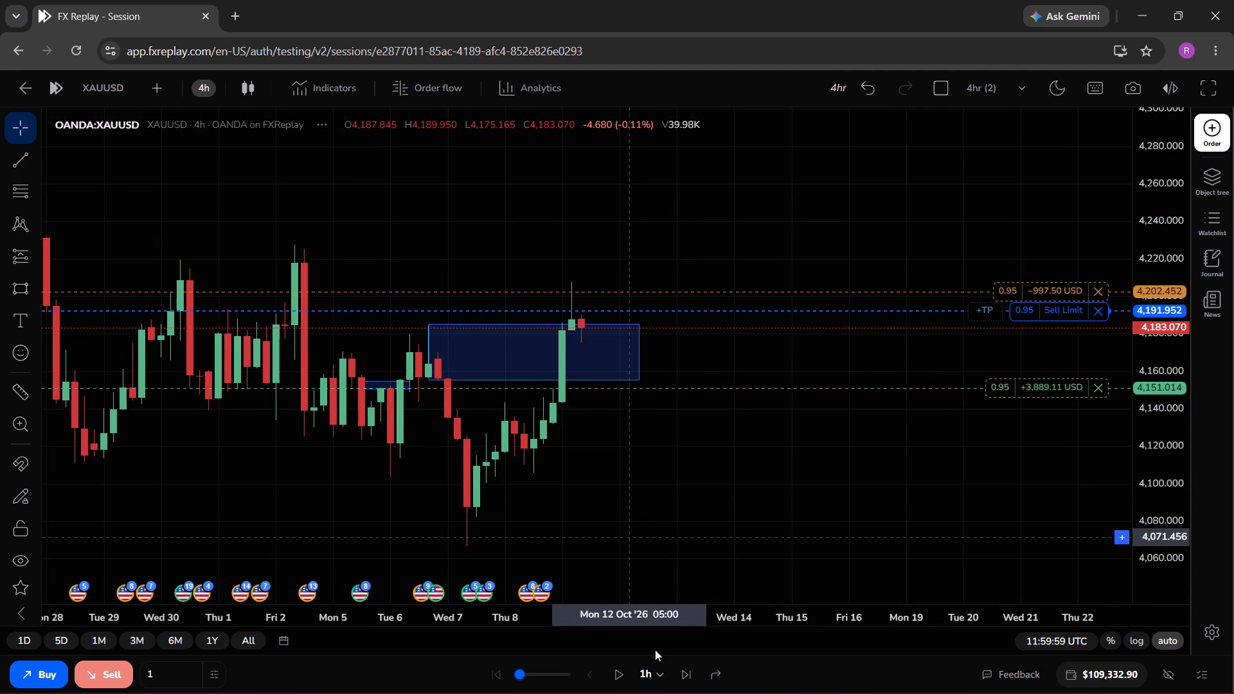
Replay the short trade in 1h steps to 02:59:59 UTC on 12 October.
{"action": "triple_click", "coordinate": [683, 666]}
{"action": "left_click", "coordinate": [683, 666]}
{"action": "triple_click", "coordinate": [683, 666]}
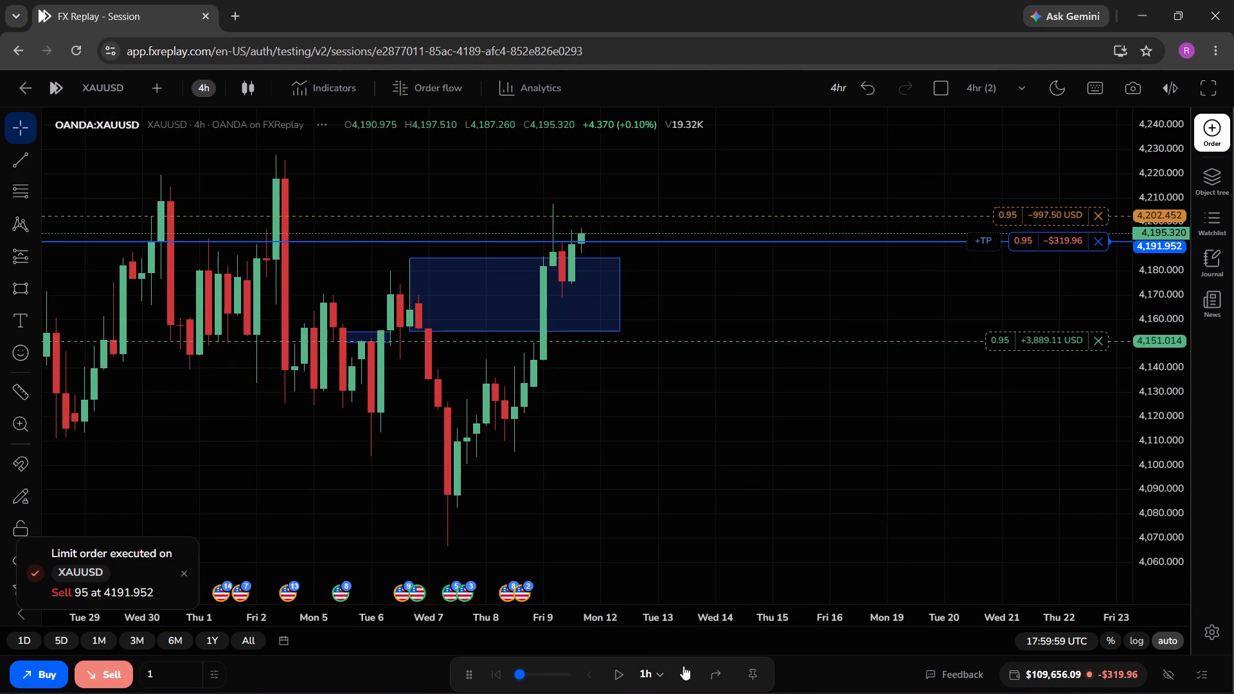
{"action": "triple_click", "coordinate": [683, 666]}
{"action": "triple_click", "coordinate": [683, 666]}
{"action": "left_click", "coordinate": [683, 666]}
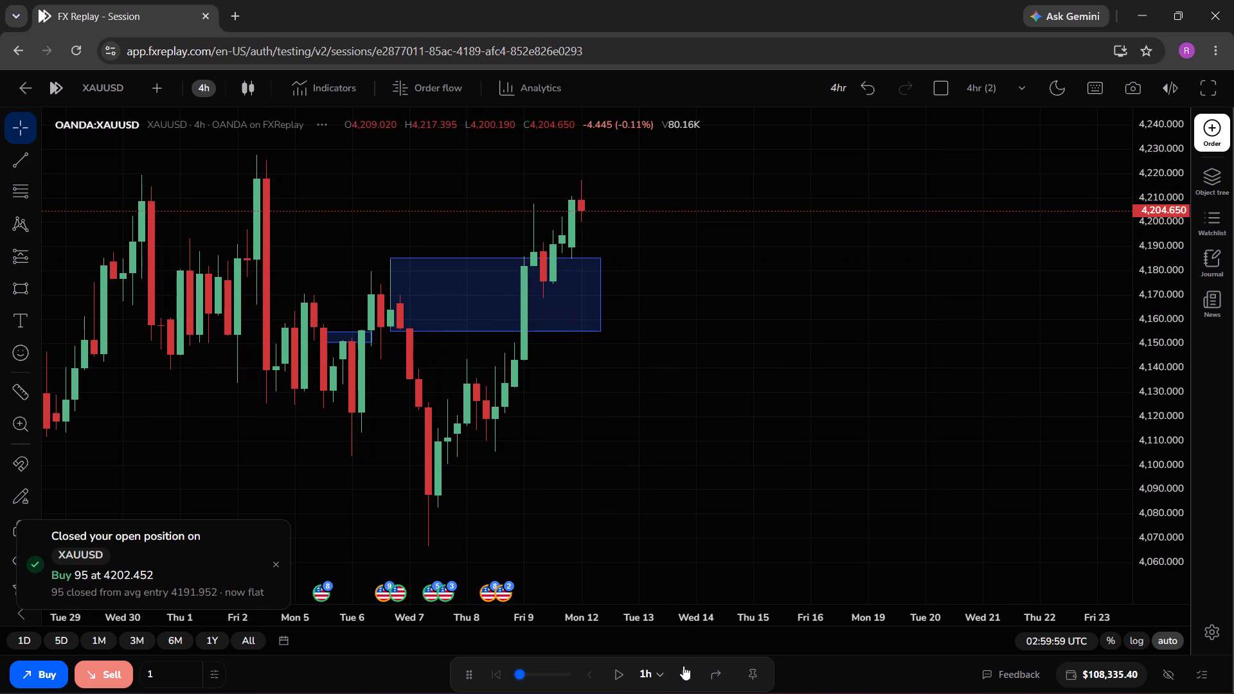
Continue advancing the replay in 1h steps to 13:59:59 UTC on 12 October.
{"action": "left_click_drag", "start_coordinate": [692, 329], "coordinate": [643, 348]}
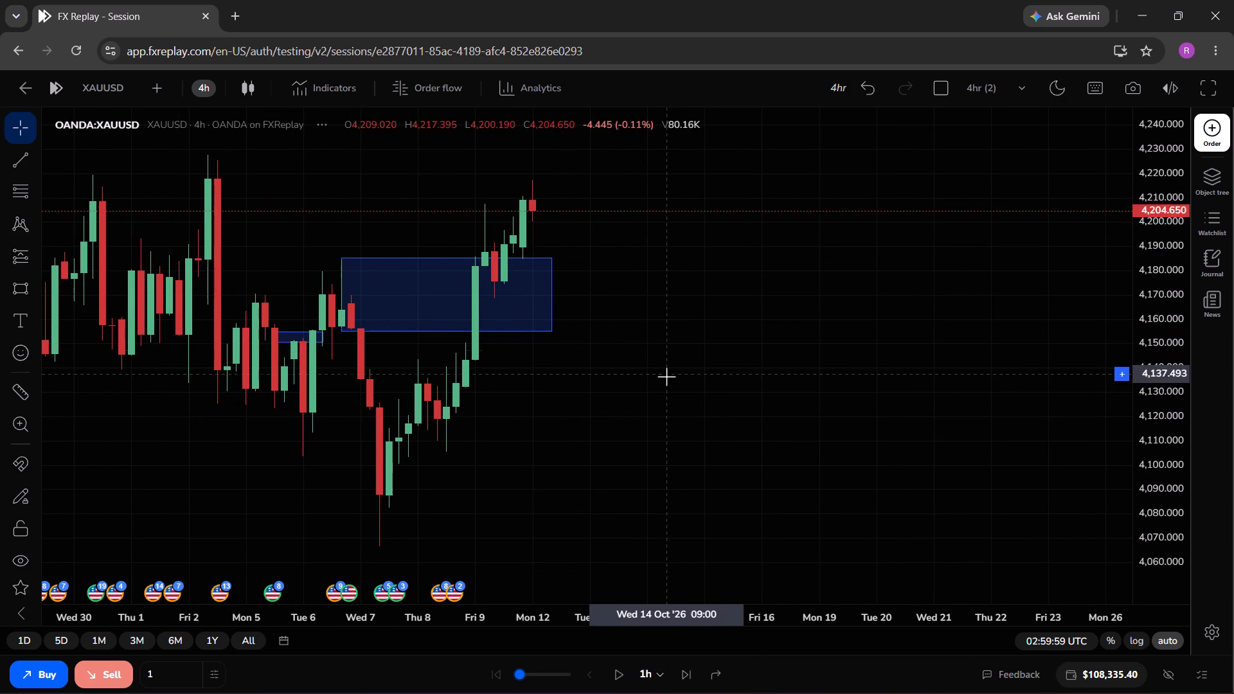
{"action": "triple_click", "coordinate": [686, 679]}
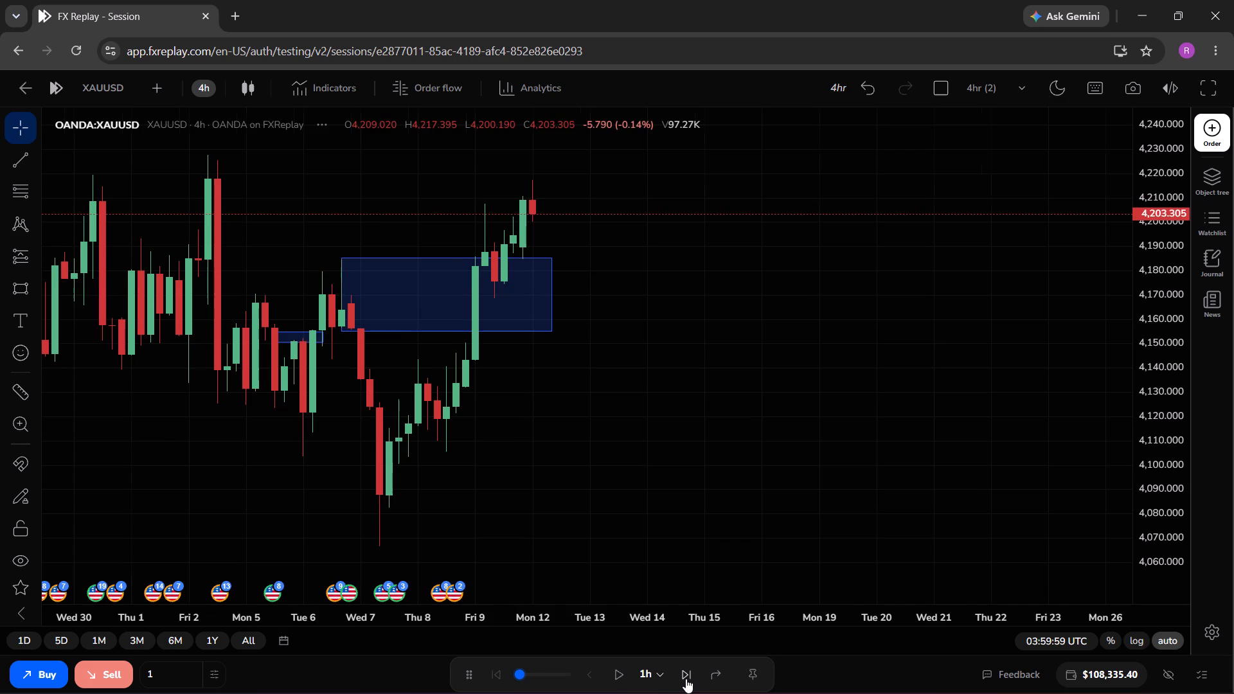
{"action": "triple_click", "coordinate": [686, 679]}
{"action": "triple_click", "coordinate": [686, 679]}
{"action": "double_click", "coordinate": [686, 679]}
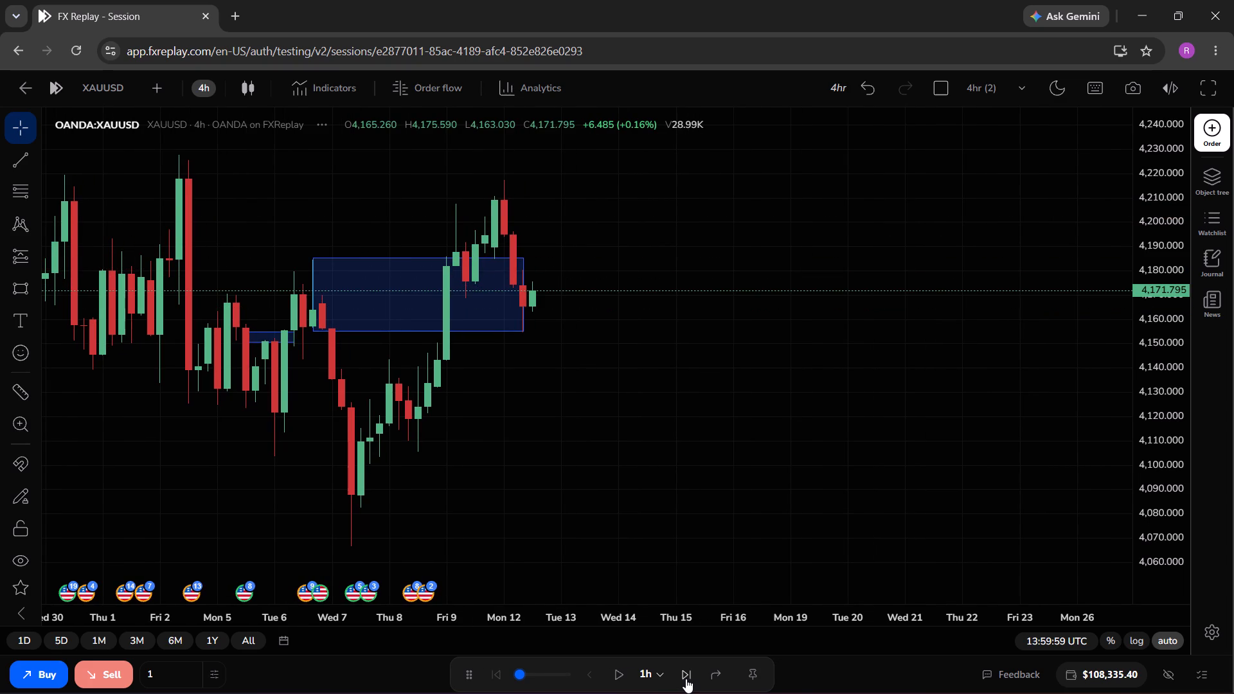
Advance the replay in 1h steps to 00:59:59 UTC on 13 October.
{"action": "triple_click", "coordinate": [686, 679]}
{"action": "triple_click", "coordinate": [686, 679]}
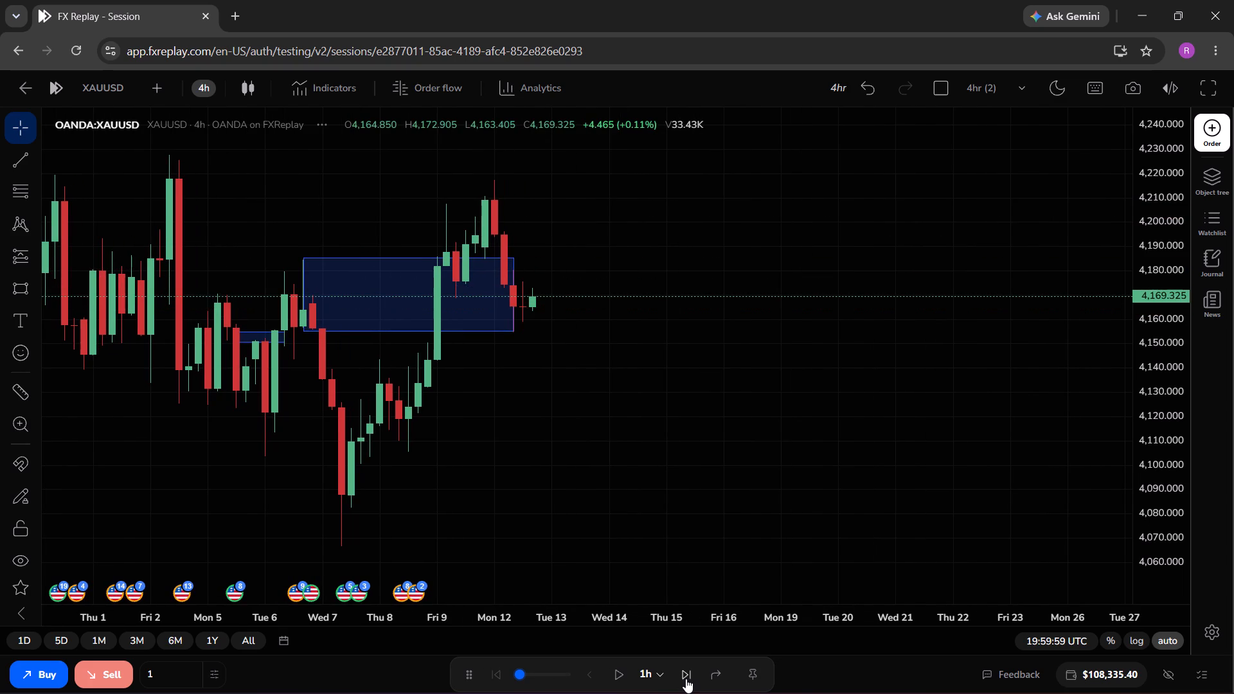
{"action": "triple_click", "coordinate": [686, 679]}
{"action": "left_click", "coordinate": [686, 679]}
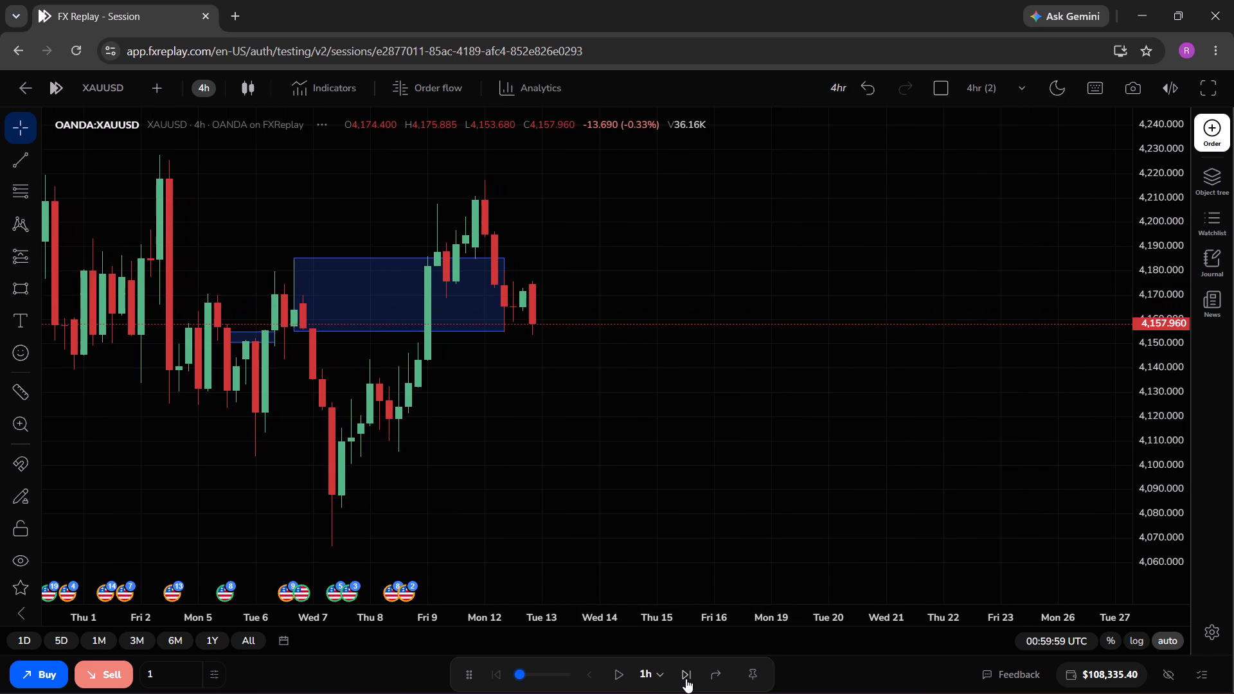
Delete the large 4-hour zone rectangle that ends around 12 October.
{"action": "left_click", "coordinate": [468, 328]}
{"action": "key", "text": "BackSpace"}
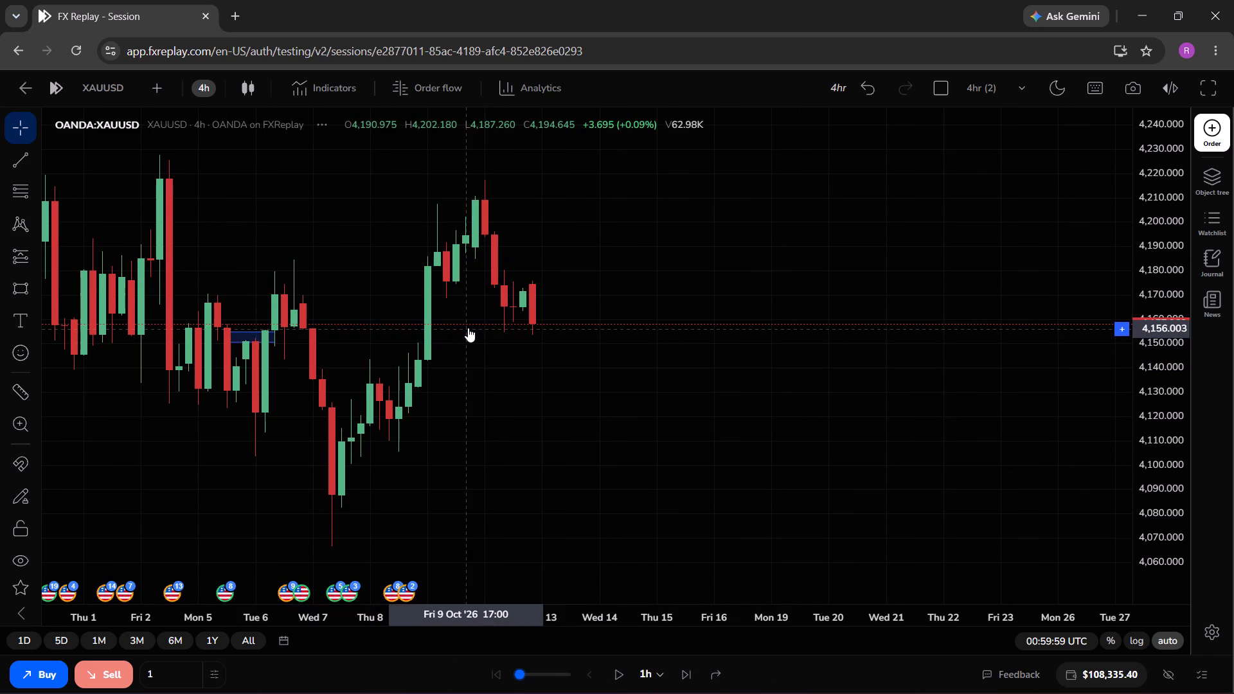
Draw a rectangle zone from 8 October 21:00 to 15 October 01:00, between about 4,150.979 and 4,132.469.
{"action": "left_click", "coordinate": [17, 276]}
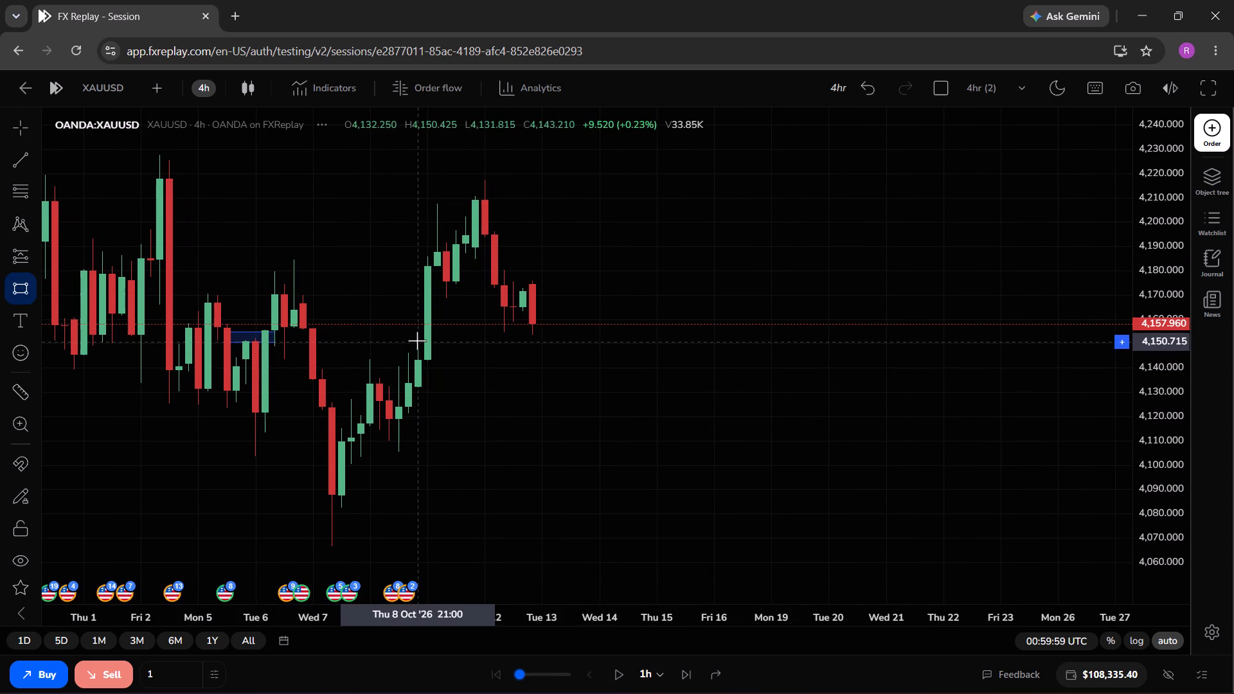
{"action": "left_click_drag", "start_coordinate": [417, 341], "coordinate": [661, 384]}
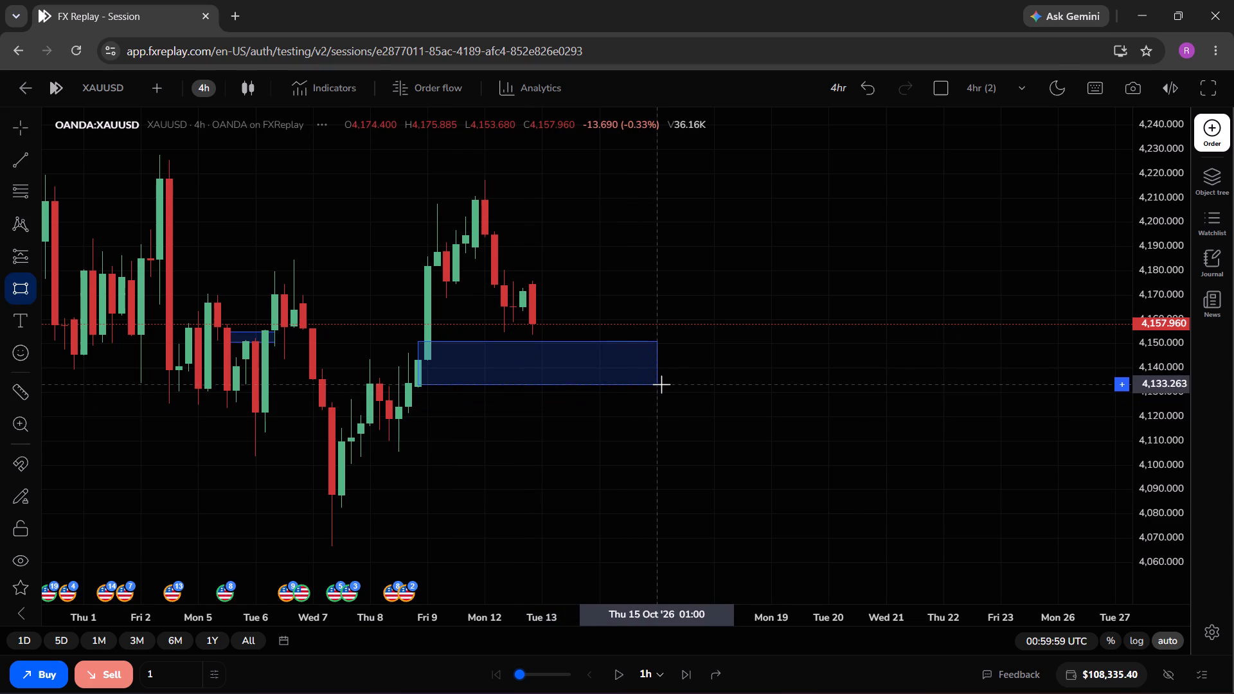
{"action": "left_click_drag", "start_coordinate": [661, 384], "coordinate": [661, 386]}
{"action": "left_click", "coordinate": [661, 386]}
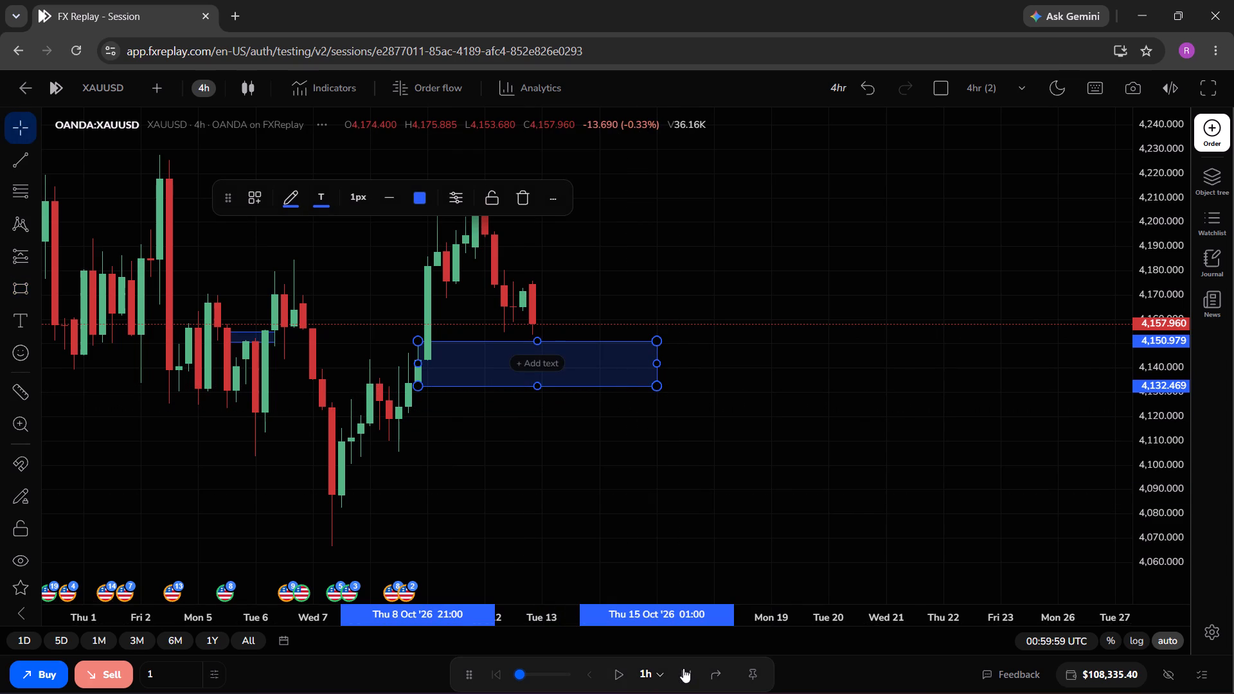
Advance the replay in 1h steps to 04:59:59 UTC on 13 October and deselect the new zone.
{"action": "triple_click", "coordinate": [683, 668]}
{"action": "left_click", "coordinate": [683, 668]}
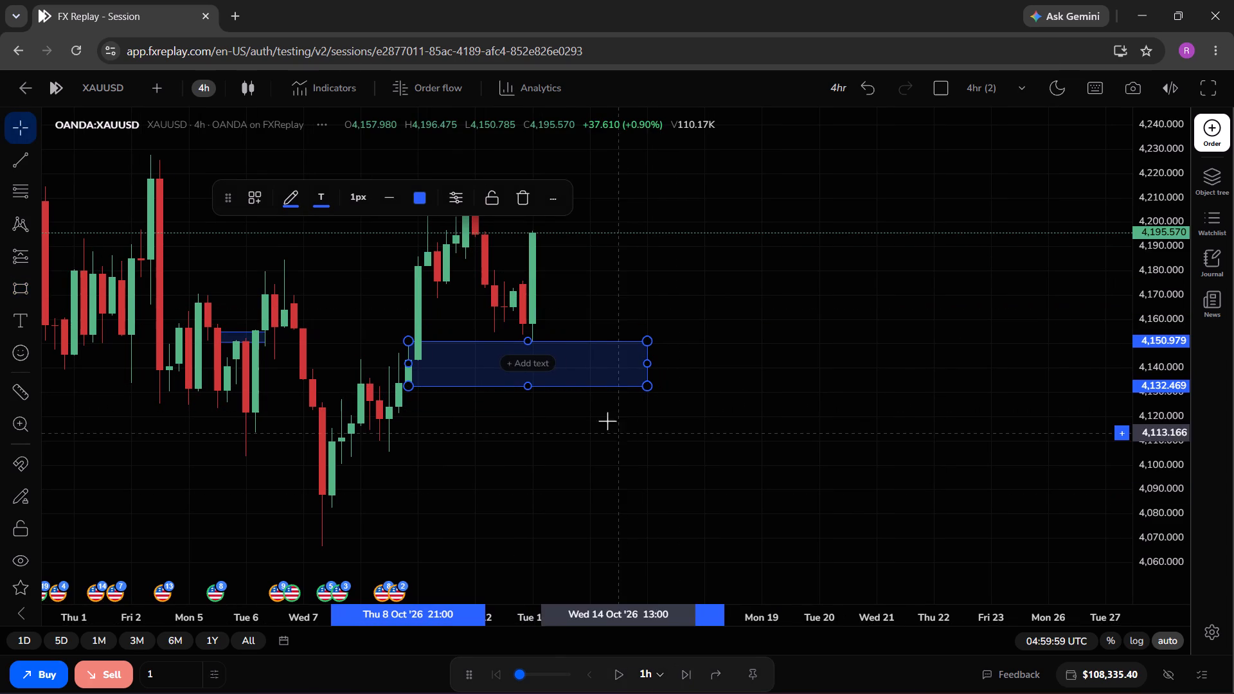
{"action": "left_click", "coordinate": [616, 302]}
Switch the chart to the 15-minute timeframe.
{"action": "left_click", "coordinate": [207, 84]}
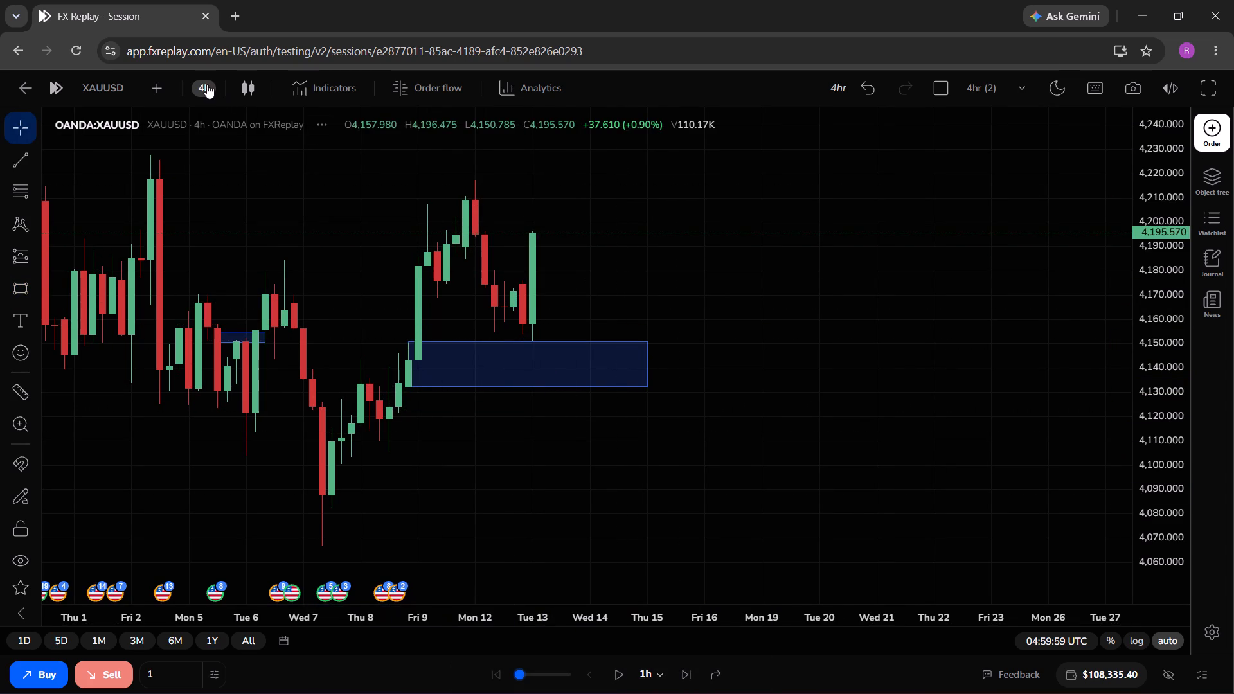
{"action": "left_click", "coordinate": [238, 476]}
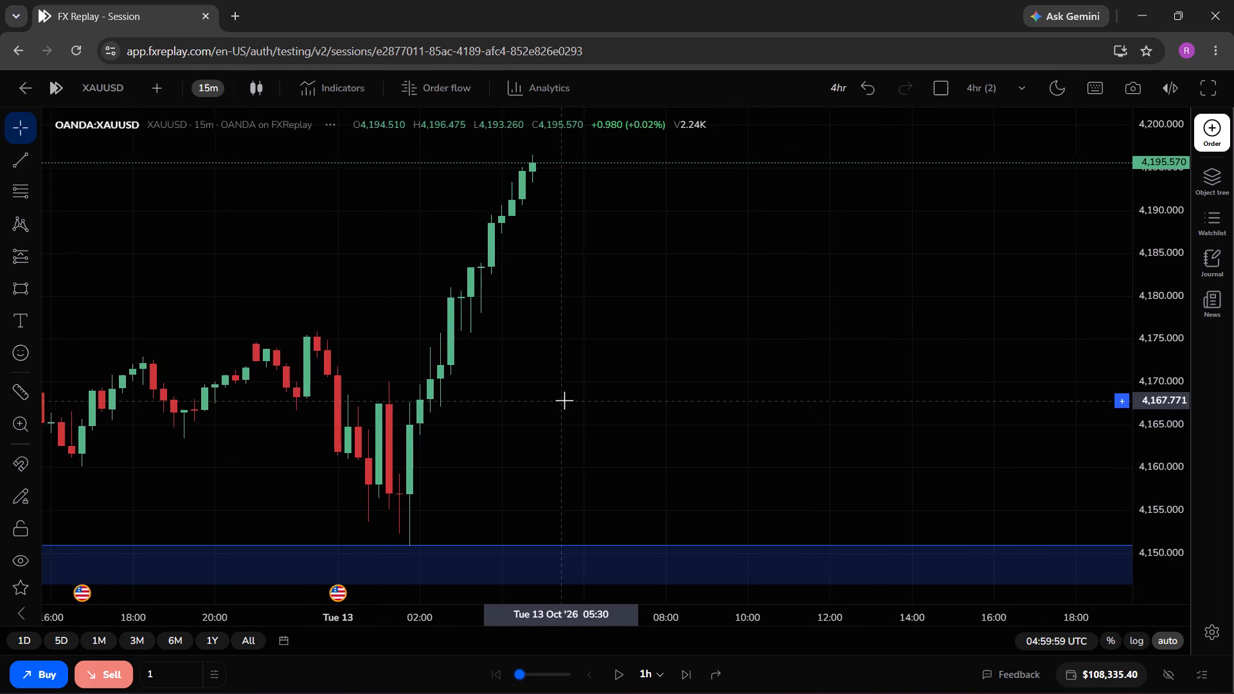
Draft a buy limit order at 4,164.169 with a stop loss at 4,150.286 and a take profit at 4,202.133.
{"action": "left_click_drag", "start_coordinate": [564, 400], "coordinate": [478, 415]}
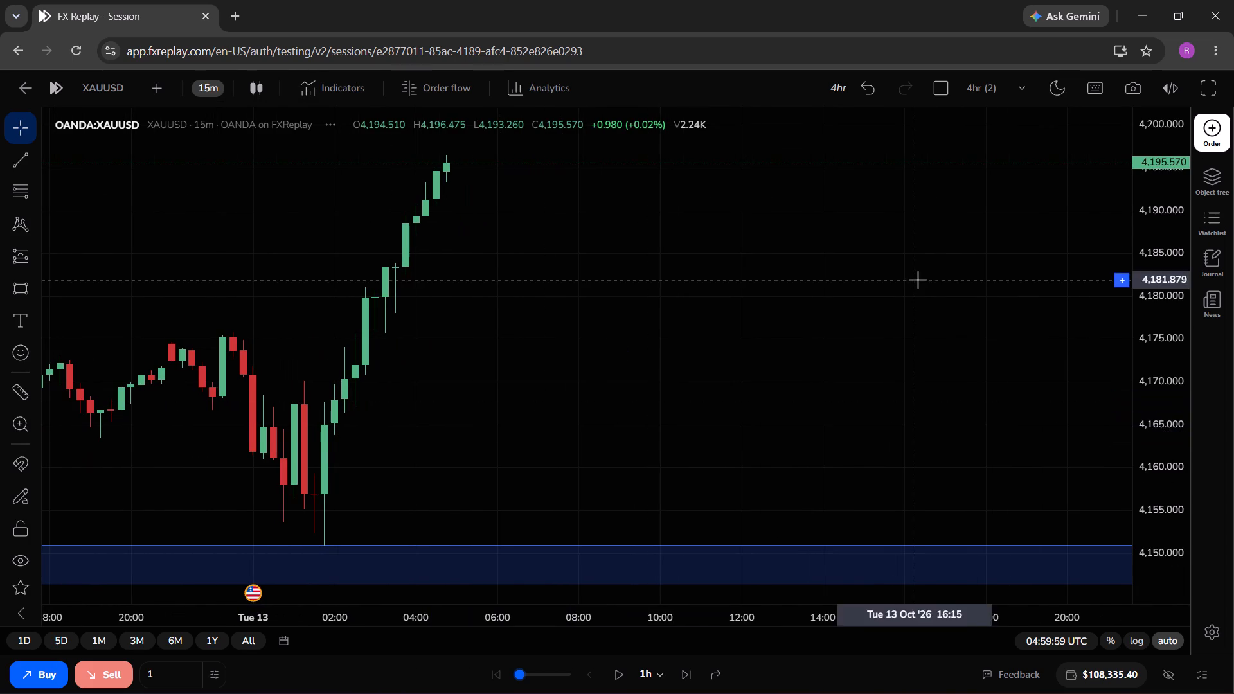
{"action": "left_click", "coordinate": [1203, 139]}
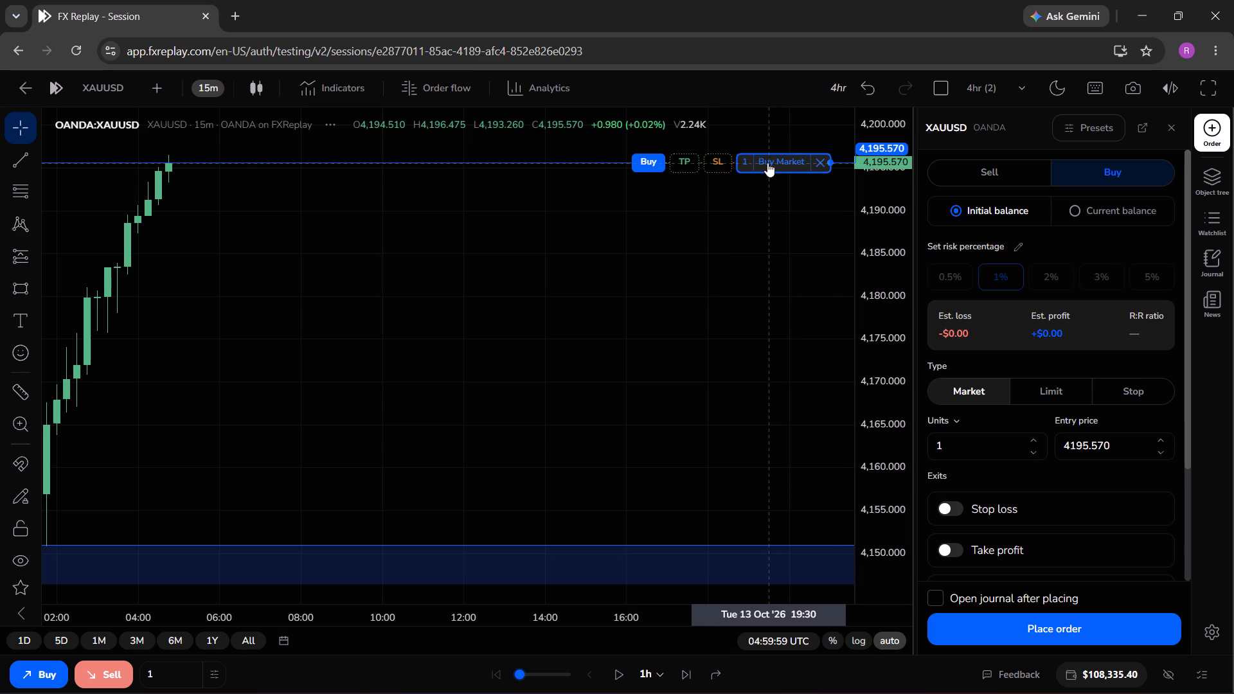
{"action": "left_click_drag", "start_coordinate": [767, 163], "coordinate": [720, 431]}
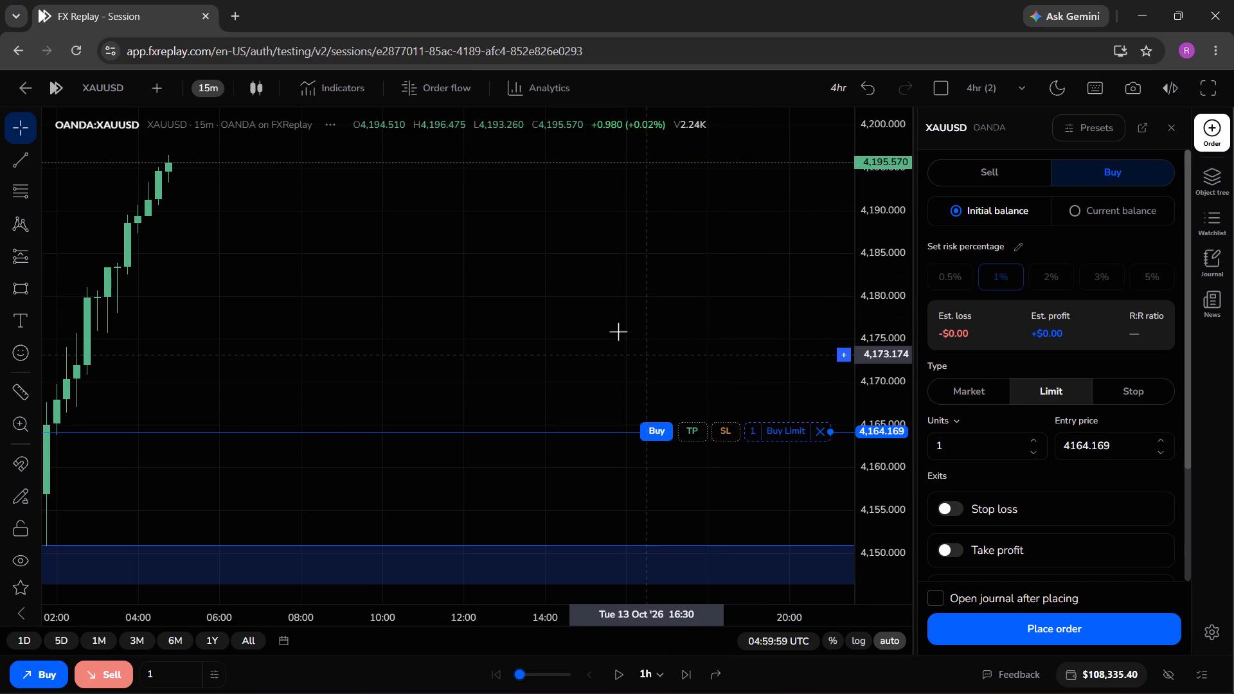
{"action": "left_click_drag", "start_coordinate": [618, 332], "coordinate": [800, 336]}
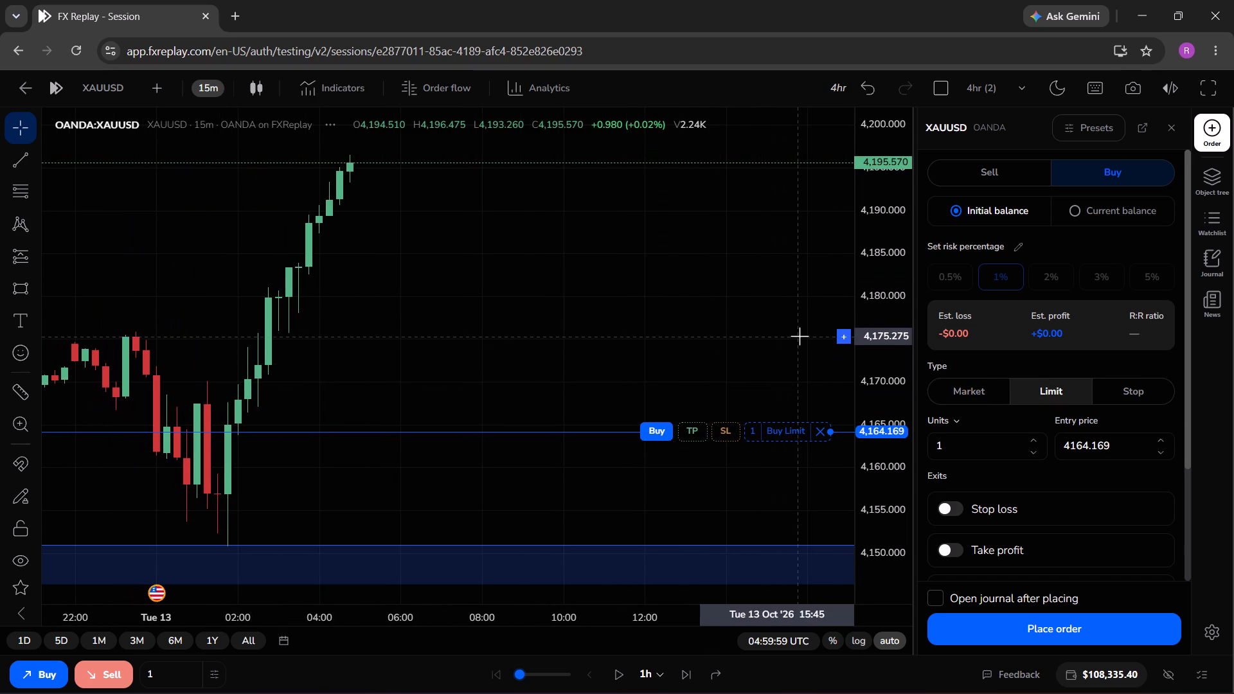
{"action": "left_click_drag", "start_coordinate": [727, 430], "coordinate": [723, 530]}
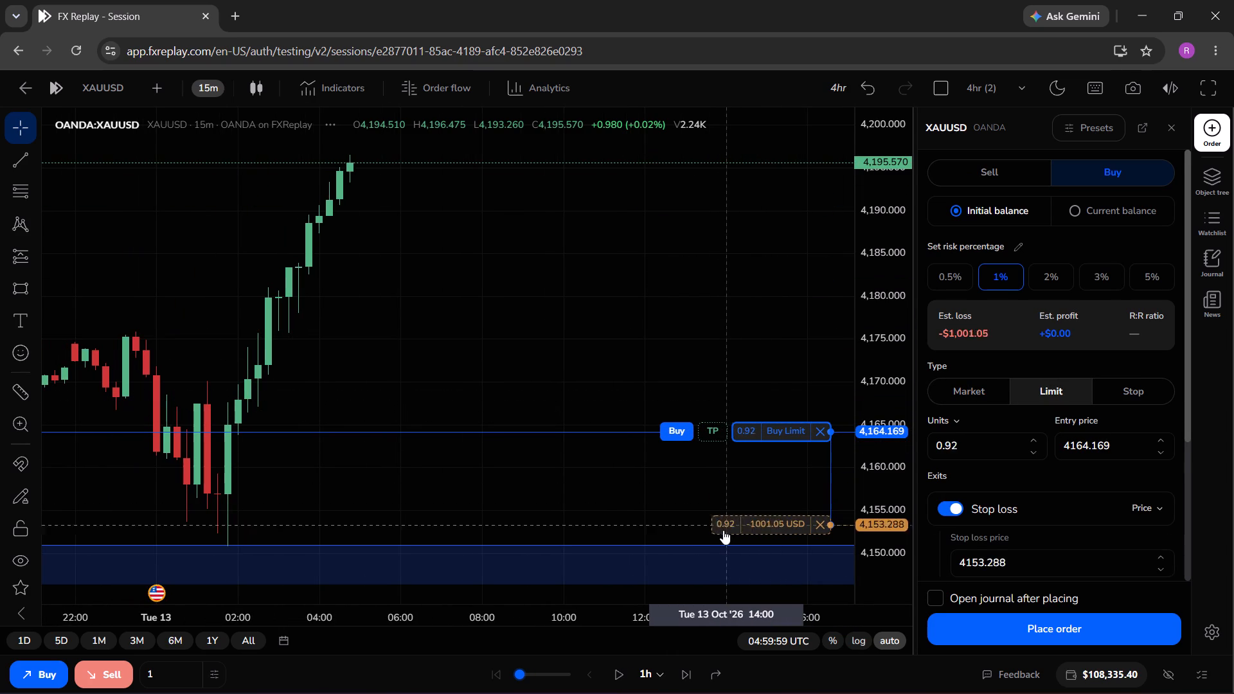
{"action": "left_click_drag", "start_coordinate": [723, 530], "coordinate": [723, 550]}
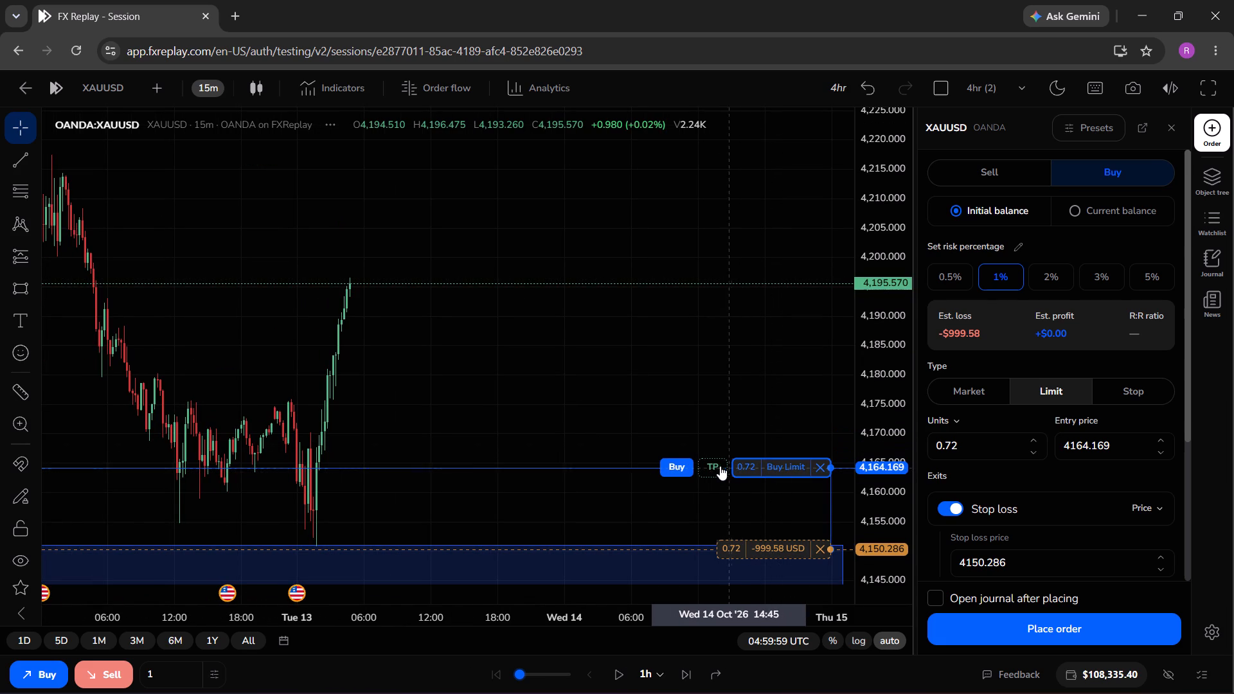
{"action": "left_click_drag", "start_coordinate": [711, 465], "coordinate": [702, 308]}
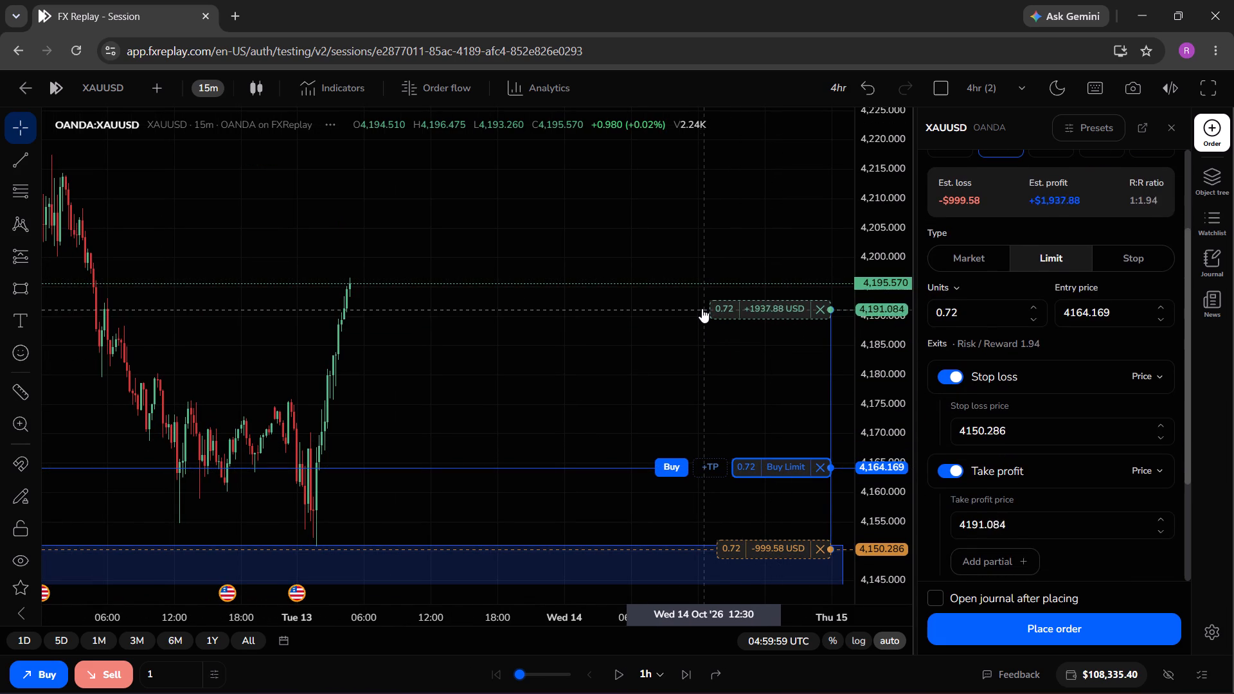
{"action": "left_click_drag", "start_coordinate": [702, 308], "coordinate": [698, 278]}
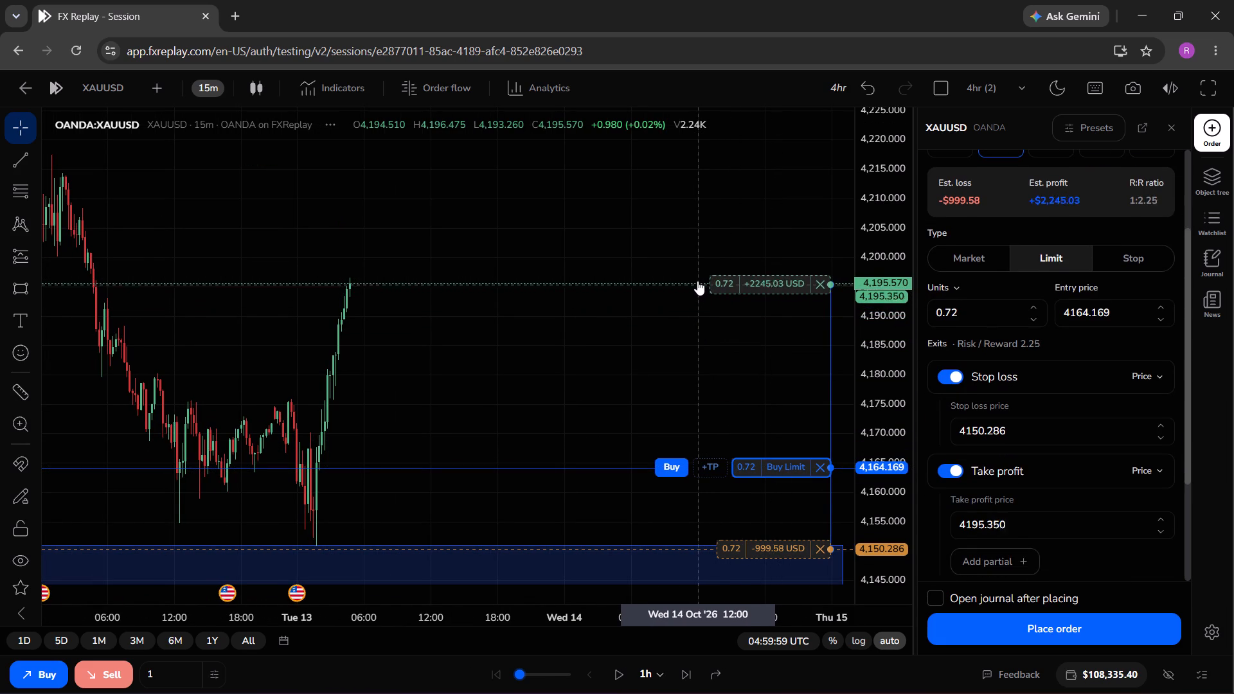
{"action": "left_click_drag", "start_coordinate": [698, 278], "coordinate": [719, 244]}
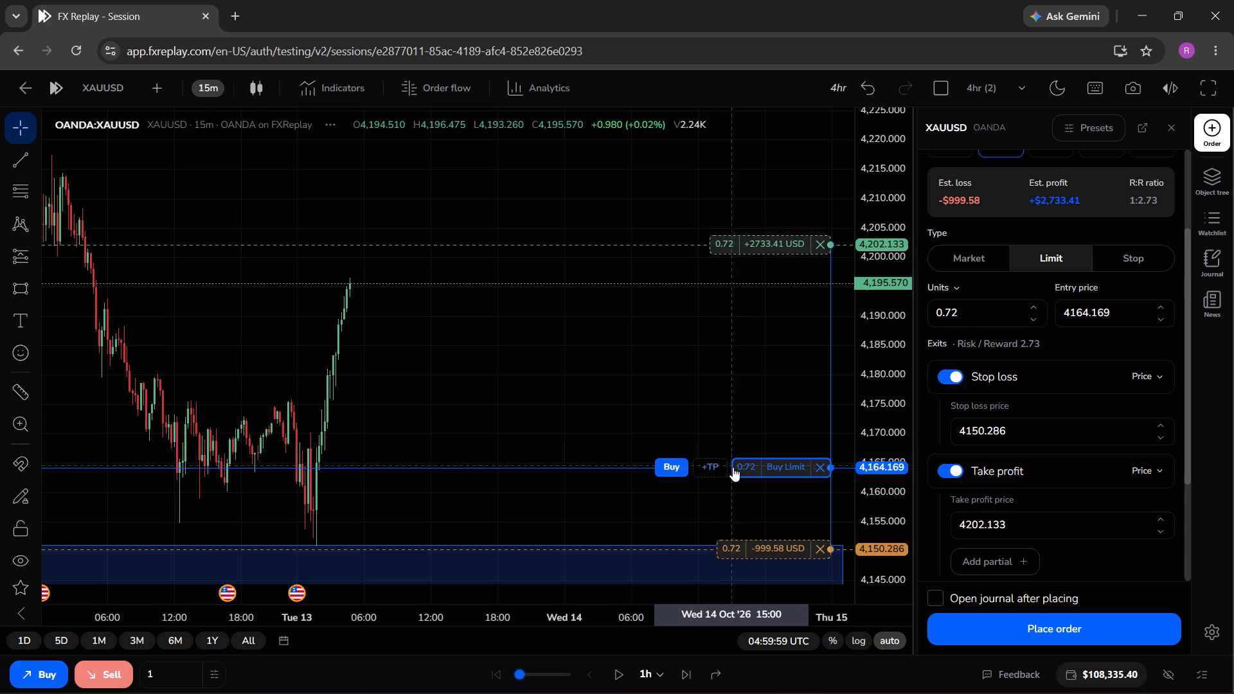
Place the buy limit order with entry moved to 4,159.576, stop loss to 4,150.604 and take profit to 4,192.943.
{"action": "left_click_drag", "start_coordinate": [749, 467], "coordinate": [749, 494]}
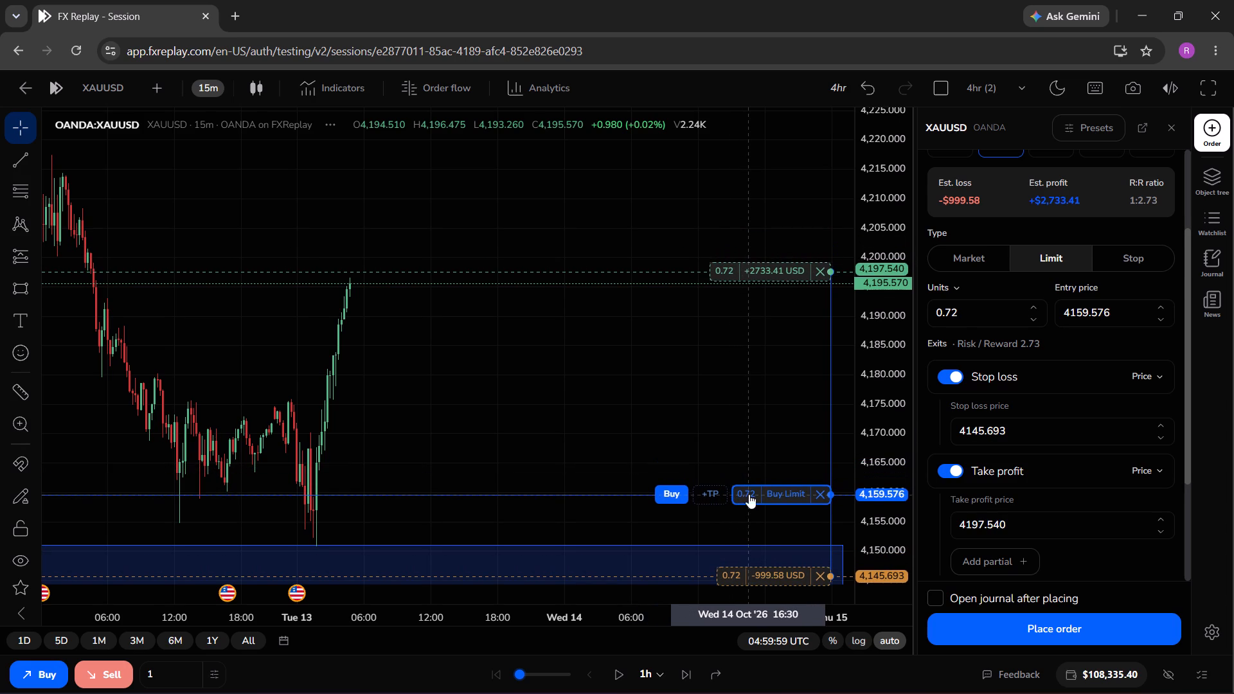
{"action": "left_click_drag", "start_coordinate": [767, 573], "coordinate": [765, 547]}
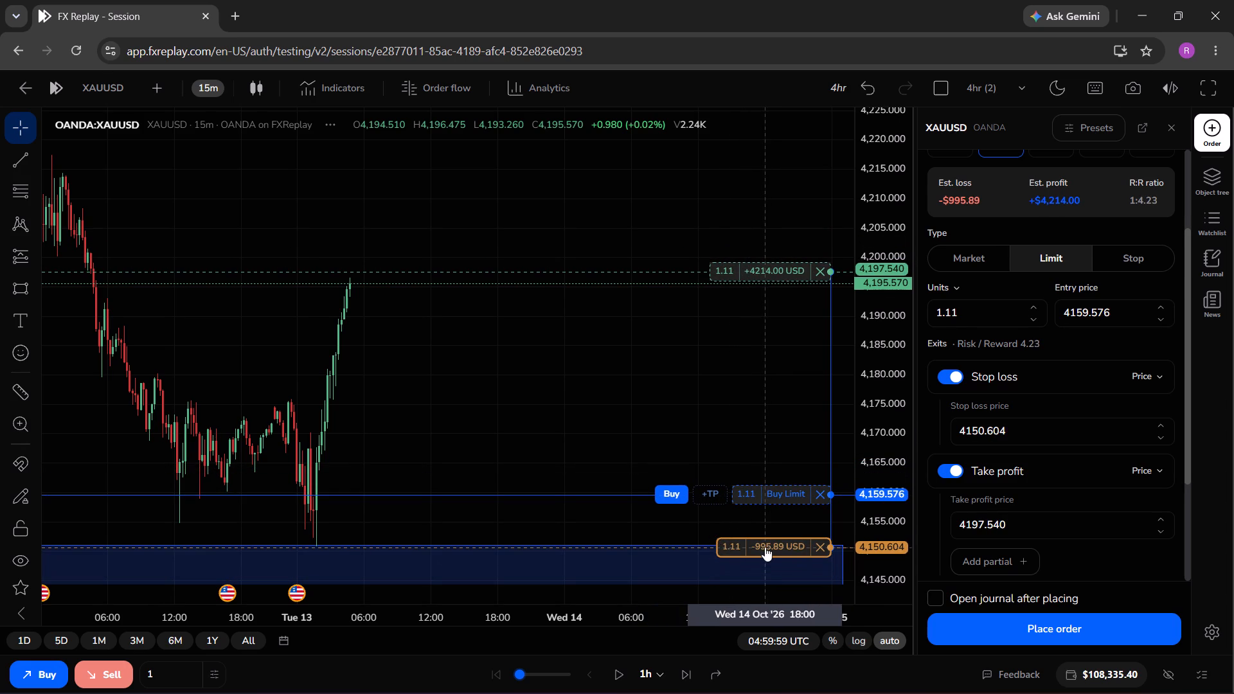
{"action": "left_click_drag", "start_coordinate": [759, 270], "coordinate": [758, 298]}
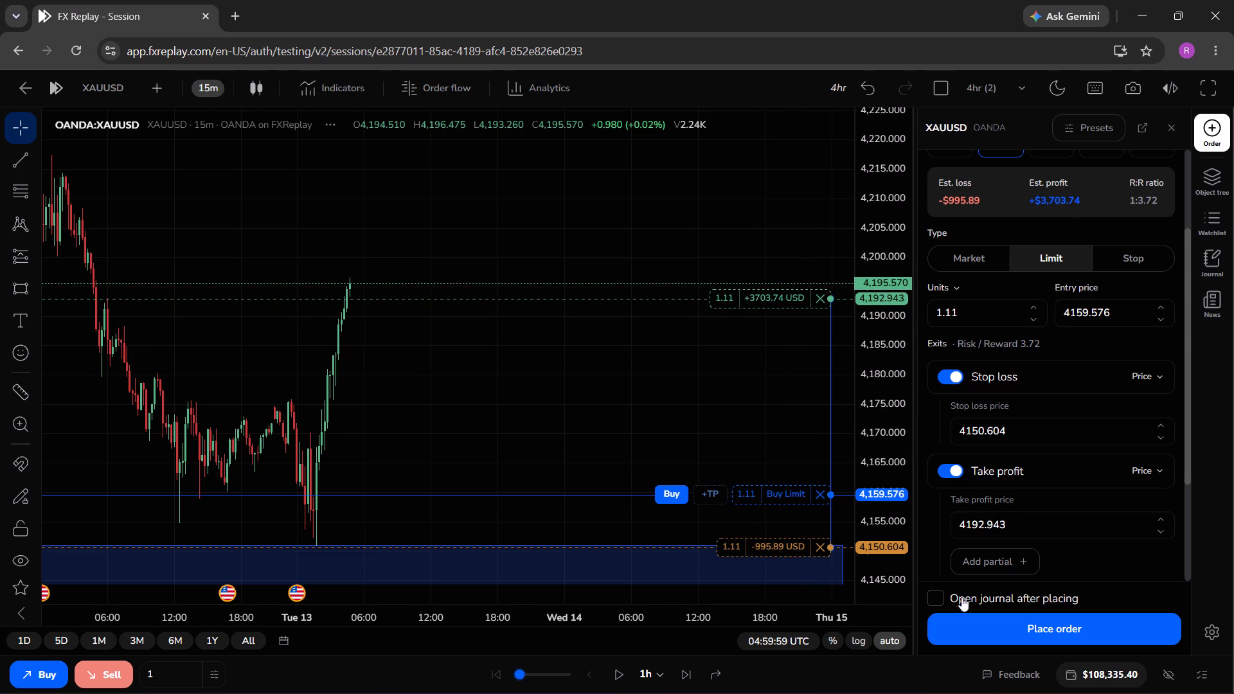
{"action": "left_click", "coordinate": [979, 619]}
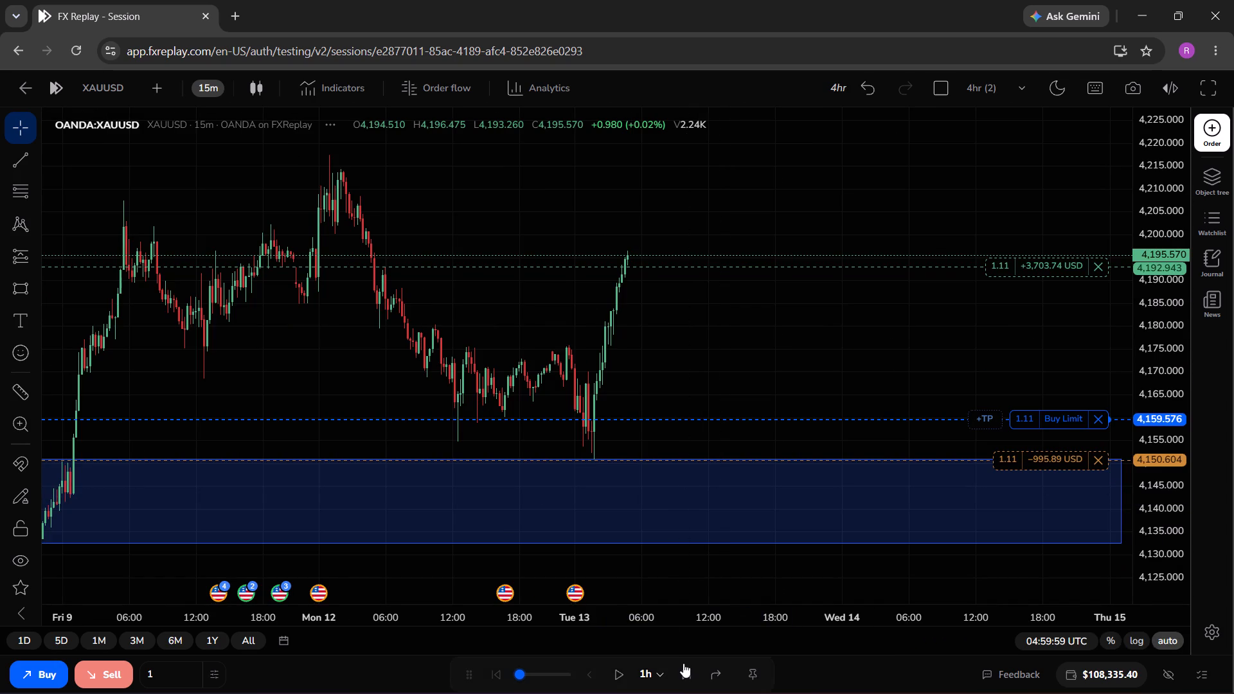
Replay the long trade in 1h steps to 17:59:59 UTC on 13 October.
{"action": "triple_click", "coordinate": [684, 668]}
{"action": "triple_click", "coordinate": [684, 668]}
{"action": "triple_click", "coordinate": [684, 668]}
{"action": "triple_click", "coordinate": [684, 668]}
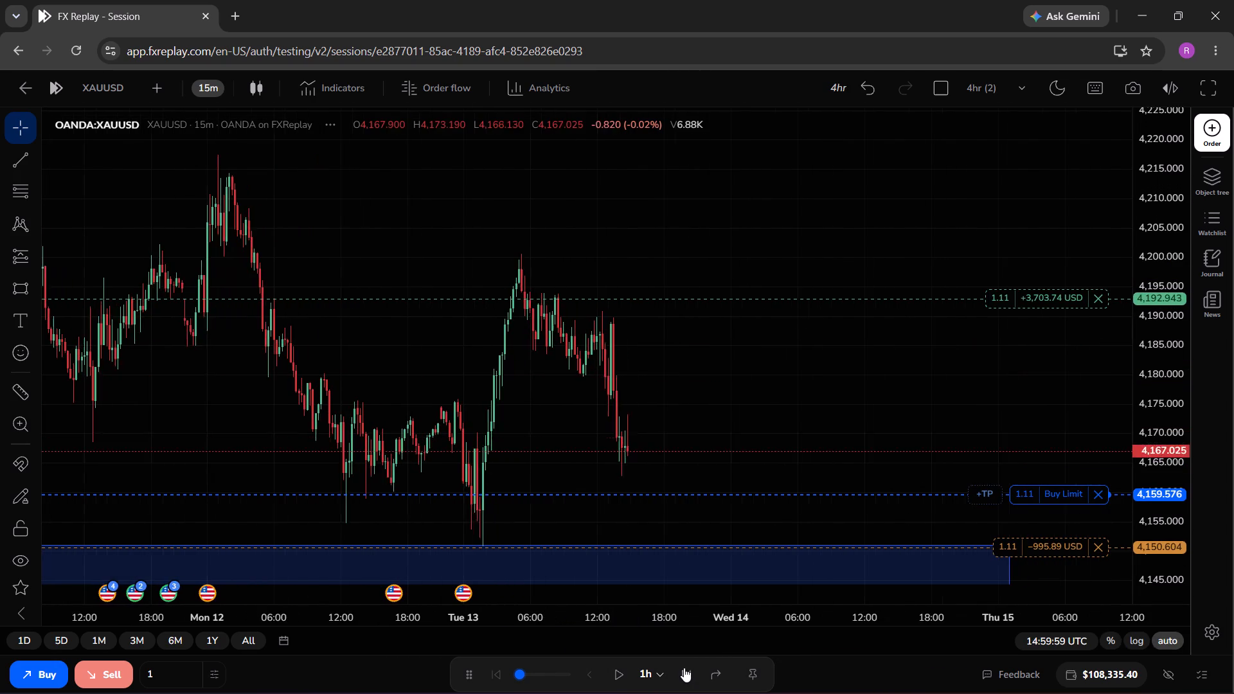
{"action": "left_click", "coordinate": [684, 668]}
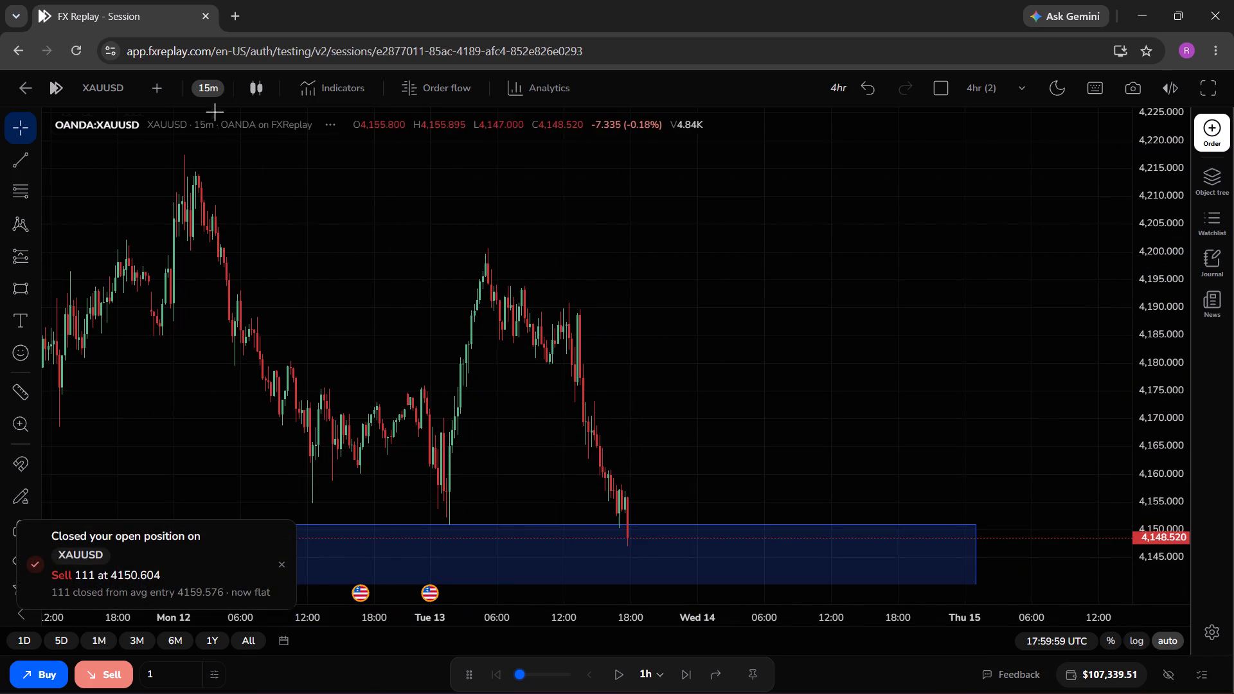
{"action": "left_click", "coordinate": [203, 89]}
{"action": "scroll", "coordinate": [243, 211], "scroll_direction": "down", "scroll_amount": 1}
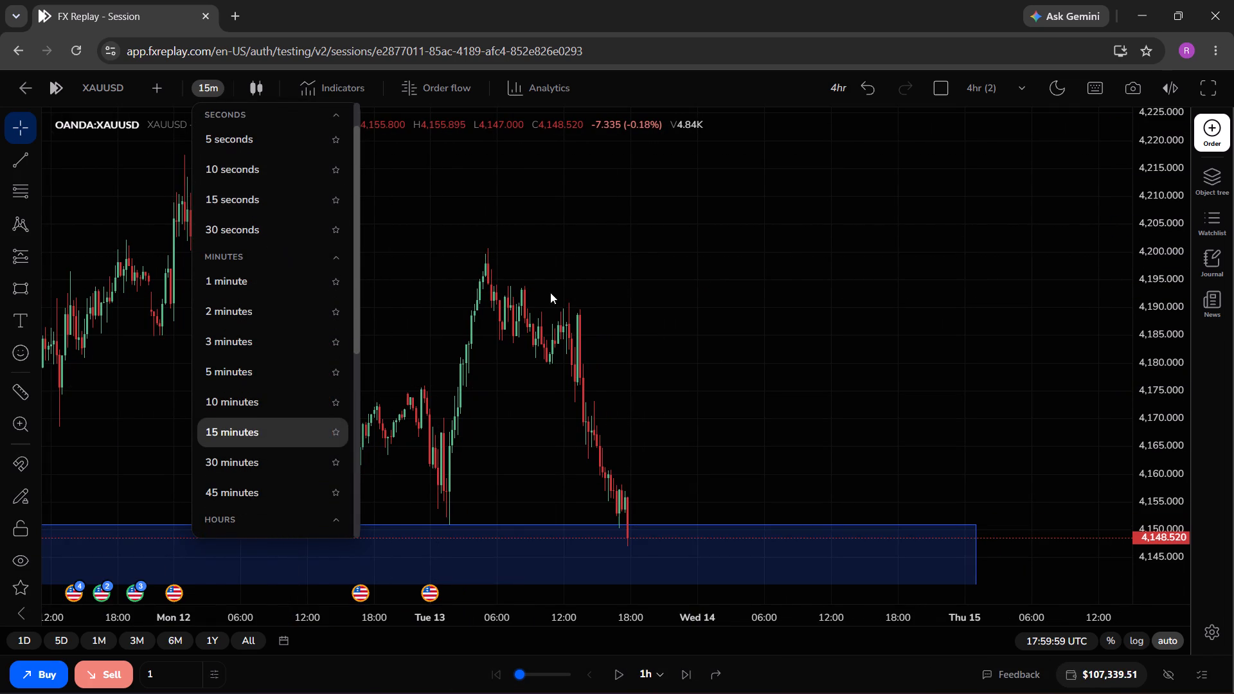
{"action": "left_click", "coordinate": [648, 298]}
Advance the replay in 1h steps to 19:59:59 UTC on 13 October, staying on the 15-minute chart.
{"action": "left_click_drag", "start_coordinate": [648, 298], "coordinate": [555, 303]}
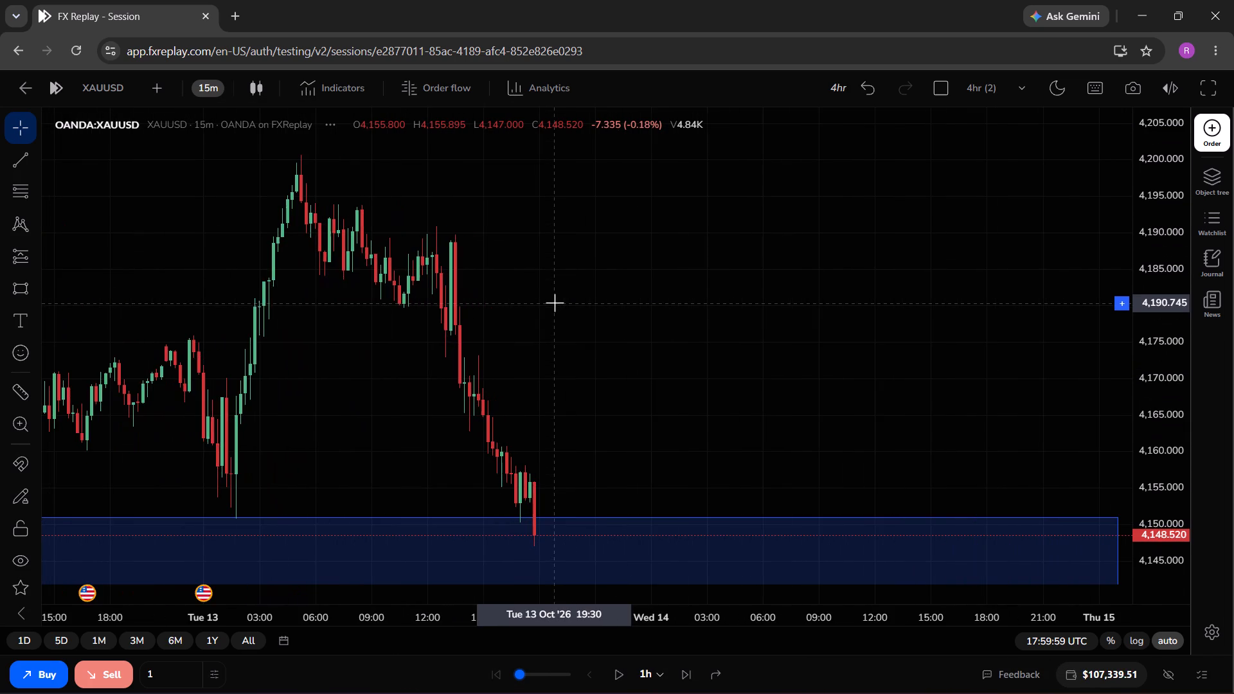
{"action": "left_click_drag", "start_coordinate": [672, 355], "coordinate": [542, 368]}
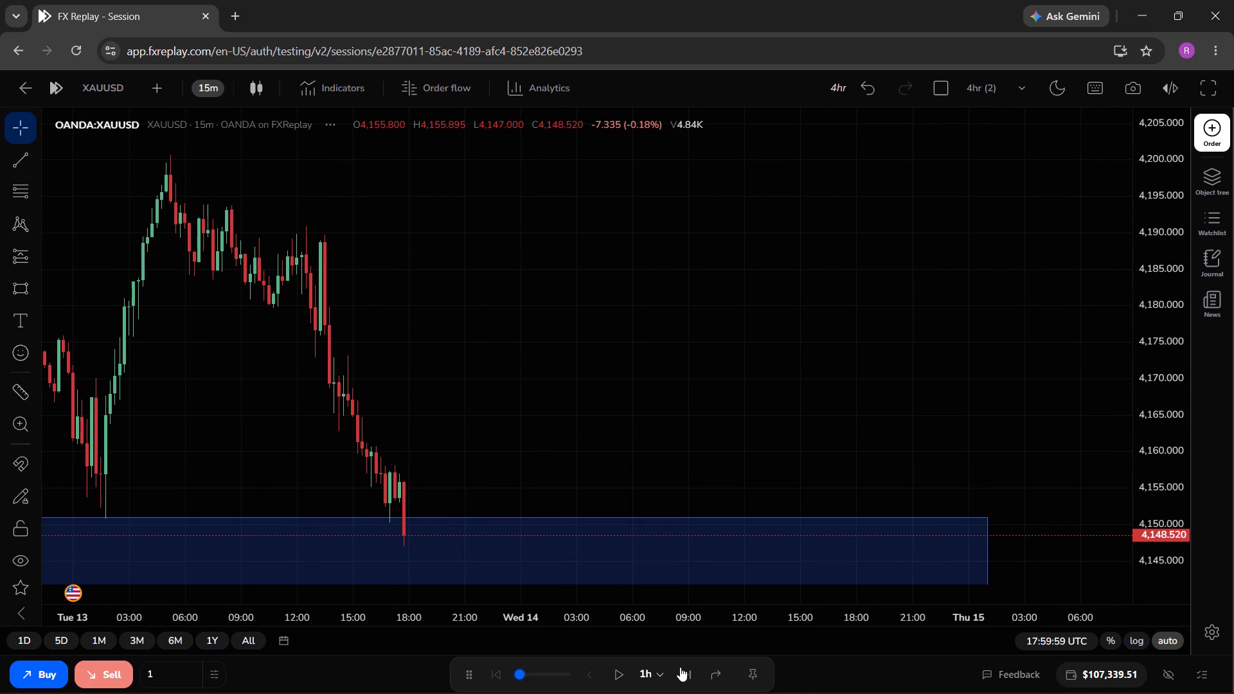
{"action": "left_click", "coordinate": [680, 667]}
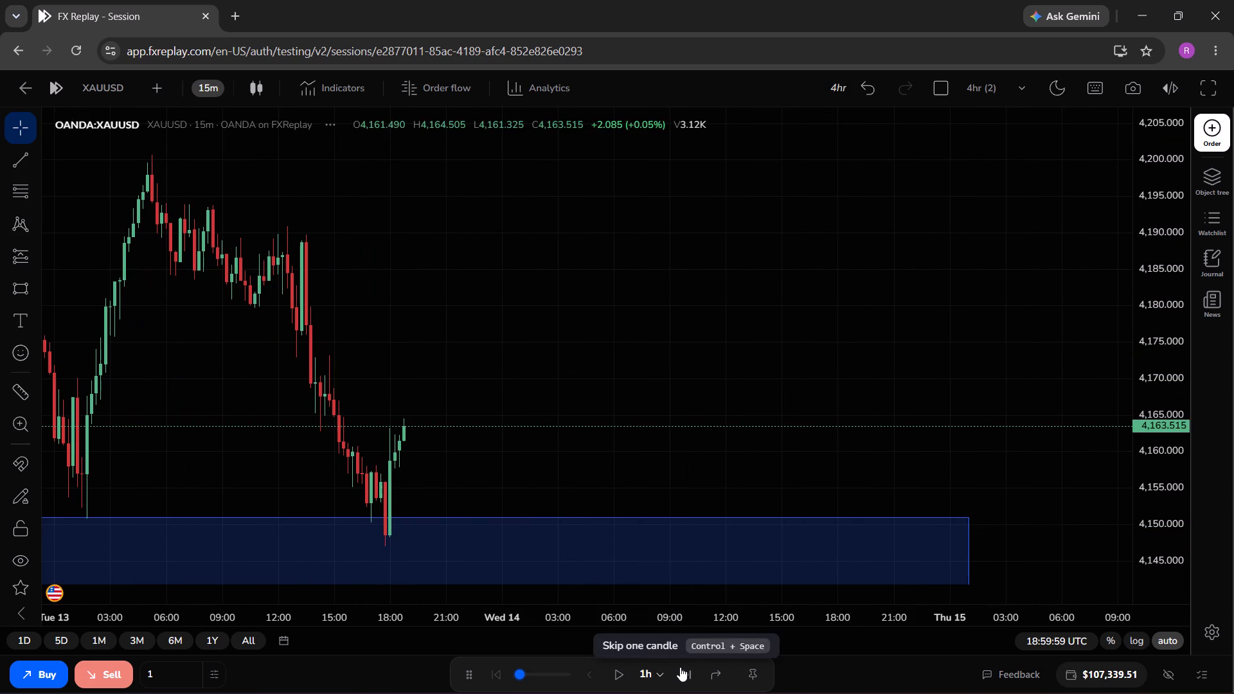
{"action": "left_click", "coordinate": [680, 667]}
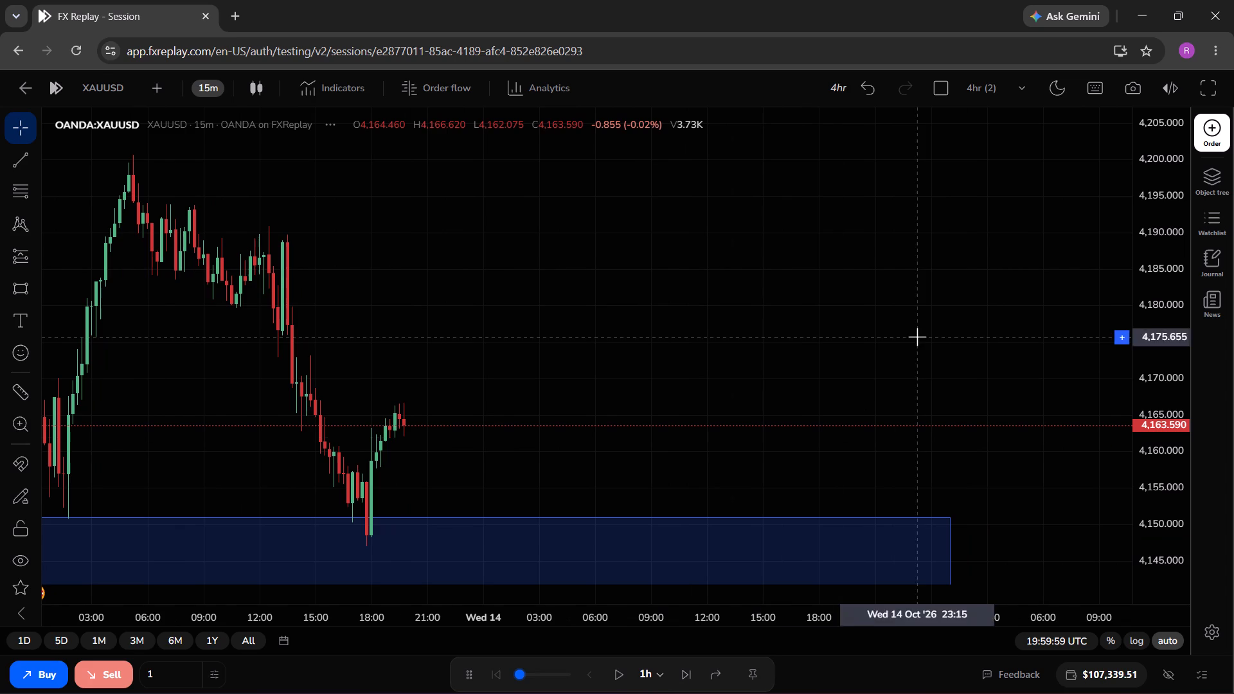
Draft a buy limit order for XAUUSD with entry at 4,155.858 and stop loss at 4,144.945.
{"action": "left_click", "coordinate": [1200, 137]}
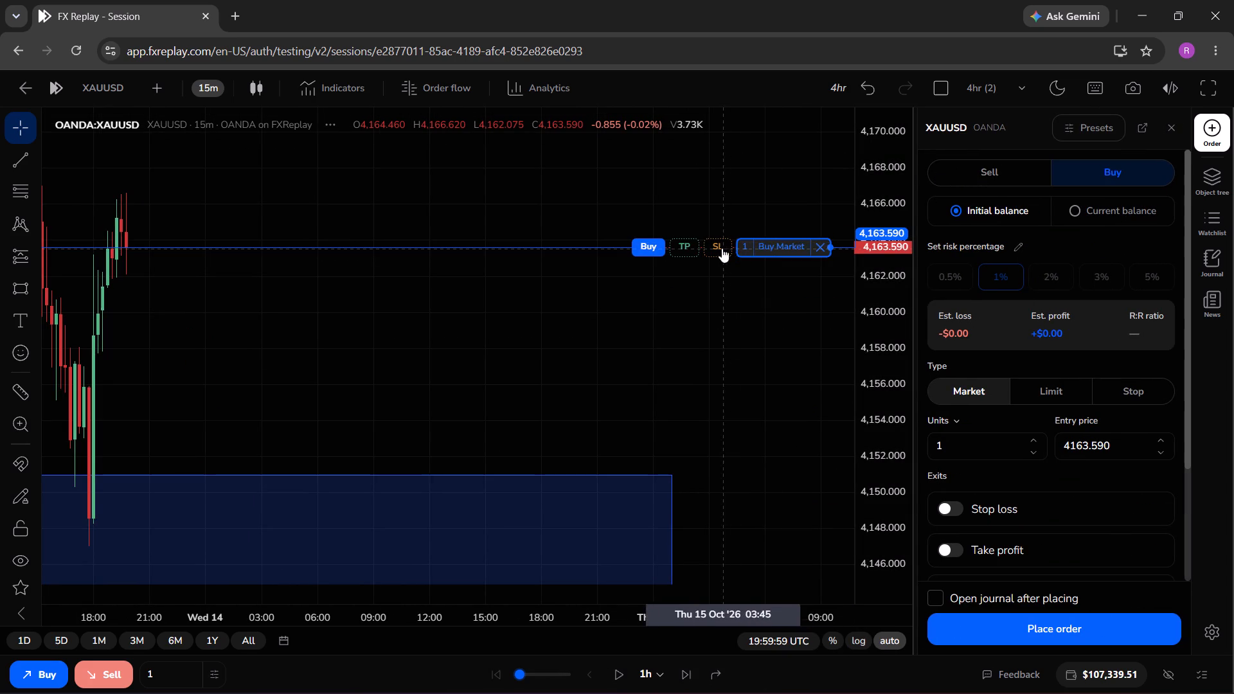
{"action": "left_click_drag", "start_coordinate": [768, 239], "coordinate": [747, 352]}
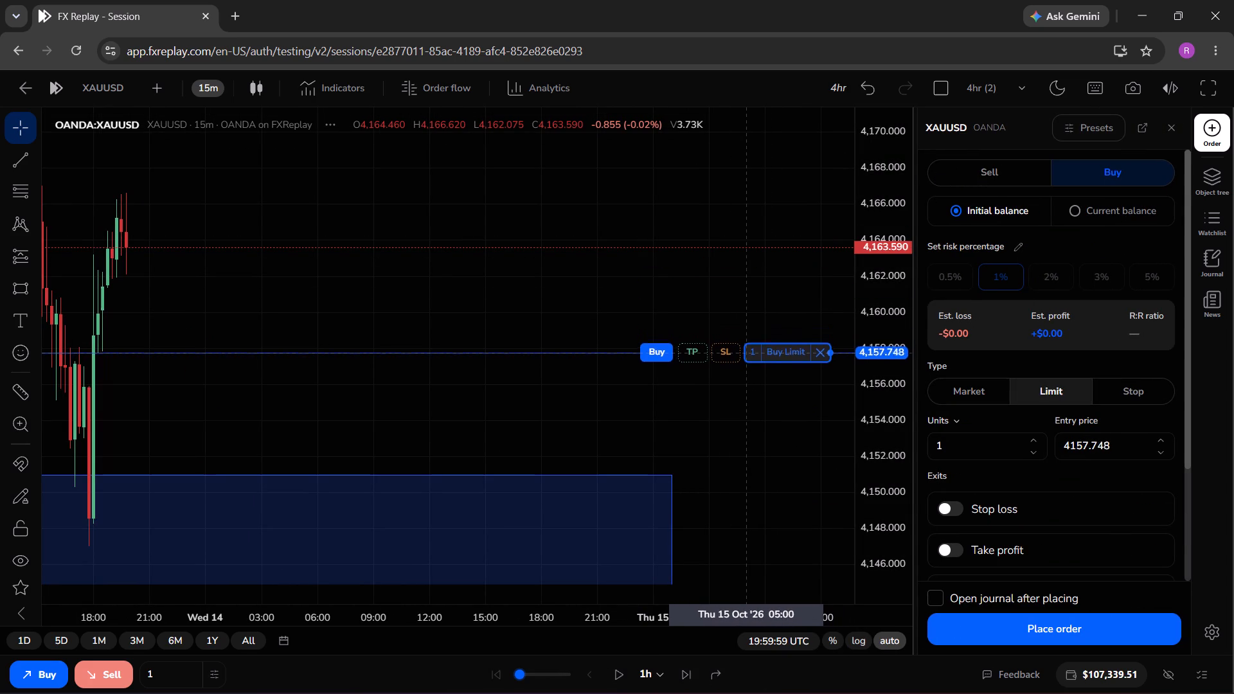
{"action": "left_click_drag", "start_coordinate": [747, 352], "coordinate": [748, 351]}
{"action": "left_click_drag", "start_coordinate": [722, 353], "coordinate": [713, 529]}
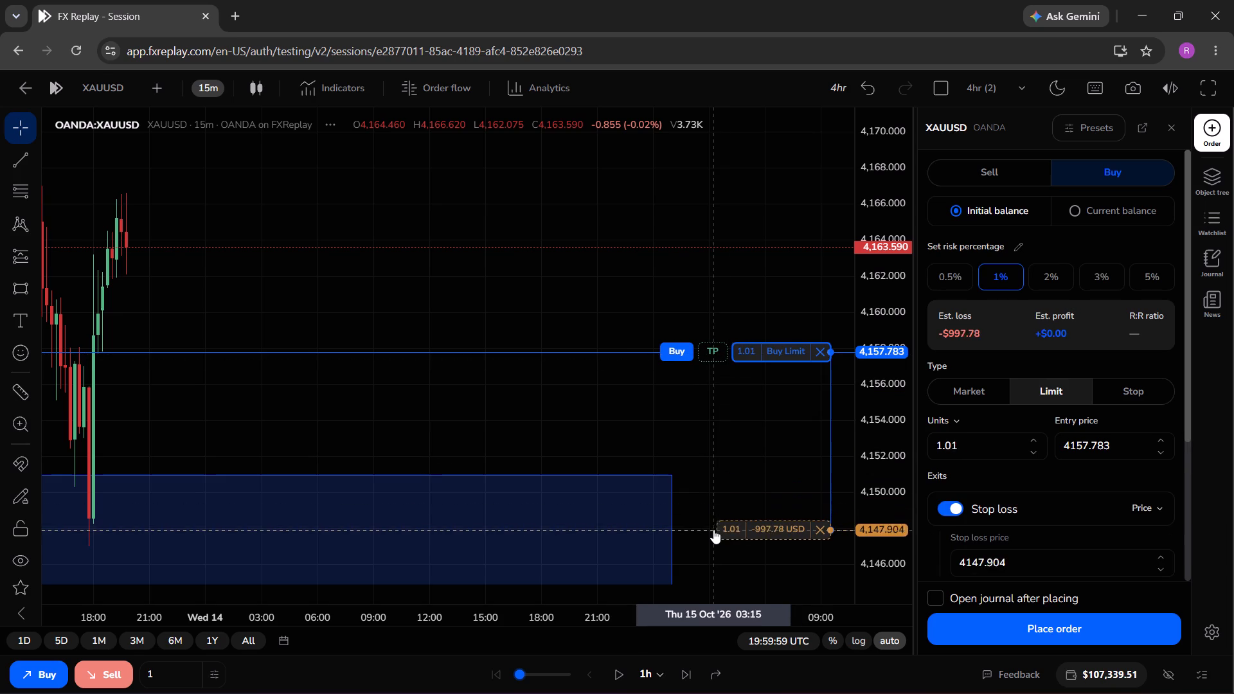
{"action": "left_click_drag", "start_coordinate": [713, 529], "coordinate": [713, 548]}
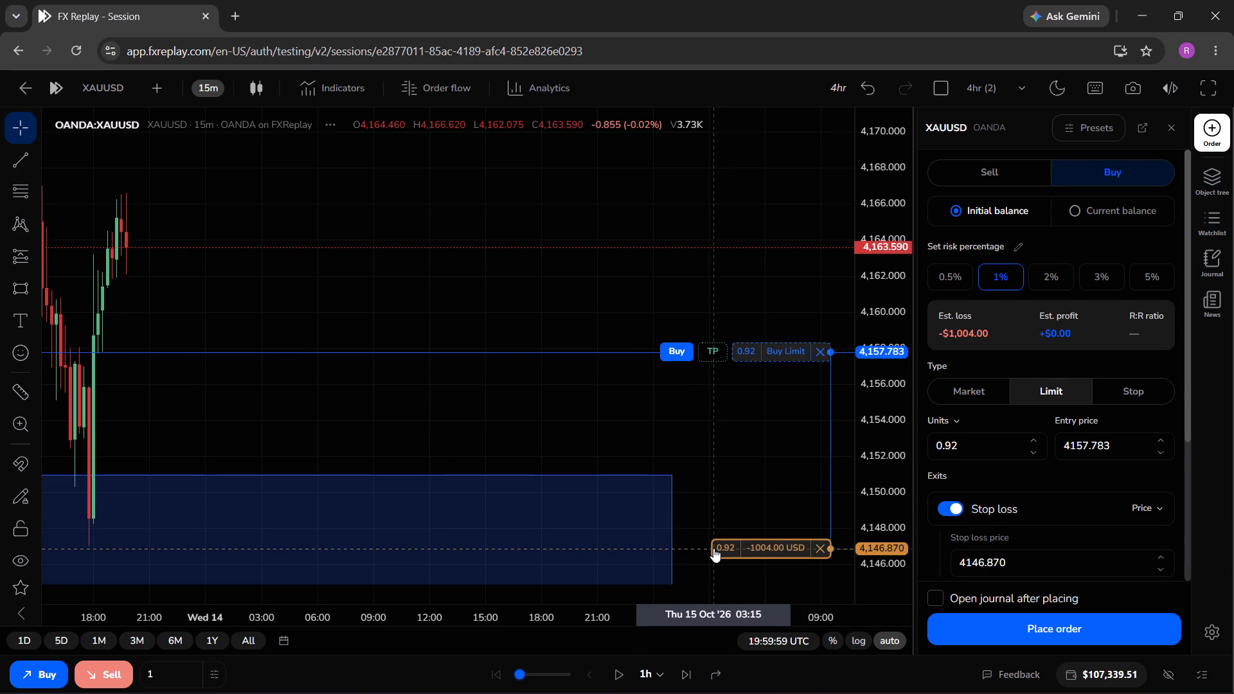
{"action": "left_click_drag", "start_coordinate": [773, 356], "coordinate": [773, 386]}
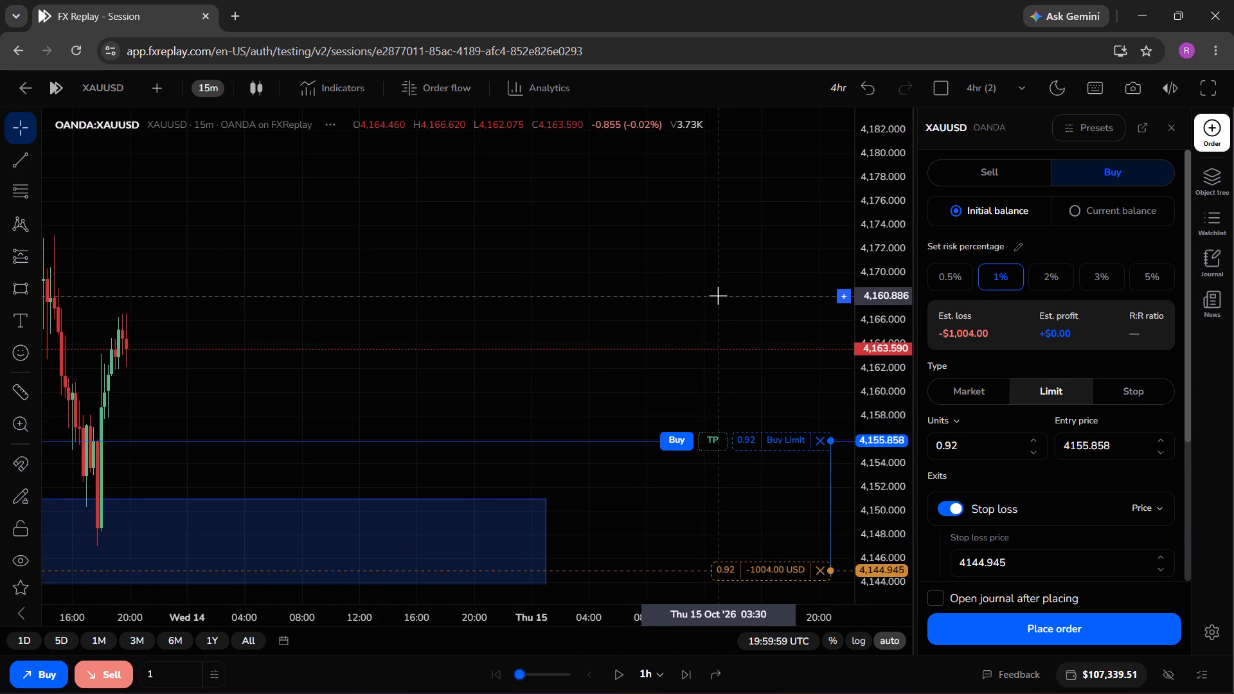
Add a take profit at 4,190.745 to the buy limit draft and place the order.
{"action": "left_click_drag", "start_coordinate": [715, 461], "coordinate": [699, 278]}
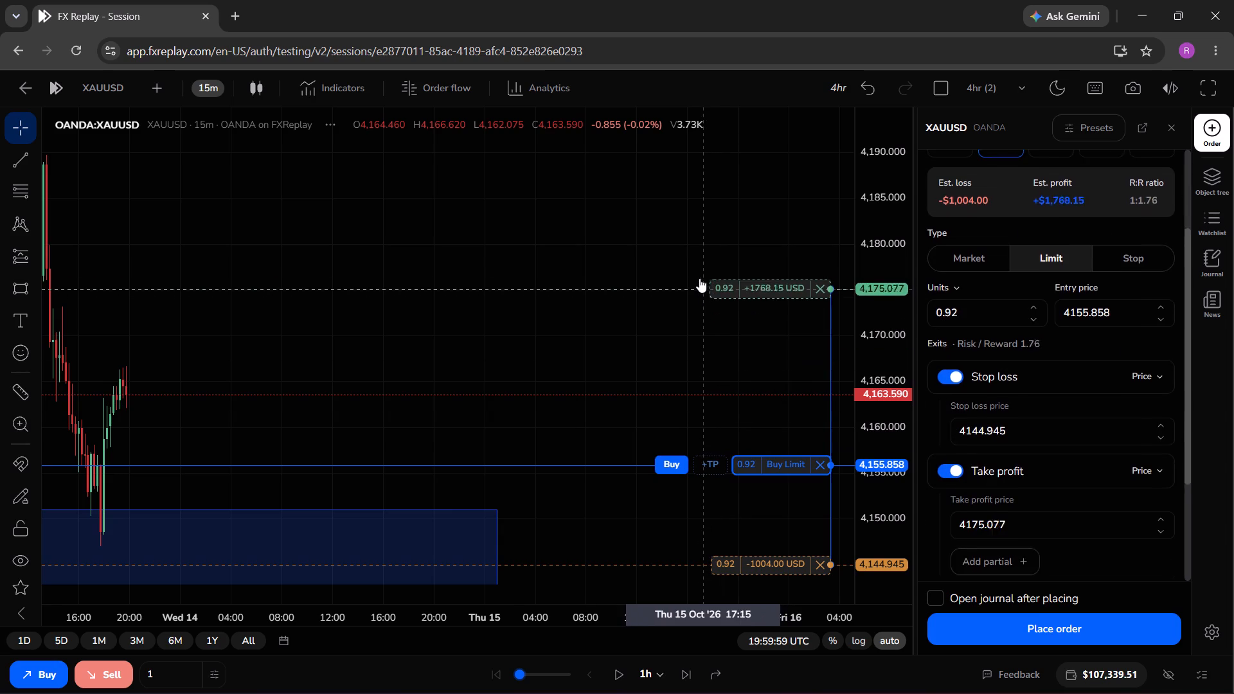
{"action": "left_click_drag", "start_coordinate": [699, 278], "coordinate": [699, 278]}
{"action": "left_click_drag", "start_coordinate": [627, 389], "coordinate": [790, 377]}
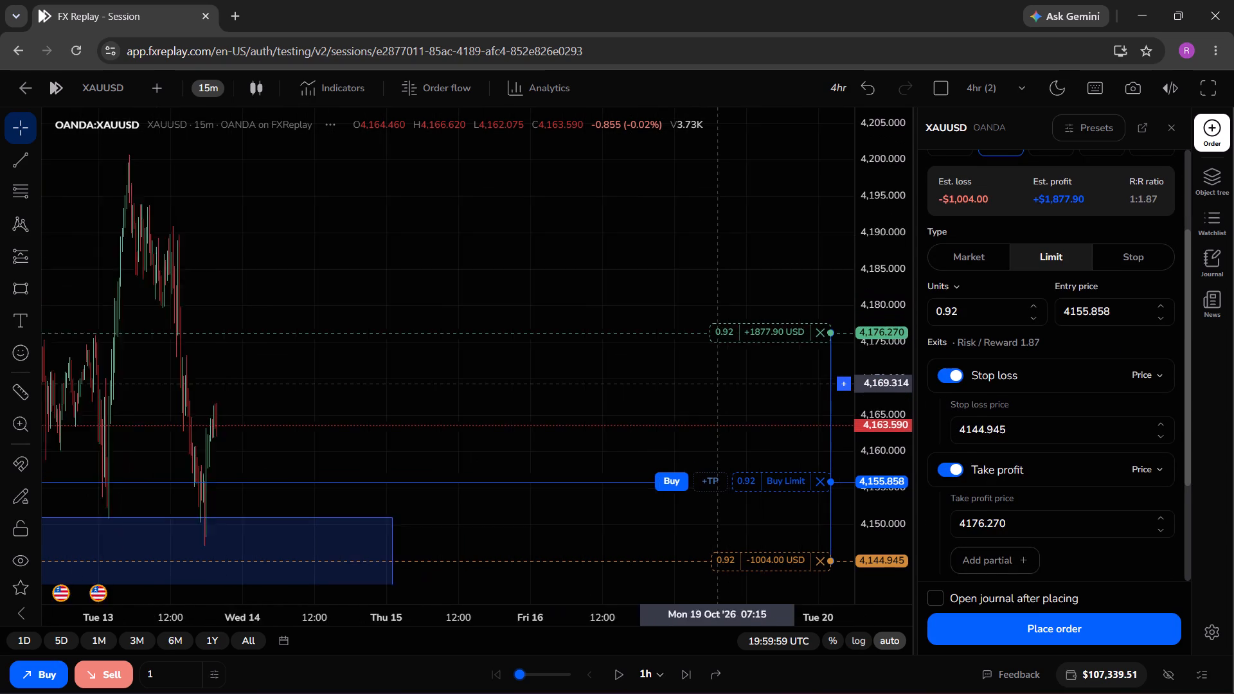
{"action": "left_click_drag", "start_coordinate": [790, 377], "coordinate": [805, 377]}
{"action": "left_click_drag", "start_coordinate": [777, 382], "coordinate": [773, 370]}
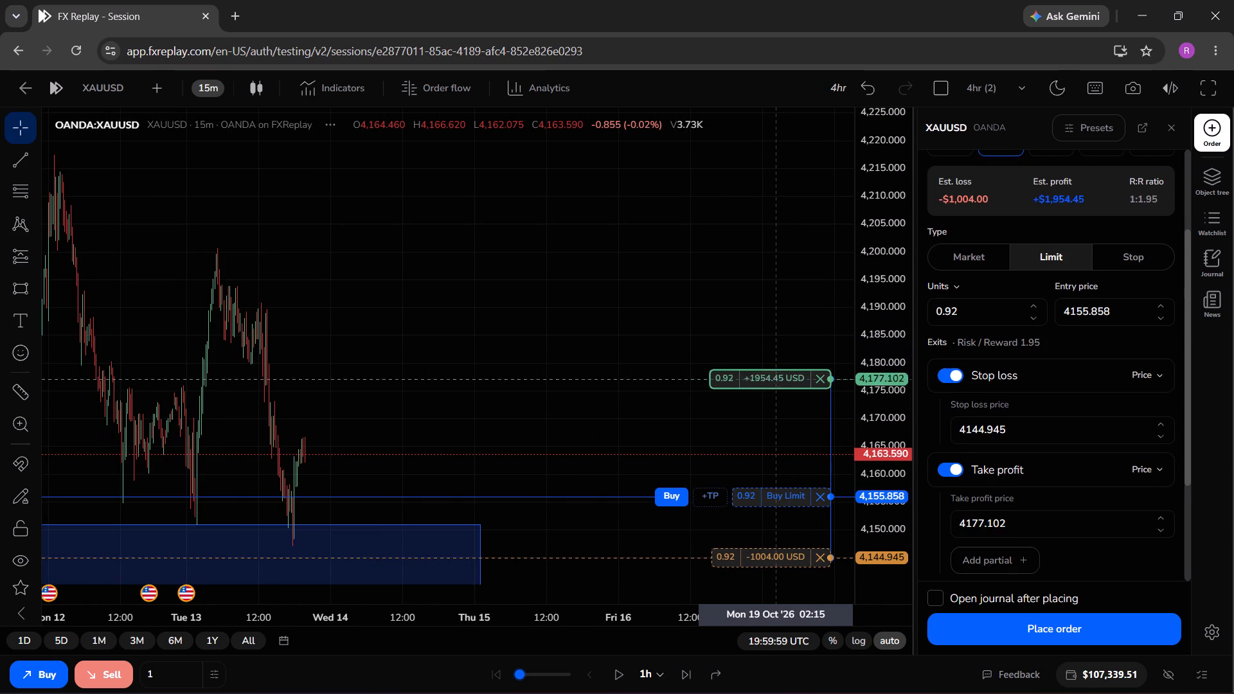
{"action": "left_click_drag", "start_coordinate": [773, 370], "coordinate": [757, 303]}
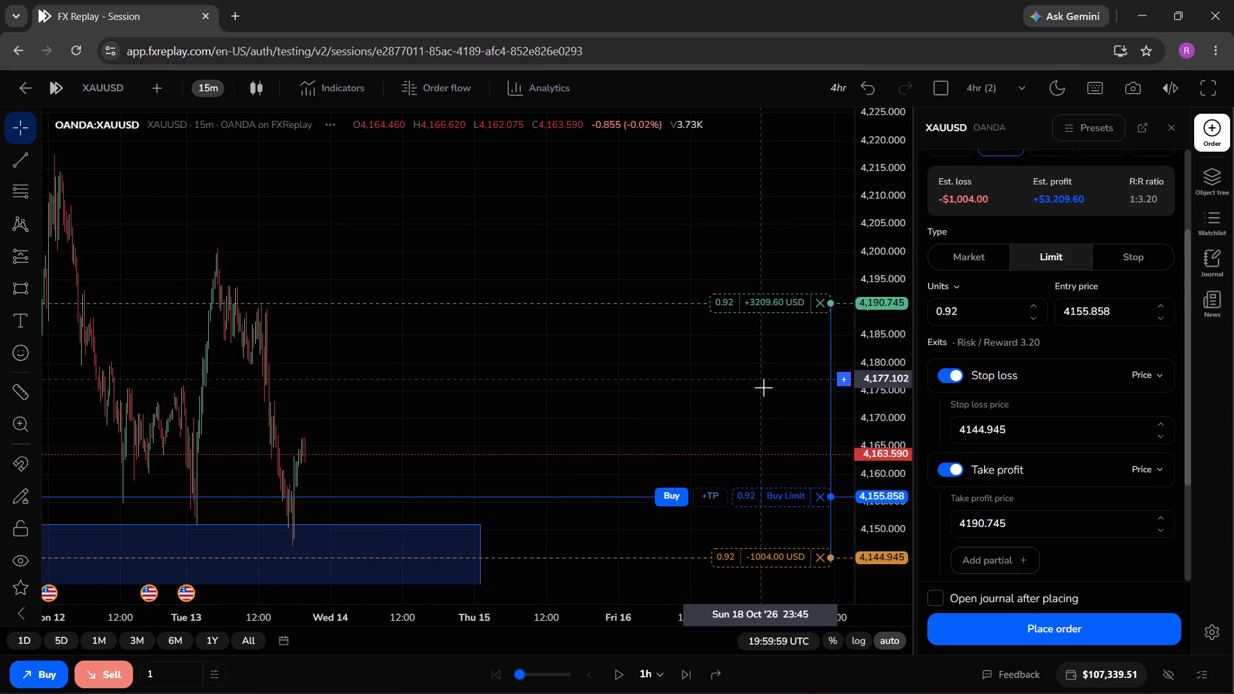
{"action": "left_click", "coordinate": [973, 635]}
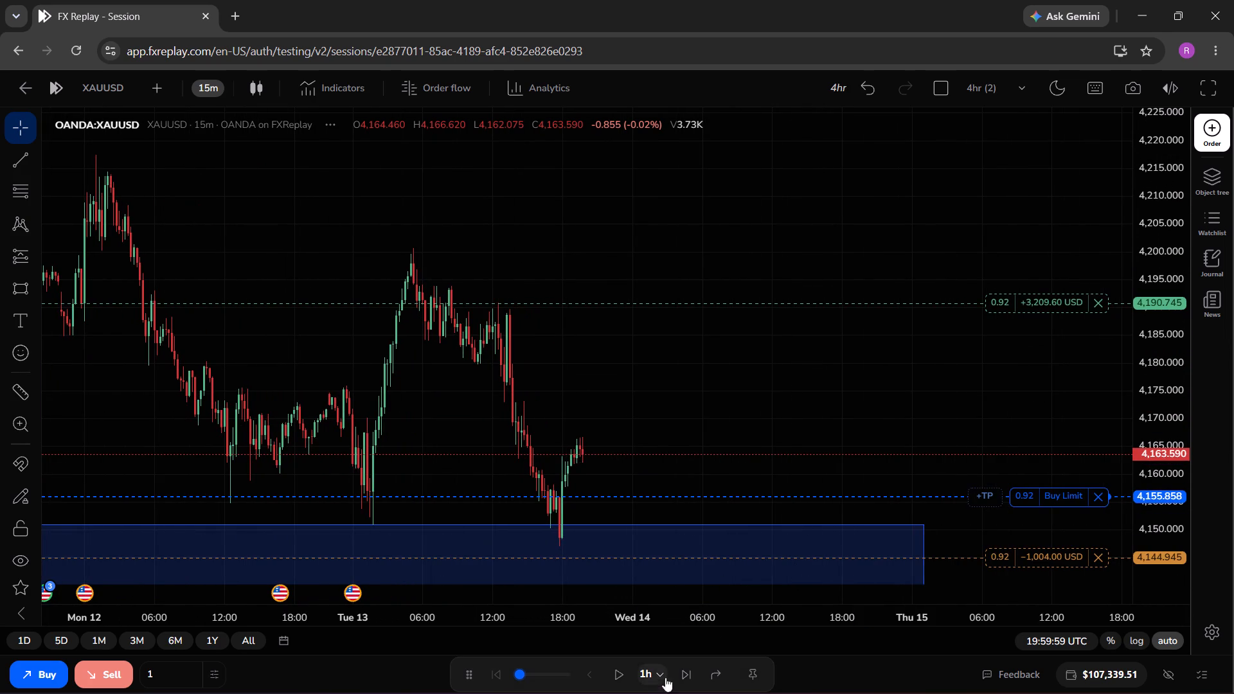
Replay the long trade in 1h steps to 02:59:59 UTC on 14 October.
{"action": "double_click", "coordinate": [682, 672]}
{"action": "double_click", "coordinate": [682, 672]}
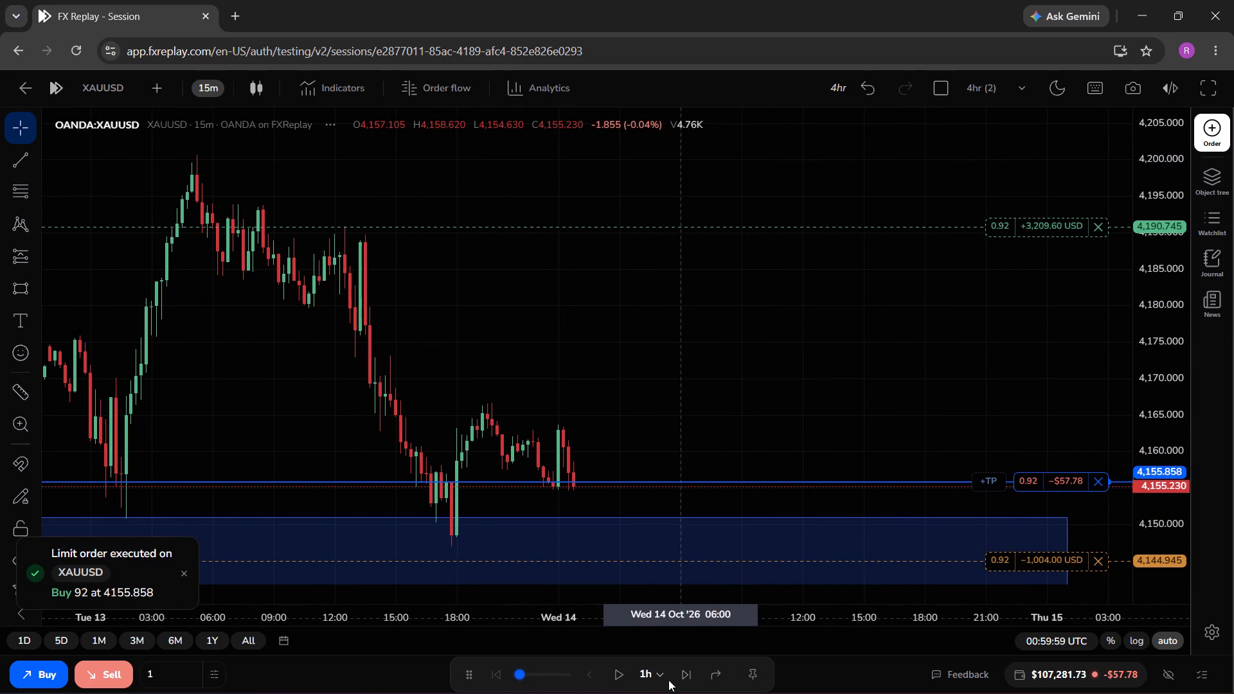
{"action": "left_click", "coordinate": [679, 670]}
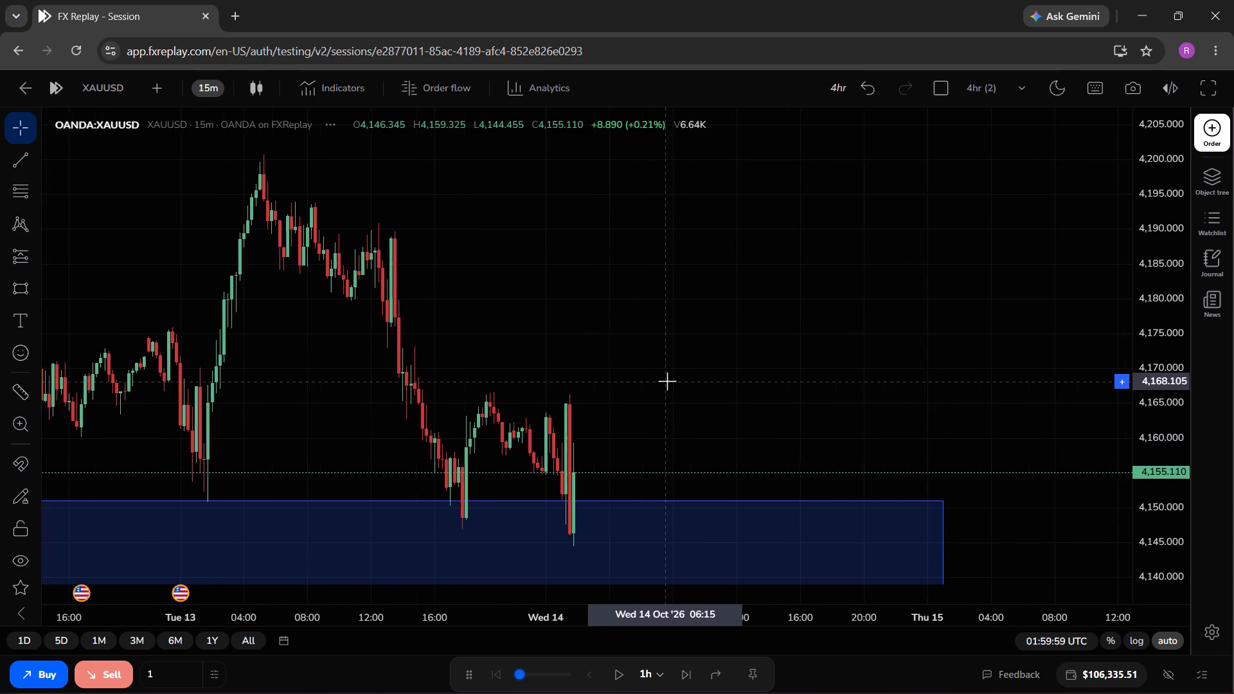
{"action": "left_click_drag", "start_coordinate": [667, 381], "coordinate": [615, 389]}
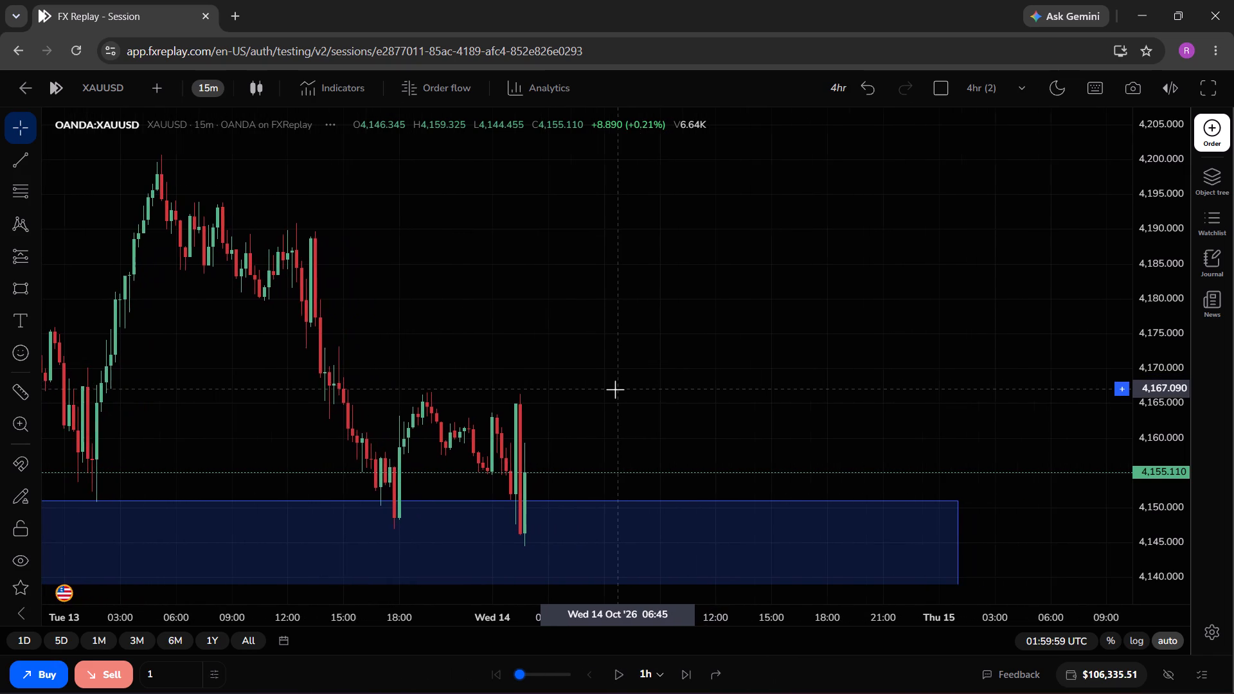
{"action": "left_click_drag", "start_coordinate": [626, 401], "coordinate": [542, 433]}
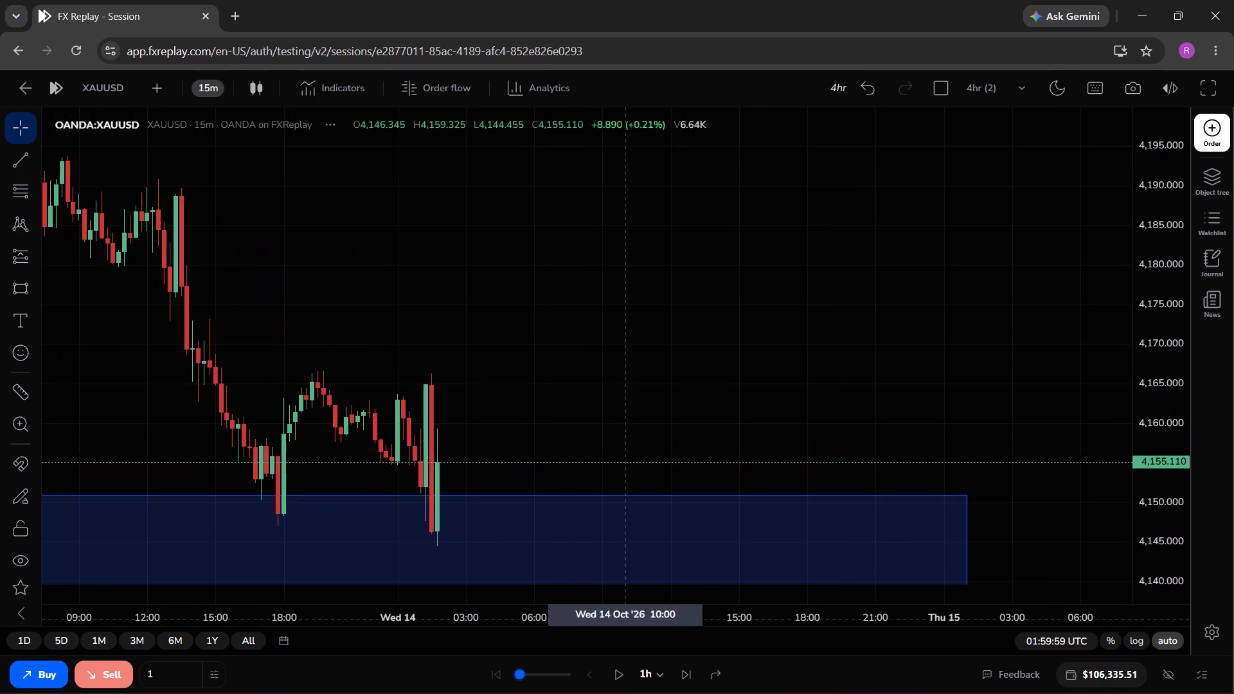
{"action": "left_click", "coordinate": [688, 677]}
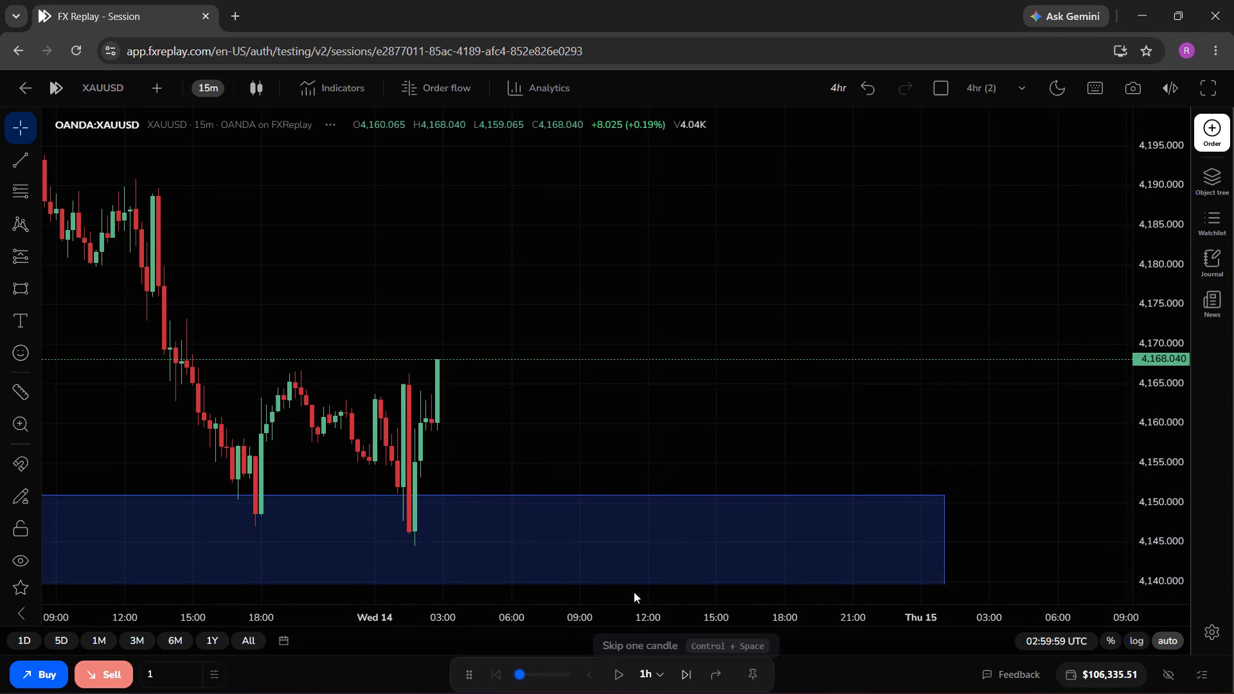
Set the replay step to 15m and advance the replay to 03:44:59 UTC on 14 October.
{"action": "left_click", "coordinate": [639, 673]}
{"action": "scroll", "coordinate": [649, 540], "scroll_direction": "down", "scroll_amount": 2}
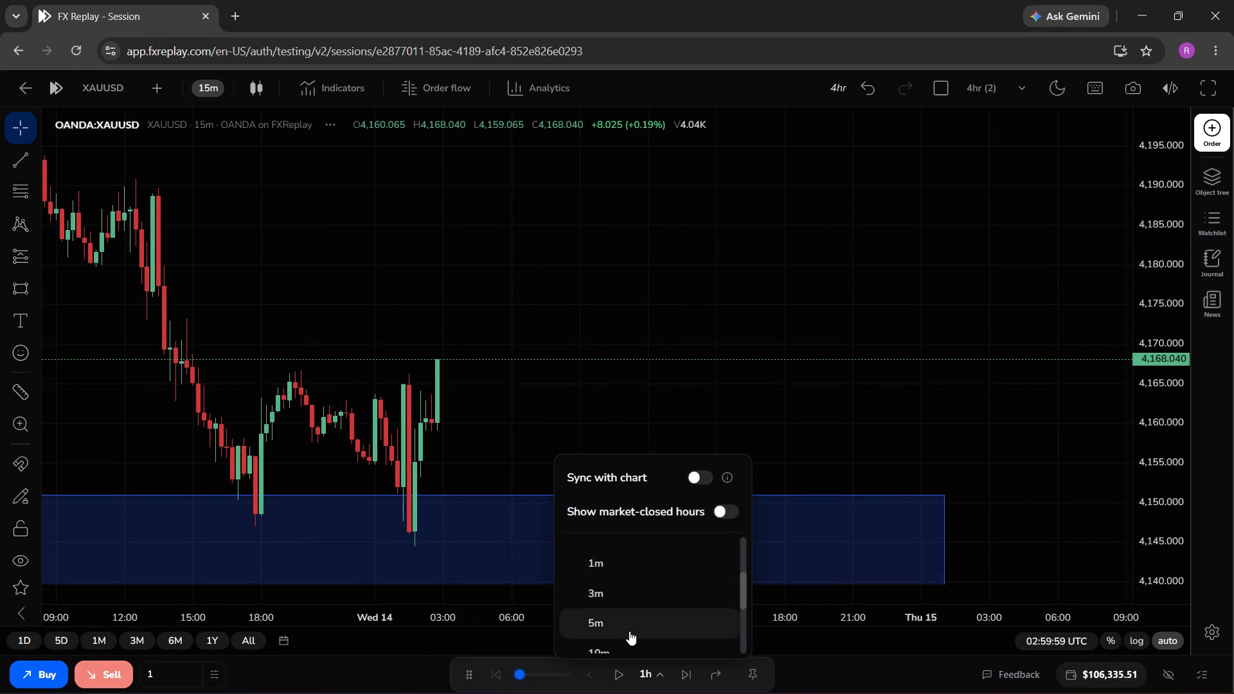
{"action": "scroll", "coordinate": [629, 631], "scroll_direction": "down", "scroll_amount": 1}
{"action": "left_click", "coordinate": [629, 634]}
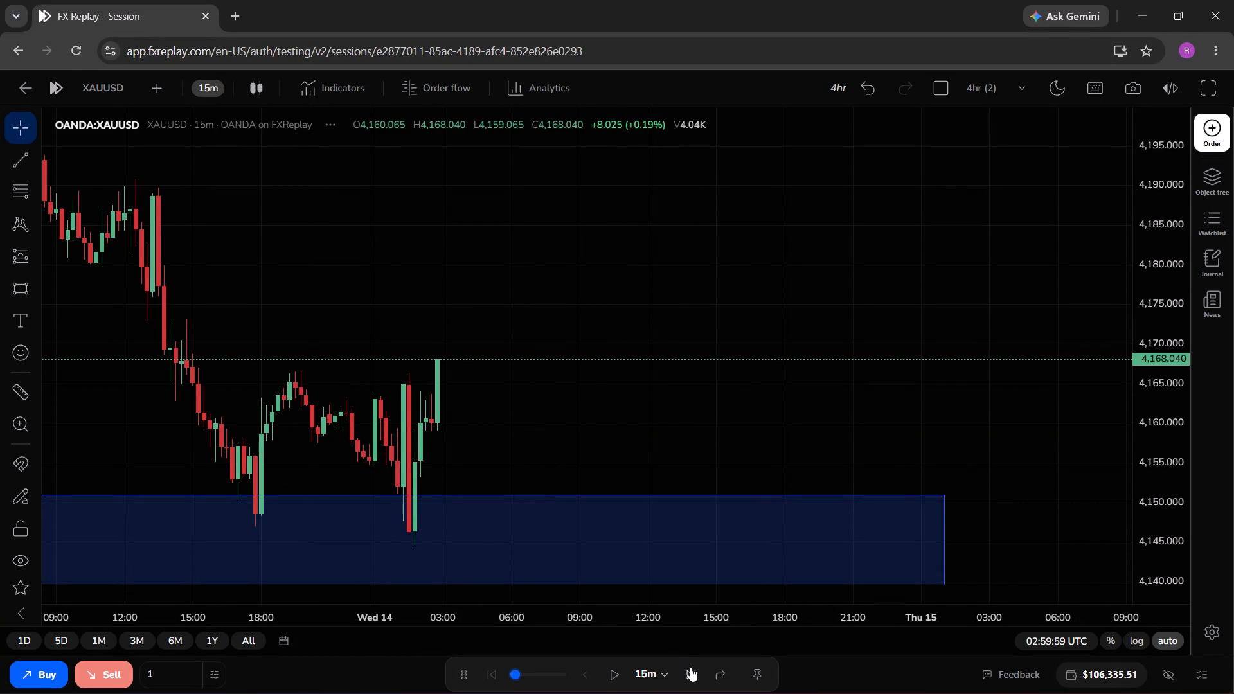
{"action": "left_click", "coordinate": [690, 667]}
{"action": "left_click", "coordinate": [690, 667]}
{"action": "left_click", "coordinate": [690, 667]}
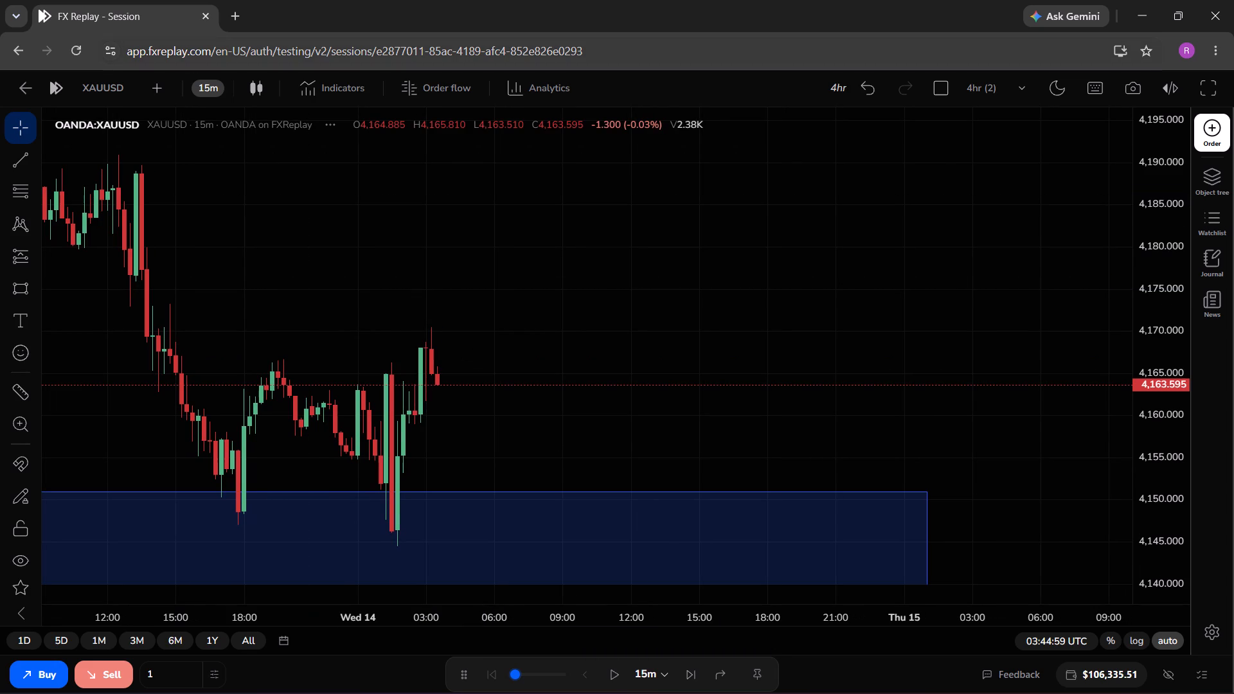
On the 4-hour chart, draw a rectangle zone from about 4,217 down to 4,192, starting at the 12 October swing high.
{"action": "left_click", "coordinate": [204, 82]}
{"action": "scroll", "coordinate": [256, 287], "scroll_direction": "down", "scroll_amount": 2}
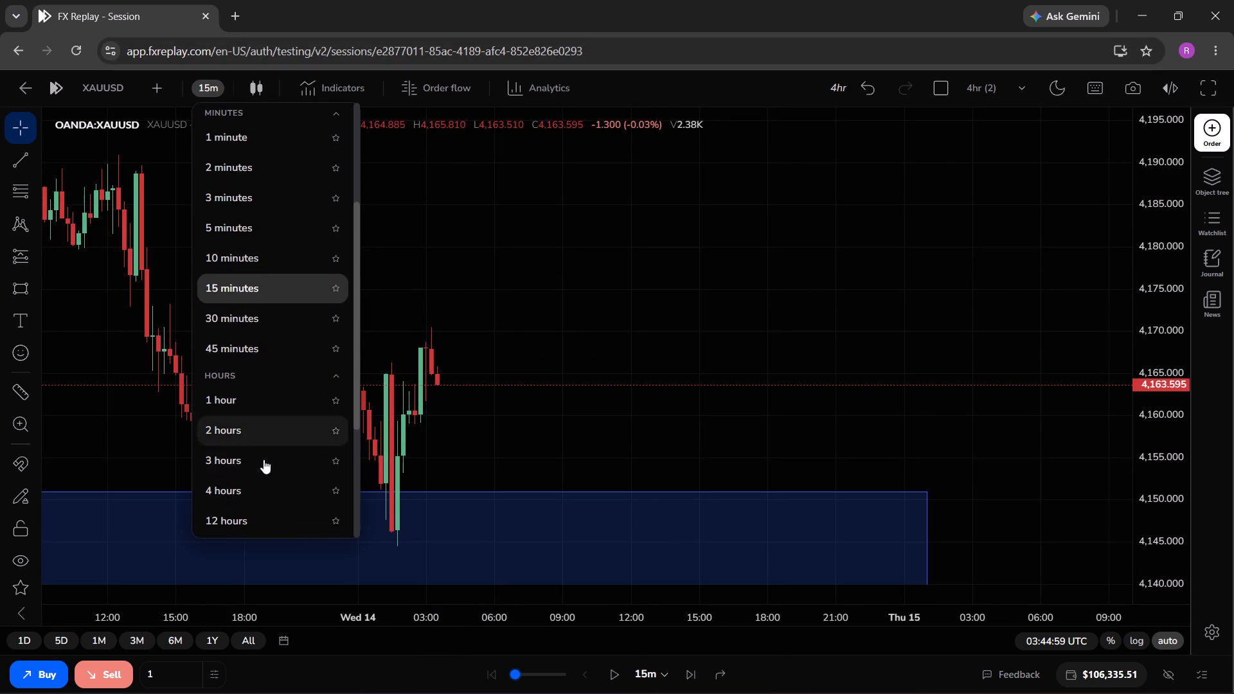
{"action": "left_click", "coordinate": [259, 480]}
{"action": "left_click", "coordinate": [260, 485]}
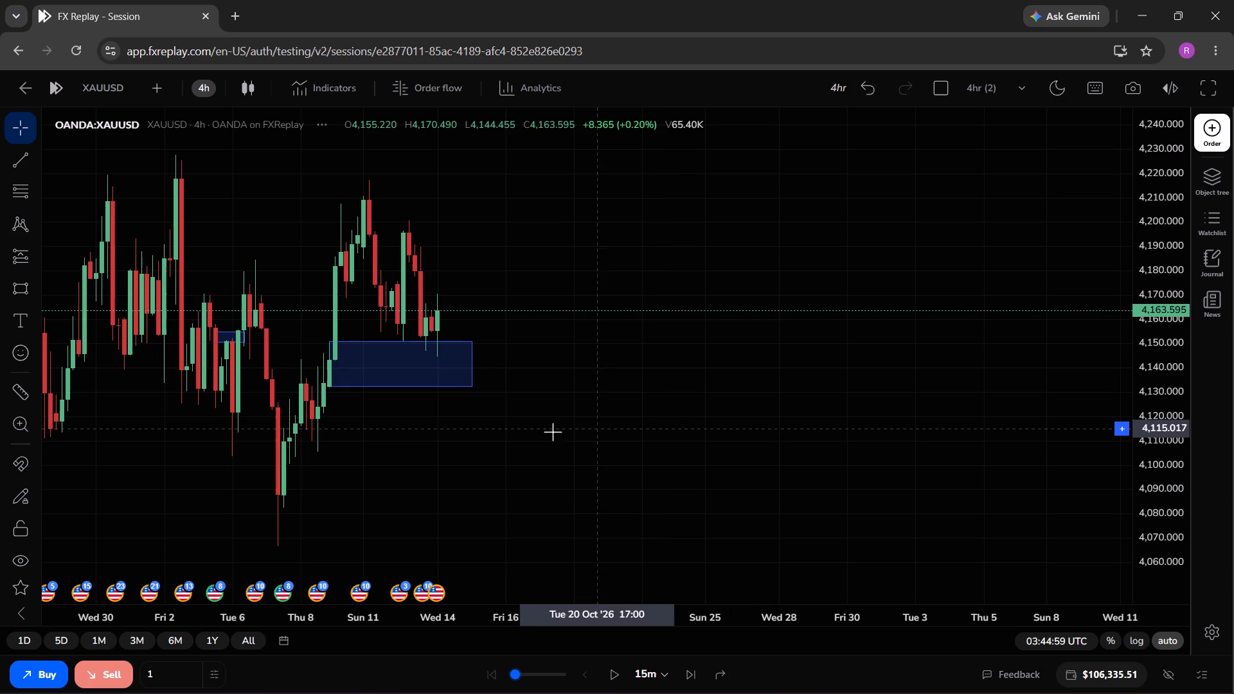
{"action": "left_click_drag", "start_coordinate": [553, 432], "coordinate": [607, 436]}
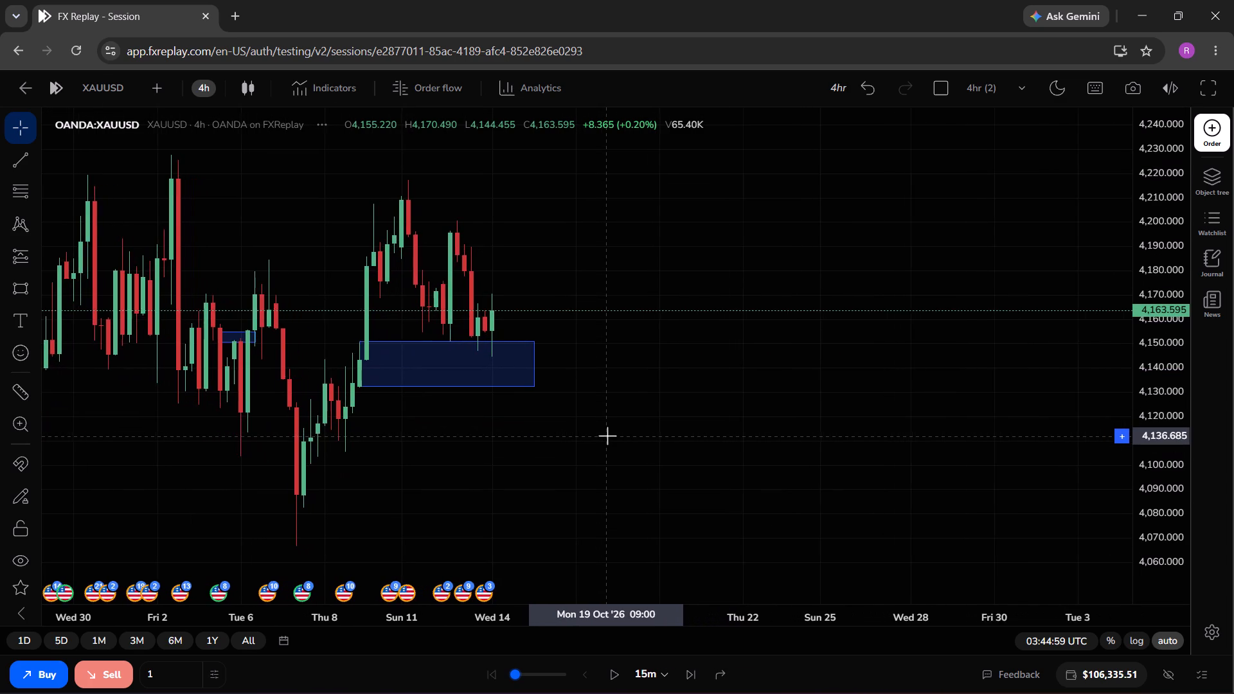
{"action": "left_click_drag", "start_coordinate": [643, 233], "coordinate": [632, 239]}
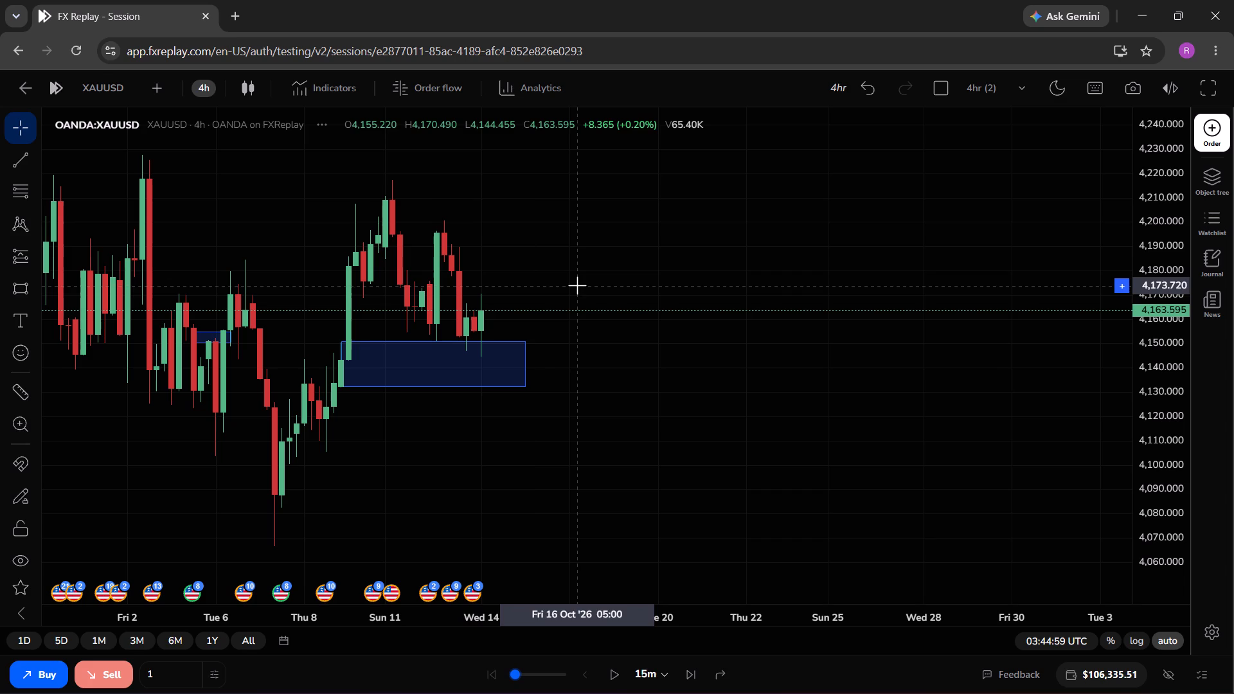
{"action": "left_click", "coordinate": [12, 281]}
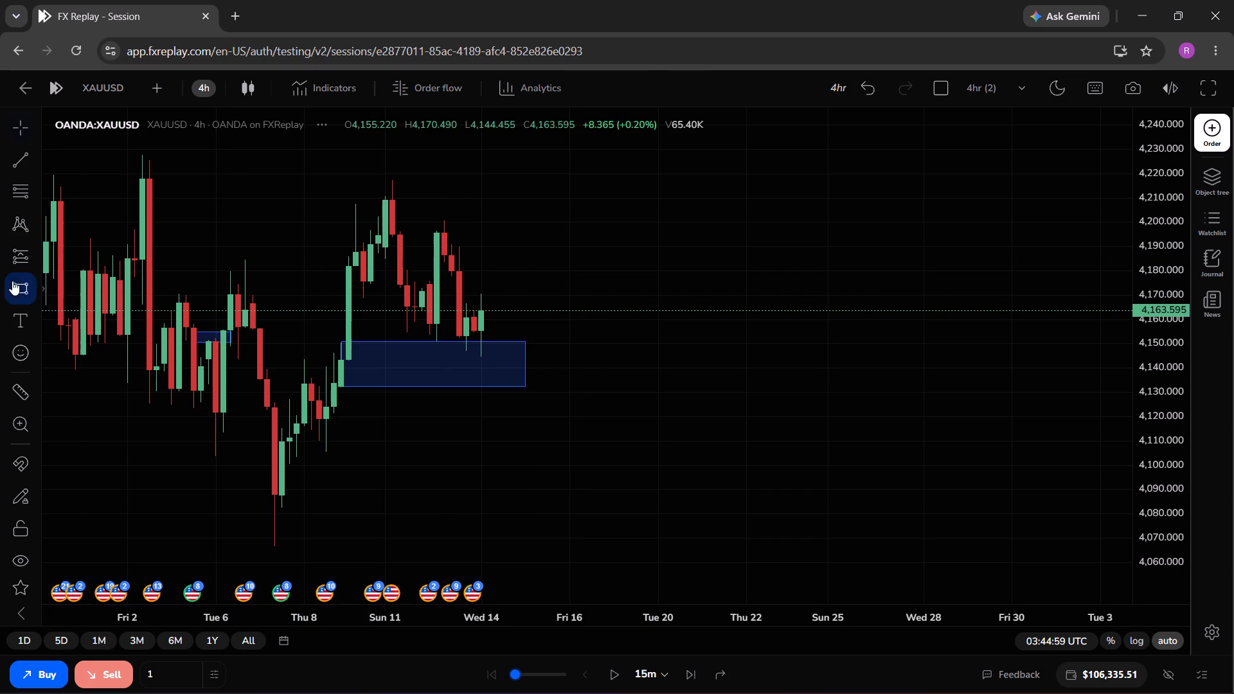
{"action": "left_click_drag", "start_coordinate": [394, 179], "coordinate": [525, 240]}
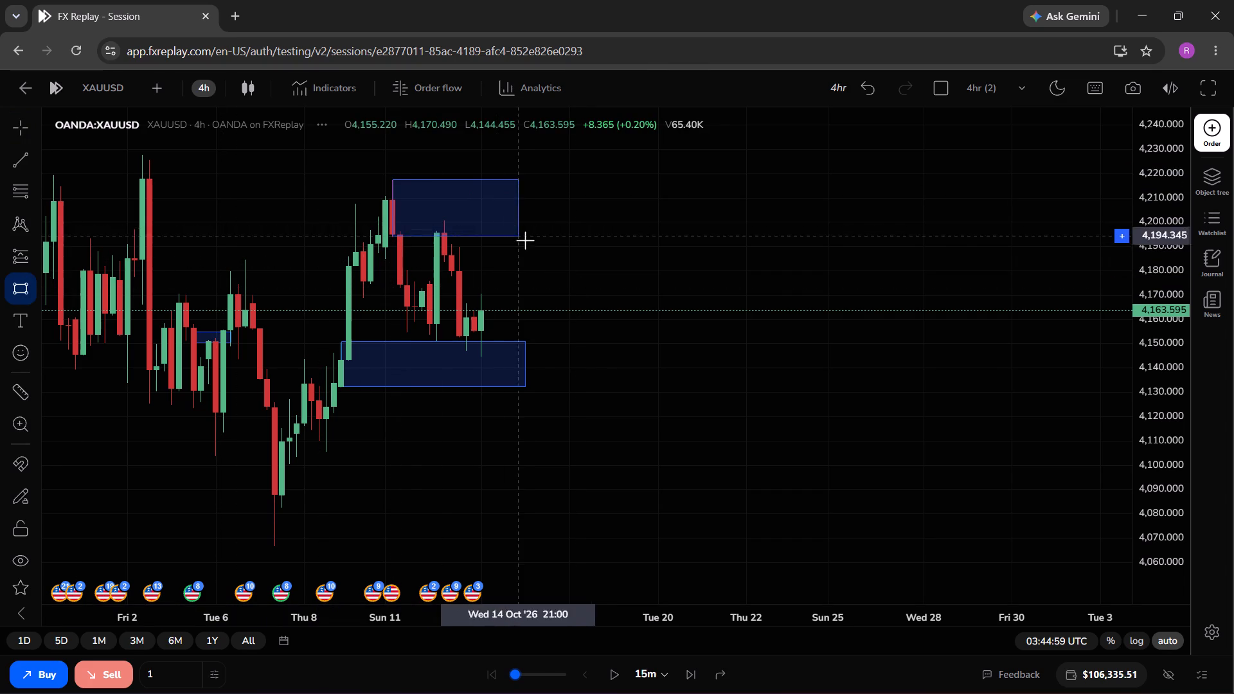
{"action": "left_click_drag", "start_coordinate": [525, 240], "coordinate": [536, 241]}
{"action": "left_click", "coordinate": [536, 241]}
{"action": "left_click", "coordinate": [544, 249]}
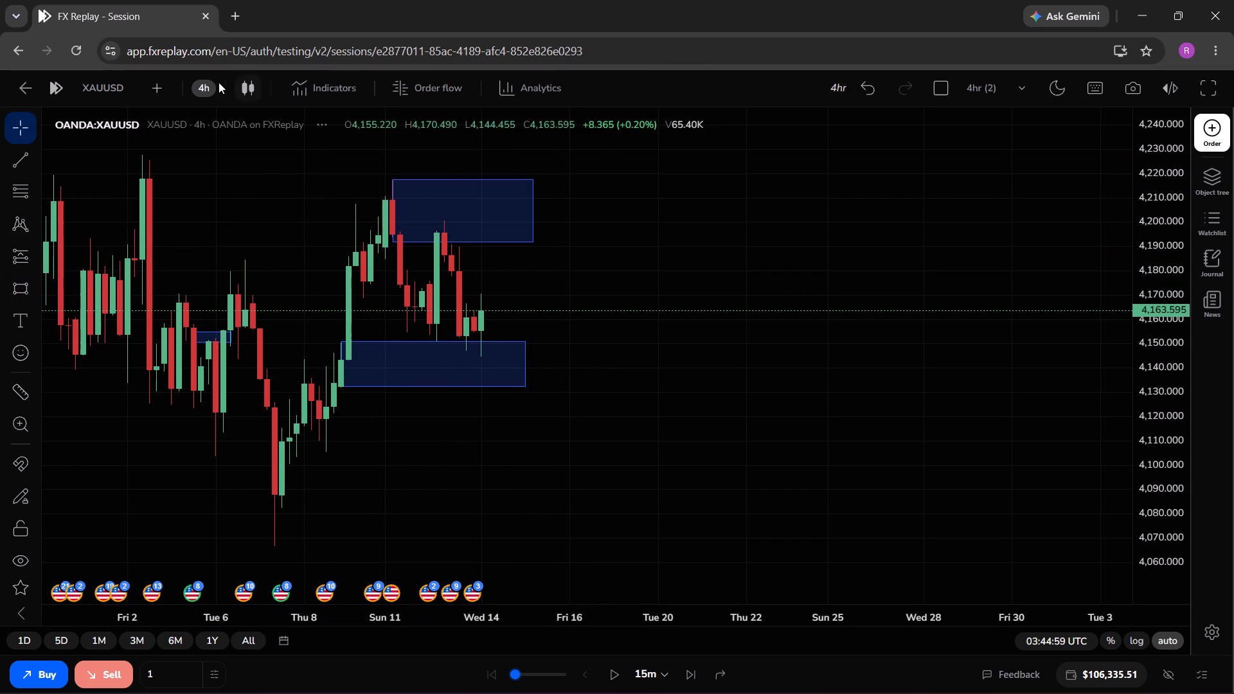
Switch to the 15-minute chart and examine price action between the upper and lower 4-hour zones.
{"action": "left_click", "coordinate": [205, 85]}
{"action": "scroll", "coordinate": [225, 240], "scroll_direction": "down", "scroll_amount": 1}
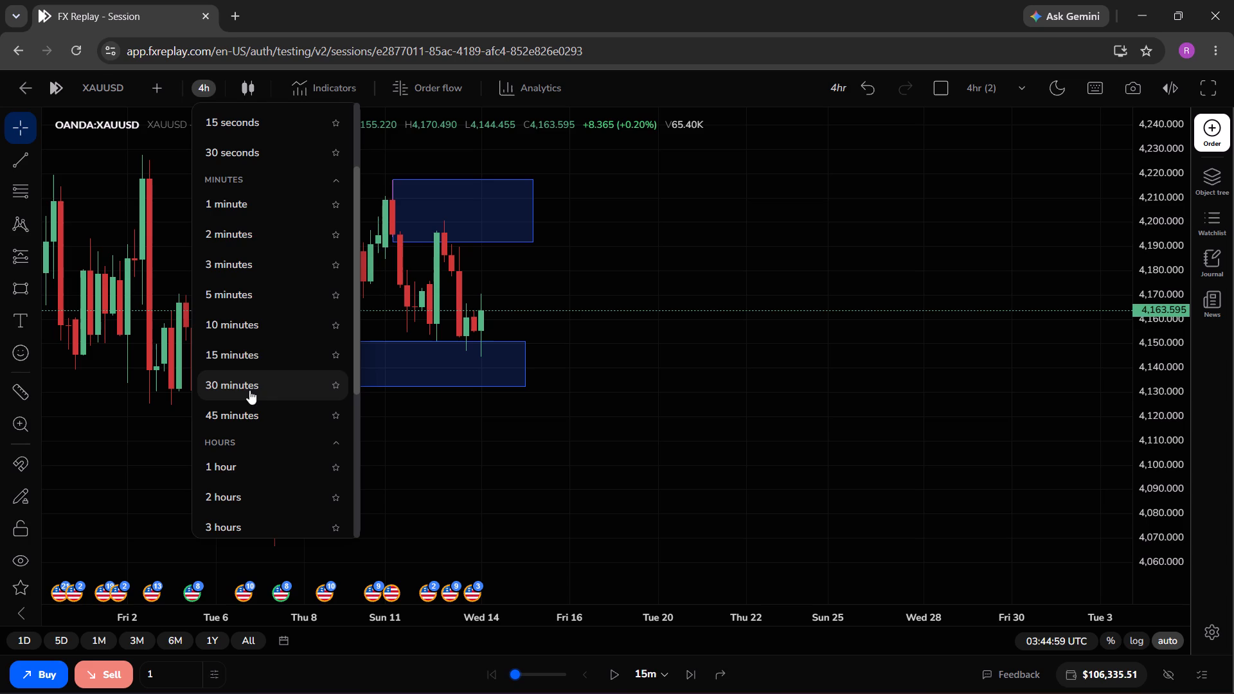
{"action": "left_click", "coordinate": [257, 355]}
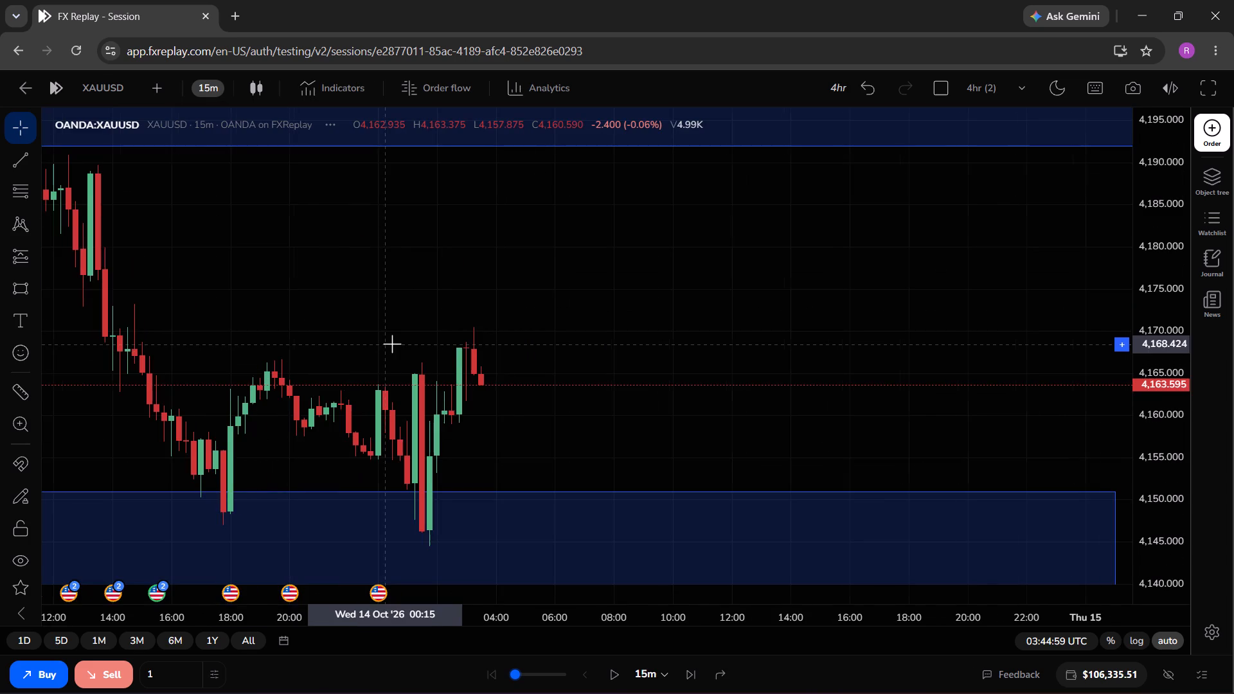
{"action": "left_click_drag", "start_coordinate": [392, 344], "coordinate": [448, 346]}
{"action": "left_click_drag", "start_coordinate": [448, 346], "coordinate": [639, 362]}
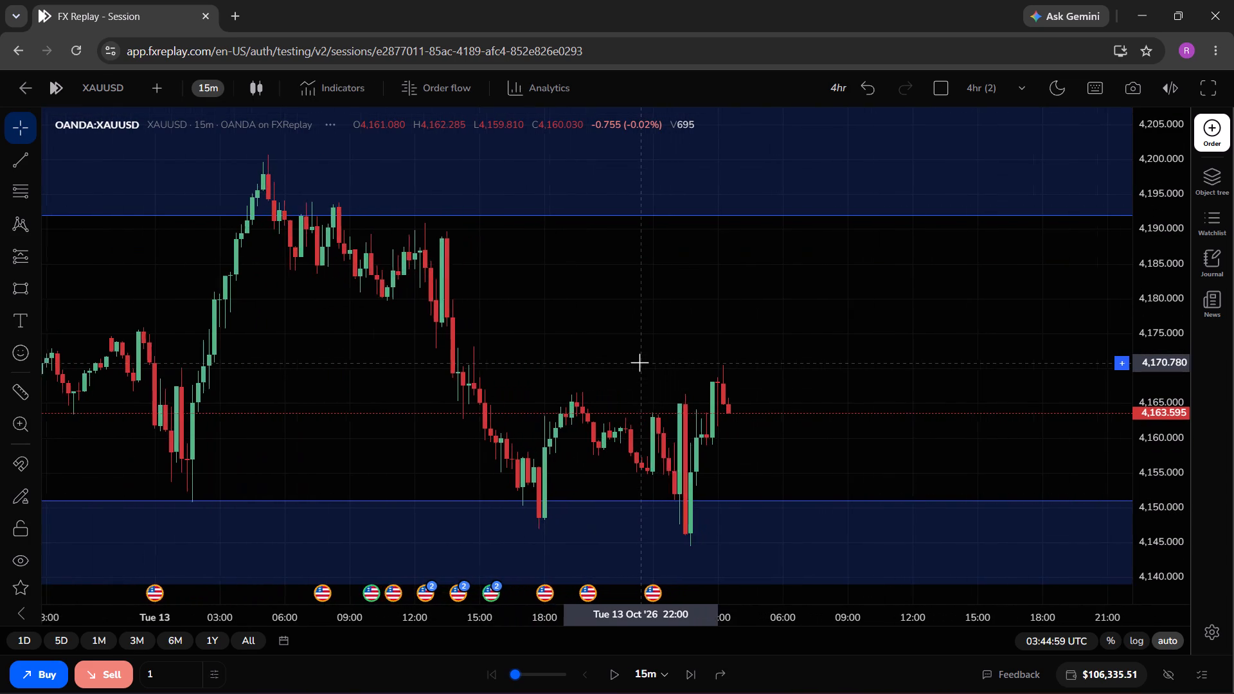
{"action": "left_click_drag", "start_coordinate": [639, 362], "coordinate": [595, 371]}
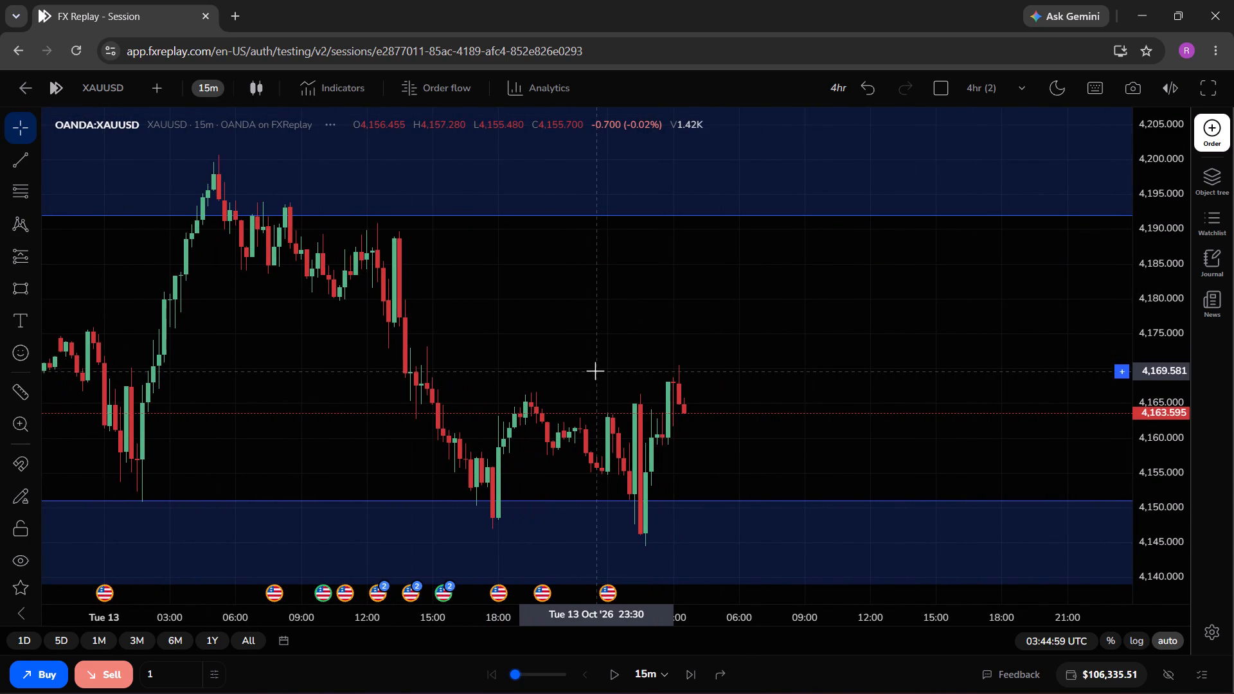
{"action": "left_click_drag", "start_coordinate": [595, 371], "coordinate": [559, 373]}
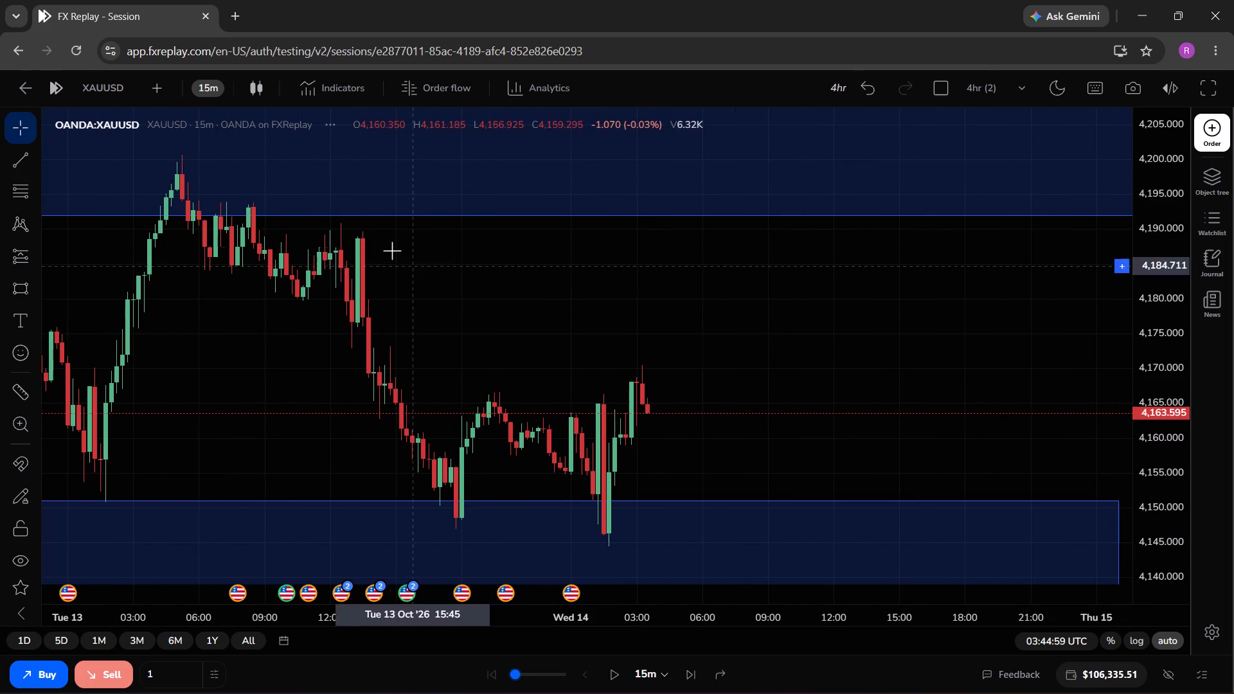
Return to the 4-hour chart and examine recent price action around the marked zones.
{"action": "left_click", "coordinate": [210, 95]}
{"action": "scroll", "coordinate": [285, 317], "scroll_direction": "down", "scroll_amount": 1}
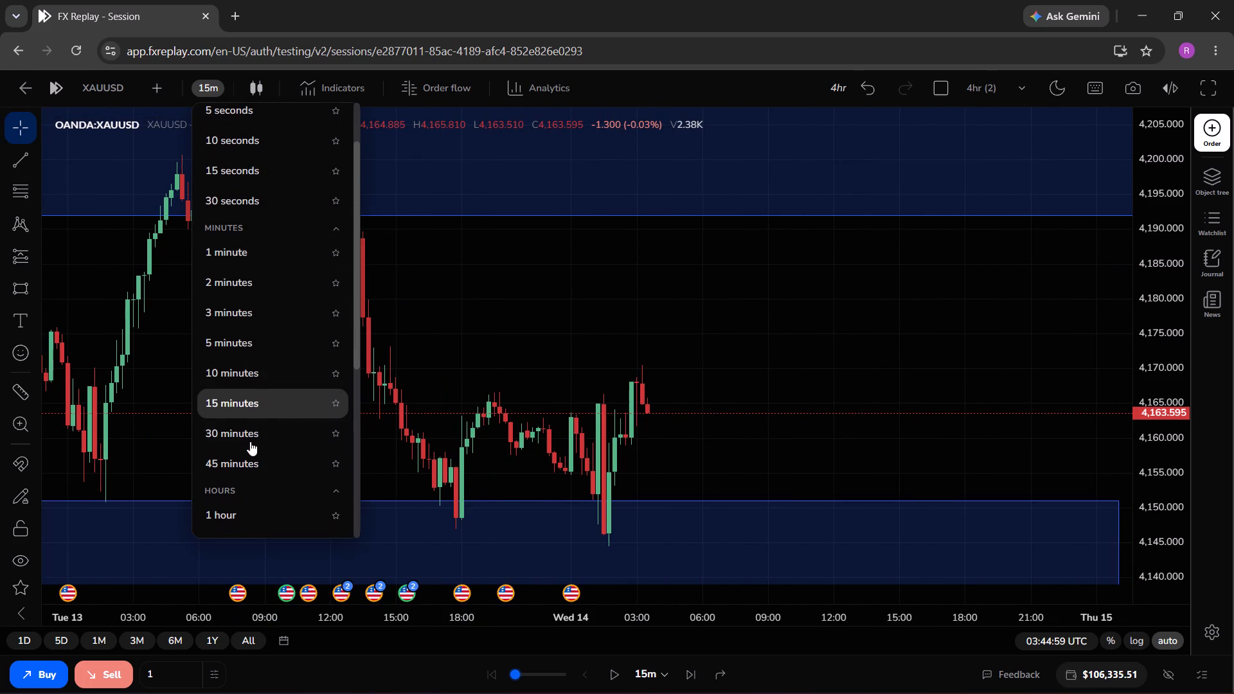
{"action": "scroll", "coordinate": [238, 483], "scroll_direction": "down", "scroll_amount": 1}
{"action": "left_click", "coordinate": [237, 505]}
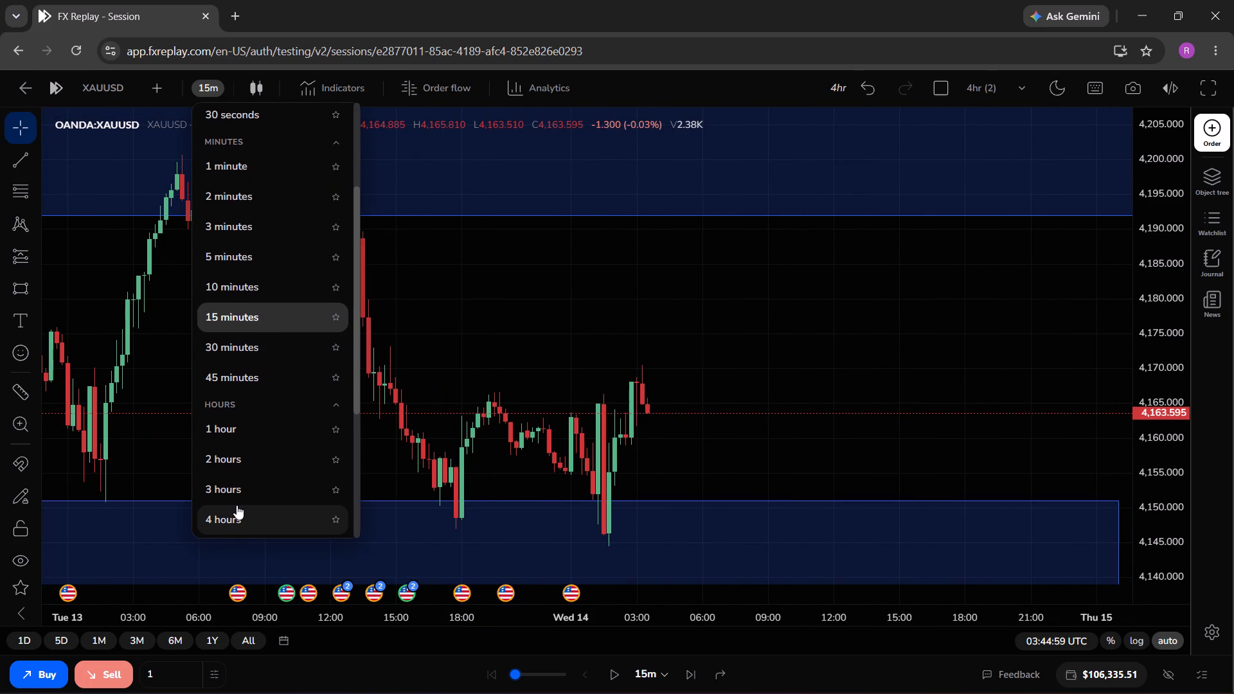
{"action": "left_click", "coordinate": [238, 509]}
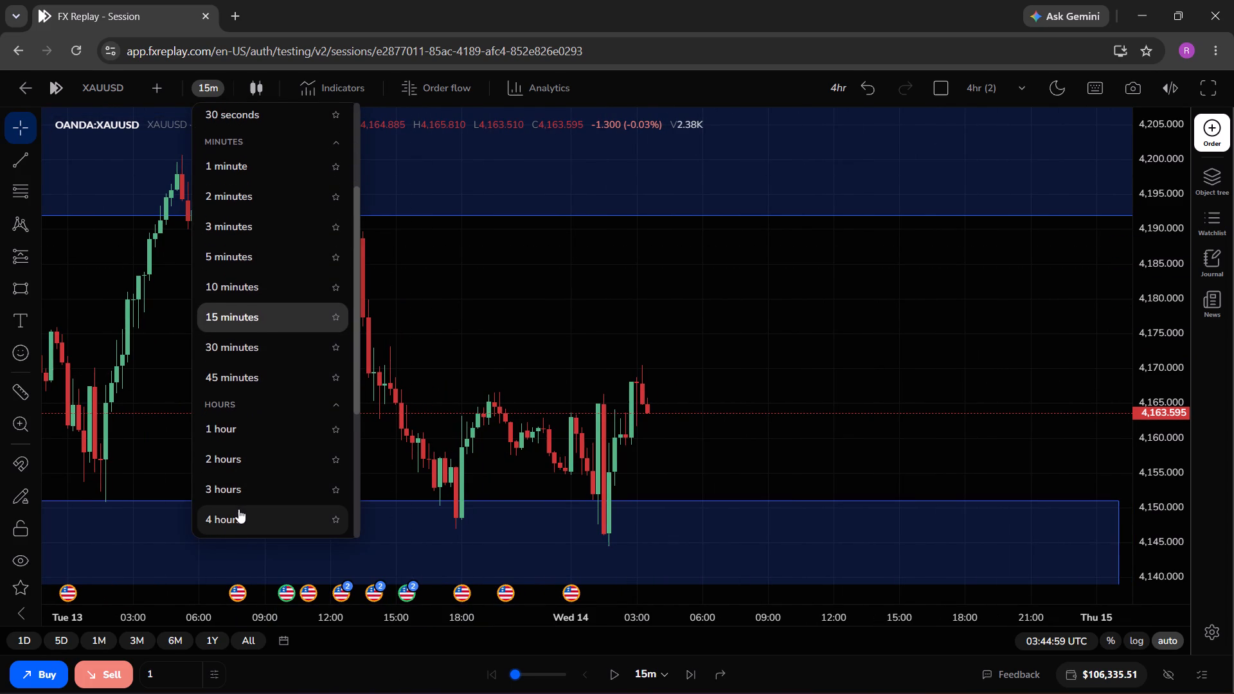
{"action": "left_click", "coordinate": [240, 513]}
{"action": "left_click_drag", "start_coordinate": [745, 293], "coordinate": [691, 293]}
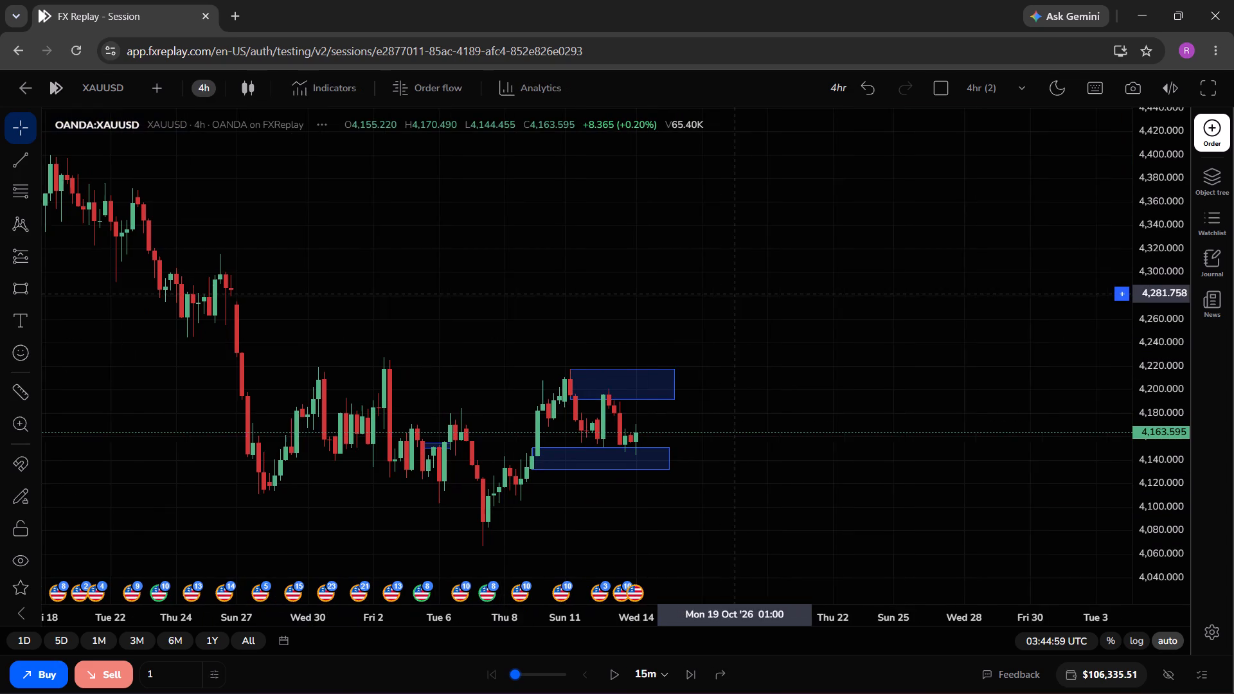
{"action": "left_click_drag", "start_coordinate": [691, 293], "coordinate": [606, 289]}
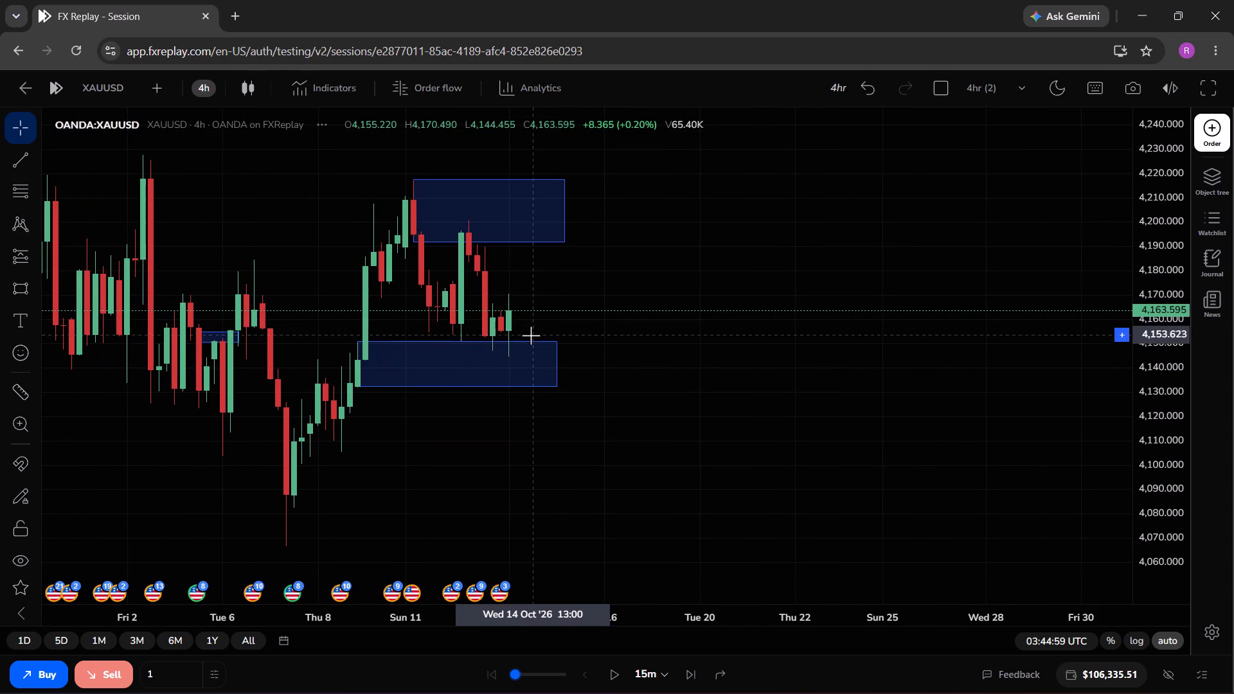
Delete the lower and upper 4-hour rectangle zones beside the latest price action.
{"action": "left_click", "coordinate": [532, 339]}
{"action": "key", "text": "BackSpace"}
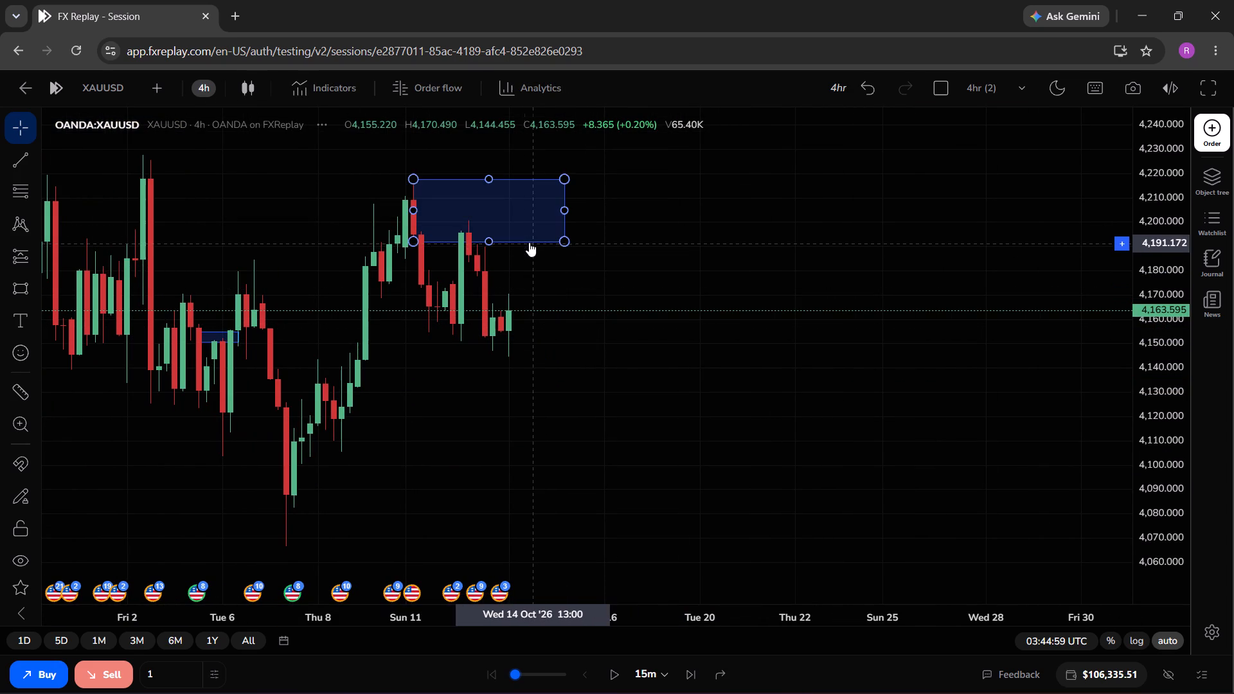
{"action": "left_click", "coordinate": [529, 242]}
{"action": "key", "text": "BackSpace"}
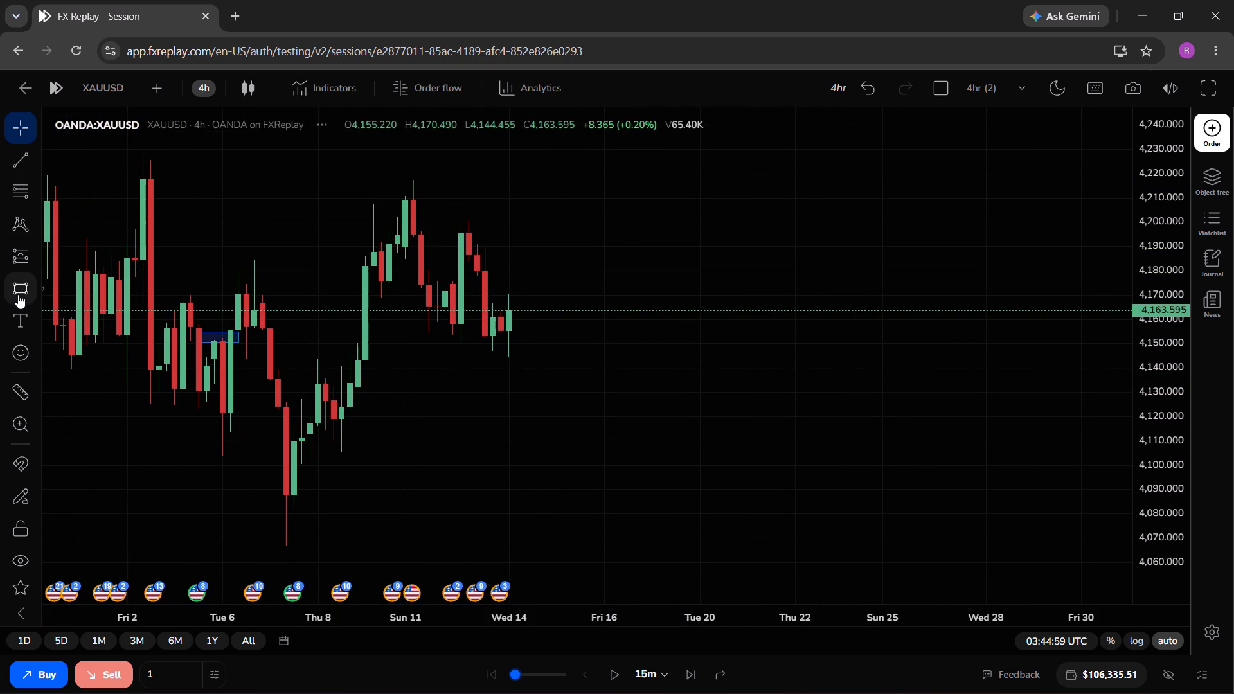
Draw a rectangle zone on the 4-hour chart from about 4,191 down to 4,177, starting at the 13 October swing high.
{"action": "left_click", "coordinate": [18, 294]}
{"action": "left_click_drag", "start_coordinate": [470, 217], "coordinate": [648, 277]}
{"action": "left_click", "coordinate": [648, 277]}
{"action": "left_click_drag", "start_coordinate": [560, 217], "coordinate": [562, 239]}
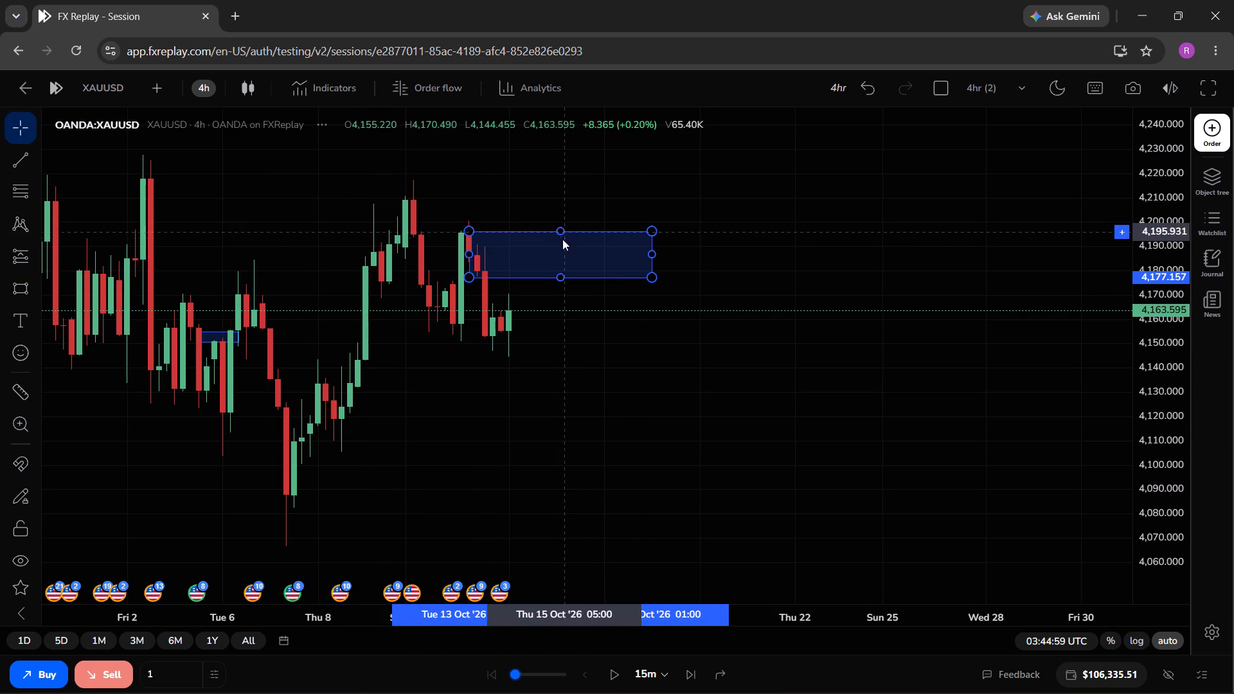
{"action": "left_click_drag", "start_coordinate": [562, 239], "coordinate": [562, 243]}
{"action": "left_click", "coordinate": [770, 219]}
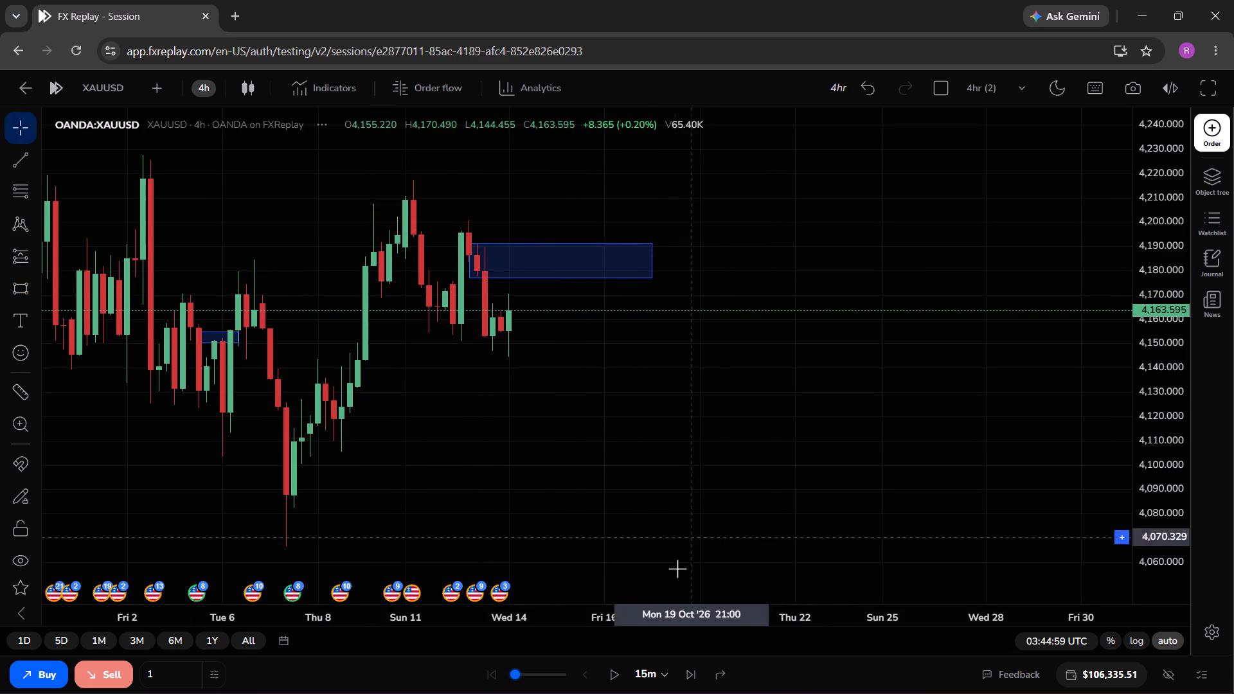
Advance the replay to 04:29:59 UTC on 14 October.
{"action": "triple_click", "coordinate": [690, 673]}
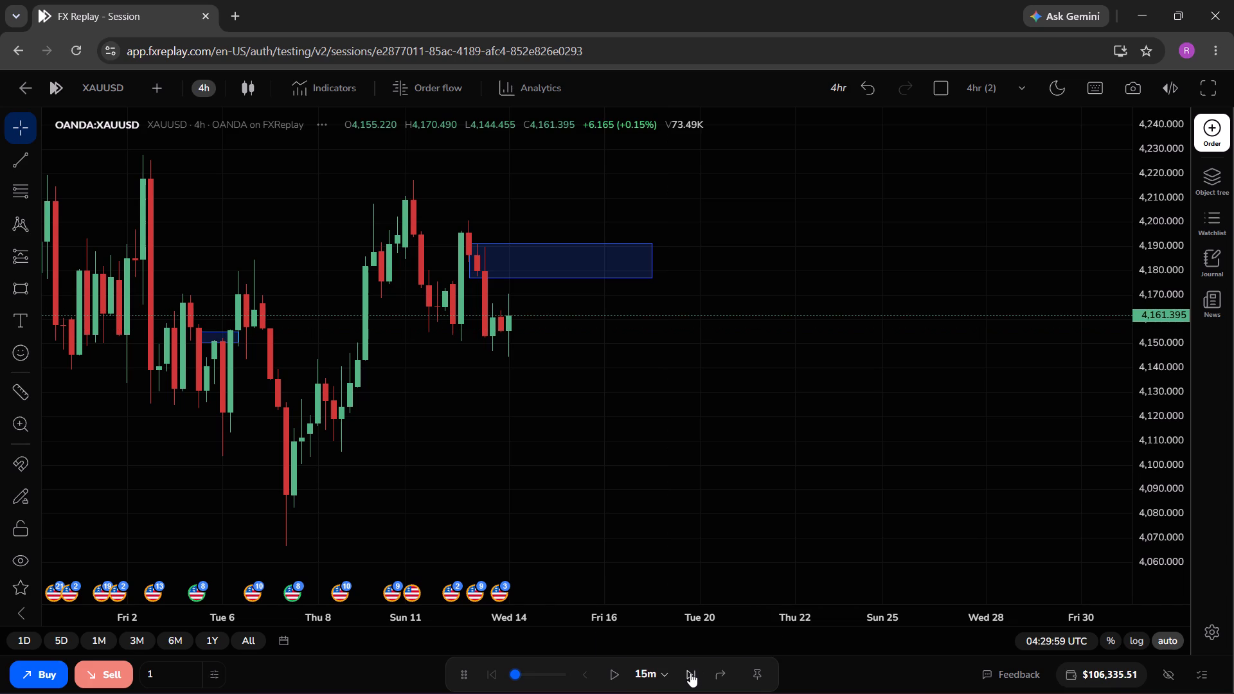
Switch to the 15-minute chart and advance the replay to 10:44:59 UTC on 14 October.
{"action": "left_click", "coordinate": [201, 77]}
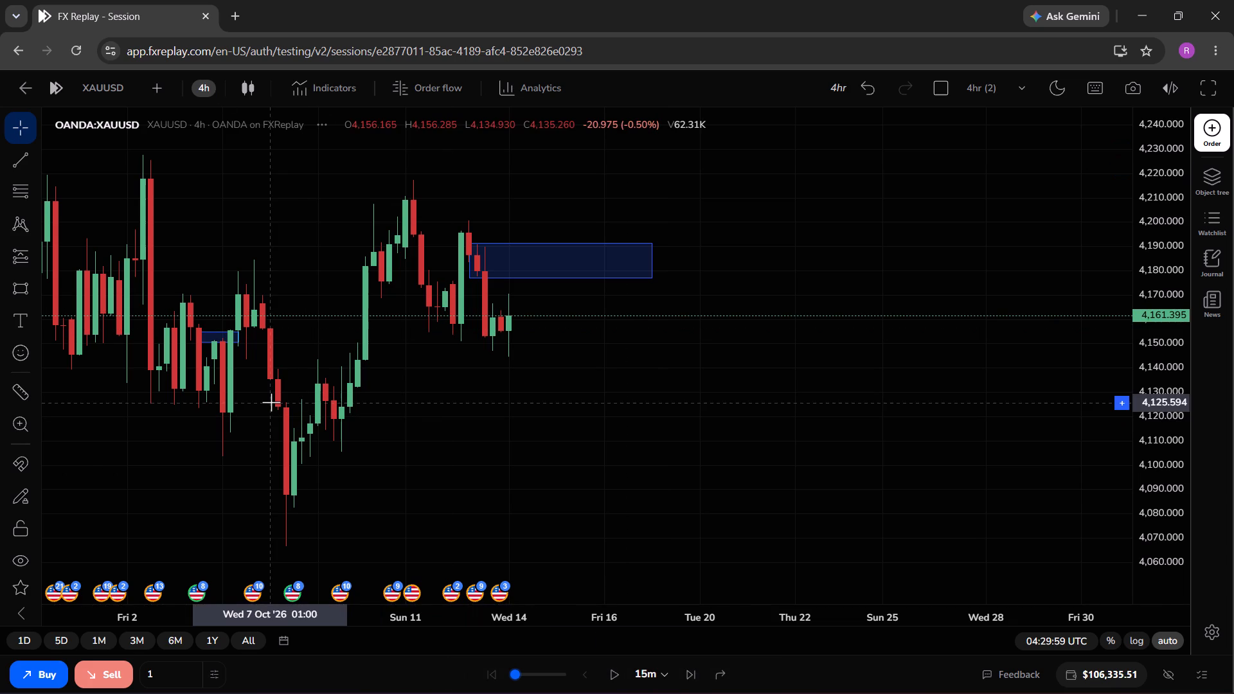
{"action": "scroll", "coordinate": [271, 402], "scroll_direction": "down", "scroll_amount": 1}
{"action": "left_click", "coordinate": [201, 86]}
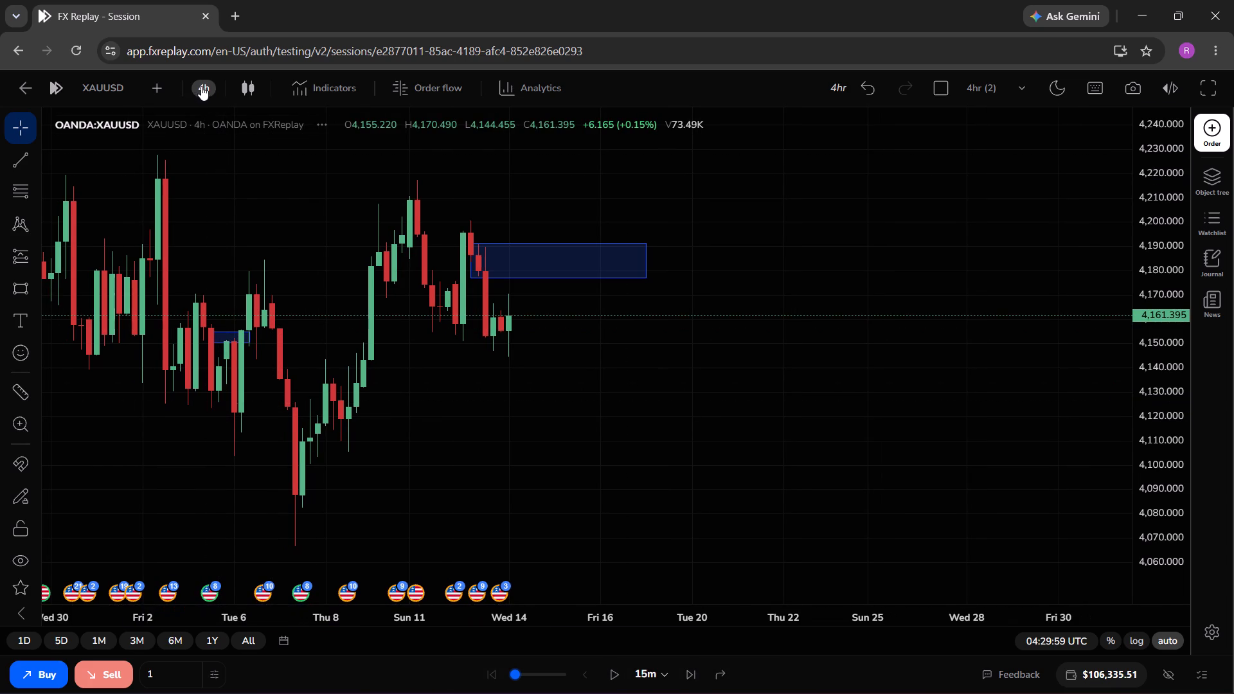
{"action": "scroll", "coordinate": [238, 420], "scroll_direction": "down", "scroll_amount": 1}
{"action": "left_click", "coordinate": [239, 436]}
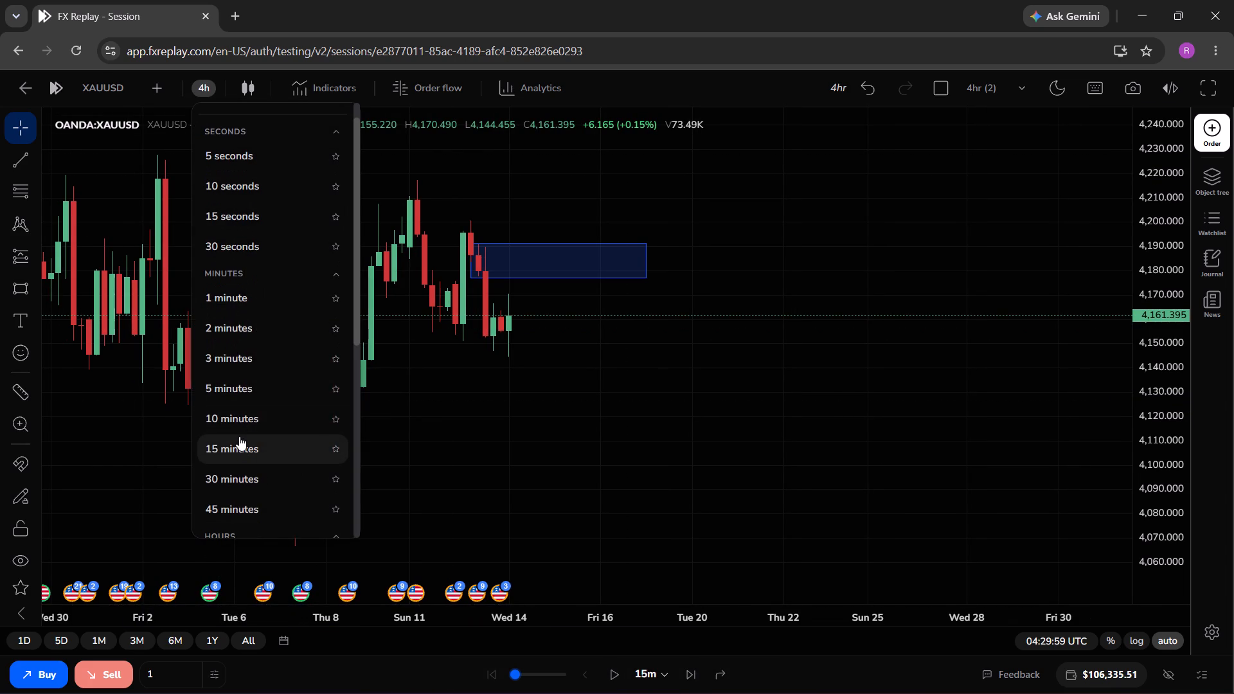
{"action": "left_click", "coordinate": [241, 442]}
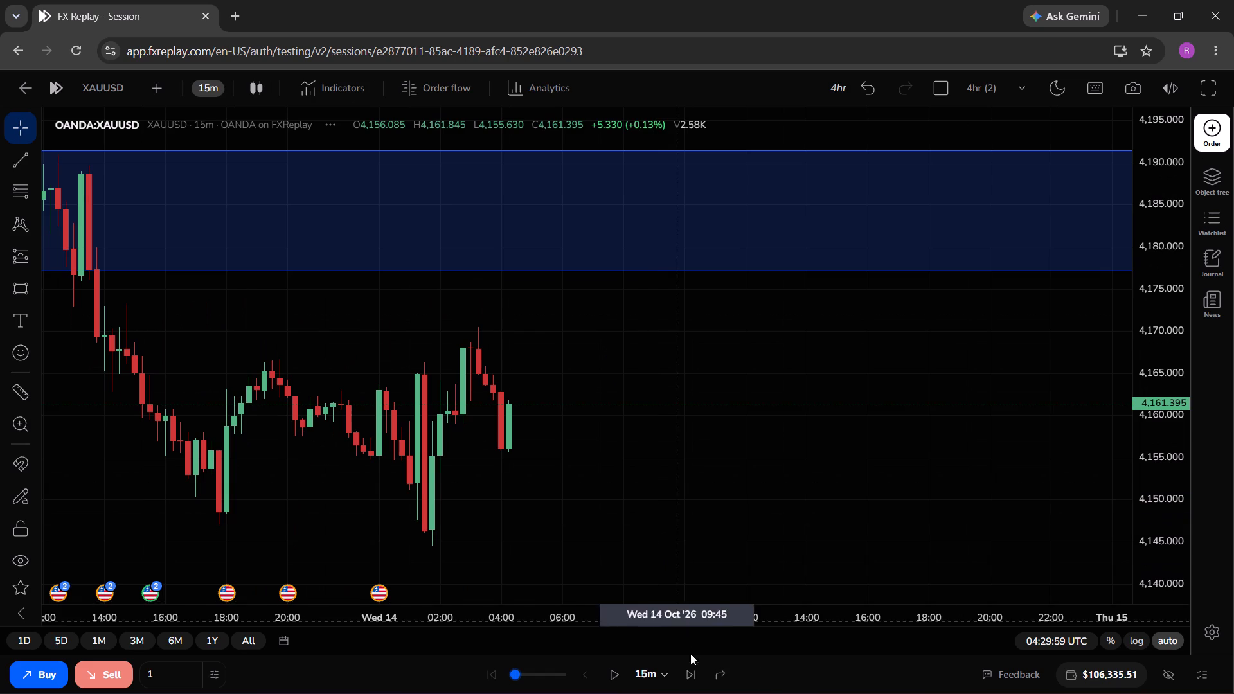
{"action": "triple_click", "coordinate": [690, 666]}
{"action": "triple_click", "coordinate": [690, 666]}
{"action": "triple_click", "coordinate": [690, 666]}
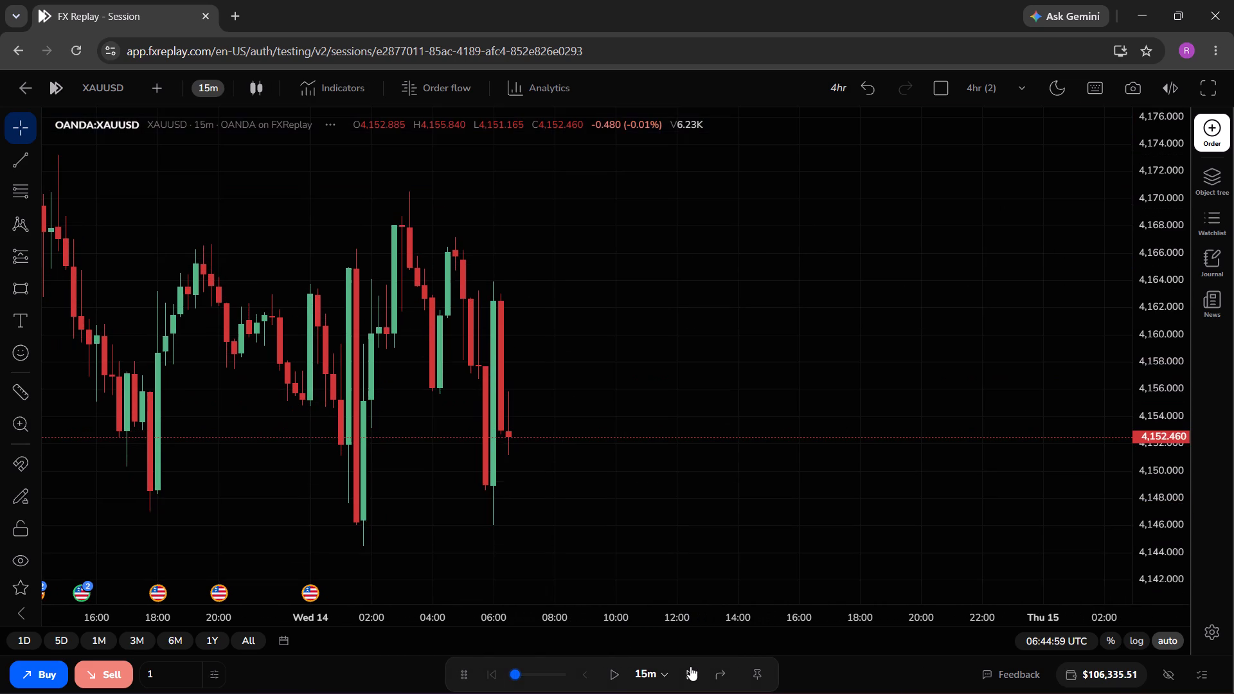
{"action": "triple_click", "coordinate": [690, 666]}
{"action": "triple_click", "coordinate": [690, 666]}
{"action": "triple_click", "coordinate": [690, 666]}
{"action": "triple_click", "coordinate": [690, 666]}
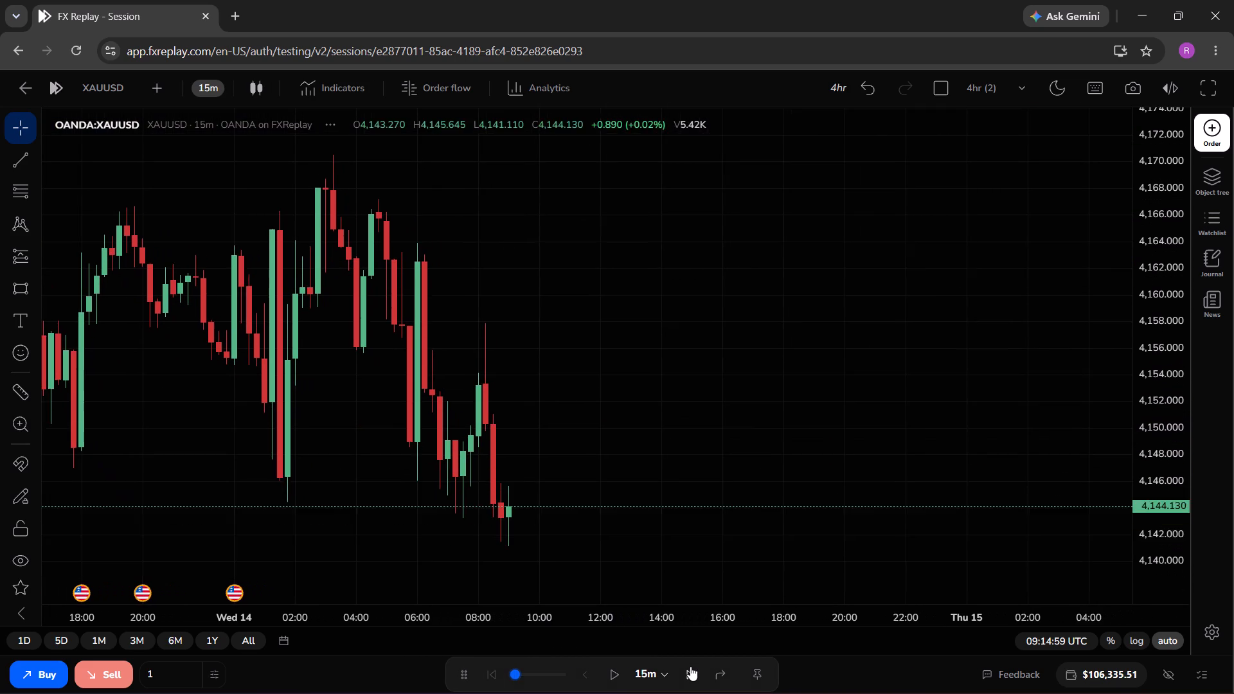
{"action": "triple_click", "coordinate": [690, 666]}
{"action": "left_click", "coordinate": [690, 666]}
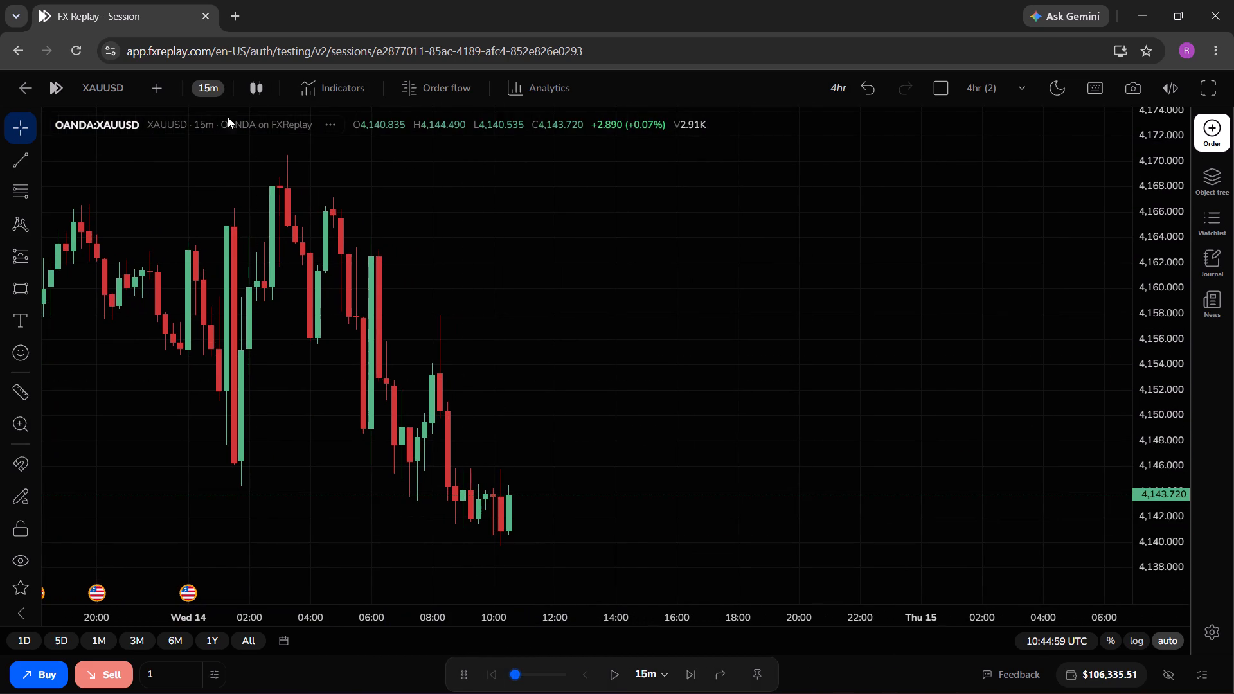
Return to the 4-hour chart and set the replay step to 1h.
{"action": "left_click", "coordinate": [208, 87]}
{"action": "scroll", "coordinate": [257, 226], "scroll_direction": "down", "scroll_amount": 1}
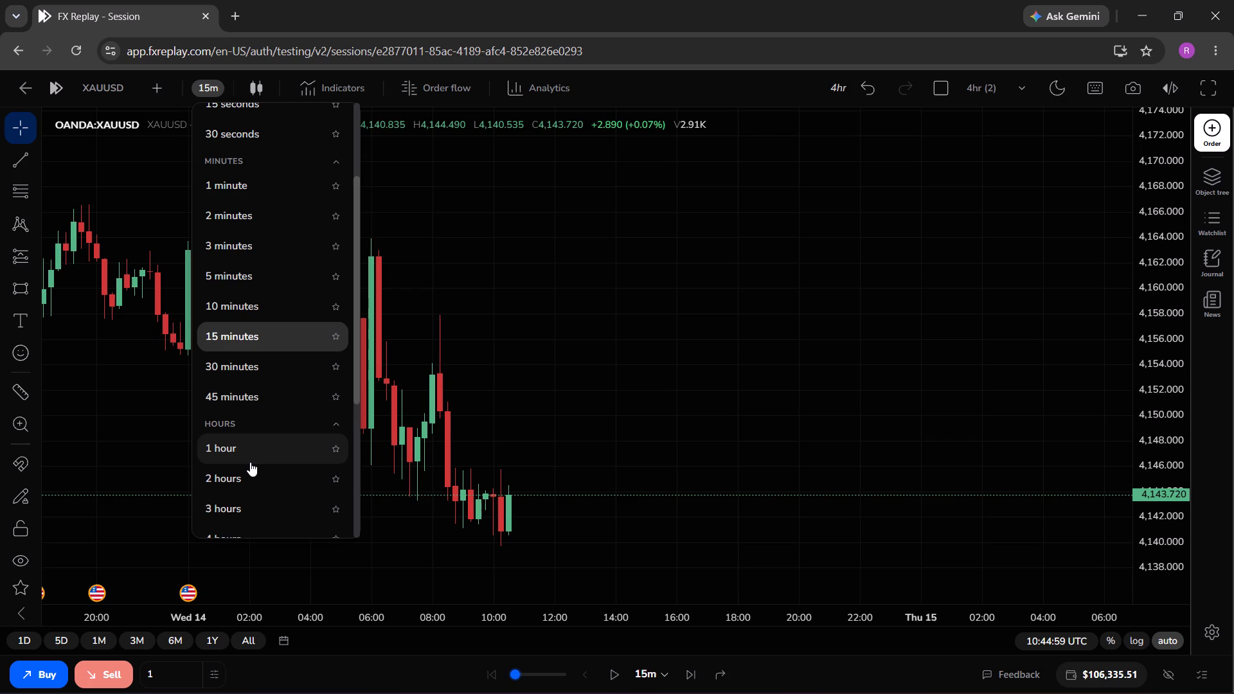
{"action": "scroll", "coordinate": [250, 462], "scroll_direction": "down", "scroll_amount": 1}
{"action": "left_click", "coordinate": [246, 488]}
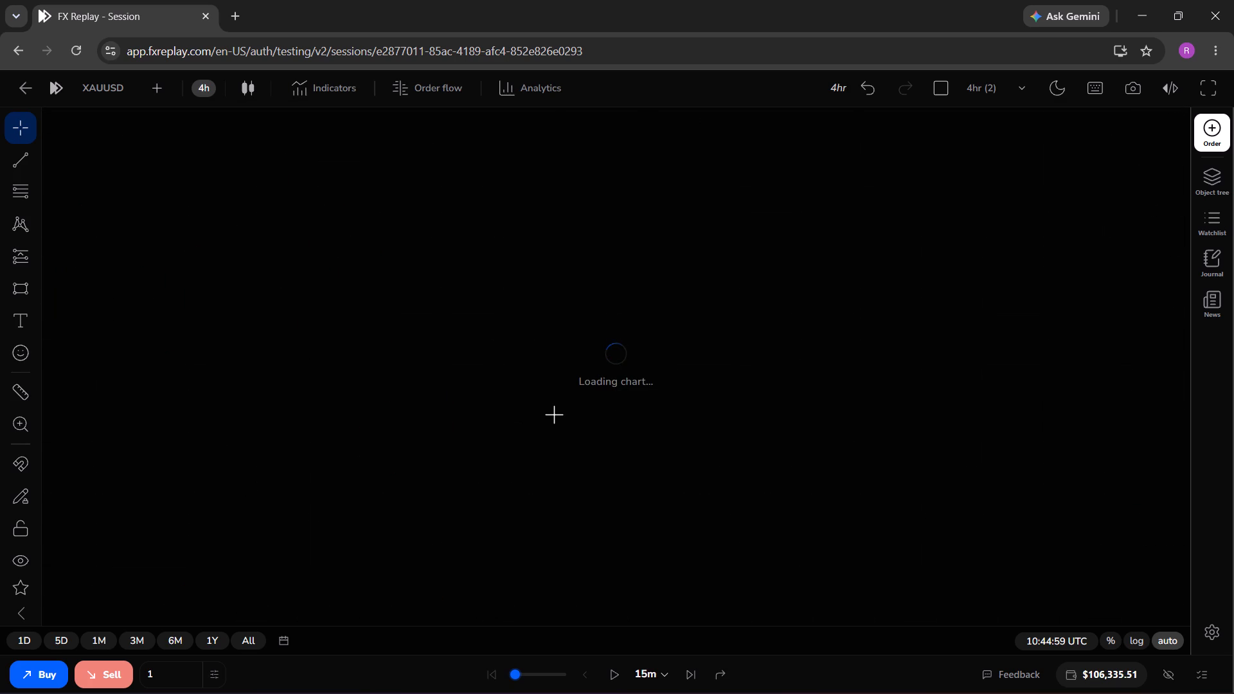
{"action": "left_click", "coordinate": [646, 663]}
{"action": "left_click", "coordinate": [648, 670]}
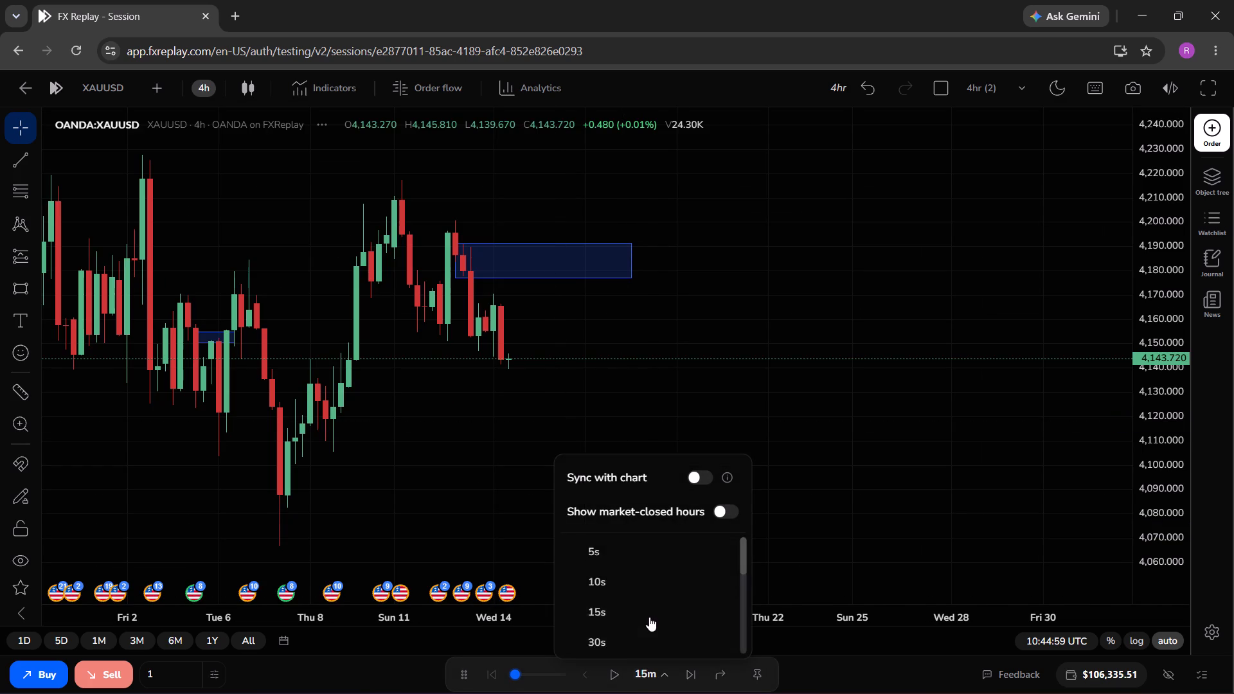
{"action": "scroll", "coordinate": [650, 594], "scroll_direction": "down", "scroll_amount": 3}
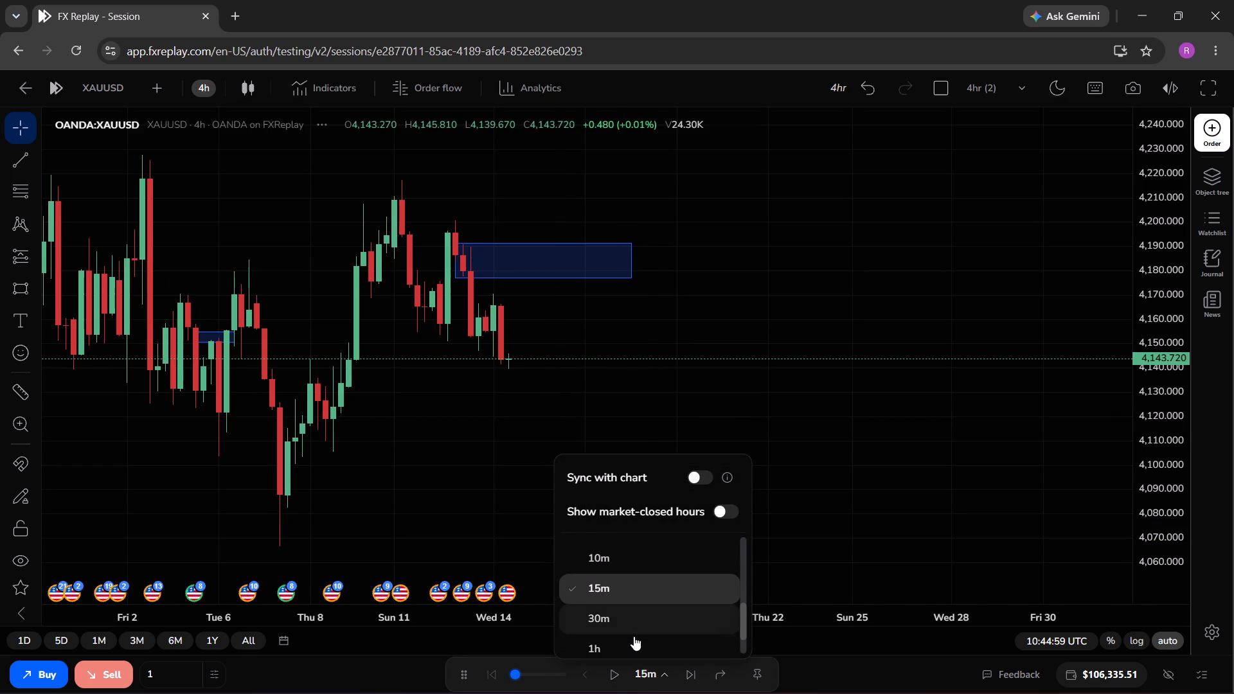
{"action": "left_click", "coordinate": [634, 641]}
Advance the replay in 1-hour steps to 03:59:59 UTC on 15 October.
{"action": "left_click", "coordinate": [688, 668]}
{"action": "triple_click", "coordinate": [688, 668]}
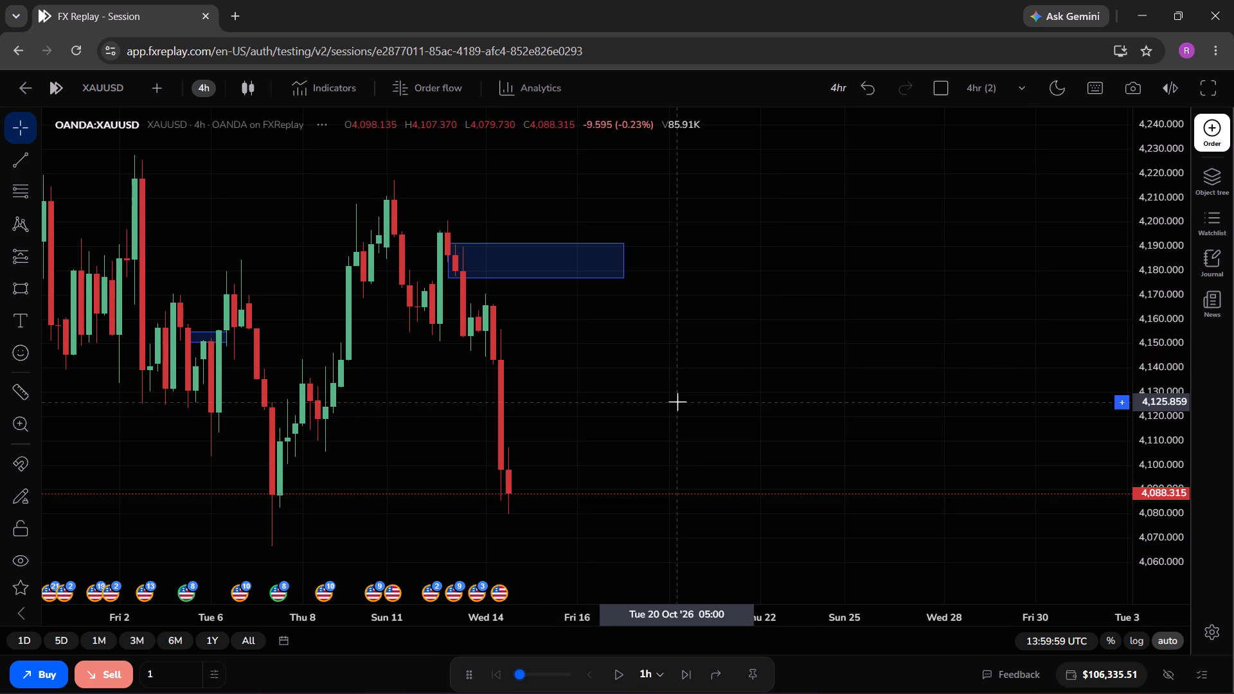
{"action": "left_click_drag", "start_coordinate": [677, 402], "coordinate": [587, 409]}
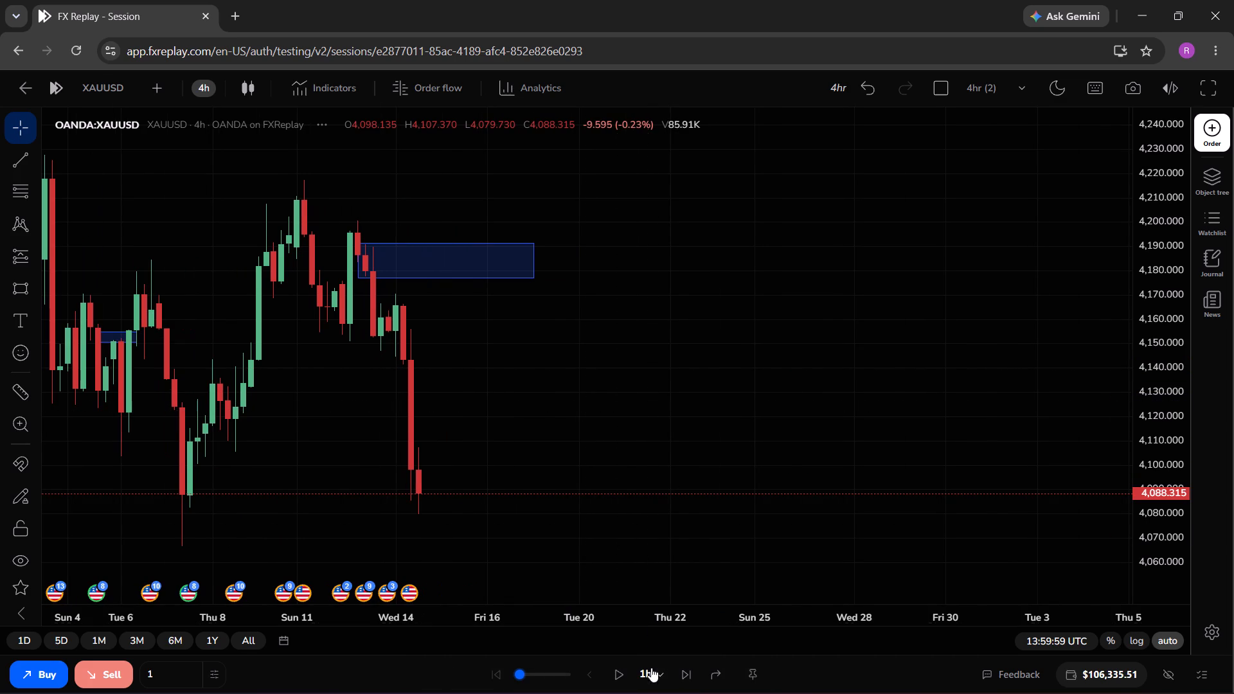
{"action": "triple_click", "coordinate": [681, 667]}
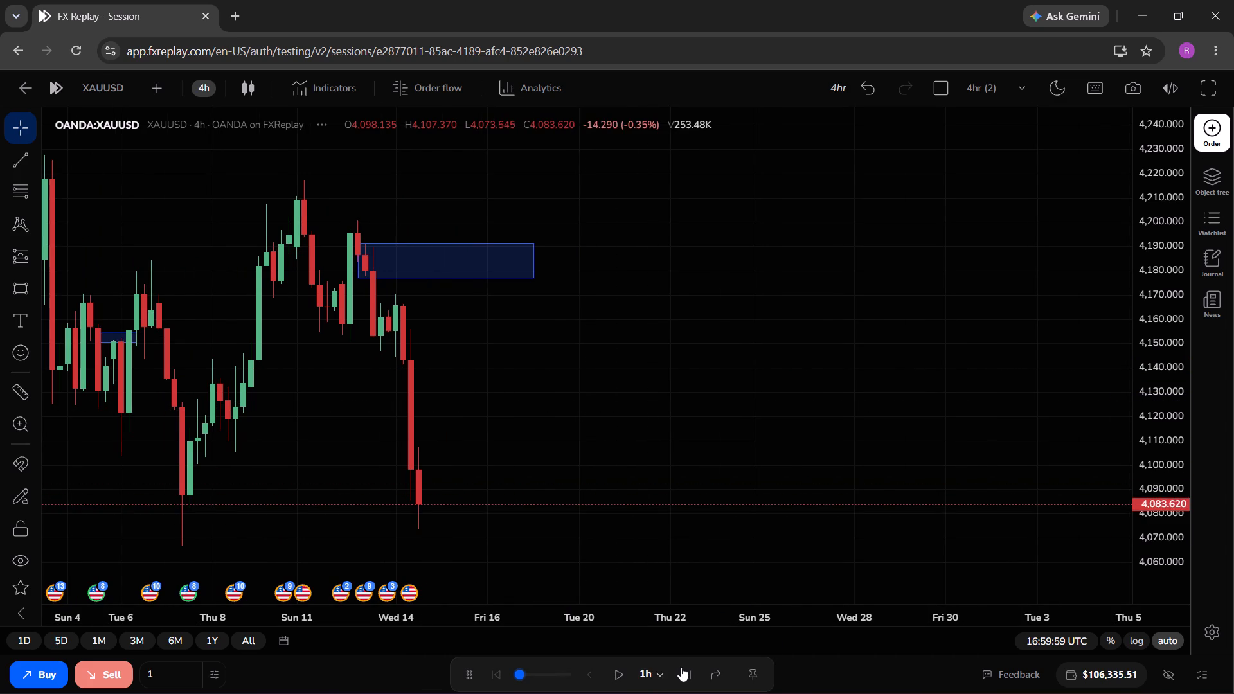
{"action": "triple_click", "coordinate": [681, 667]}
{"action": "triple_click", "coordinate": [681, 667]}
{"action": "triple_click", "coordinate": [681, 667]}
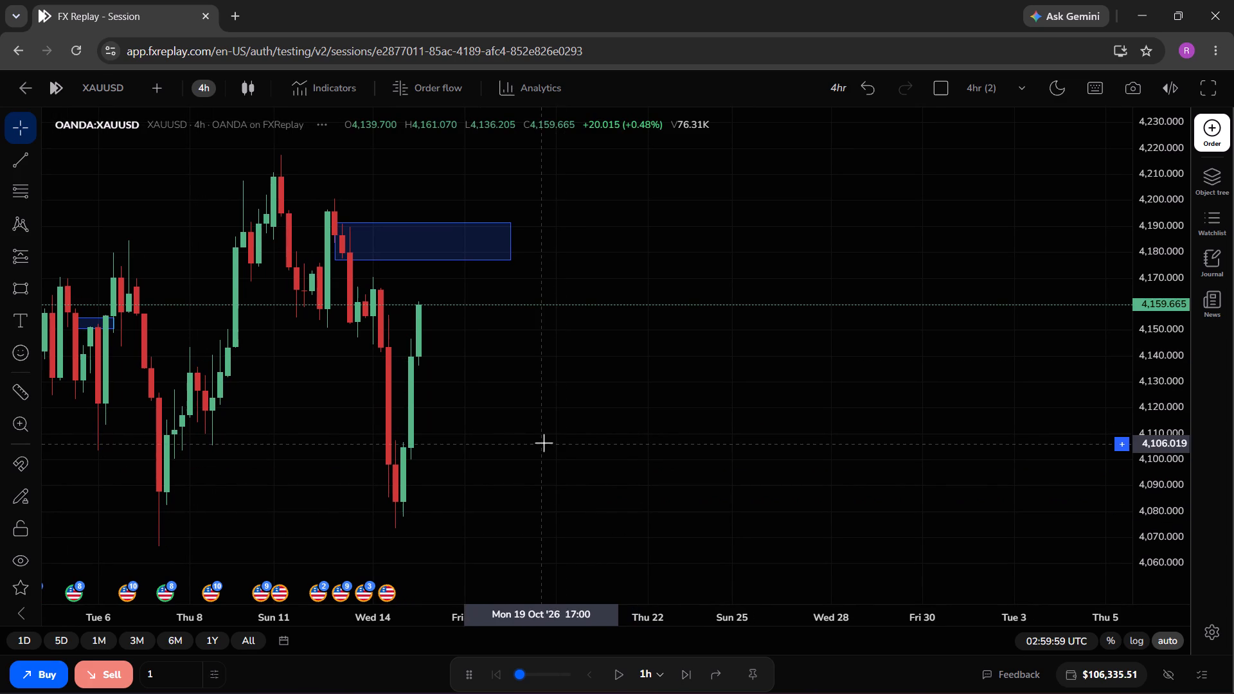
{"action": "left_click", "coordinate": [690, 668]}
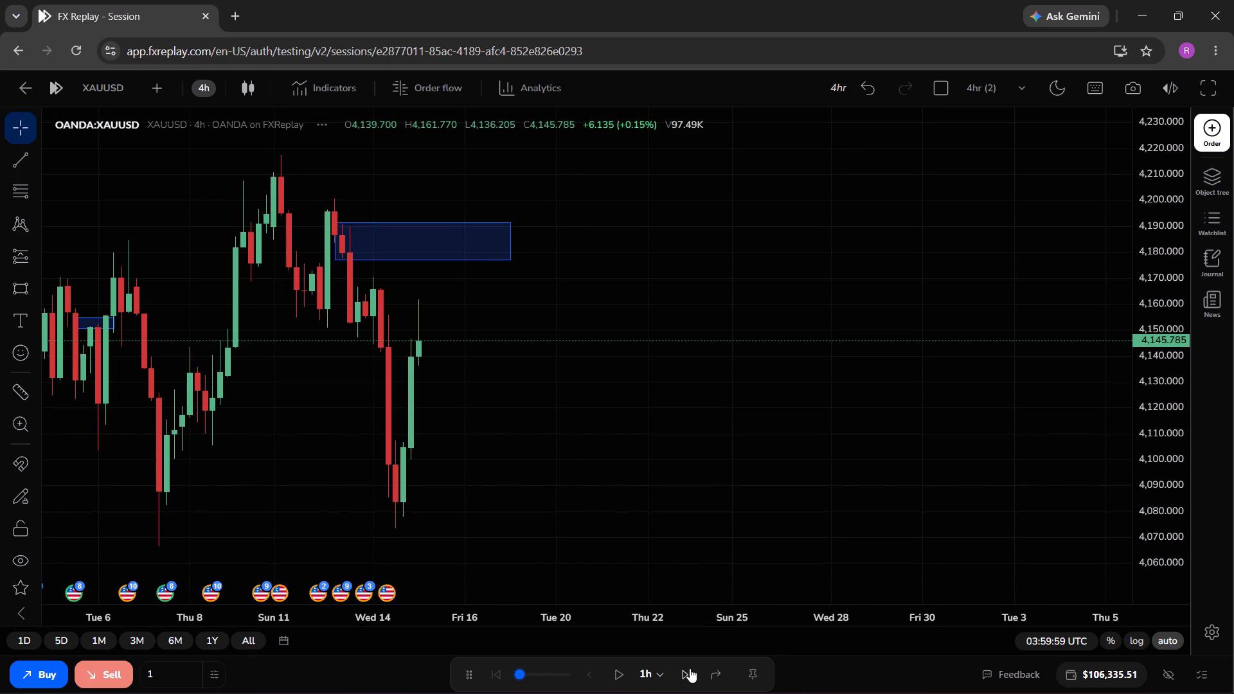
Switch to the 15-minute chart and advance the replay hour by hour to 11:59:59 UTC on 15 October.
{"action": "left_click", "coordinate": [202, 87]}
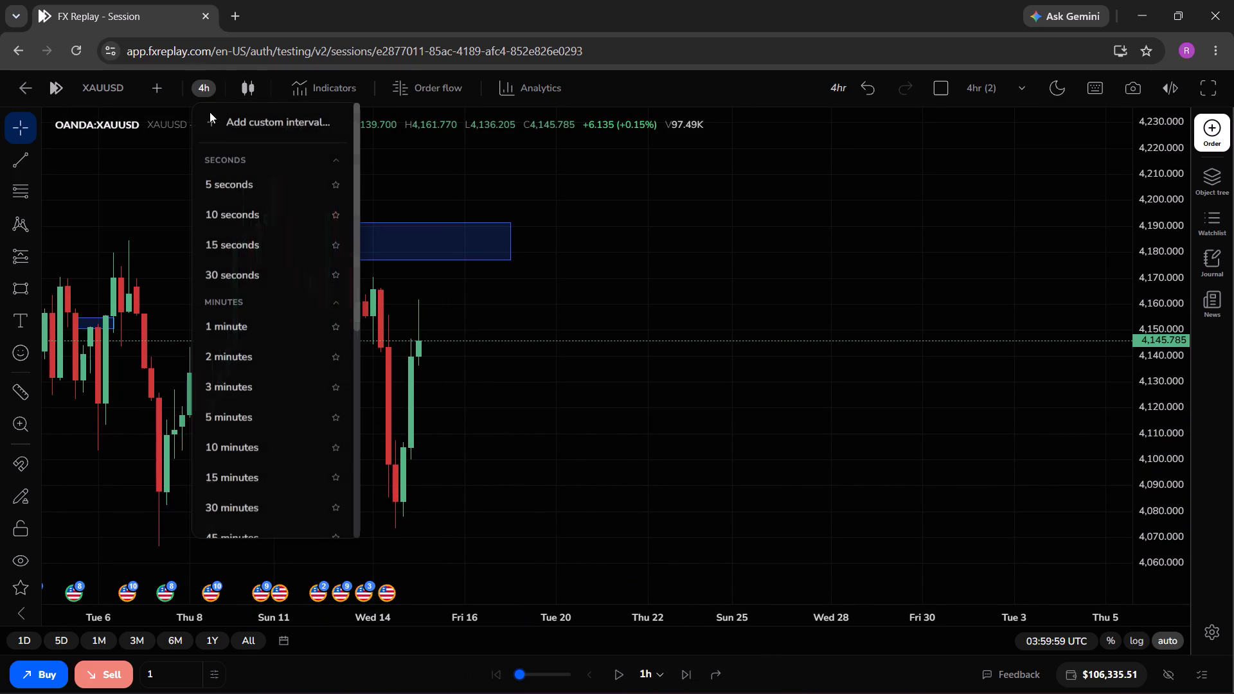
{"action": "scroll", "coordinate": [250, 360], "scroll_direction": "down", "scroll_amount": 1}
{"action": "left_click", "coordinate": [243, 429]}
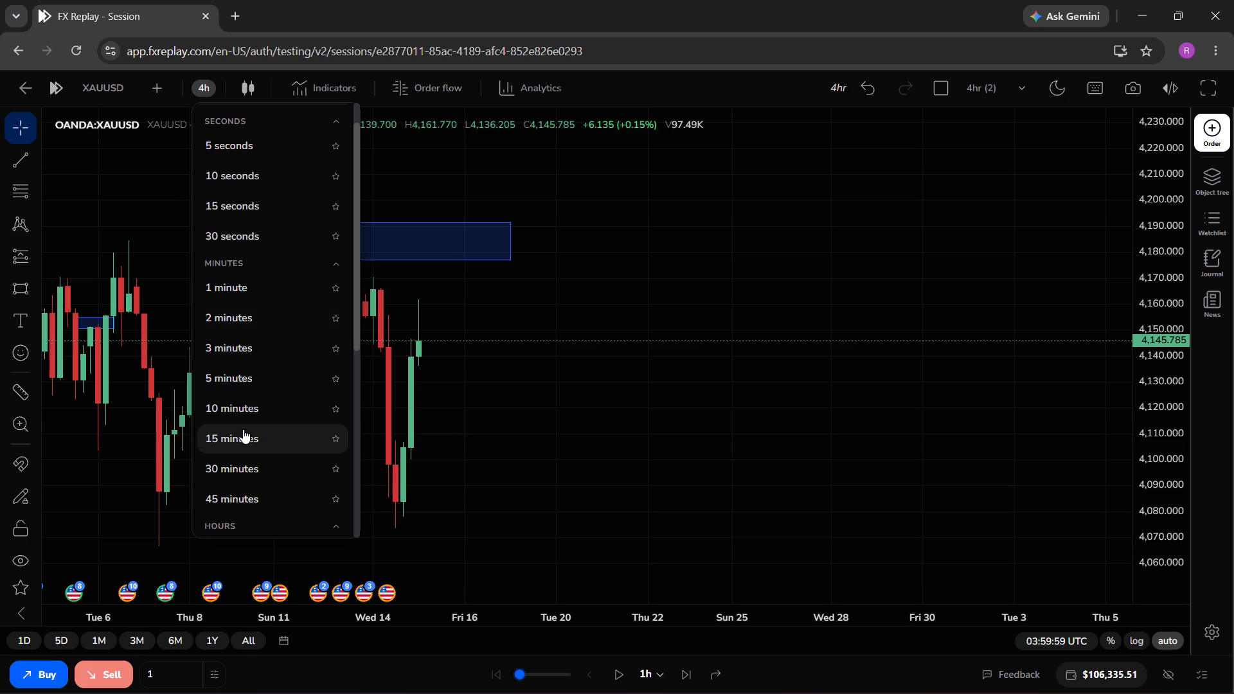
{"action": "left_click", "coordinate": [243, 429]}
{"action": "left_click", "coordinate": [243, 432]}
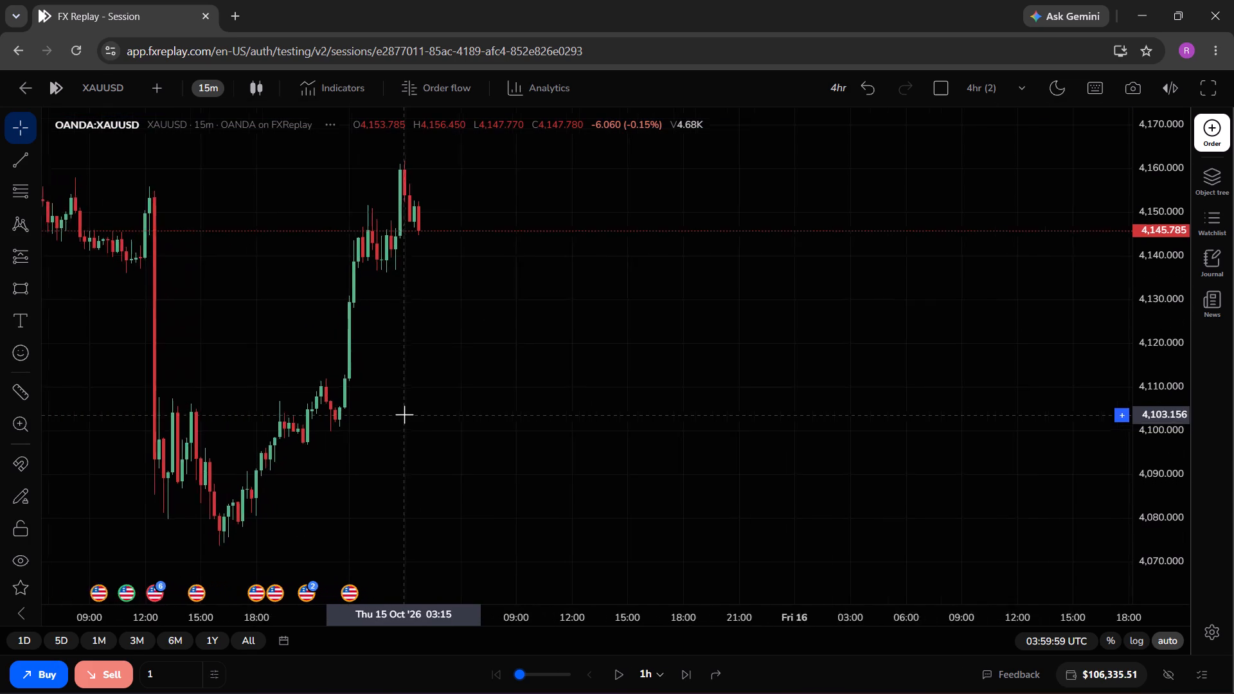
{"action": "left_click_drag", "start_coordinate": [481, 385], "coordinate": [389, 425]}
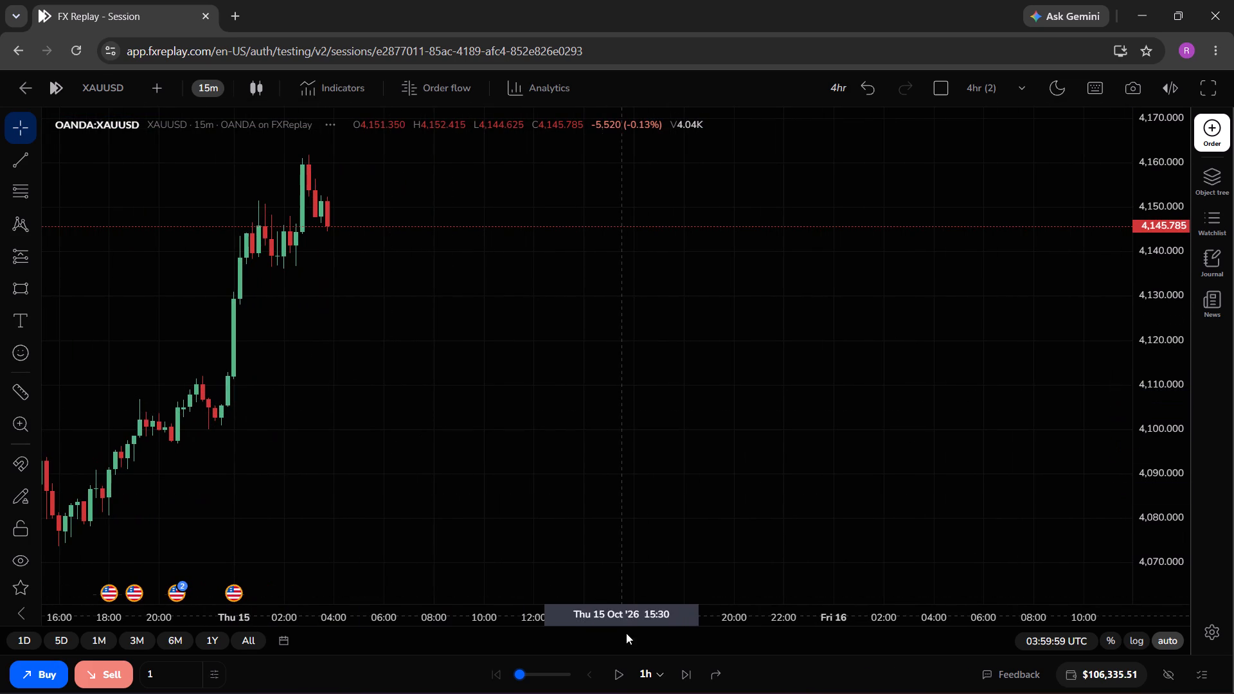
{"action": "left_click", "coordinate": [682, 671]}
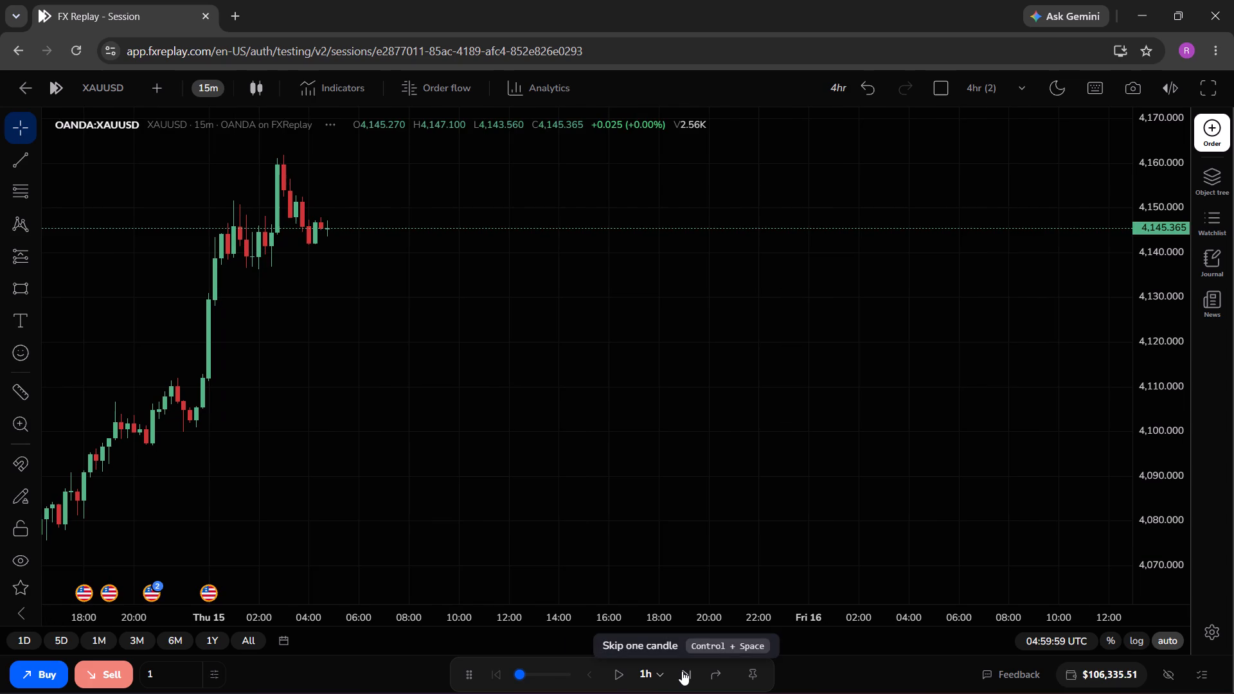
{"action": "left_click", "coordinate": [682, 671]}
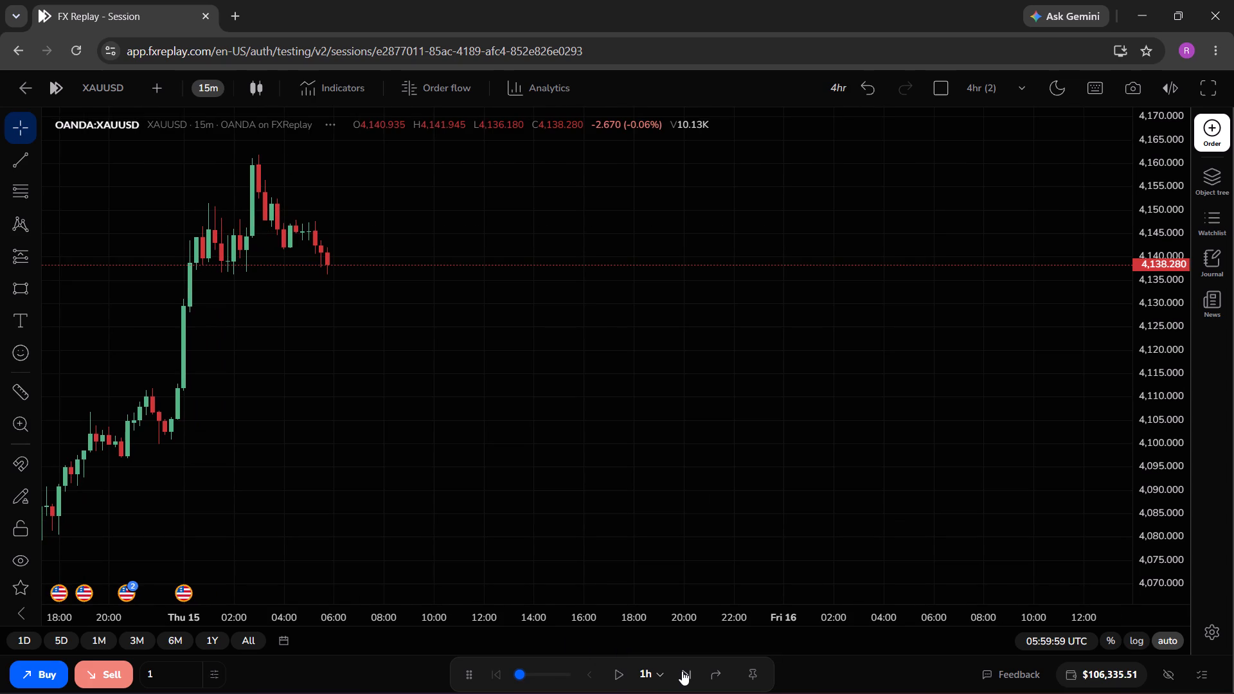
{"action": "left_click", "coordinate": [682, 671]}
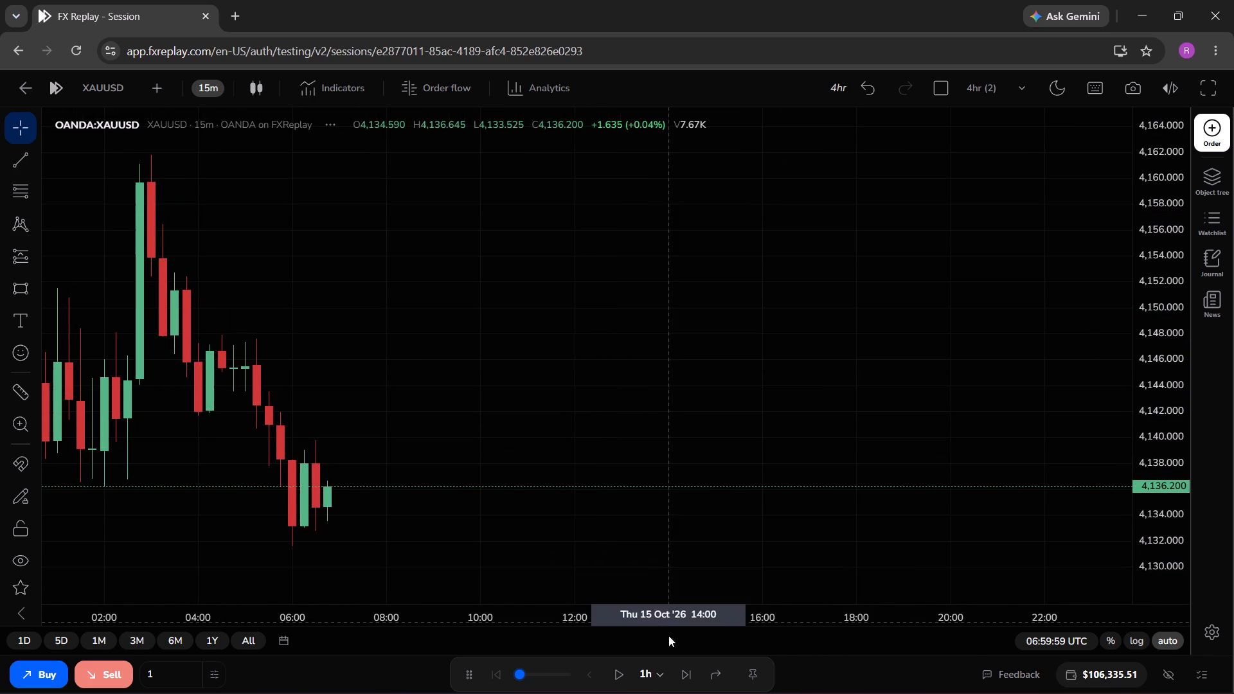
{"action": "left_click", "coordinate": [683, 668]}
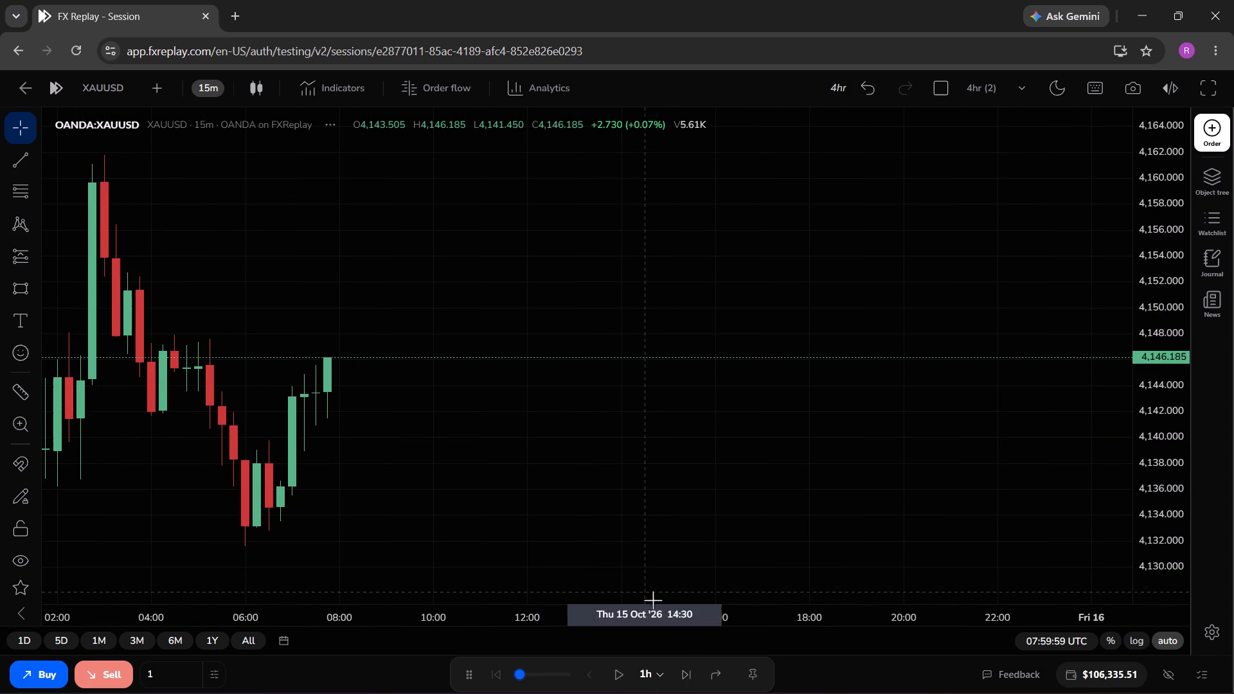
{"action": "left_click", "coordinate": [682, 668]}
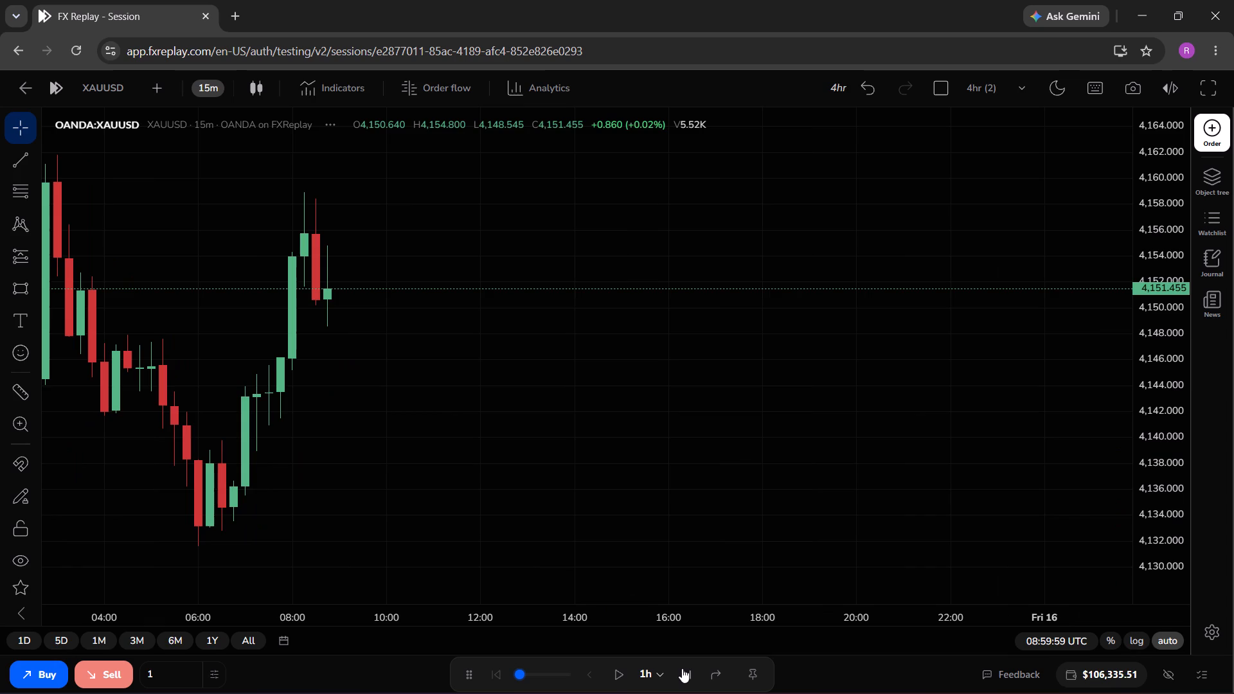
{"action": "left_click", "coordinate": [682, 668]}
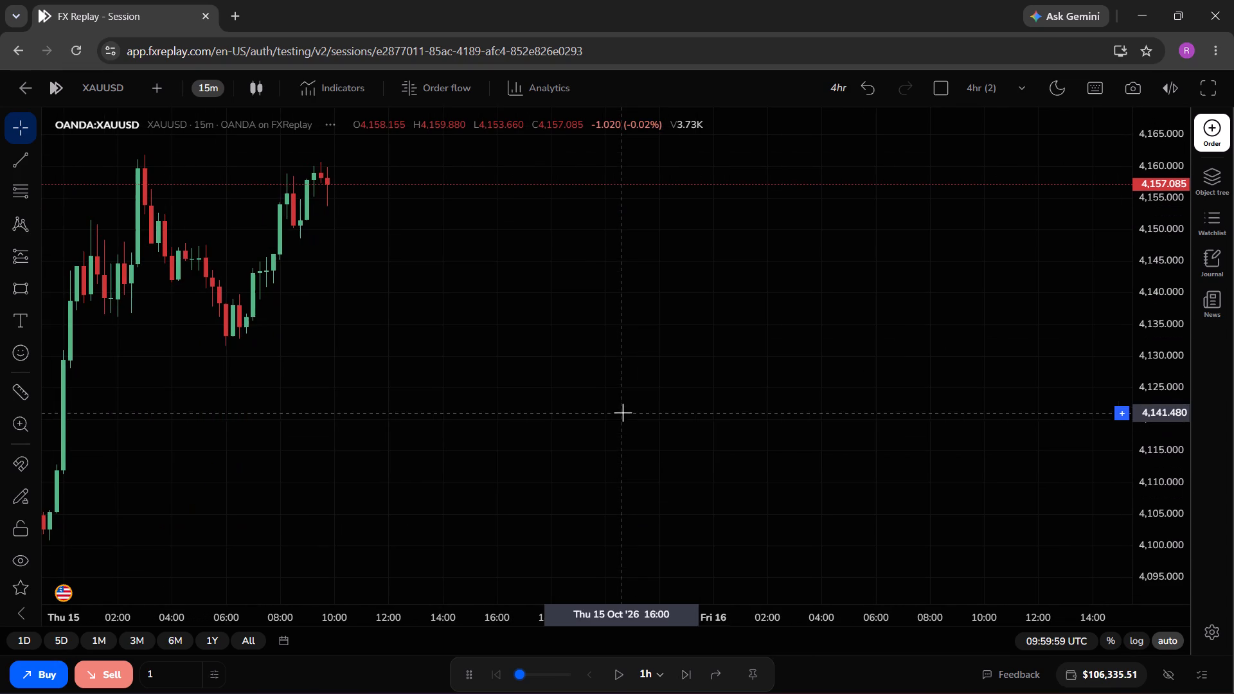
{"action": "left_click", "coordinate": [689, 673]}
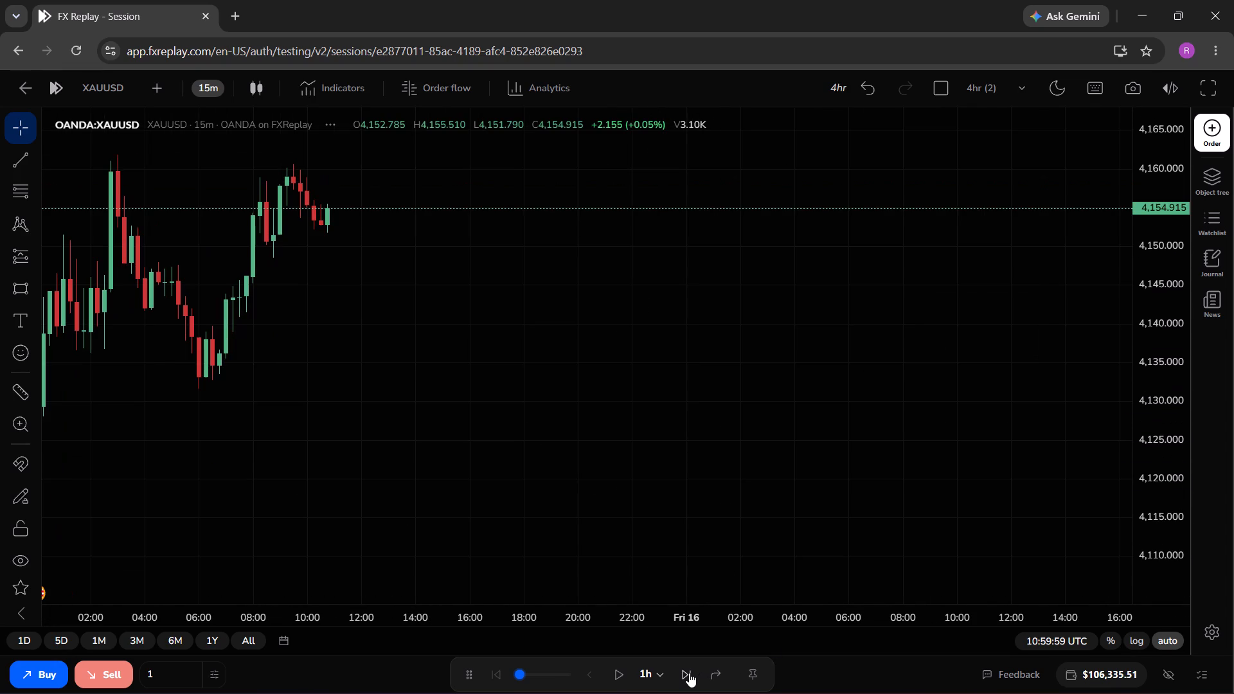
{"action": "left_click", "coordinate": [689, 673]}
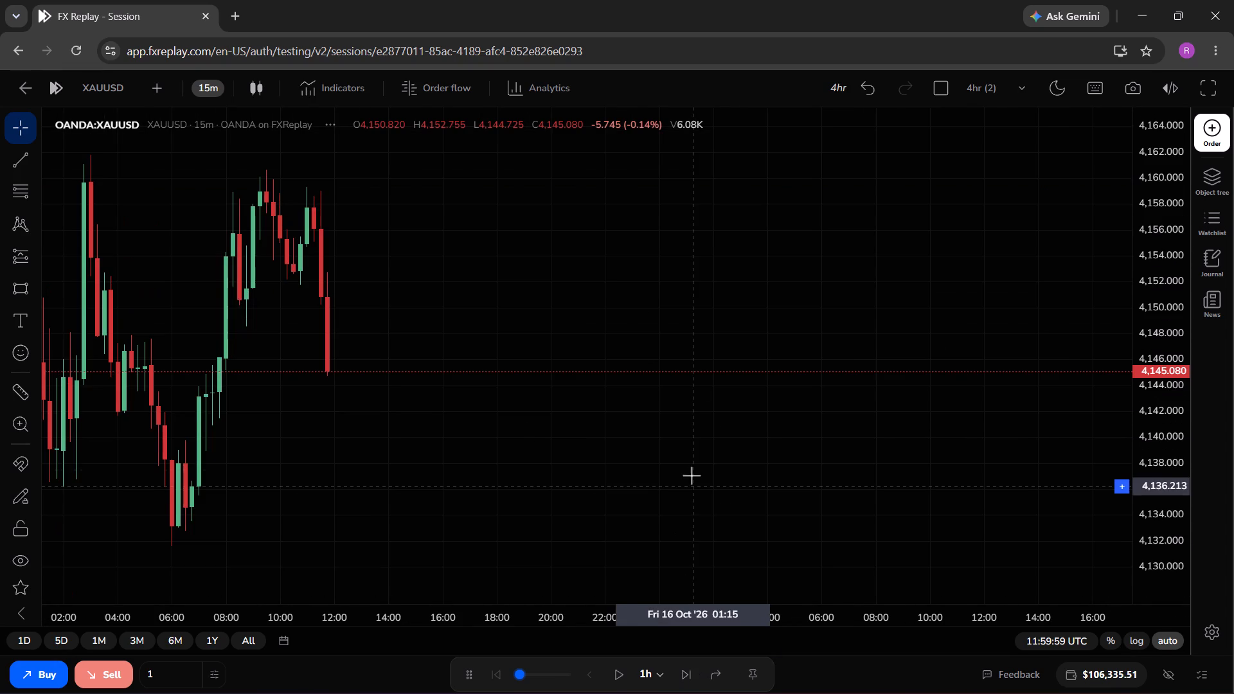
Place an XAUUSD sell limit order at 4152.790 with stop loss 4159.423 and take profit 4131.702, risking 1% of the initial balance.
{"action": "left_click", "coordinate": [1208, 119]}
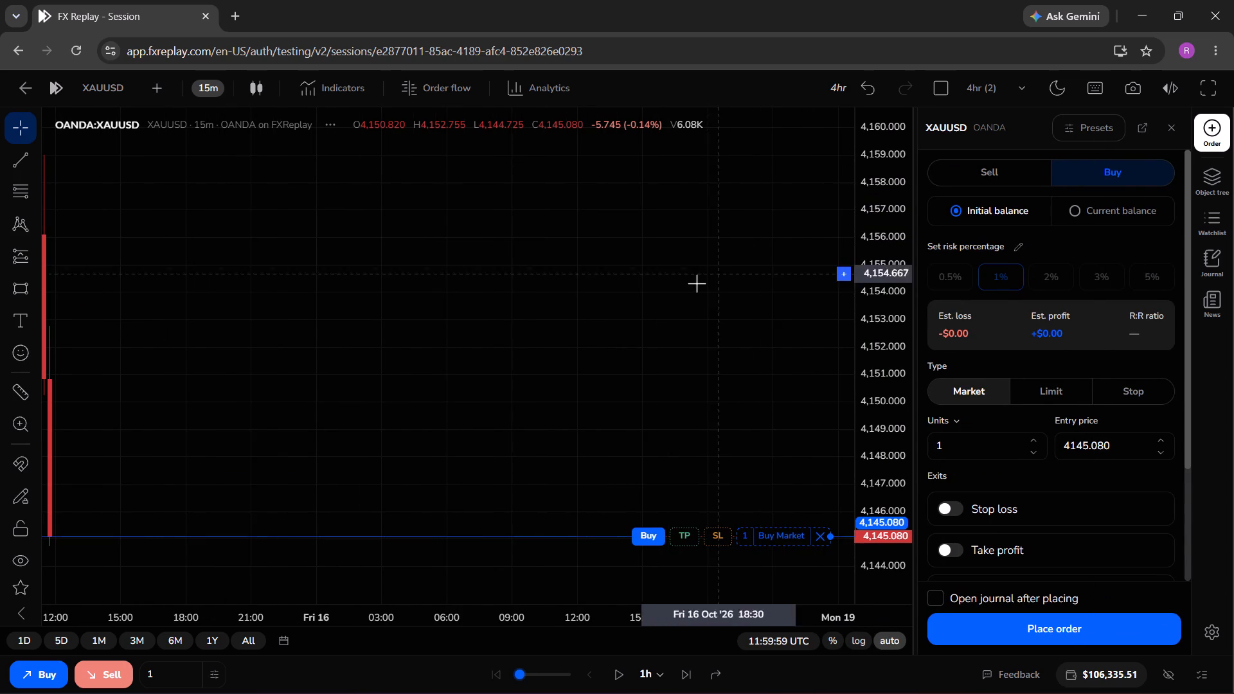
{"action": "left_click_drag", "start_coordinate": [697, 283], "coordinate": [843, 281]}
{"action": "left_click", "coordinate": [1012, 173]}
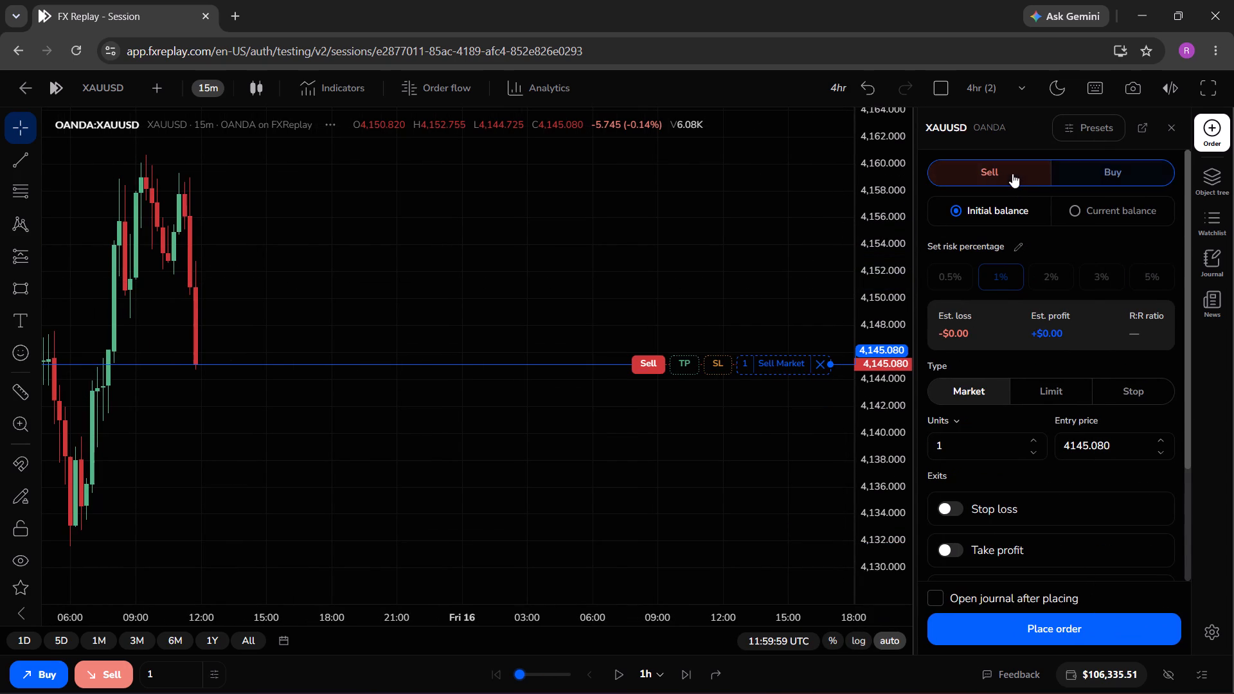
{"action": "left_click_drag", "start_coordinate": [780, 362], "coordinate": [762, 277]}
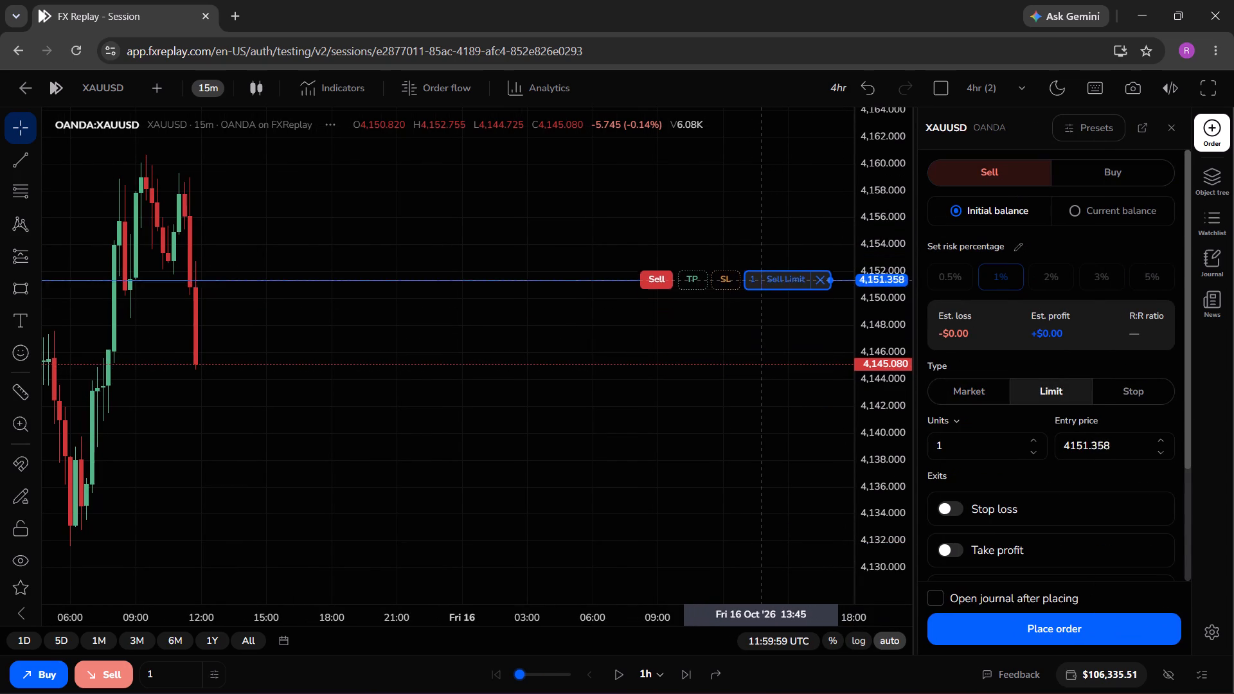
{"action": "left_click_drag", "start_coordinate": [762, 277], "coordinate": [760, 261]}
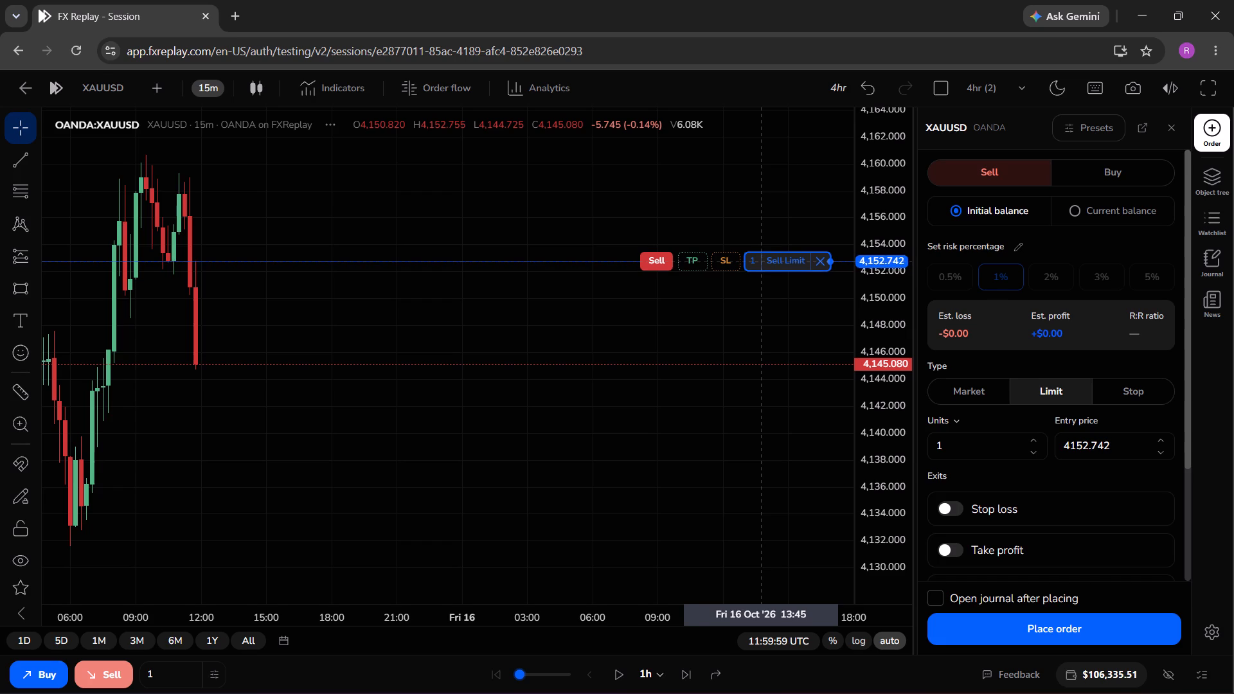
{"action": "left_click_drag", "start_coordinate": [760, 261], "coordinate": [749, 260]}
{"action": "left_click_drag", "start_coordinate": [725, 260], "coordinate": [712, 171]}
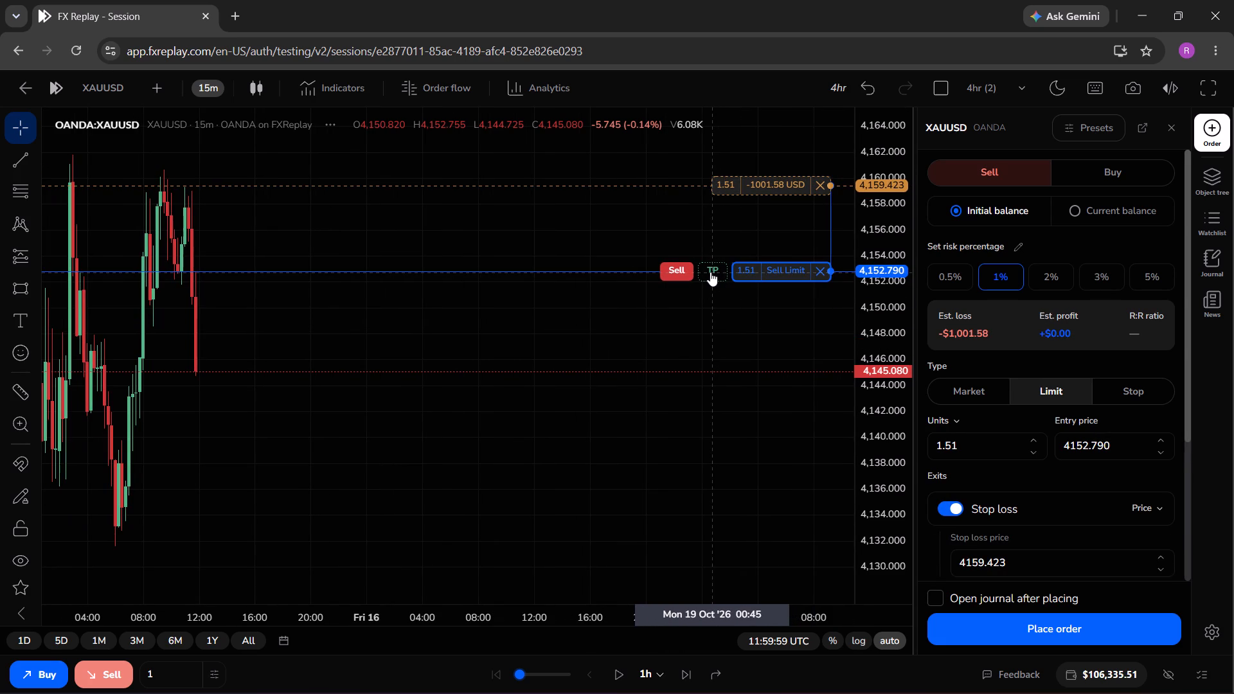
{"action": "left_click_drag", "start_coordinate": [710, 272], "coordinate": [666, 544]}
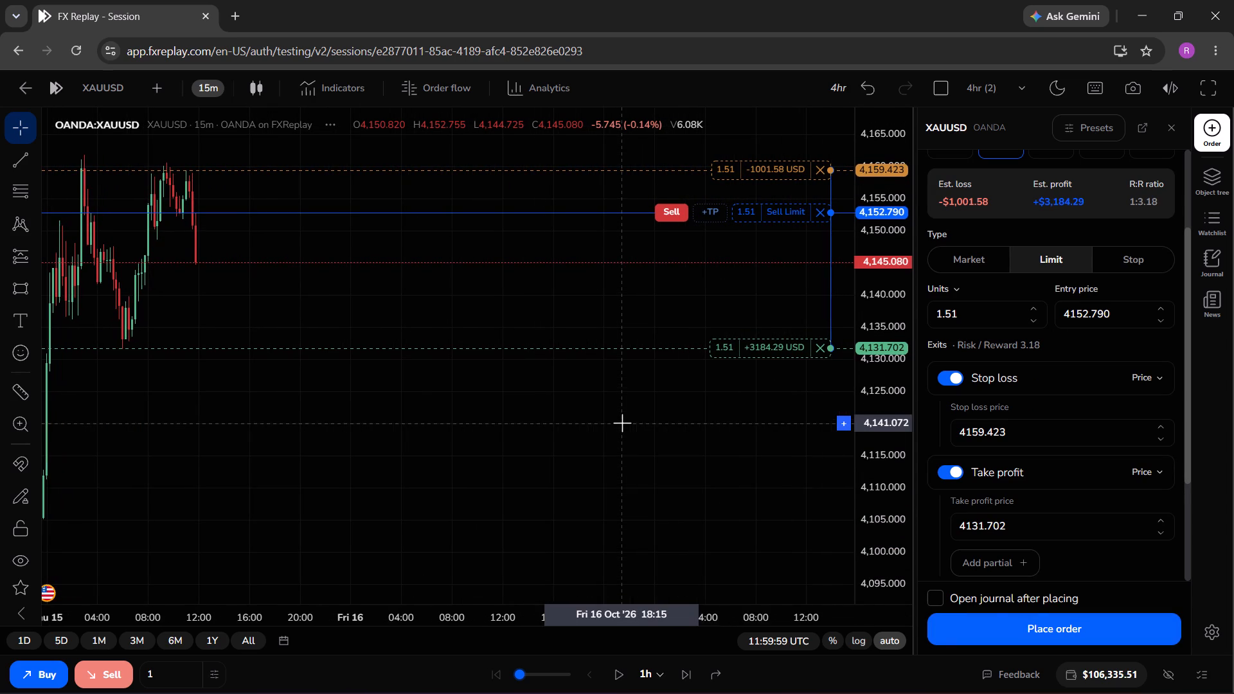
{"action": "left_click", "coordinate": [994, 621]}
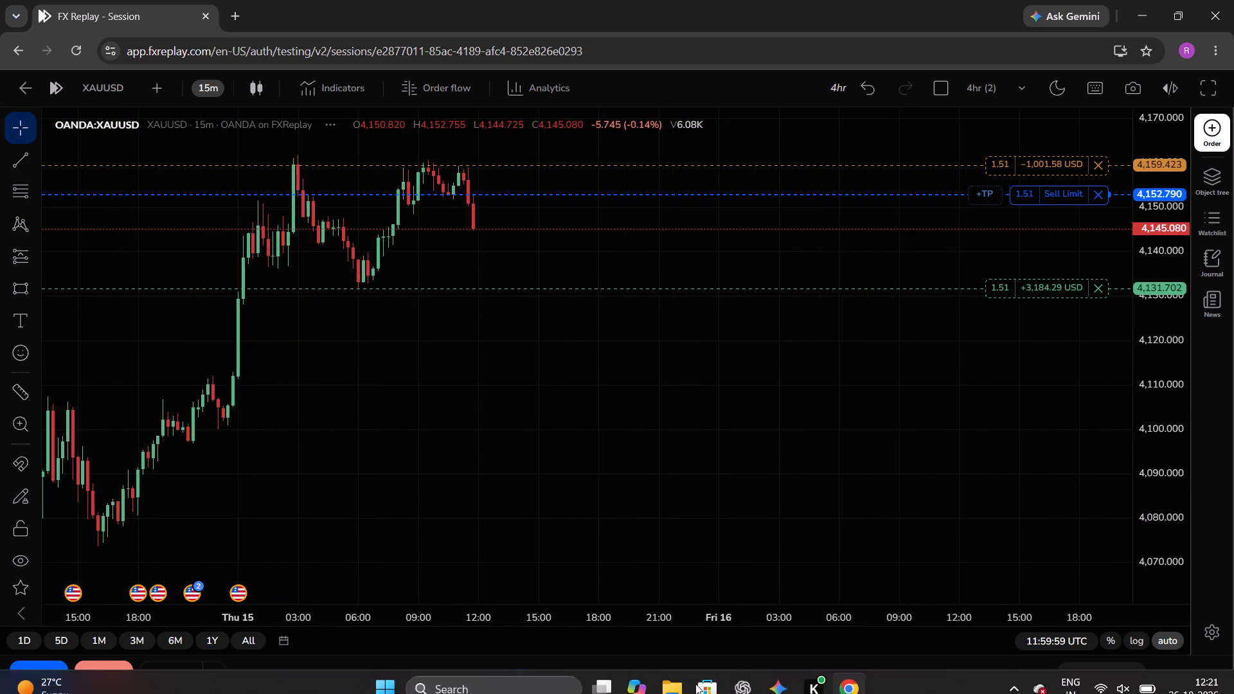
Advance the replay in 1-hour steps to 23:59:59 UTC on 15 October to play out the short trade.
{"action": "left_click", "coordinate": [682, 668]}
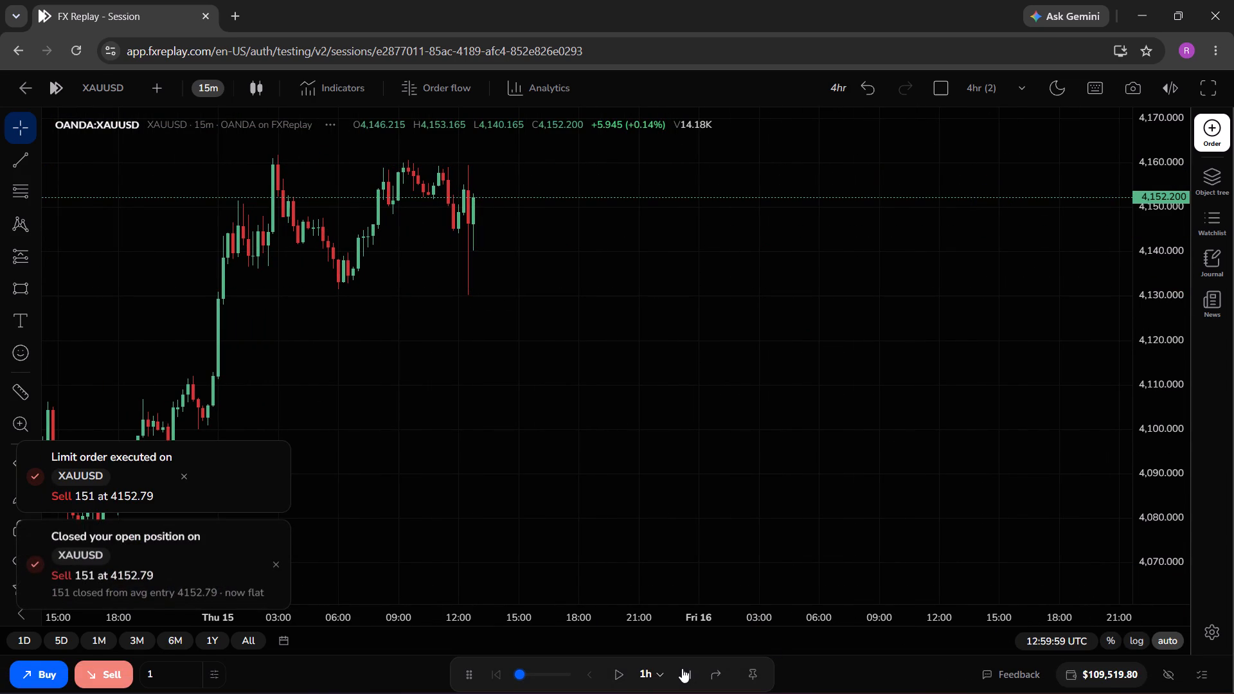
{"action": "left_click", "coordinate": [681, 671]}
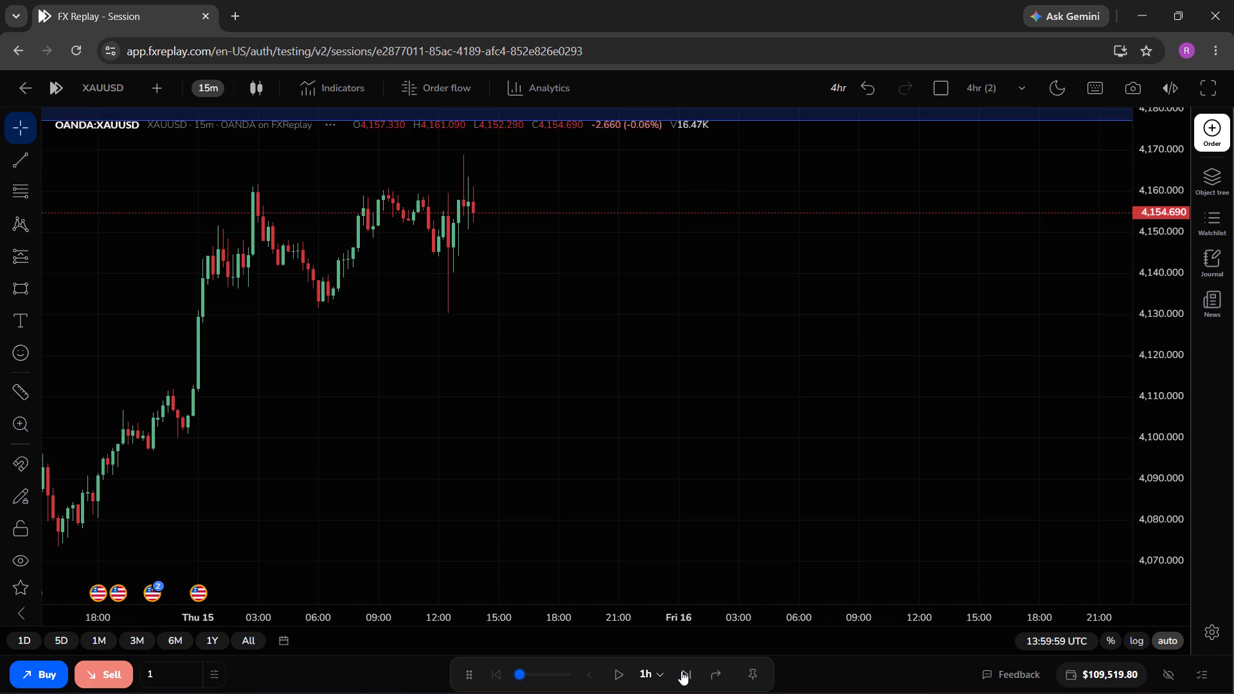
{"action": "left_click", "coordinate": [681, 671]}
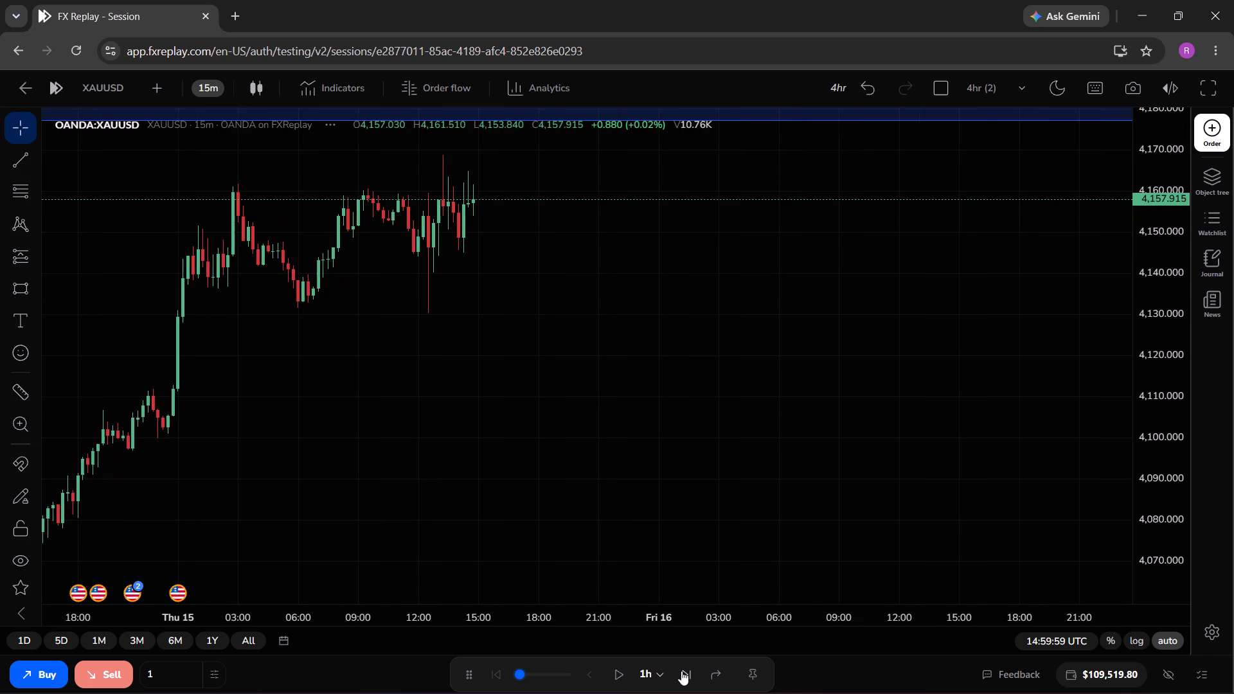
{"action": "left_click", "coordinate": [681, 671]}
{"action": "left_click", "coordinate": [681, 671]}
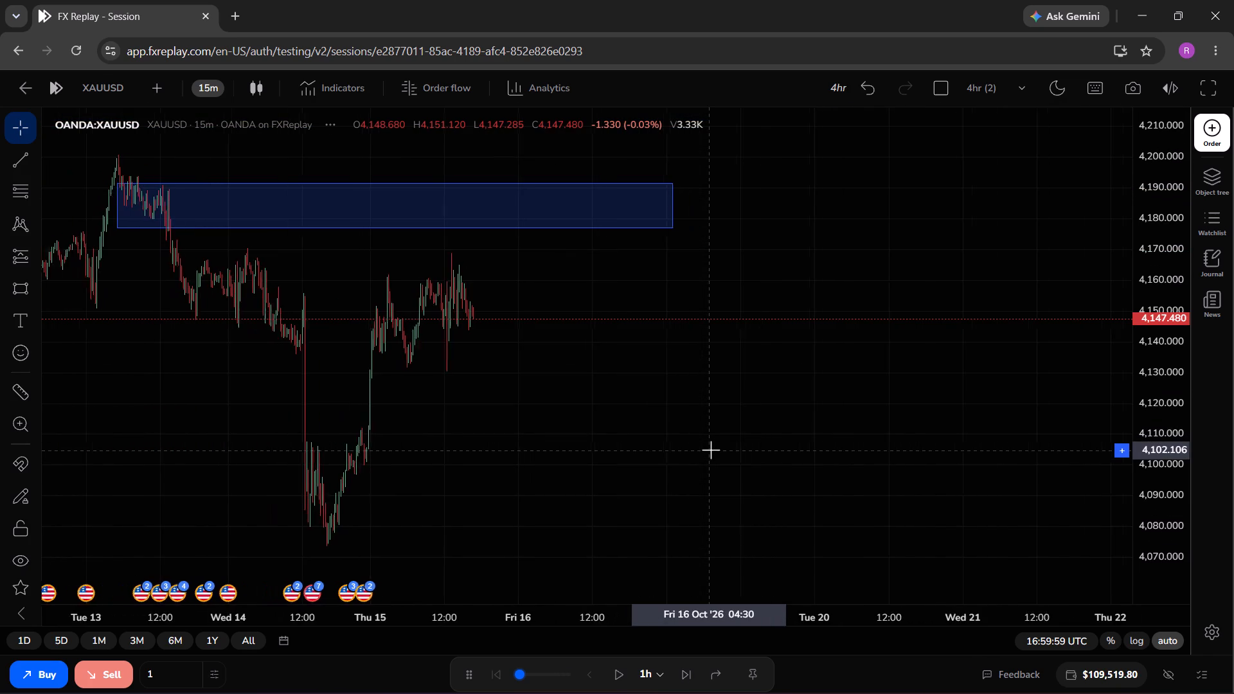
{"action": "left_click", "coordinate": [202, 78]}
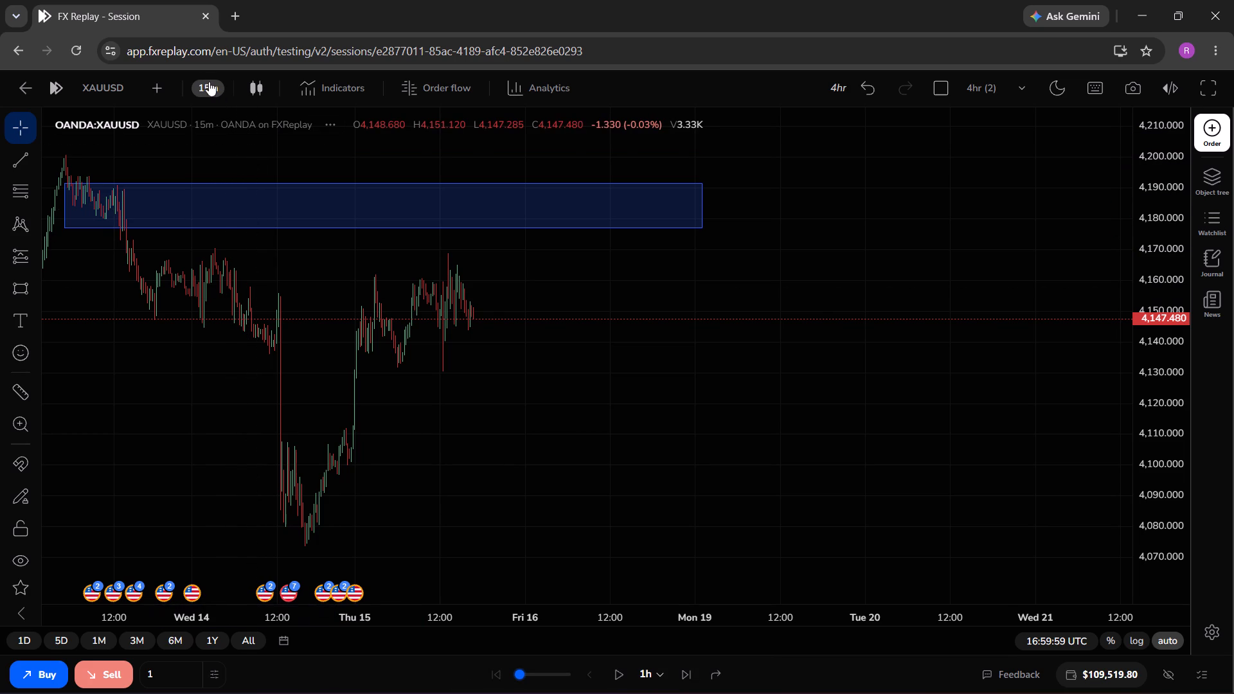
{"action": "left_click_drag", "start_coordinate": [616, 315], "coordinate": [680, 339]}
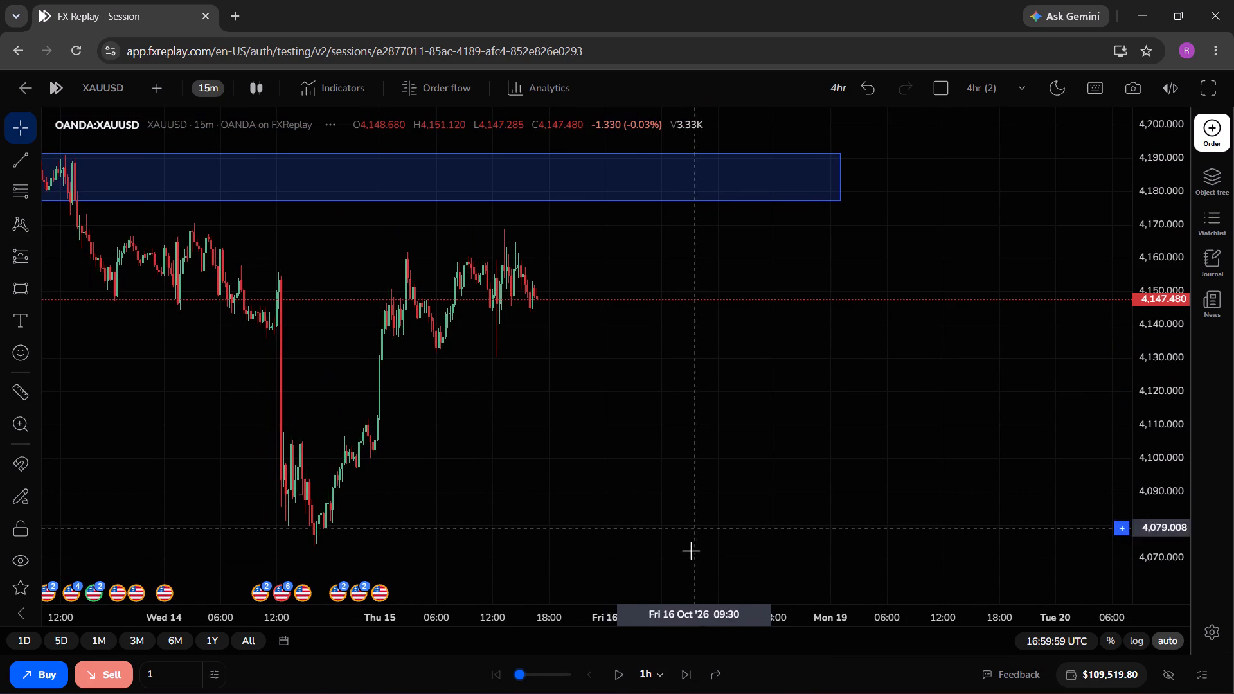
{"action": "triple_click", "coordinate": [684, 672]}
{"action": "triple_click", "coordinate": [684, 672]}
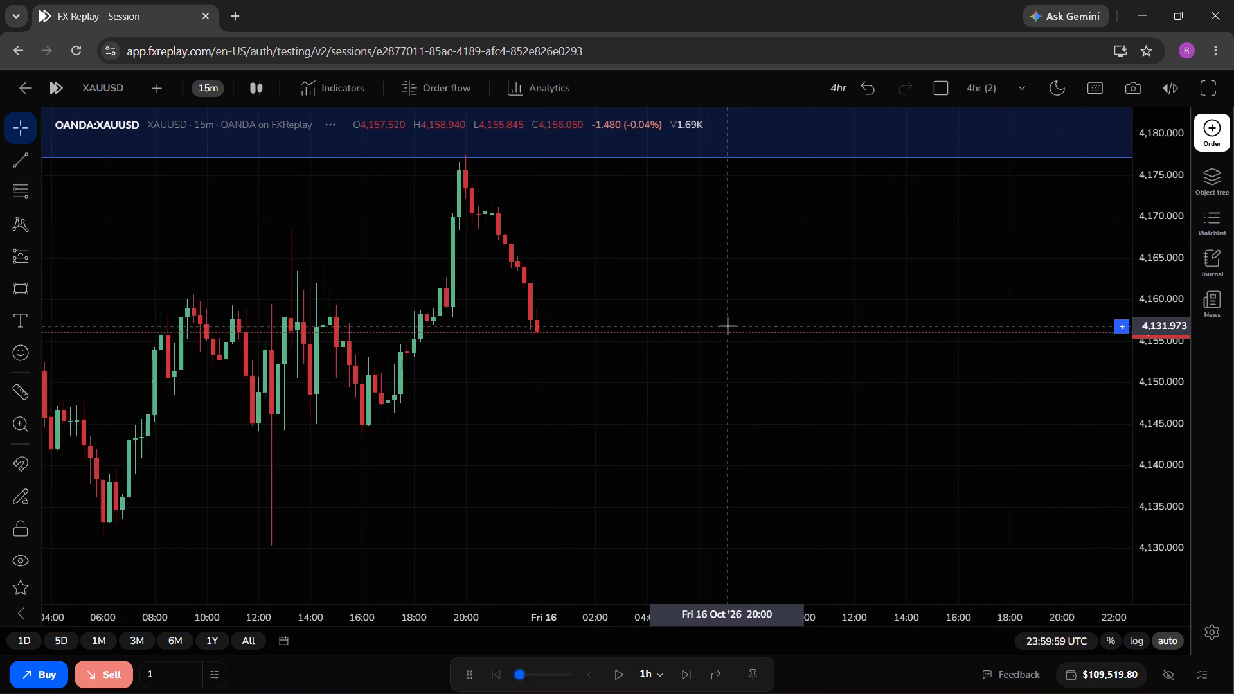
Advance the replay hour by hour to 09:59:59 UTC on 16 October, following price into the blue supply zone.
{"action": "left_click_drag", "start_coordinate": [728, 326], "coordinate": [591, 422]}
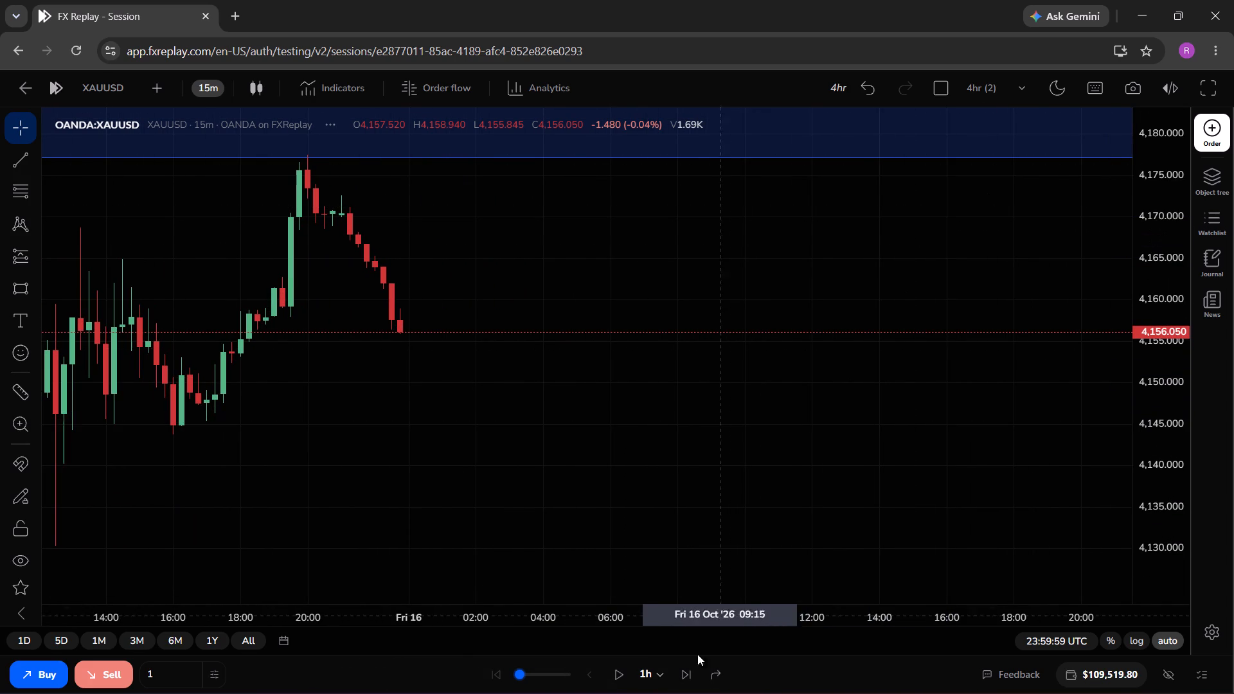
{"action": "left_click", "coordinate": [689, 672]}
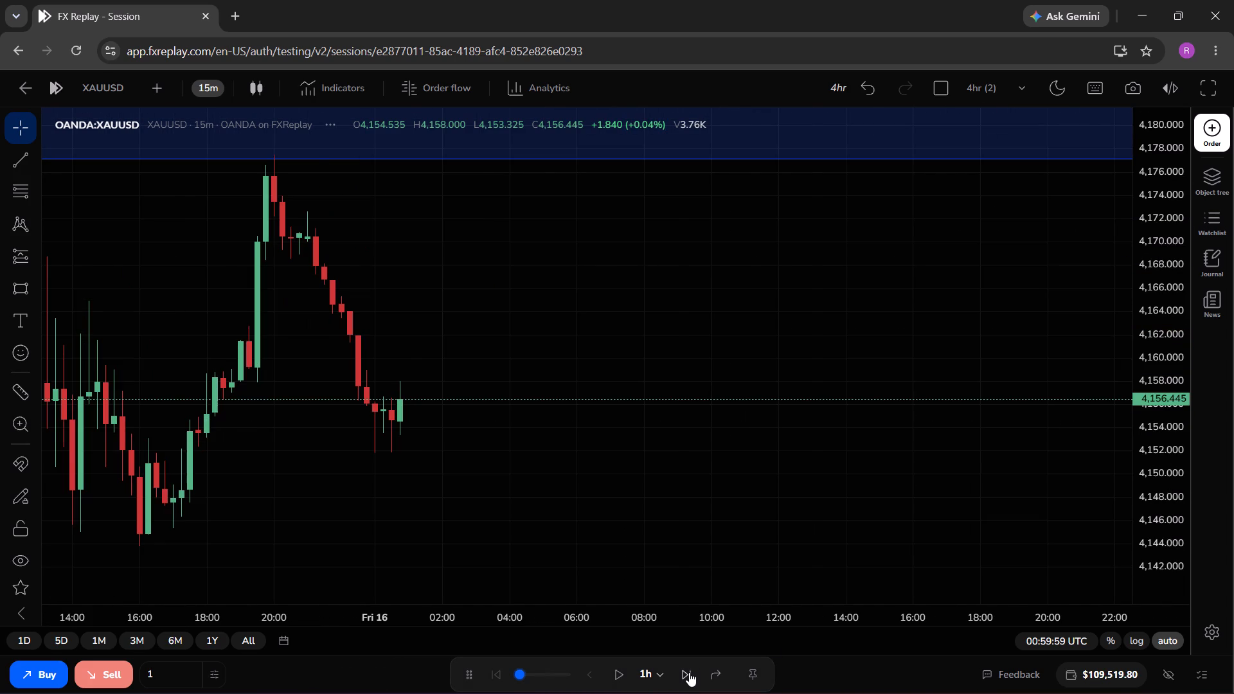
{"action": "left_click", "coordinate": [689, 672]}
{"action": "left_click", "coordinate": [689, 672]}
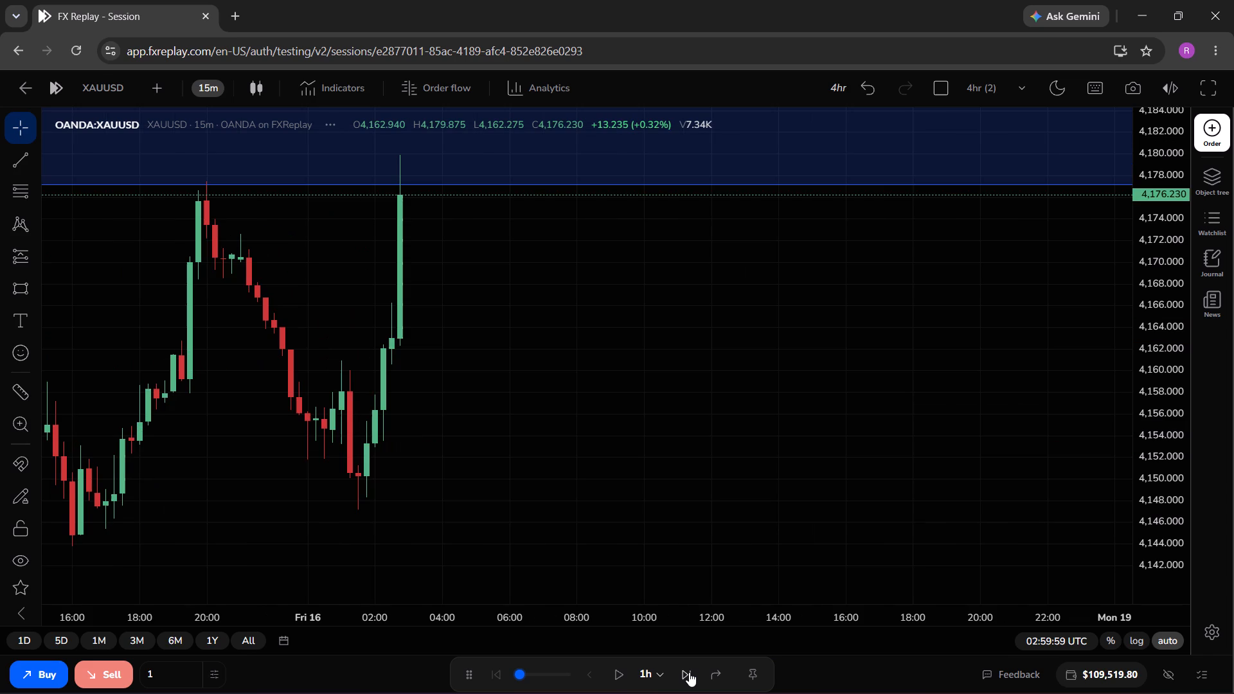
{"action": "left_click", "coordinate": [689, 672]}
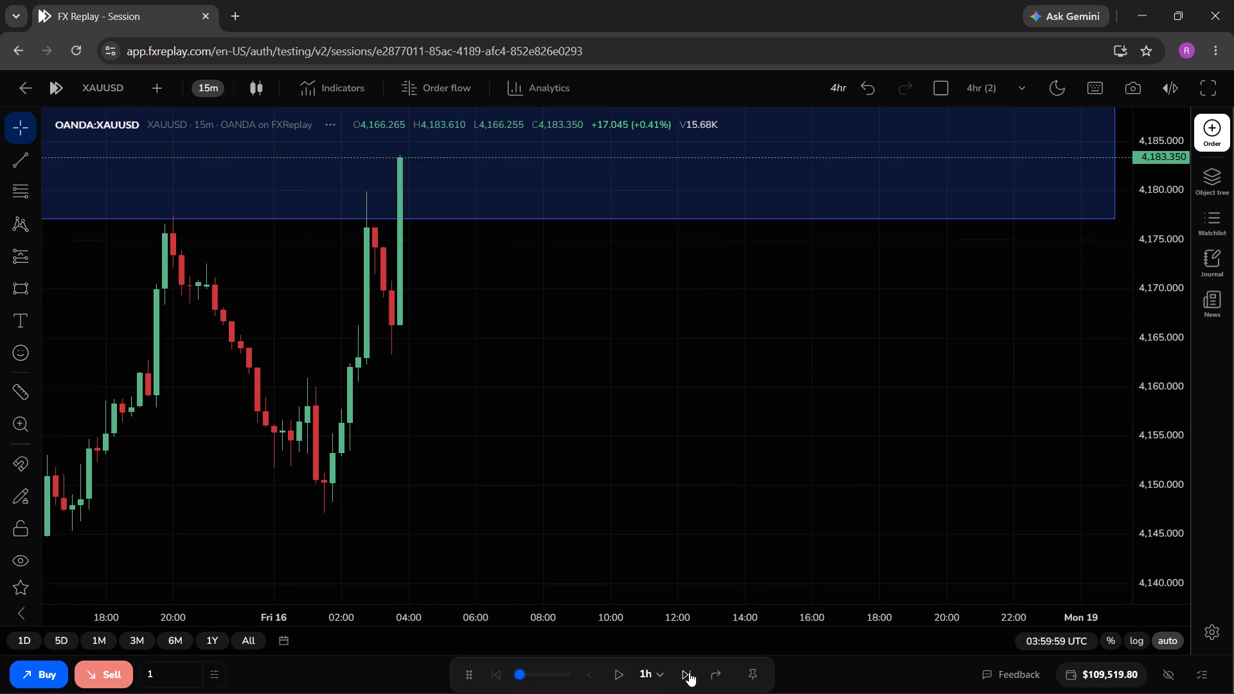
{"action": "left_click", "coordinate": [689, 672]}
{"action": "left_click", "coordinate": [689, 672]}
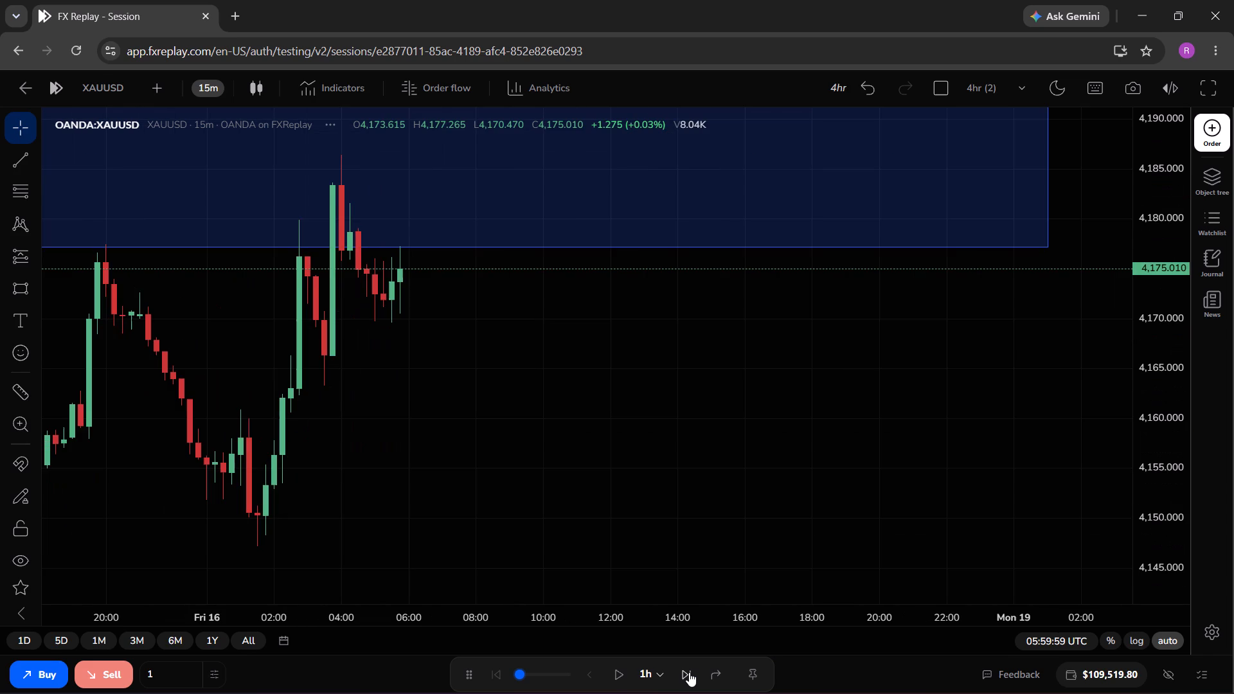
{"action": "left_click", "coordinate": [689, 672]}
{"action": "left_click", "coordinate": [689, 672]}
{"action": "left_click", "coordinate": [689, 672]}
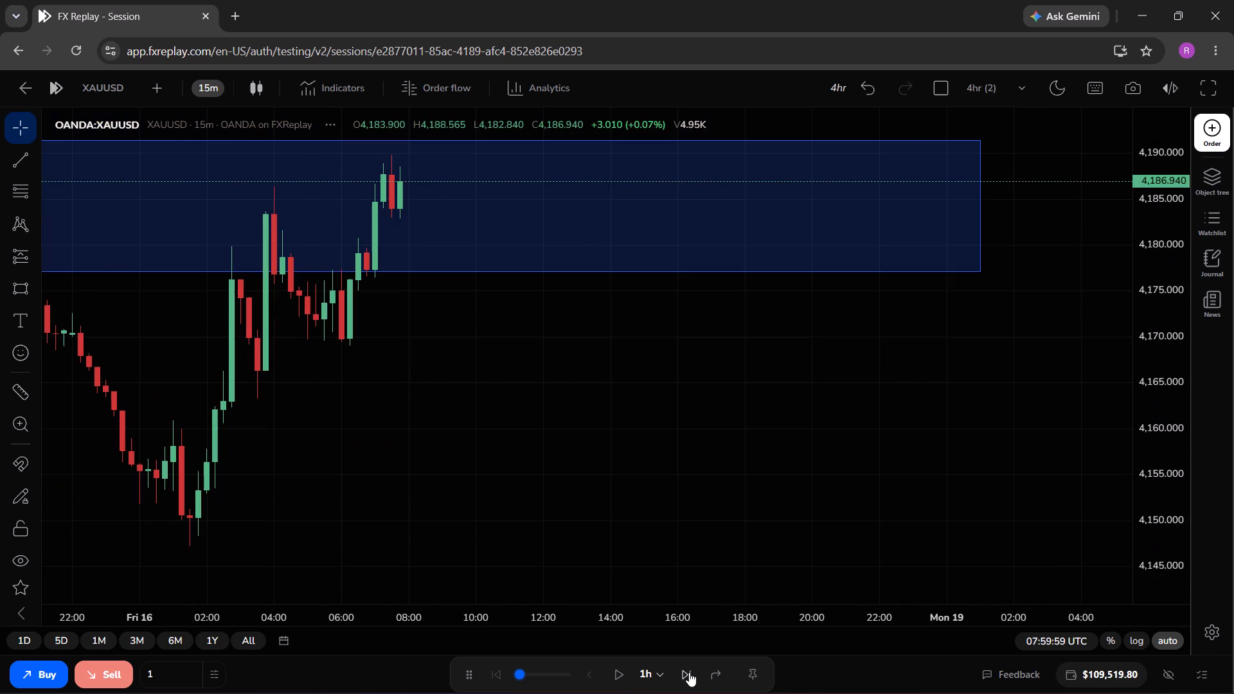
{"action": "left_click", "coordinate": [689, 672]}
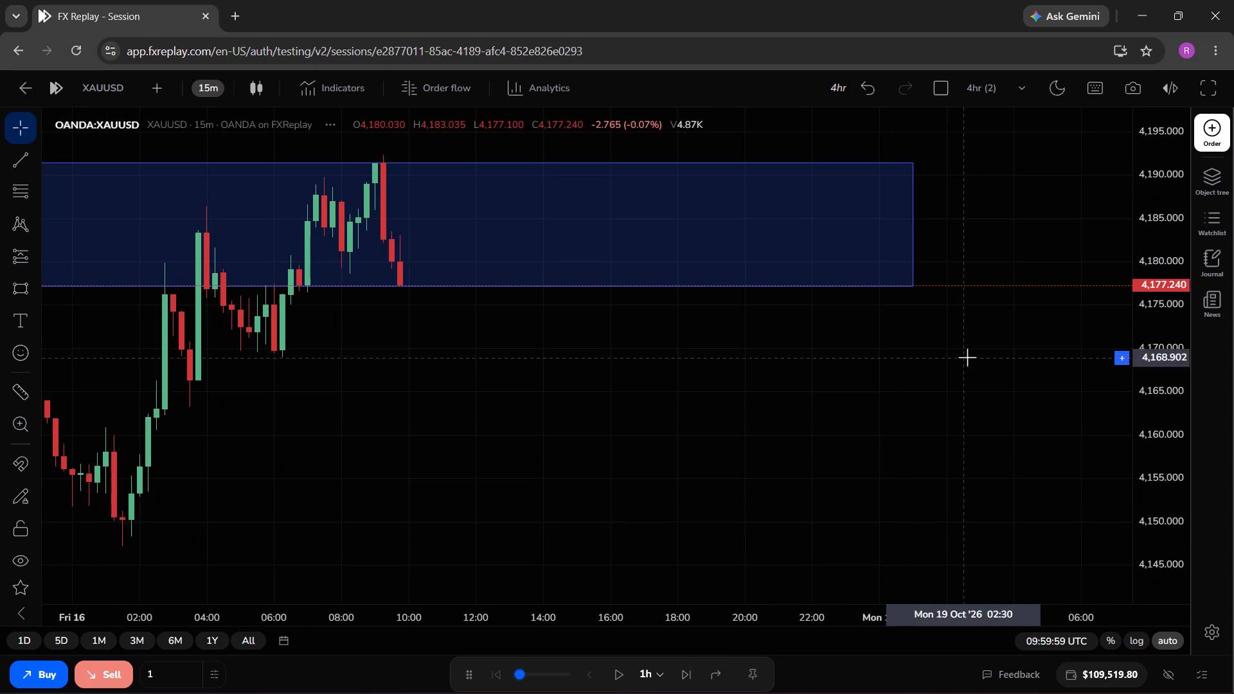
Place a 1.48-unit sell limit order inside the blue zone at 4185.798, with stop loss 4192.534 and take profit 4147.138.
{"action": "left_click", "coordinate": [1214, 135]}
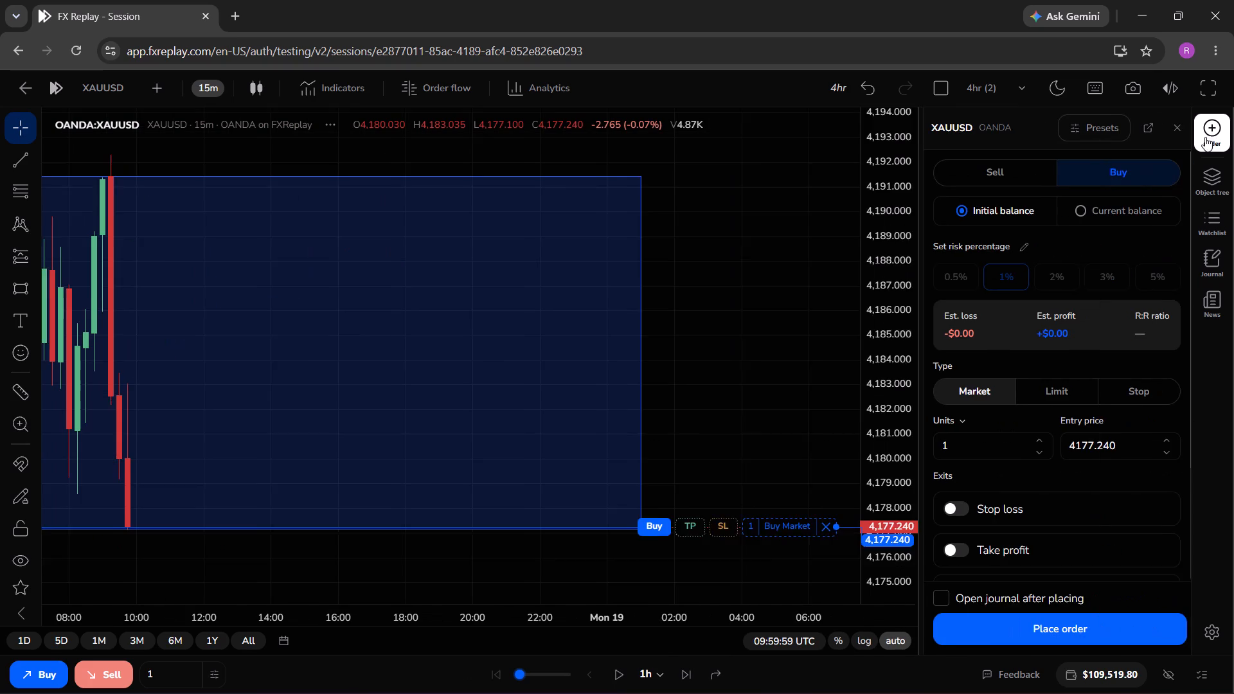
{"action": "left_click", "coordinate": [984, 170]}
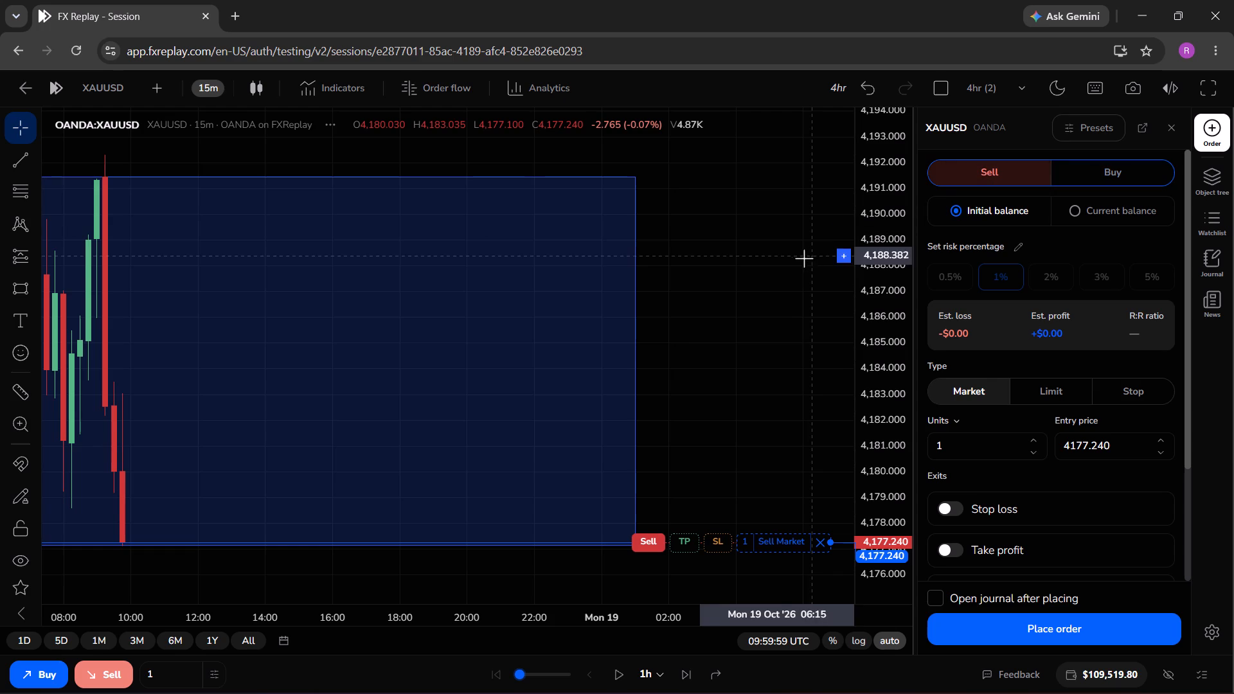
{"action": "left_click_drag", "start_coordinate": [760, 271], "coordinate": [840, 271]}
{"action": "left_click_drag", "start_coordinate": [774, 405], "coordinate": [764, 301]}
{"action": "left_click_drag", "start_coordinate": [727, 303], "coordinate": [720, 154]}
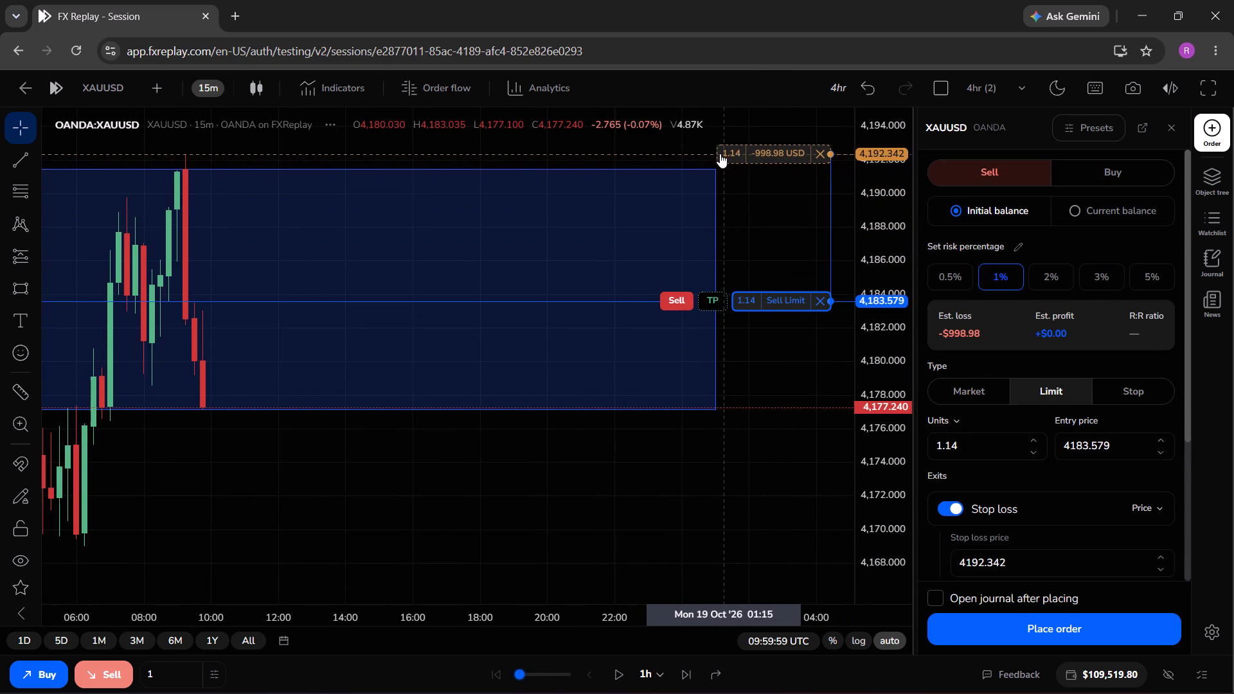
{"action": "left_click_drag", "start_coordinate": [720, 154], "coordinate": [722, 152]}
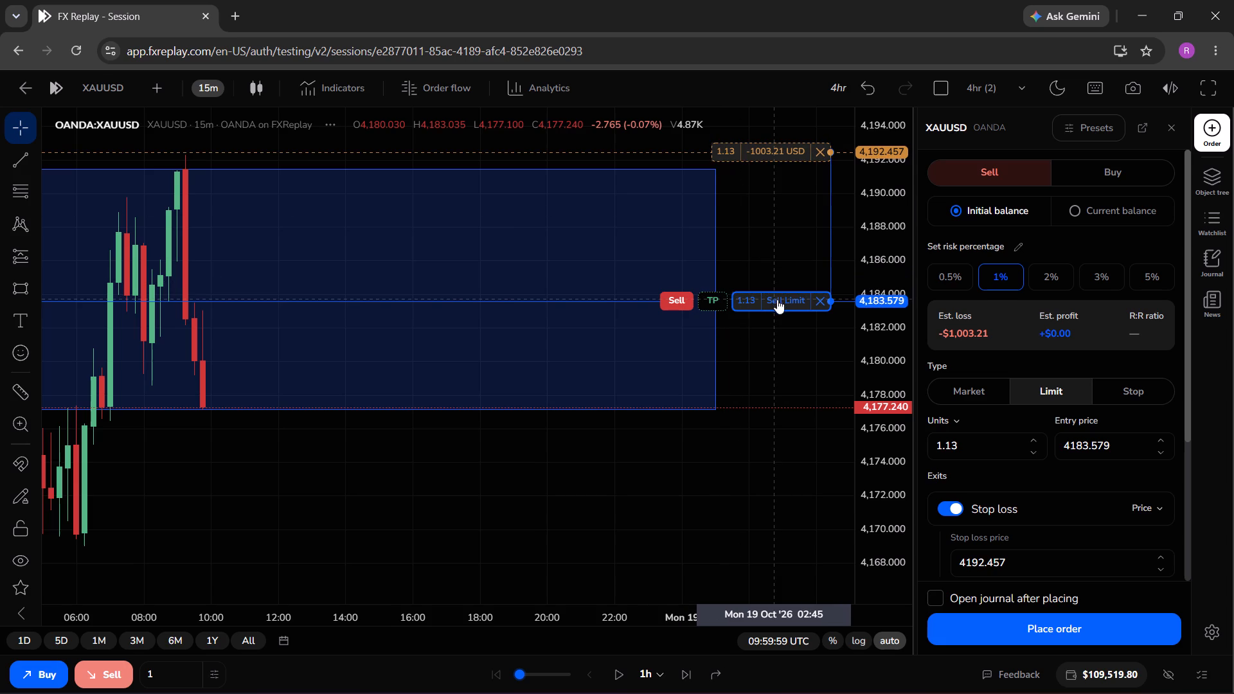
{"action": "left_click_drag", "start_coordinate": [777, 299], "coordinate": [775, 263]}
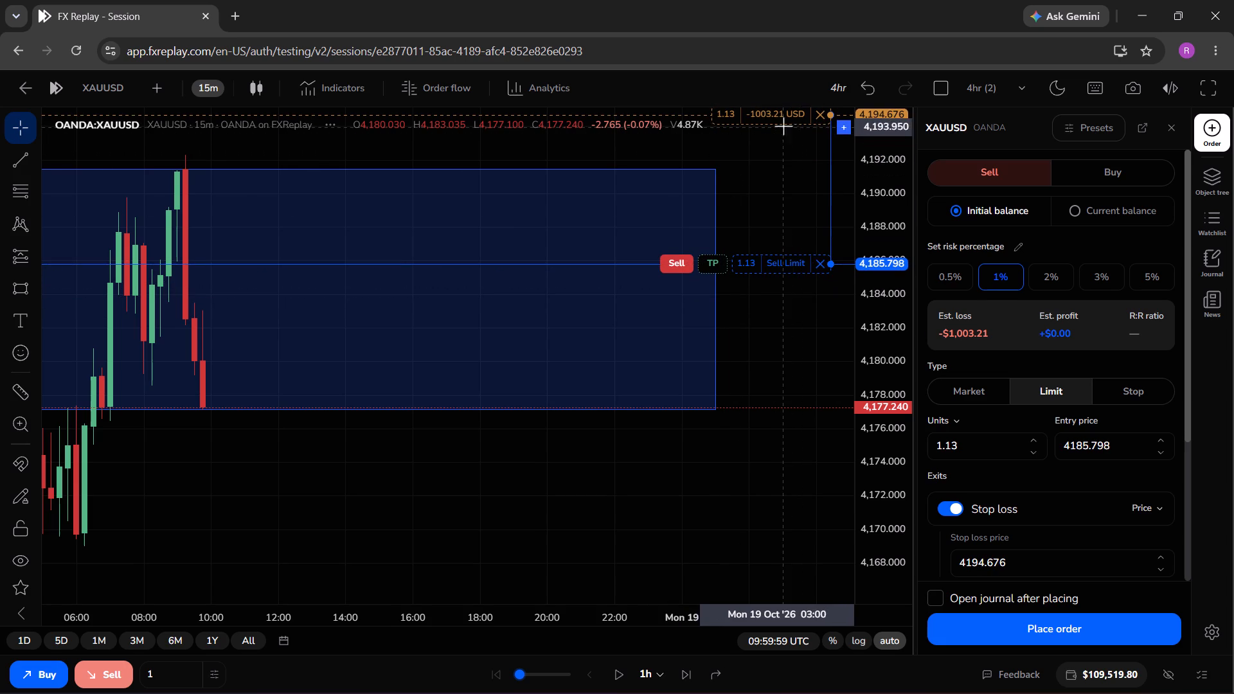
{"action": "left_click_drag", "start_coordinate": [780, 120], "coordinate": [776, 150]}
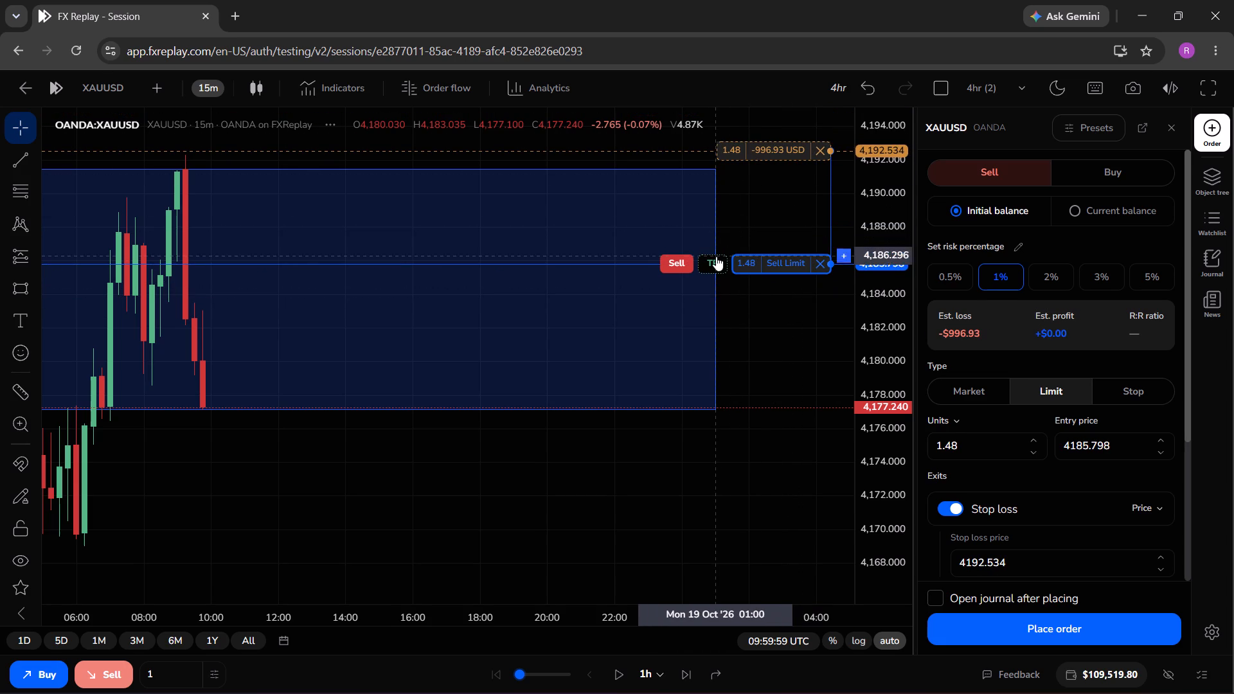
{"action": "left_click_drag", "start_coordinate": [715, 260], "coordinate": [723, 423]}
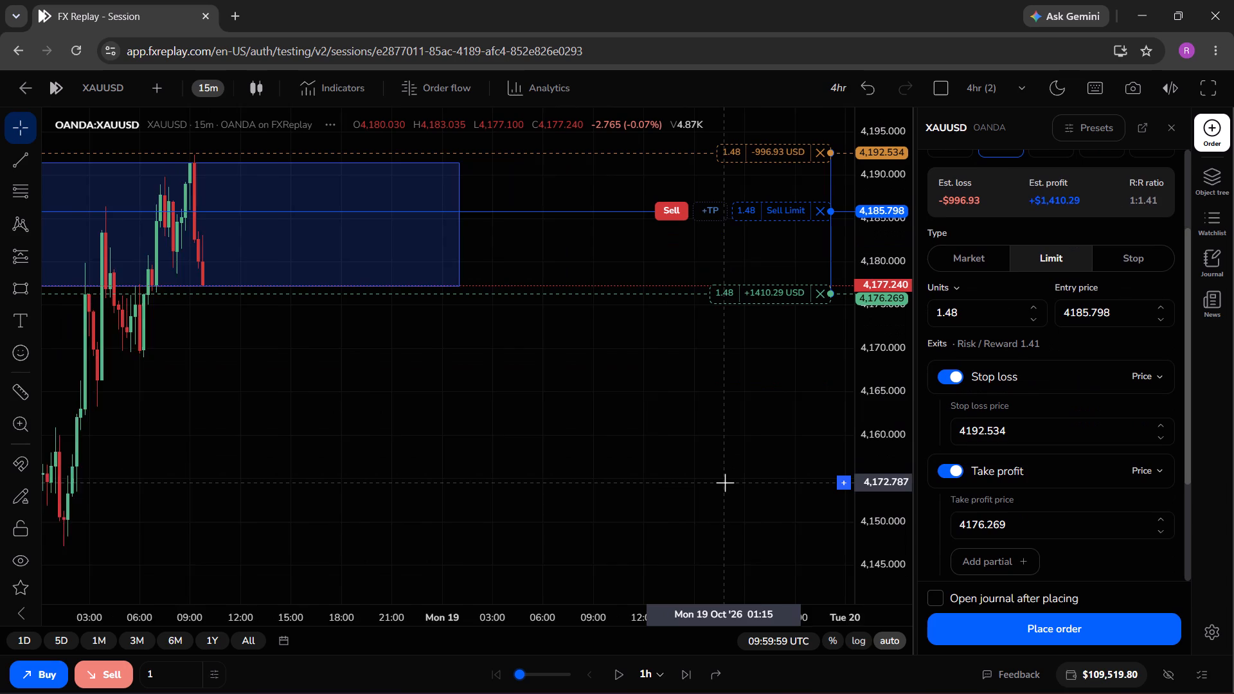
{"action": "left_click_drag", "start_coordinate": [551, 440], "coordinate": [708, 423]}
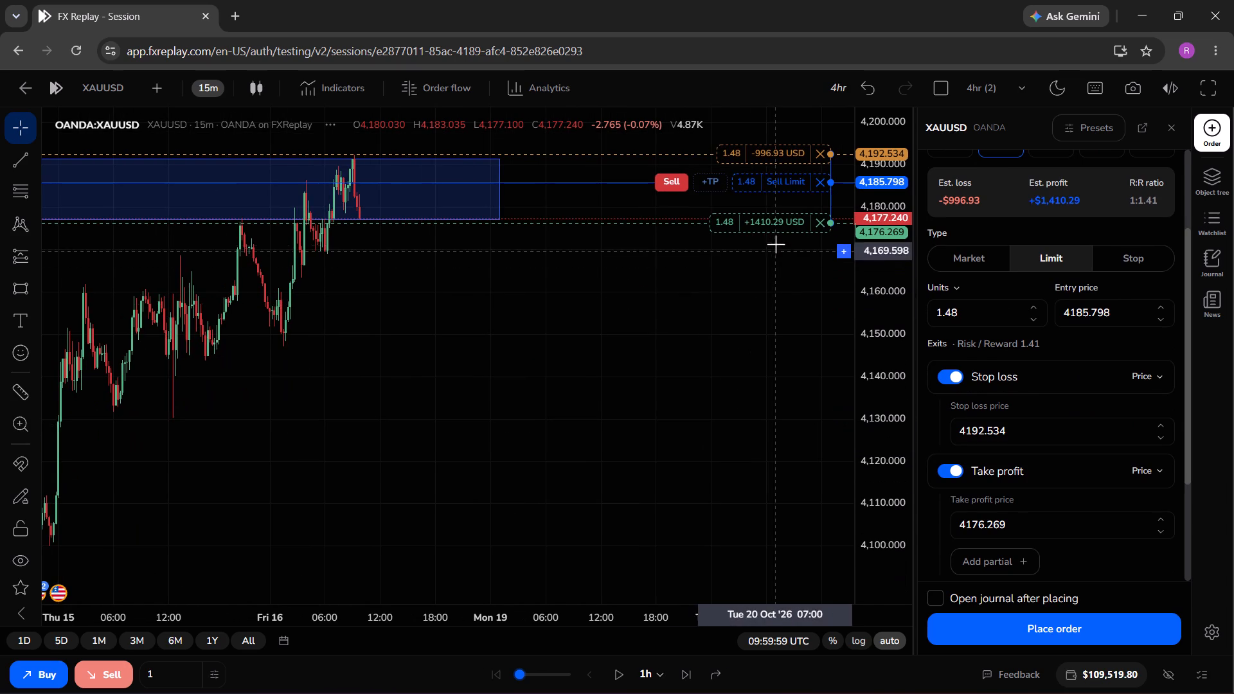
{"action": "left_click_drag", "start_coordinate": [767, 226], "coordinate": [740, 346]}
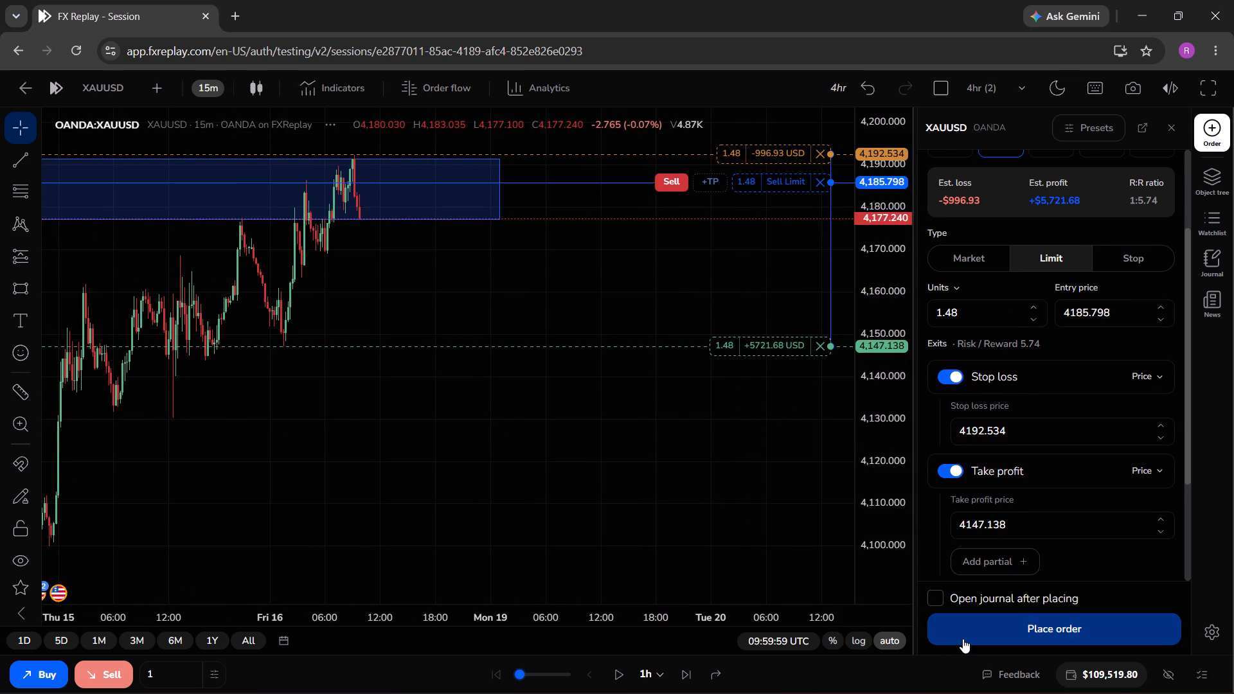
{"action": "left_click", "coordinate": [963, 639]}
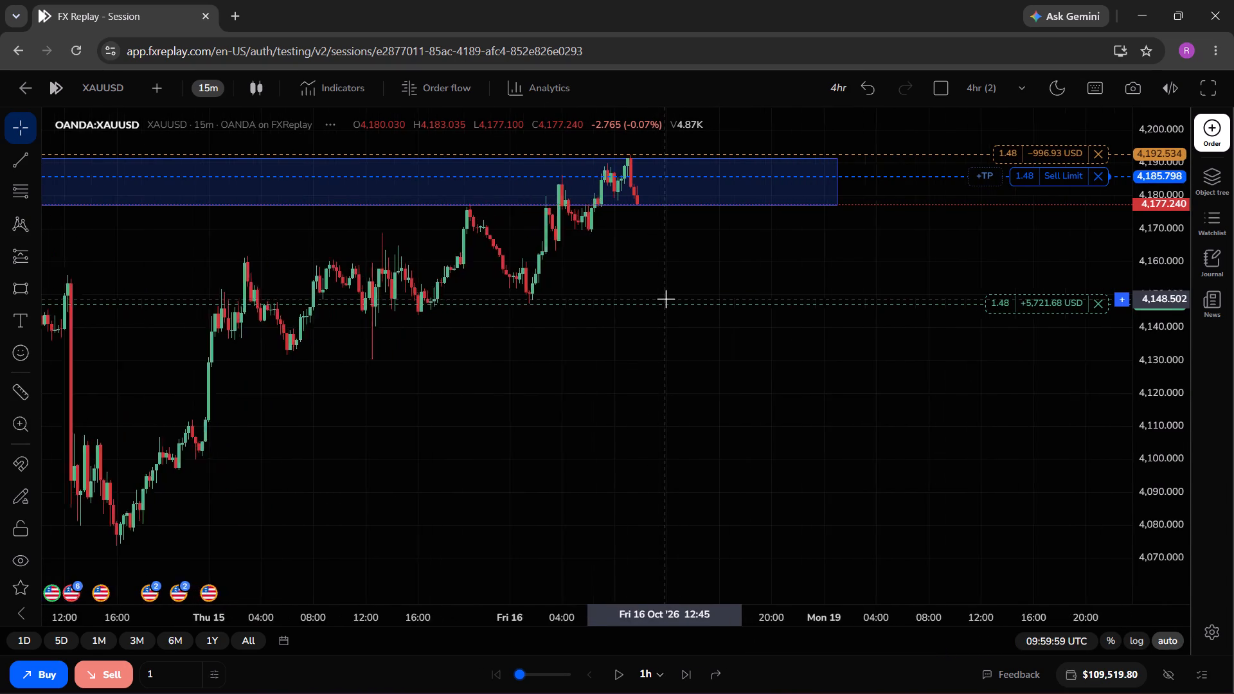
Switch to the 4-hour chart to view the pending sell order against the marked zone.
{"action": "left_click_drag", "start_coordinate": [666, 299], "coordinate": [472, 349]}
{"action": "left_click", "coordinate": [205, 85]}
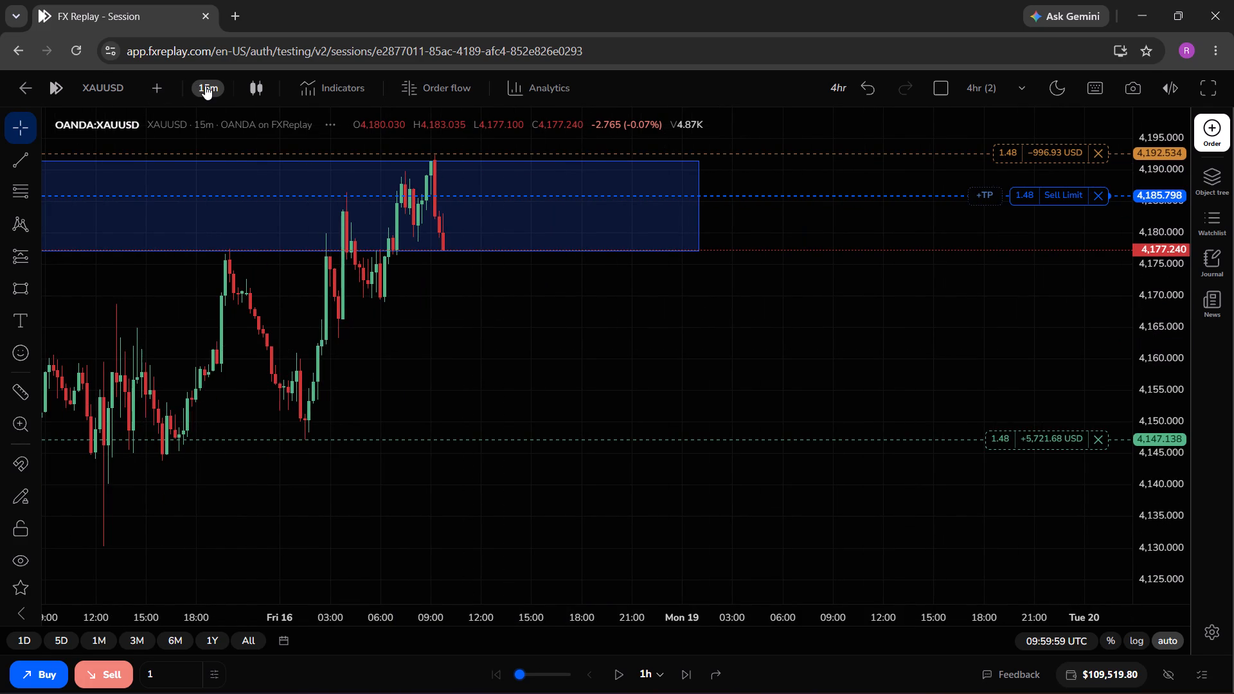
{"action": "scroll", "coordinate": [239, 276], "scroll_direction": "down", "scroll_amount": 2}
{"action": "left_click", "coordinate": [221, 470]}
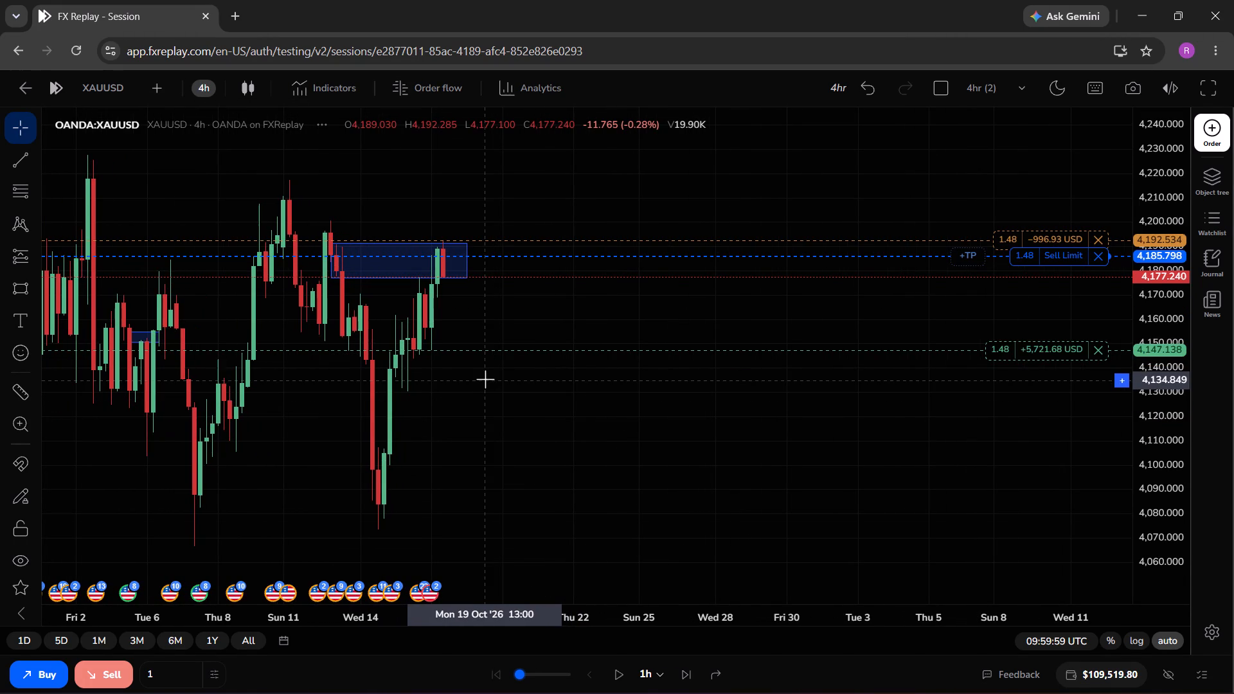
Switch the chart back to the 15-minute timeframe.
{"action": "left_click", "coordinate": [207, 84]}
{"action": "scroll", "coordinate": [230, 263], "scroll_direction": "down", "scroll_amount": 1}
{"action": "scroll", "coordinate": [244, 399], "scroll_direction": "down", "scroll_amount": 1}
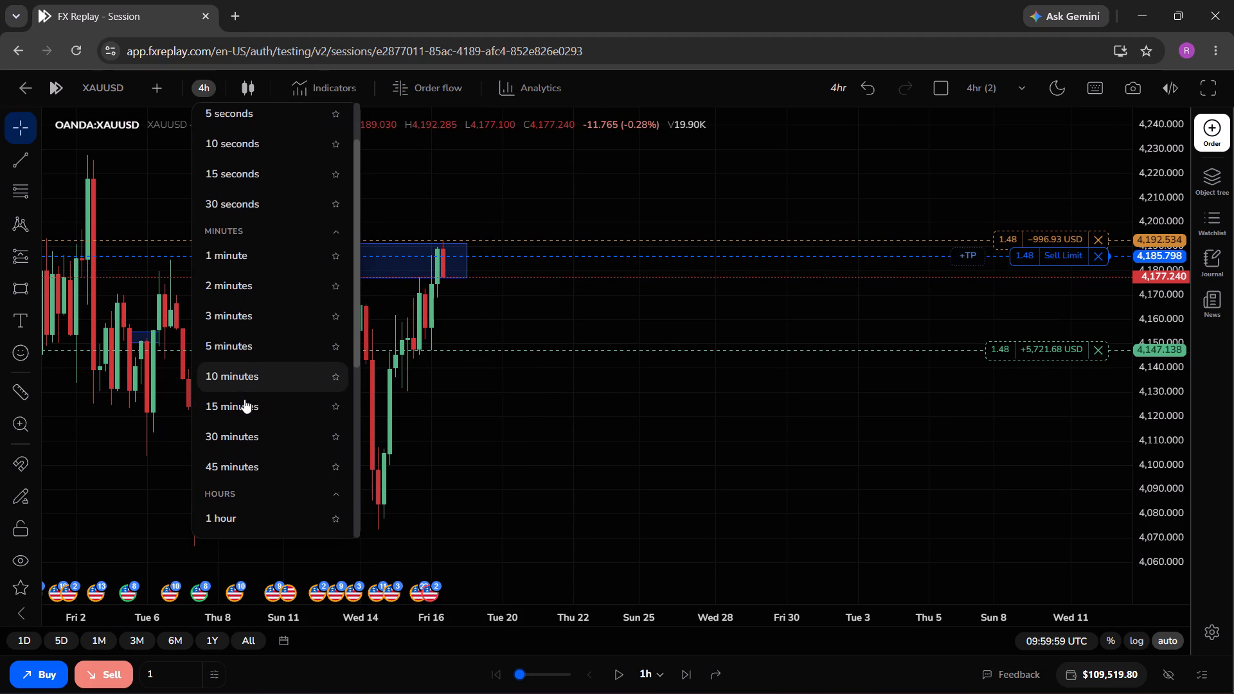
{"action": "scroll", "coordinate": [244, 399], "scroll_direction": "down", "scroll_amount": 1}
{"action": "left_click", "coordinate": [245, 416]}
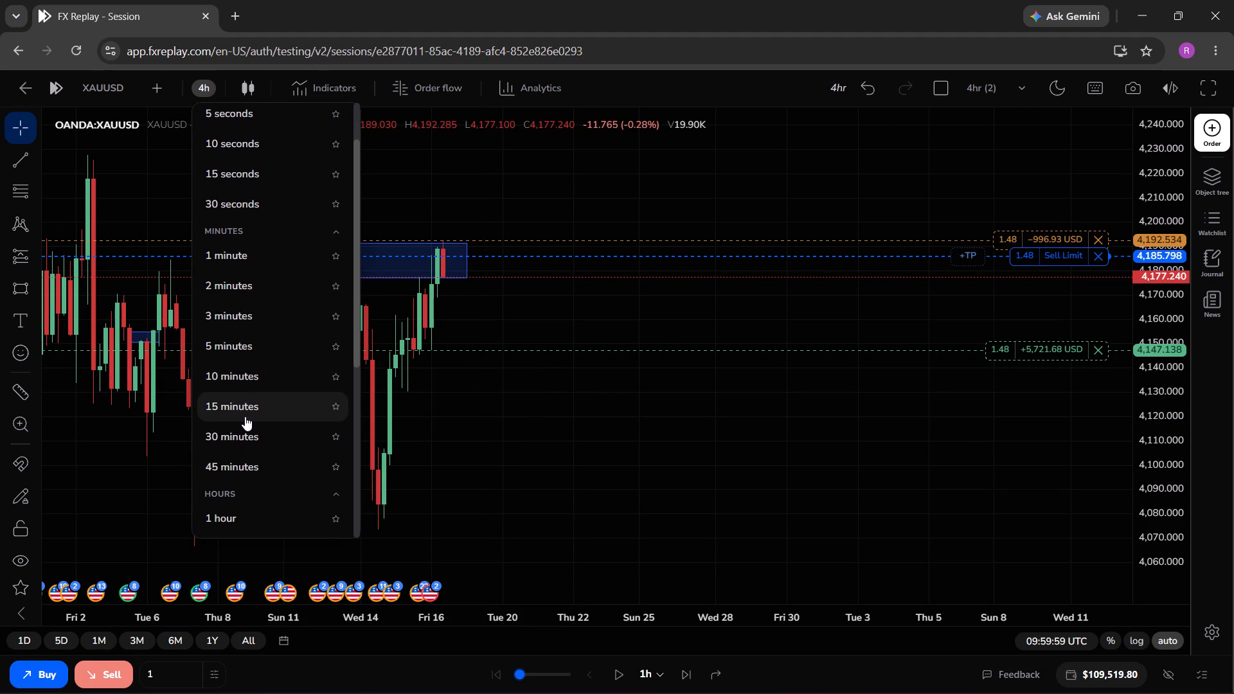
On the 15-minute chart, advance the replay hour by hour to 14:59:59 UTC on 16 October to play out the sell order.
{"action": "left_click", "coordinate": [251, 411]}
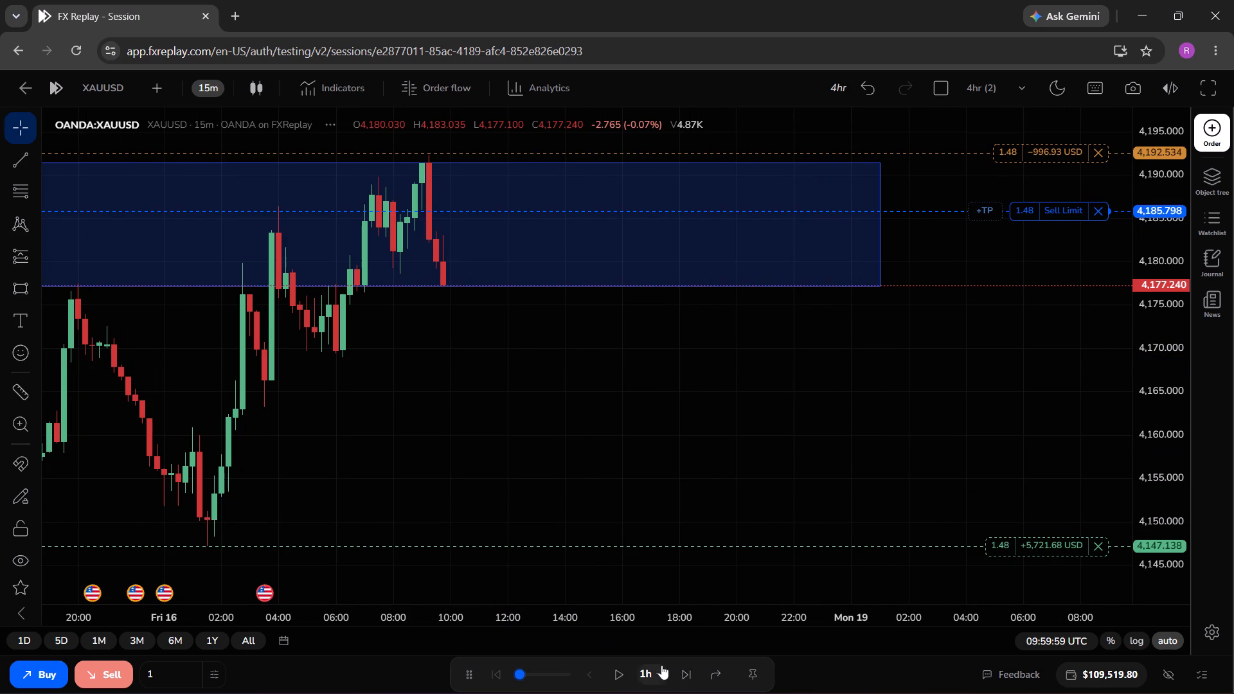
{"action": "left_click", "coordinate": [685, 668]}
{"action": "left_click", "coordinate": [685, 668]}
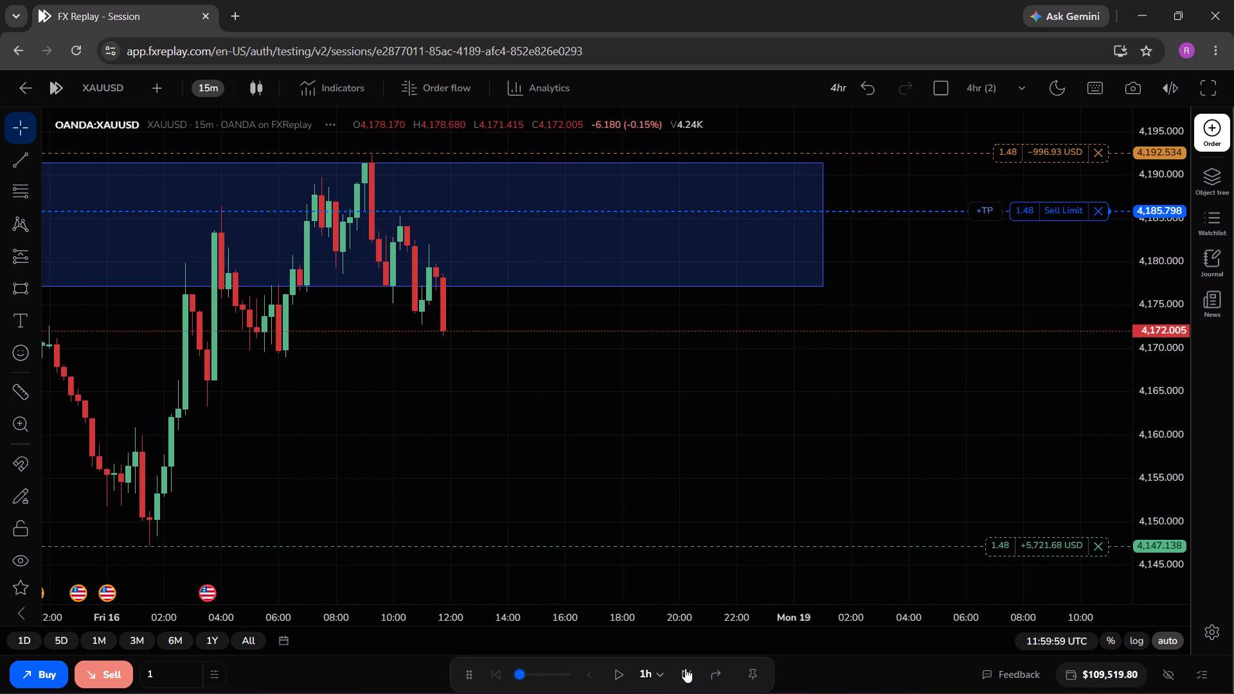
{"action": "left_click", "coordinate": [685, 668]}
{"action": "left_click", "coordinate": [685, 668]}
{"action": "left_click", "coordinate": [685, 668]}
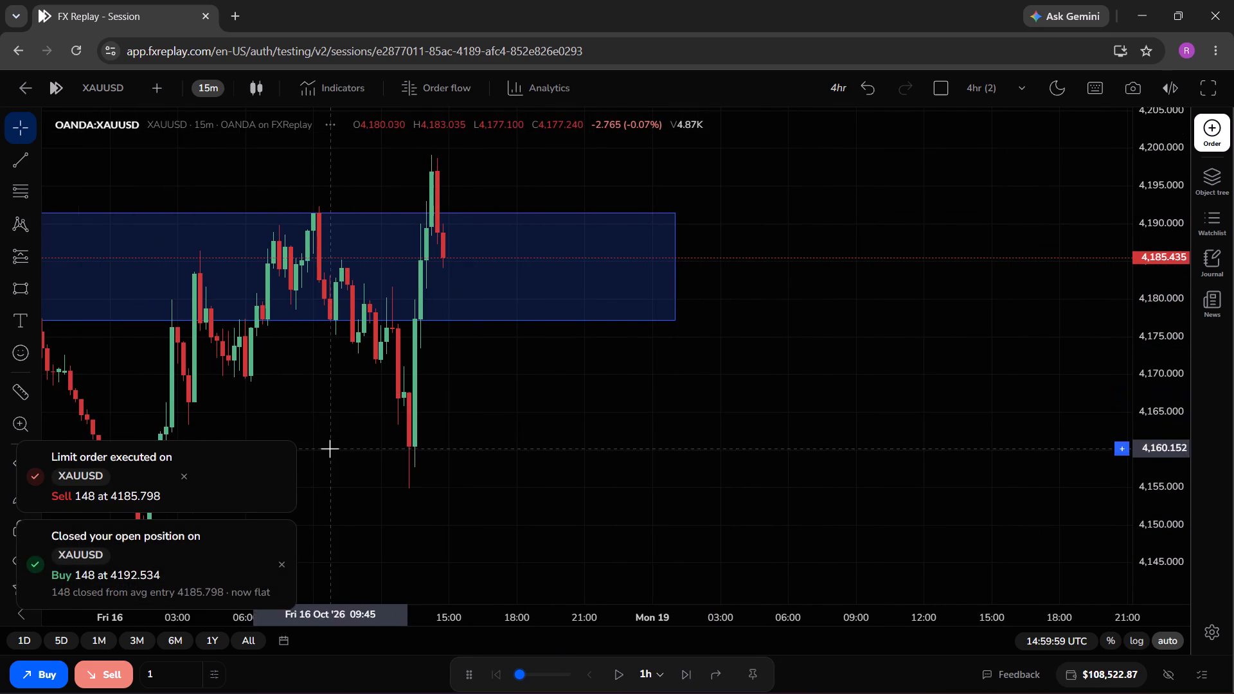
Switch the chart to the 4-hour timeframe.
{"action": "left_click", "coordinate": [205, 89]}
{"action": "scroll", "coordinate": [264, 262], "scroll_direction": "down", "scroll_amount": 2}
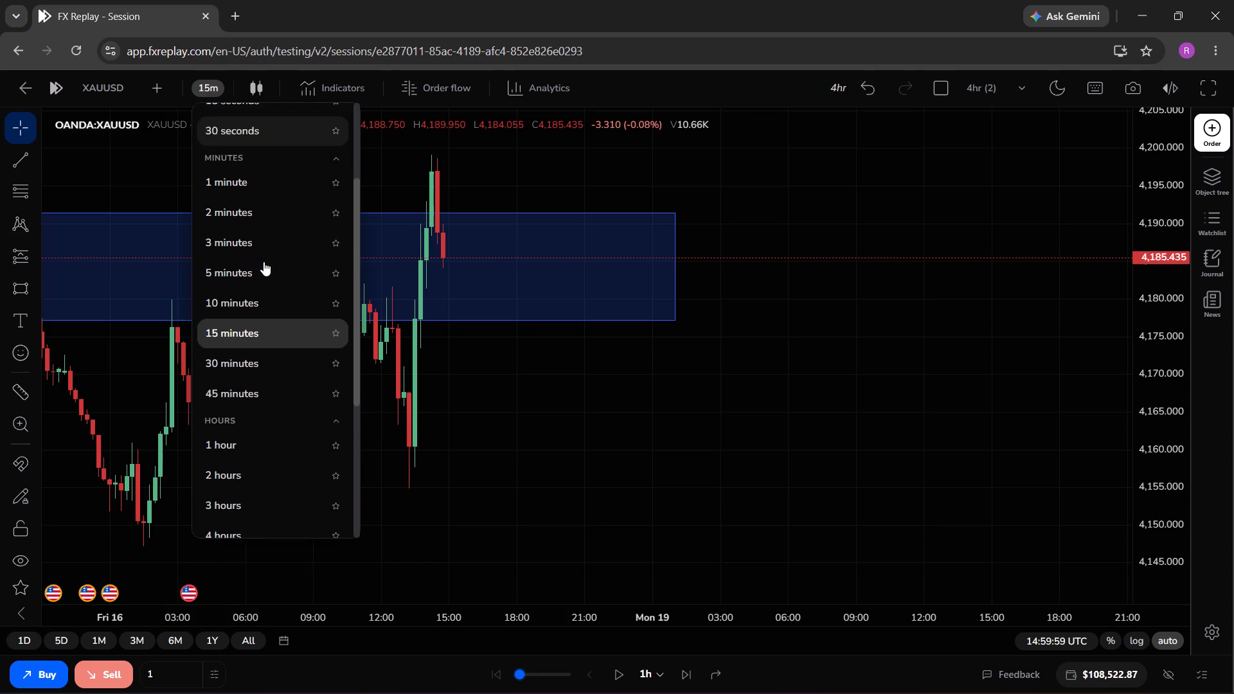
{"action": "left_click", "coordinate": [260, 472]}
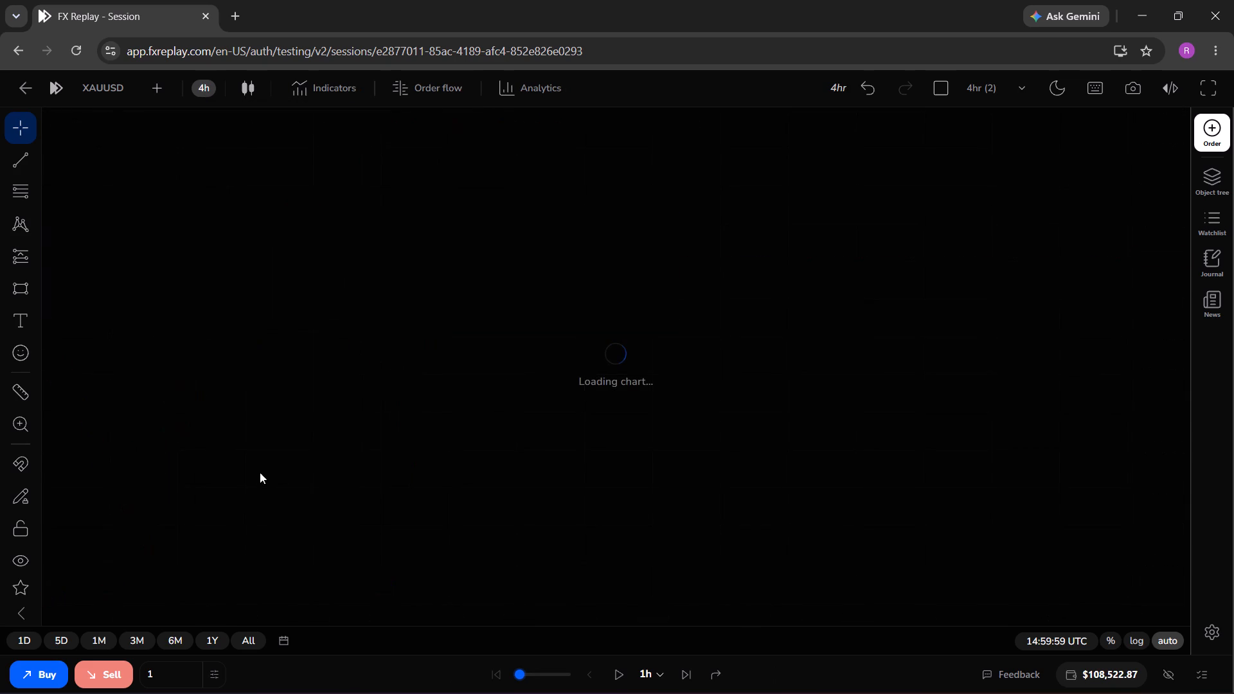
Advance the replay in one-hour steps to 06:59:59 UTC on 20 October, following price away from the supply zone.
{"action": "triple_click", "coordinate": [686, 670]}
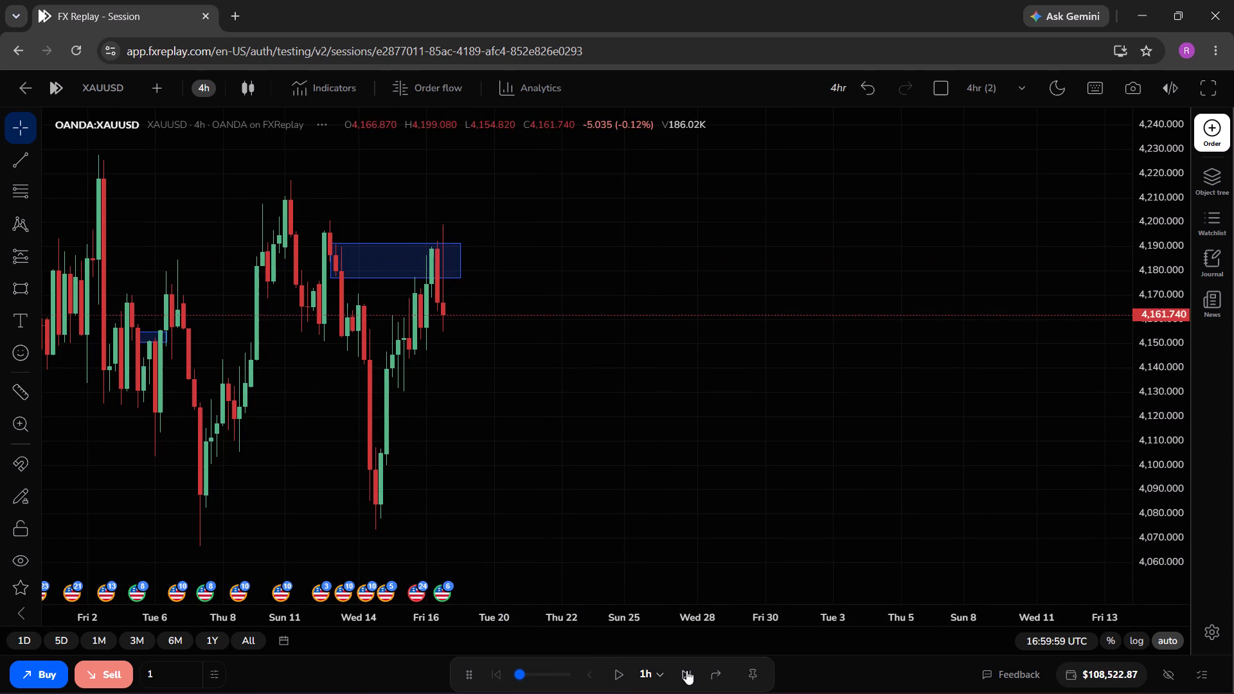
{"action": "left_click", "coordinate": [686, 670]}
{"action": "triple_click", "coordinate": [686, 670]}
{"action": "triple_click", "coordinate": [686, 670]}
{"action": "triple_click", "coordinate": [686, 670]}
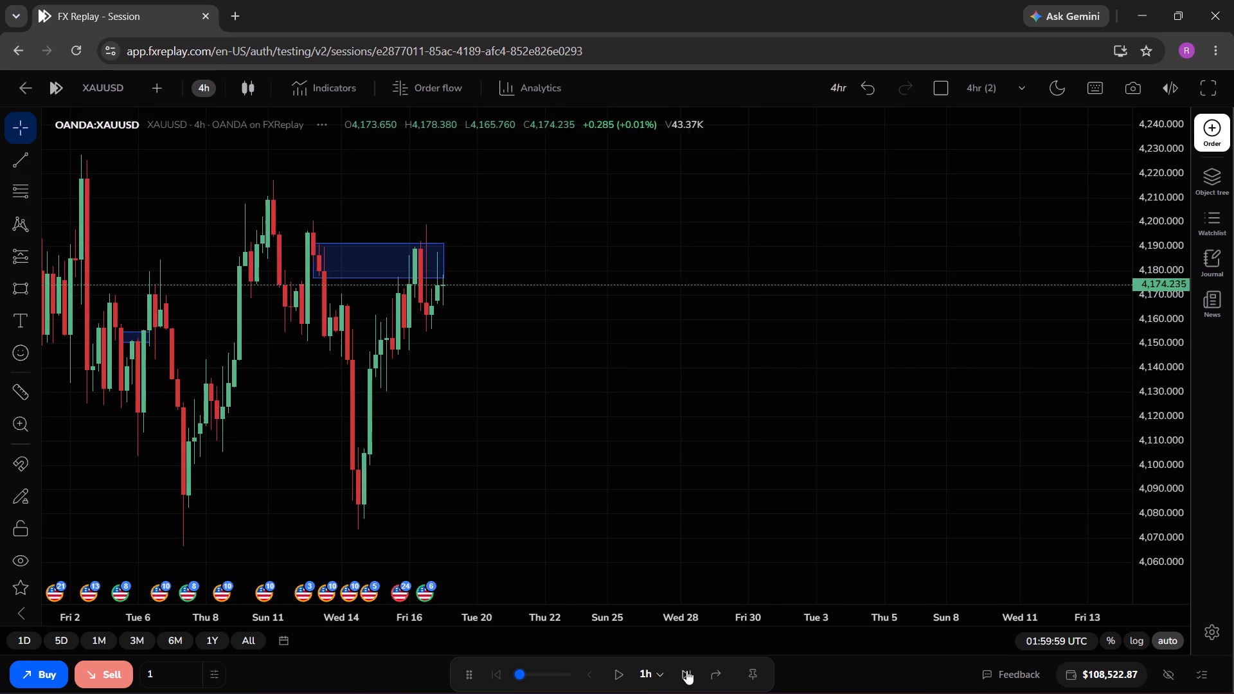
{"action": "triple_click", "coordinate": [686, 670]}
{"action": "triple_click", "coordinate": [686, 670]}
{"action": "triple_click", "coordinate": [686, 670]}
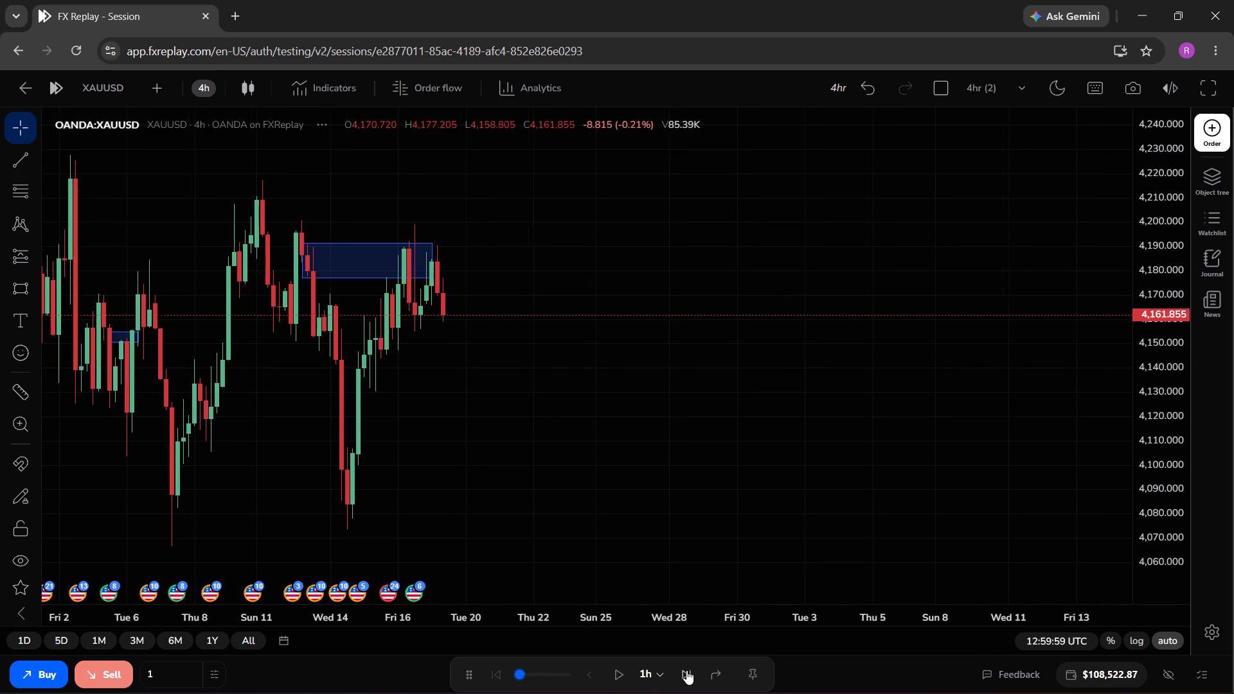
{"action": "triple_click", "coordinate": [686, 670]}
{"action": "triple_click", "coordinate": [686, 670]}
{"action": "triple_click", "coordinate": [686, 670]}
{"action": "triple_click", "coordinate": [686, 670]}
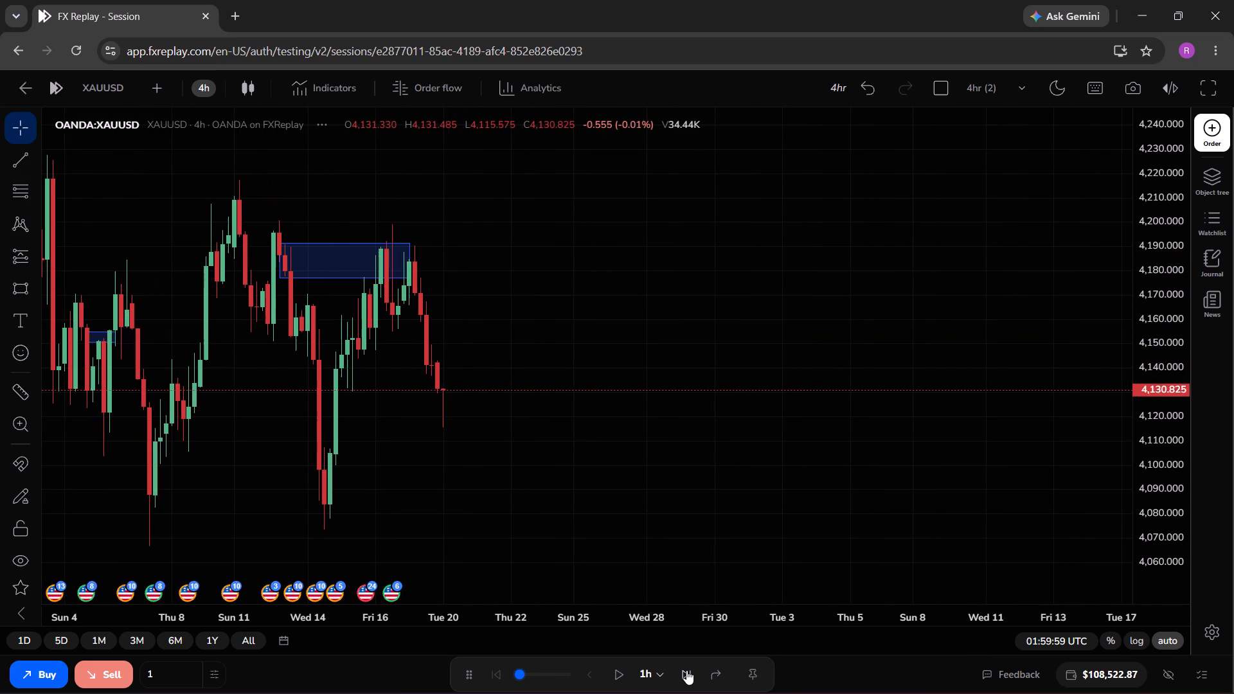
{"action": "triple_click", "coordinate": [686, 670]}
{"action": "left_click", "coordinate": [686, 670]}
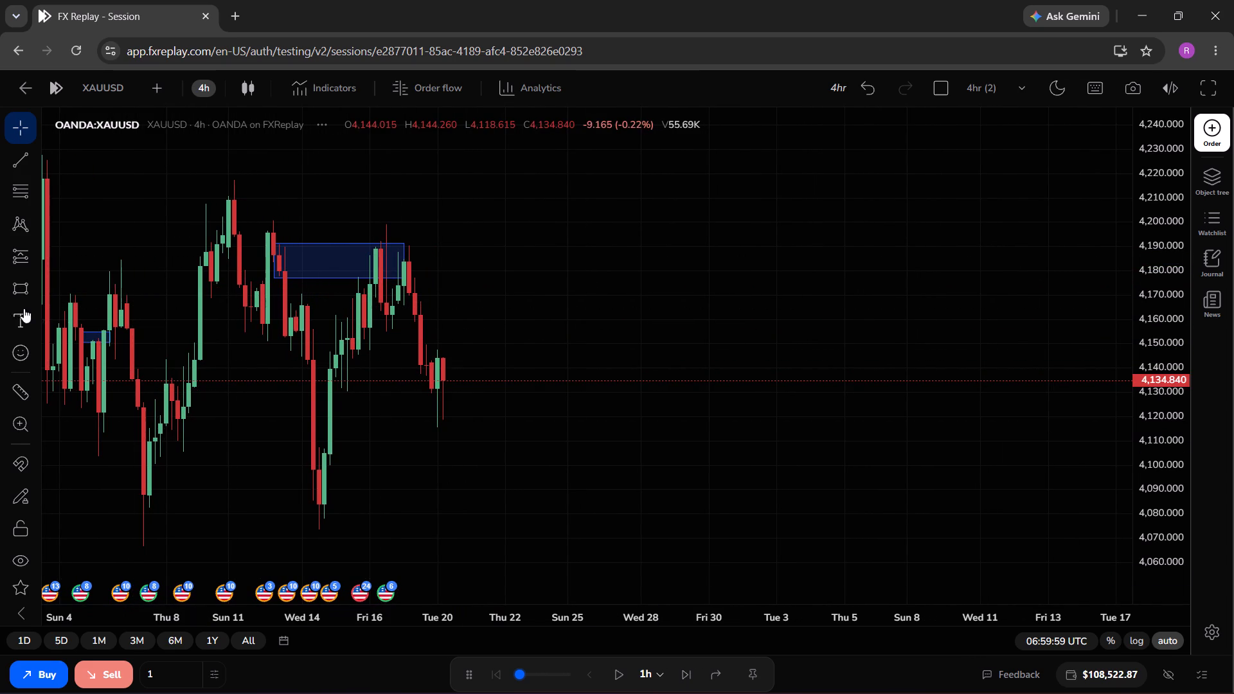
Draw a rectangle demand zone from about 4106.6 down to 4078.3, spanning 14 October 17:00 to 23 October 01:00.
{"action": "left_click", "coordinate": [16, 287]}
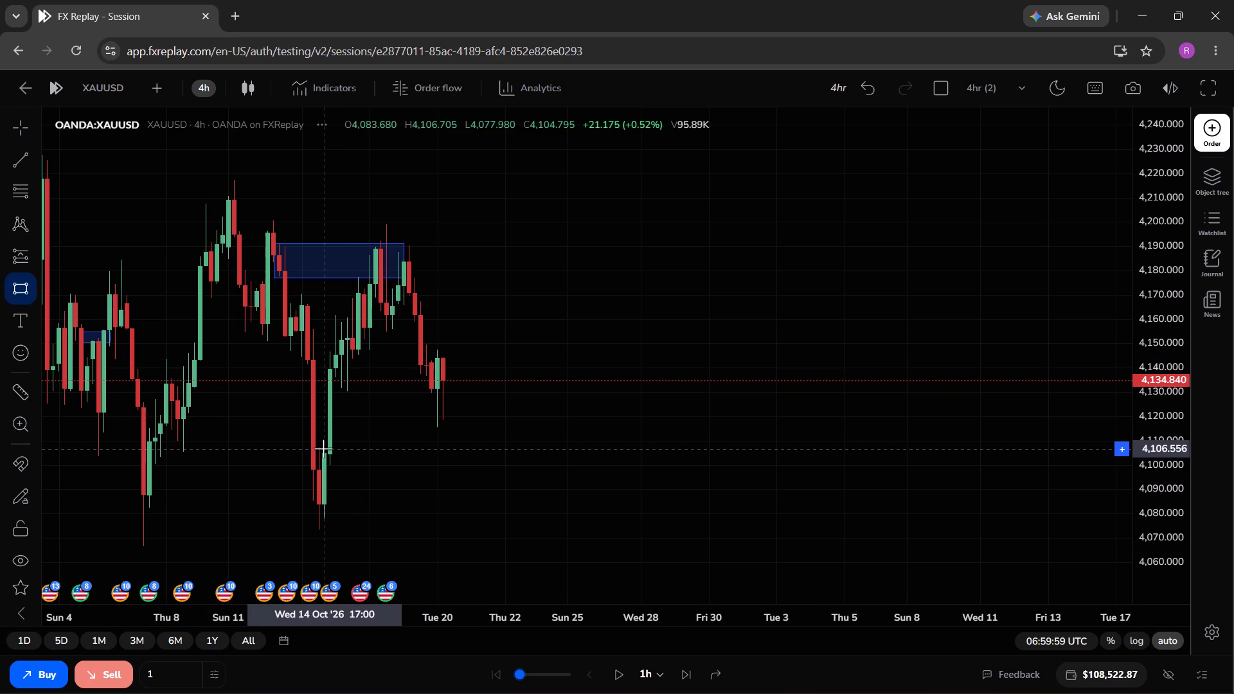
{"action": "left_click_drag", "start_coordinate": [323, 449], "coordinate": [542, 517]}
{"action": "left_click", "coordinate": [542, 517]}
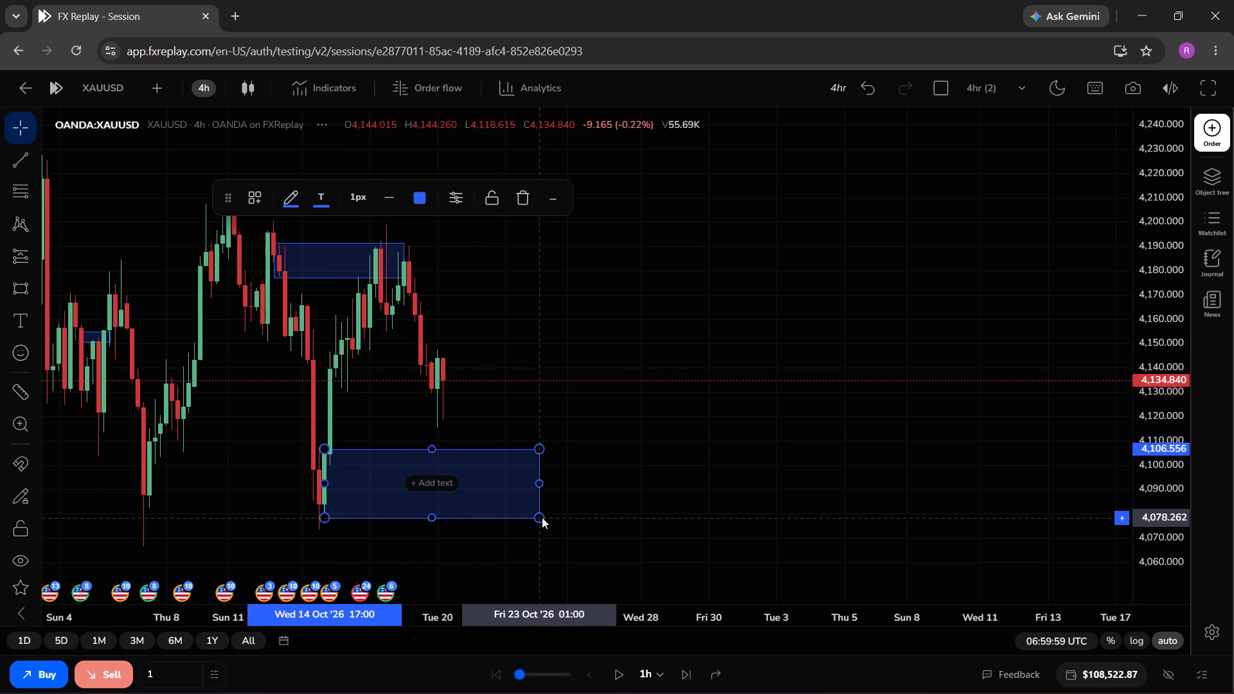
{"action": "left_click", "coordinate": [598, 452]}
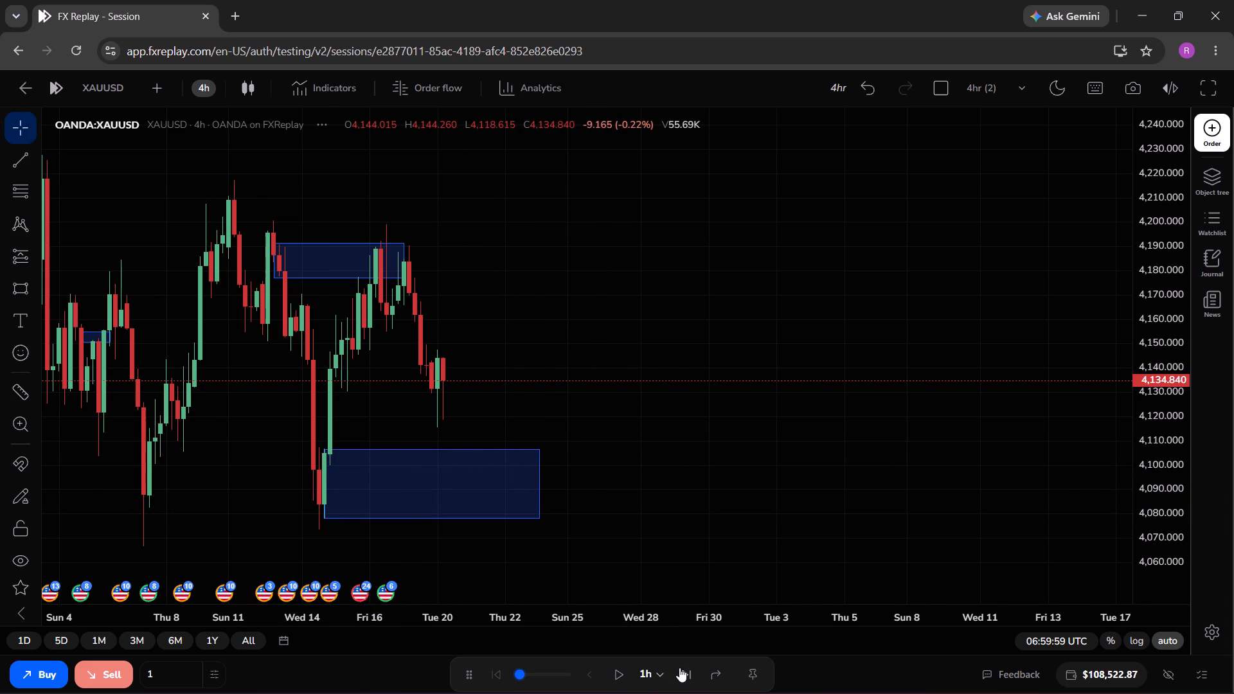
Advance the replay in one-hour steps to 14:59:59 UTC on 21 October, watching price relative to the new demand zone.
{"action": "triple_click", "coordinate": [679, 668]}
{"action": "triple_click", "coordinate": [679, 668]}
{"action": "triple_click", "coordinate": [679, 668]}
{"action": "triple_click", "coordinate": [679, 668]}
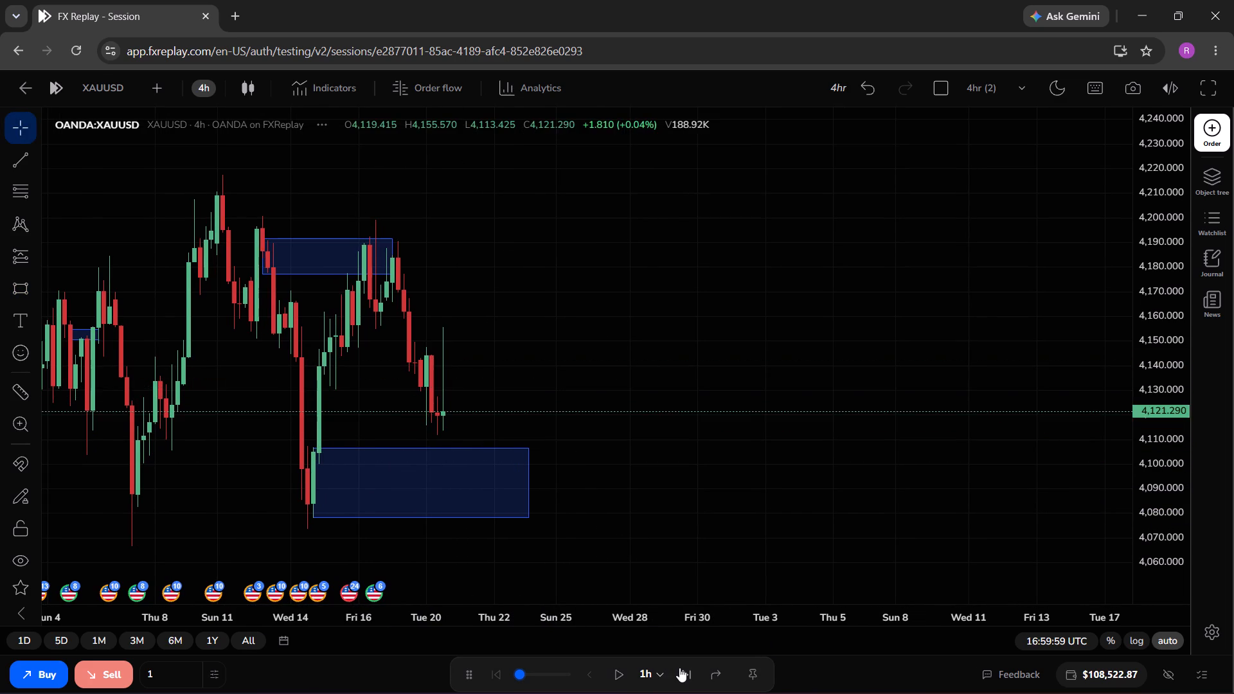
{"action": "triple_click", "coordinate": [679, 668]}
{"action": "triple_click", "coordinate": [679, 668]}
{"action": "double_click", "coordinate": [679, 668]}
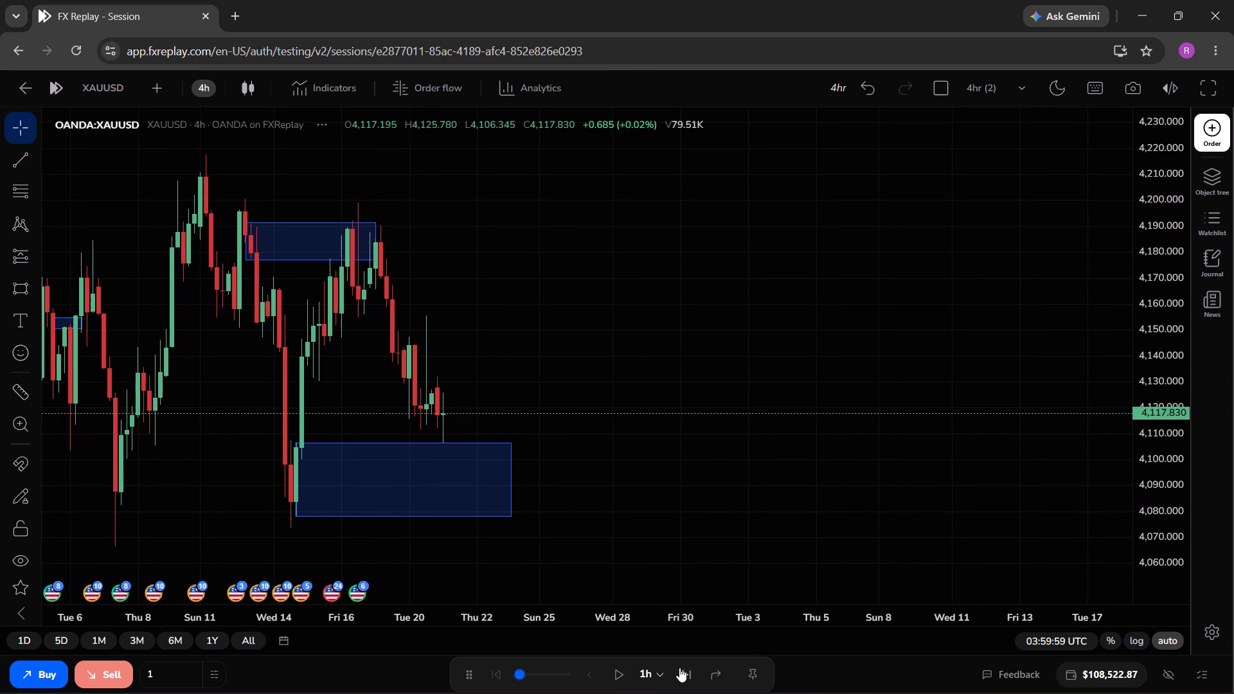
{"action": "triple_click", "coordinate": [679, 668]}
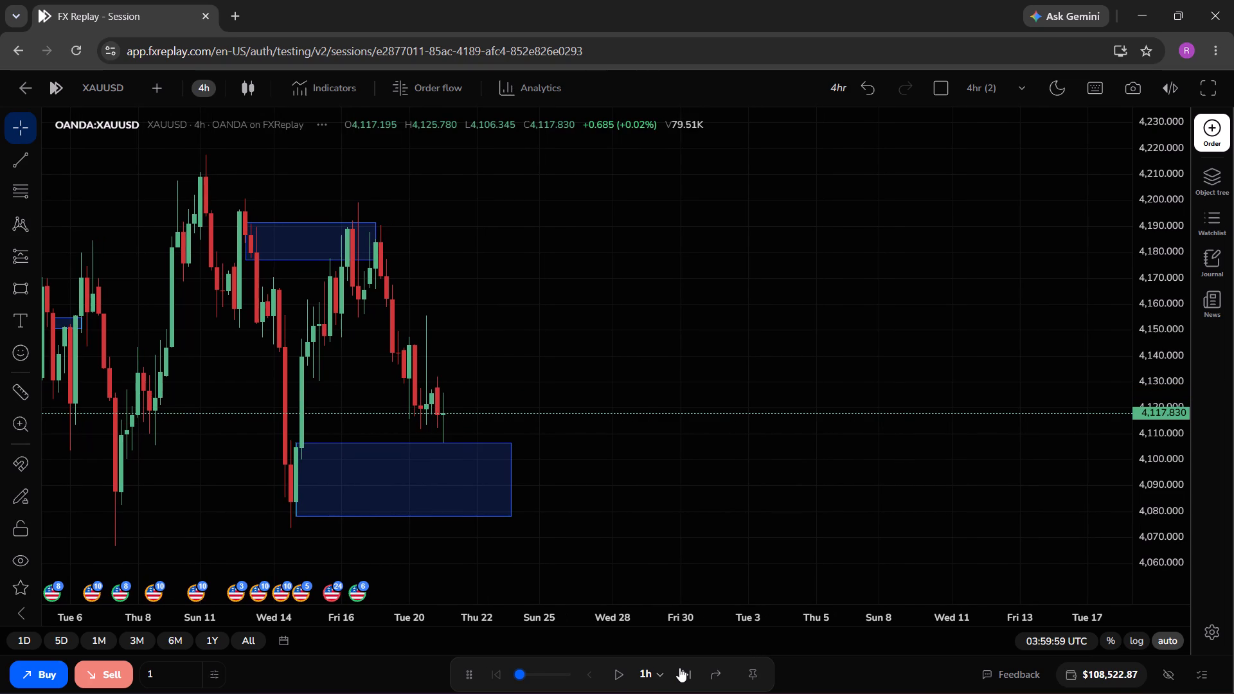
{"action": "triple_click", "coordinate": [679, 668]}
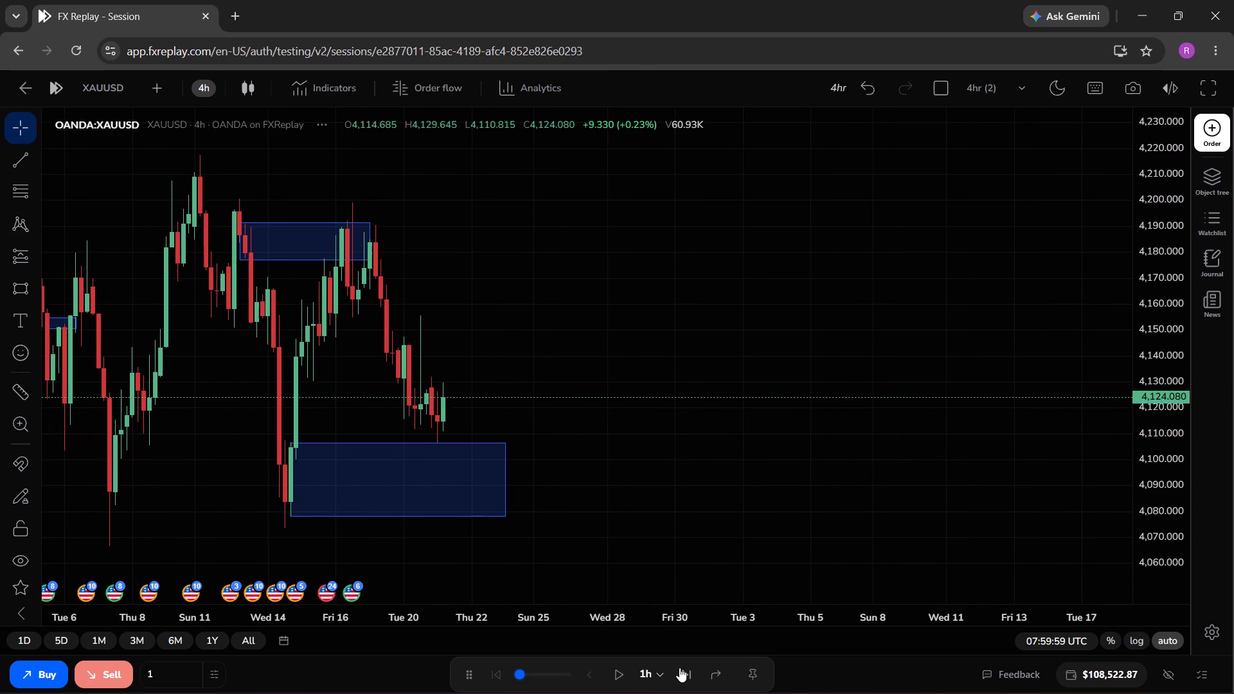
{"action": "triple_click", "coordinate": [679, 668]}
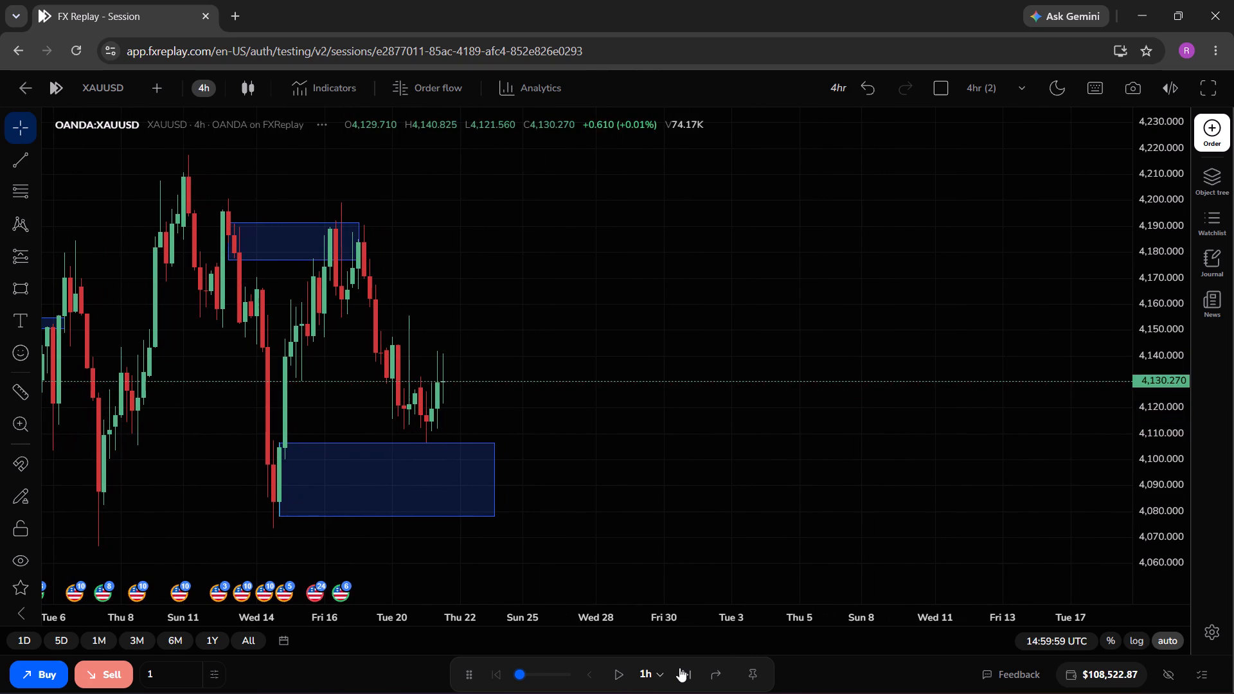
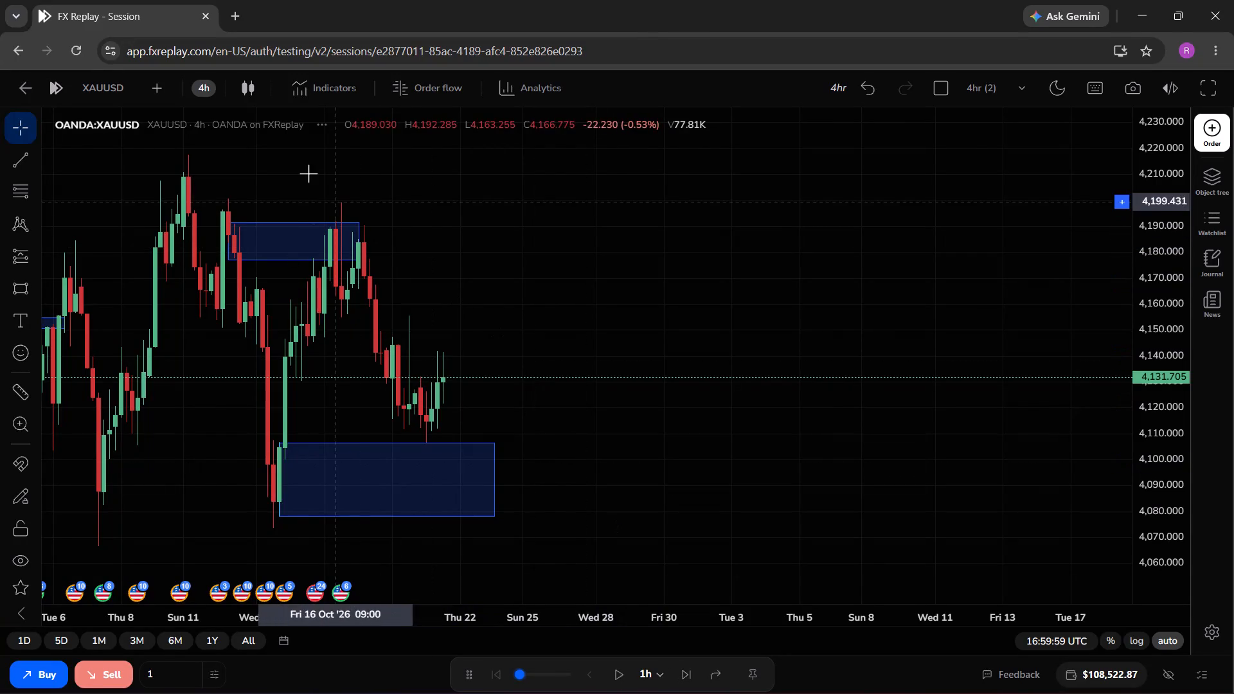
Switch the chart to the 15-minute timeframe.
{"action": "left_click", "coordinate": [210, 86]}
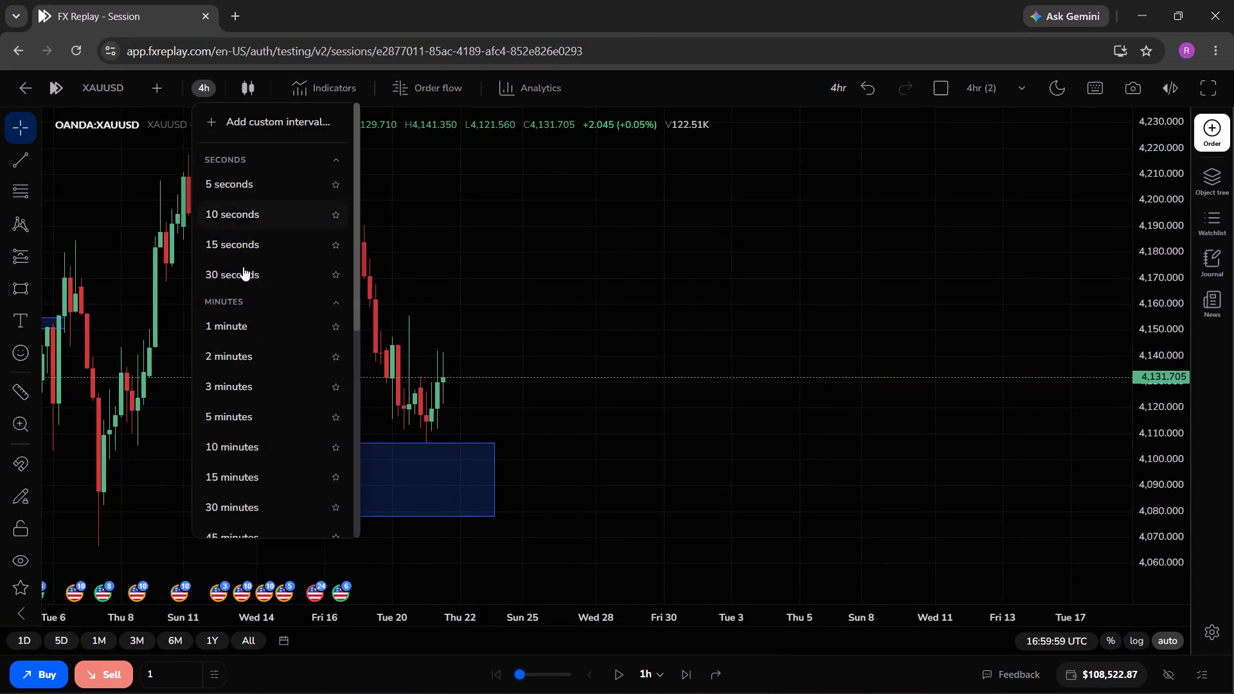
{"action": "left_click", "coordinate": [244, 478]}
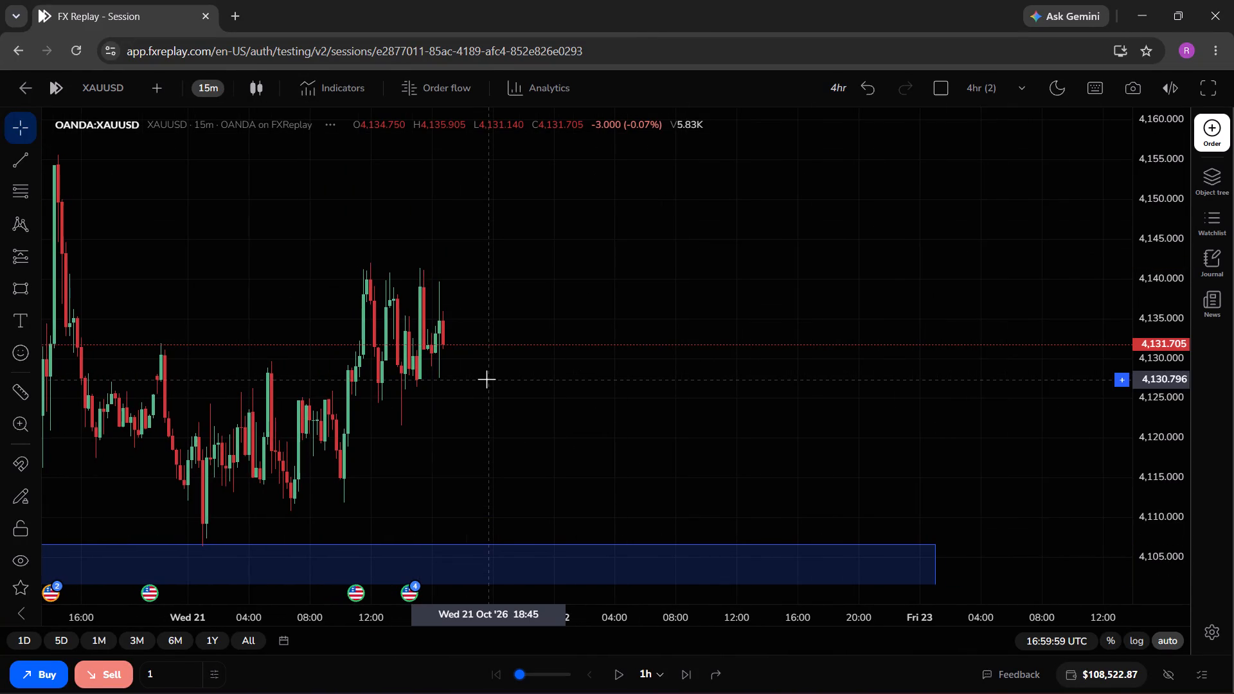
Draw a rectangle demand zone from about 4116.6 down to 4111.7, spanning about 07:00 to 16:00 on 21 October.
{"action": "left_click_drag", "start_coordinate": [487, 379], "coordinate": [608, 402]}
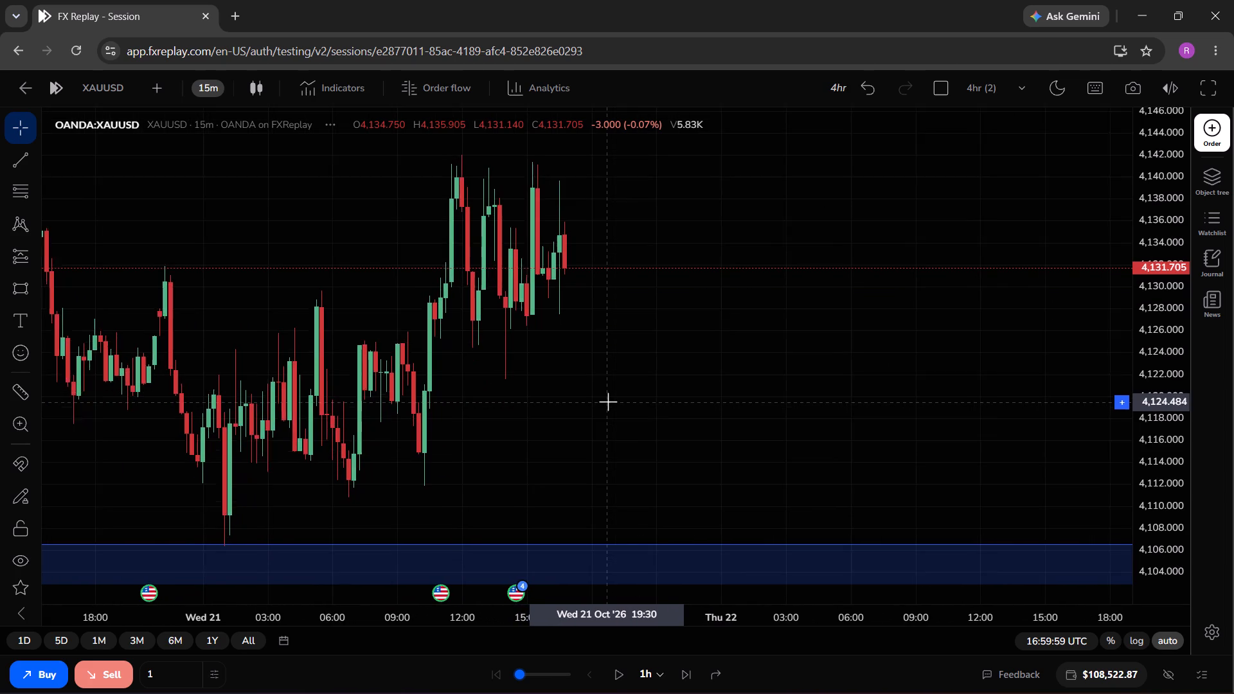
{"action": "left_click_drag", "start_coordinate": [608, 402], "coordinate": [588, 411]}
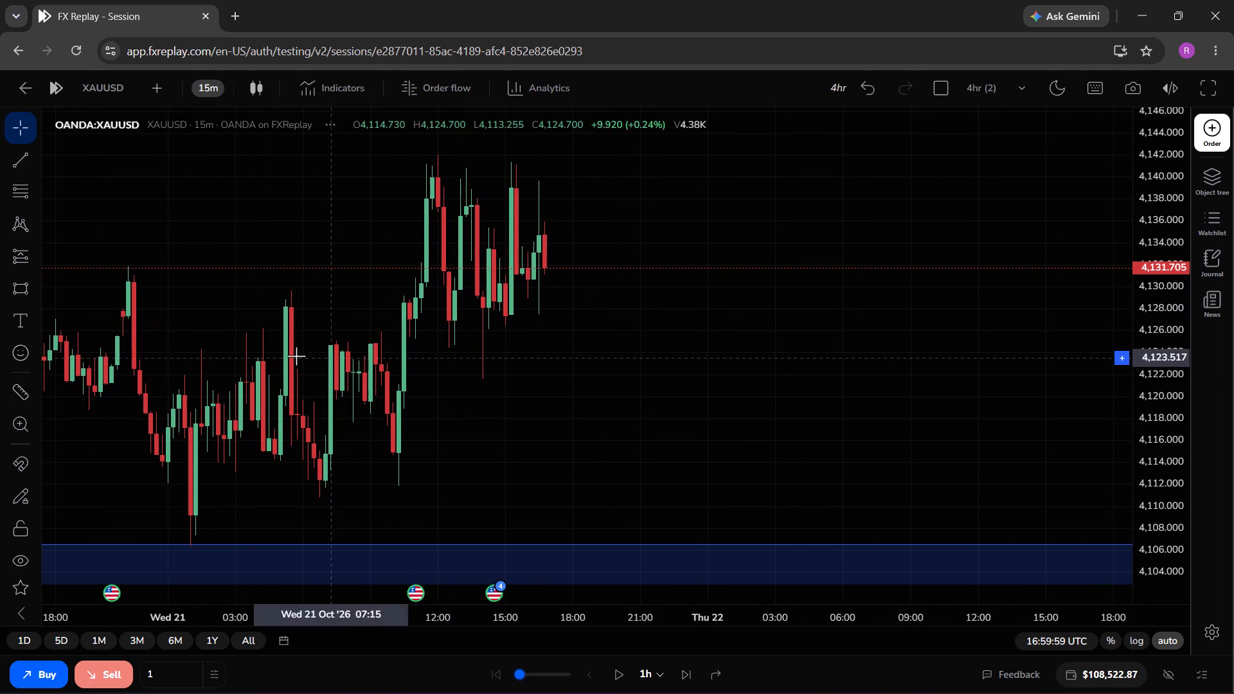
{"action": "left_click", "coordinate": [19, 286]}
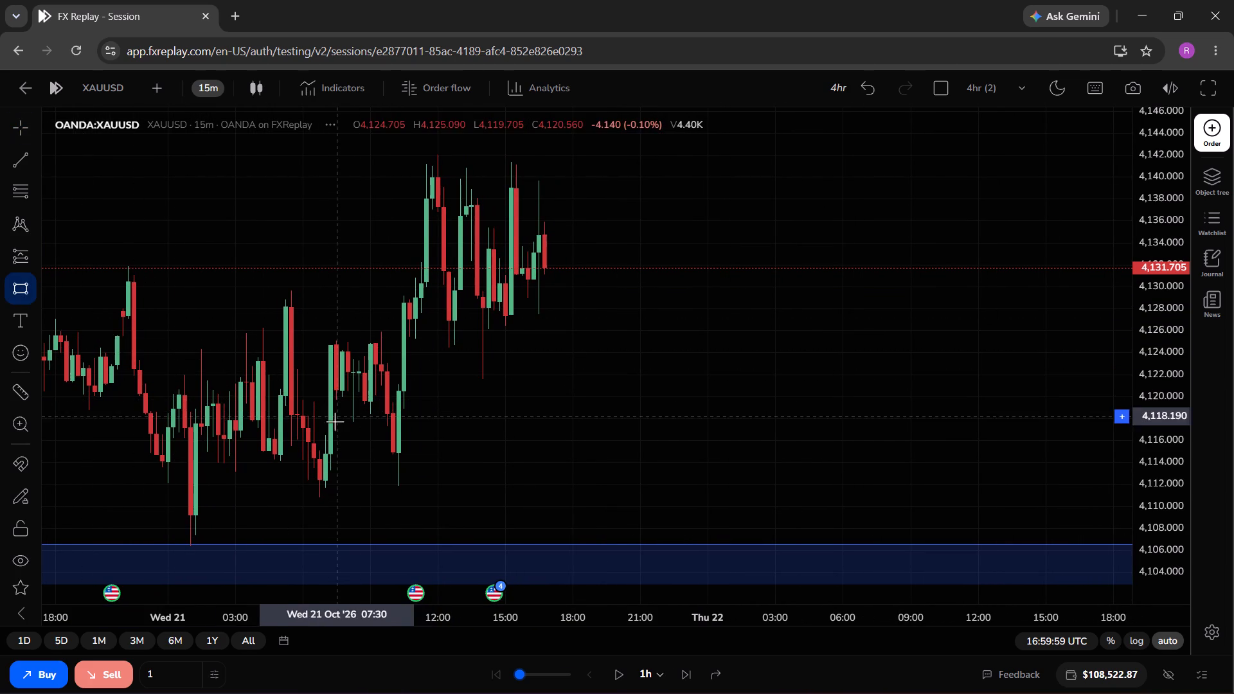
{"action": "left_click_drag", "start_coordinate": [326, 433], "coordinate": [527, 487]}
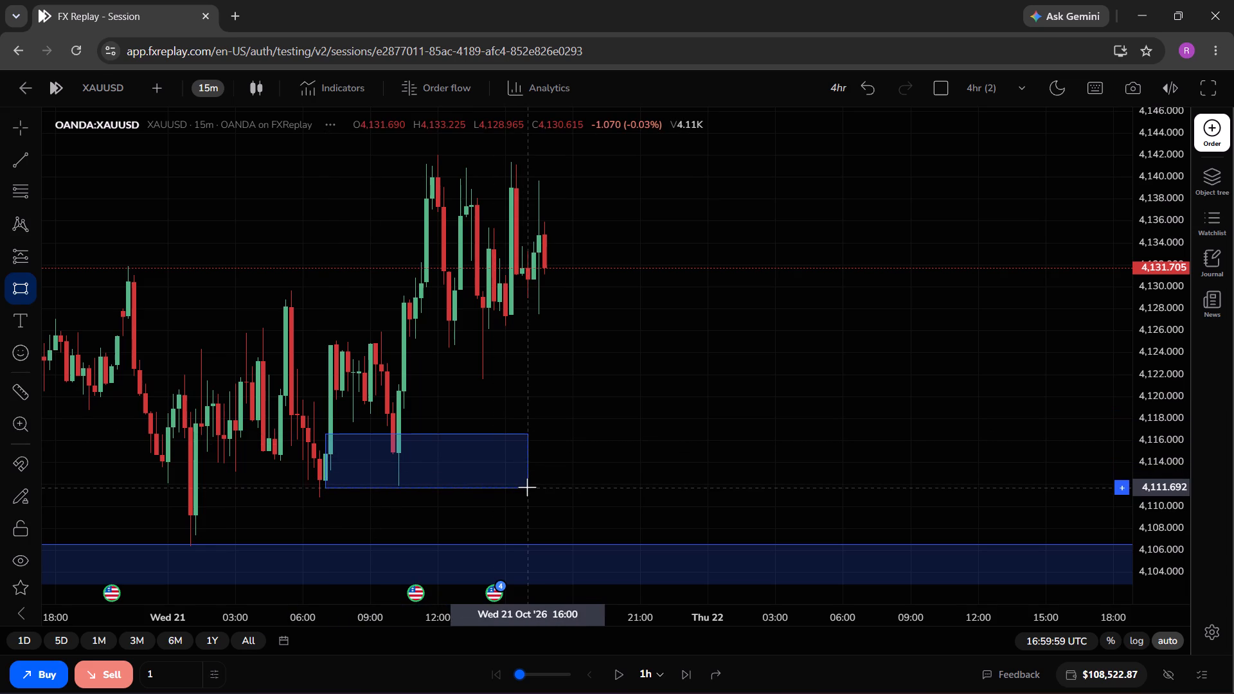
{"action": "left_click", "coordinate": [527, 487]}
{"action": "left_click", "coordinate": [639, 460]}
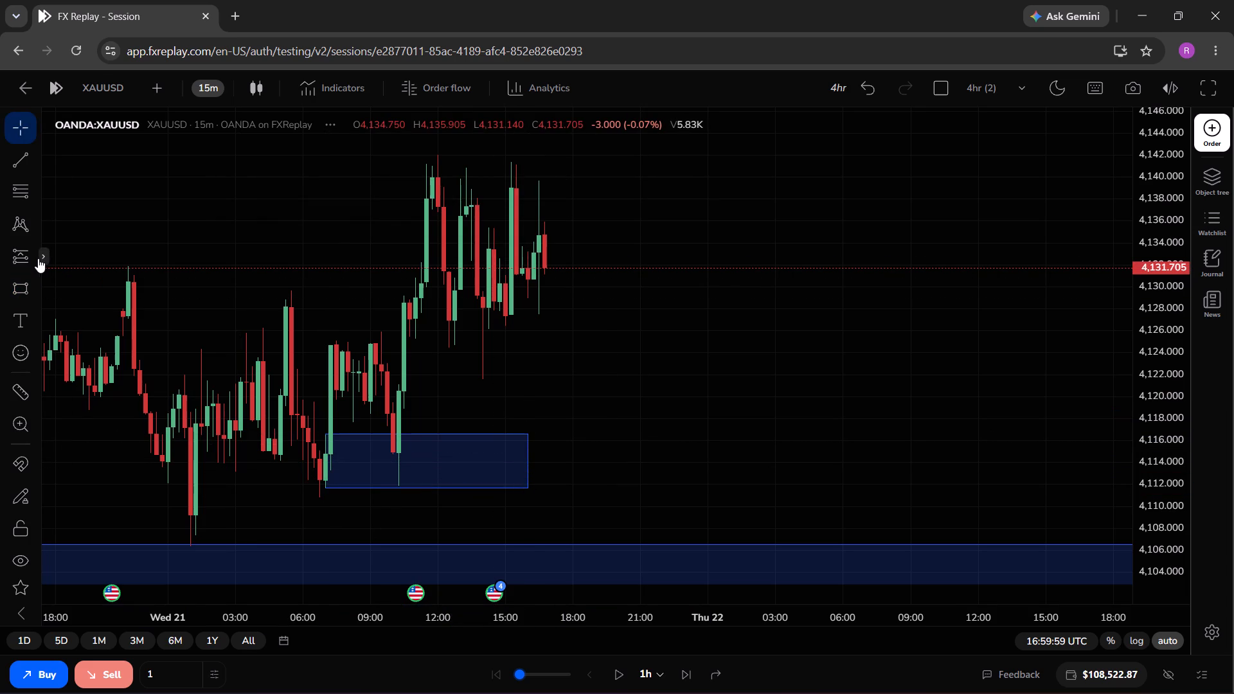
Place a long position drawing on the 15-minute demand zone, with entry at about 4116.7 and stop at about 4111.5.
{"action": "left_click", "coordinate": [38, 258]}
{"action": "left_click", "coordinate": [117, 283]}
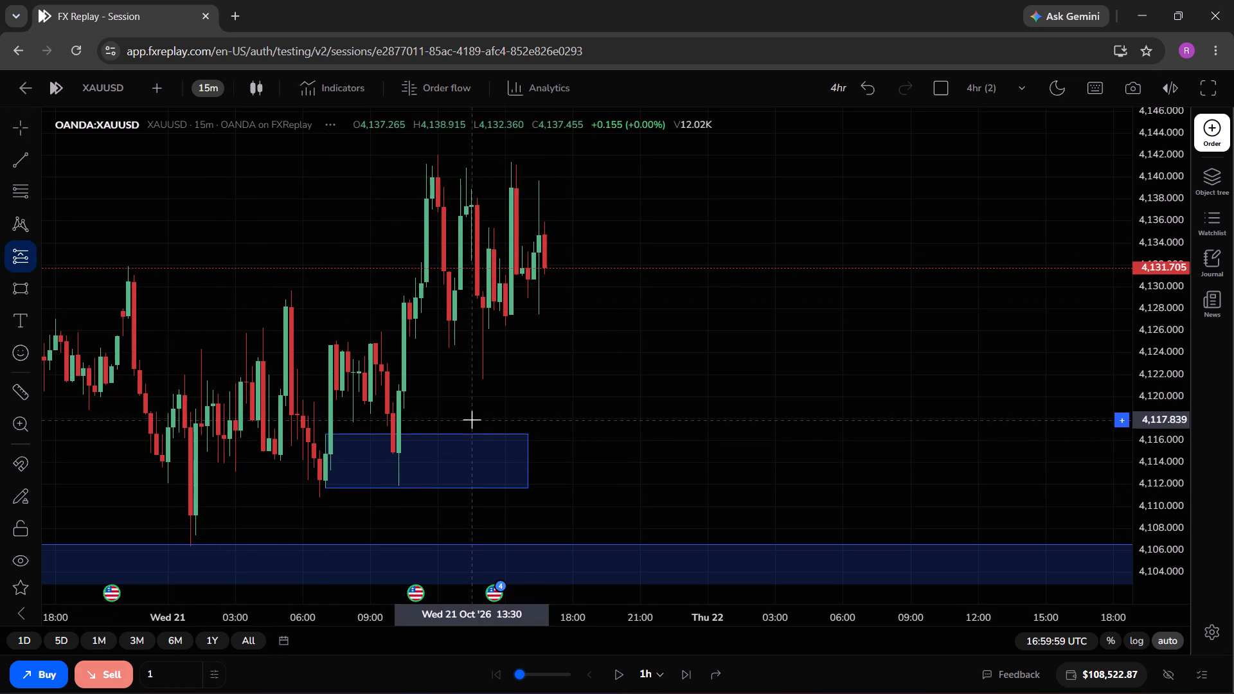
{"action": "left_click_drag", "start_coordinate": [476, 432], "coordinate": [522, 482]}
{"action": "left_click_drag", "start_coordinate": [522, 482], "coordinate": [523, 490]}
{"action": "left_click", "coordinate": [694, 389]}
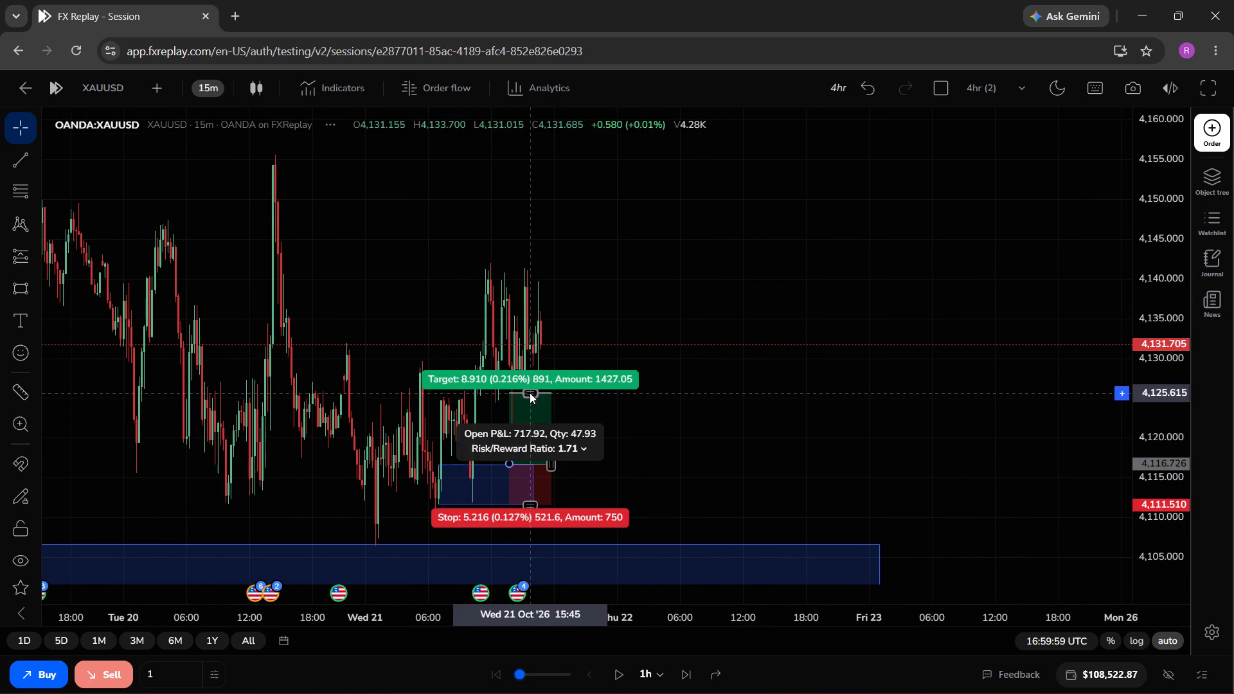
Raise the long position's target to about 4143.0, for a risk/reward ratio of 5.04.
{"action": "left_click_drag", "start_coordinate": [530, 393], "coordinate": [722, 244]}
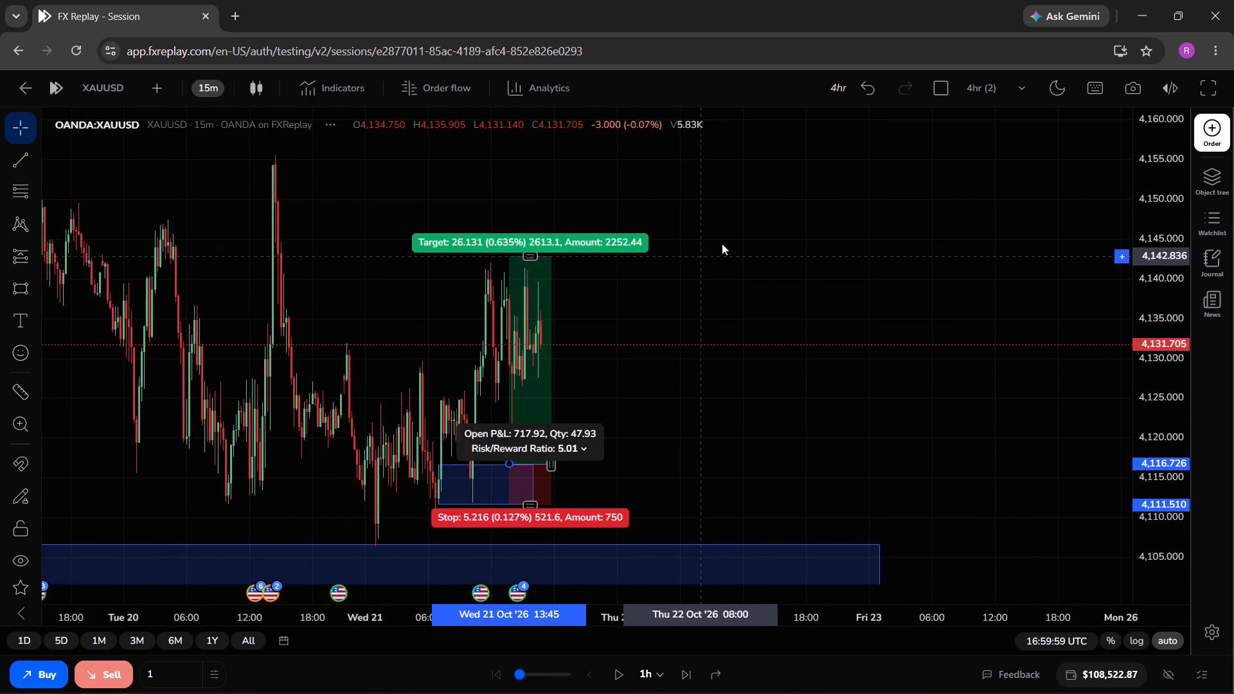
{"action": "left_click_drag", "start_coordinate": [722, 244], "coordinate": [670, 307]}
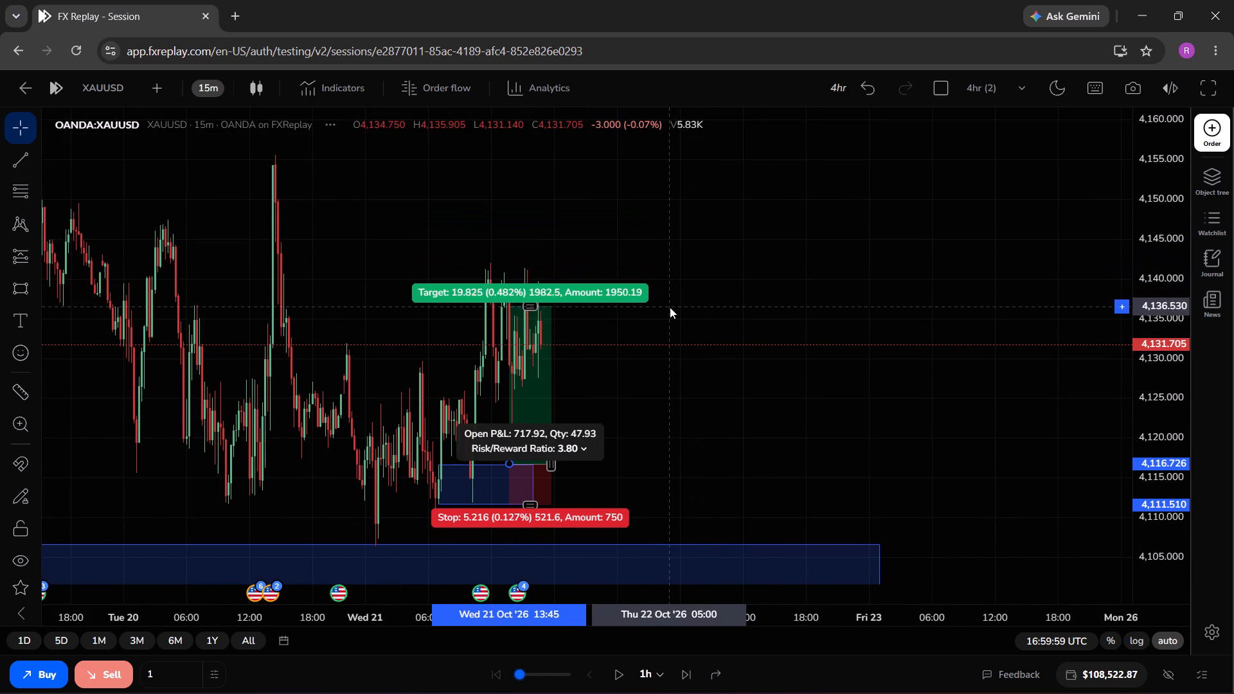
{"action": "left_click_drag", "start_coordinate": [670, 307], "coordinate": [693, 276]}
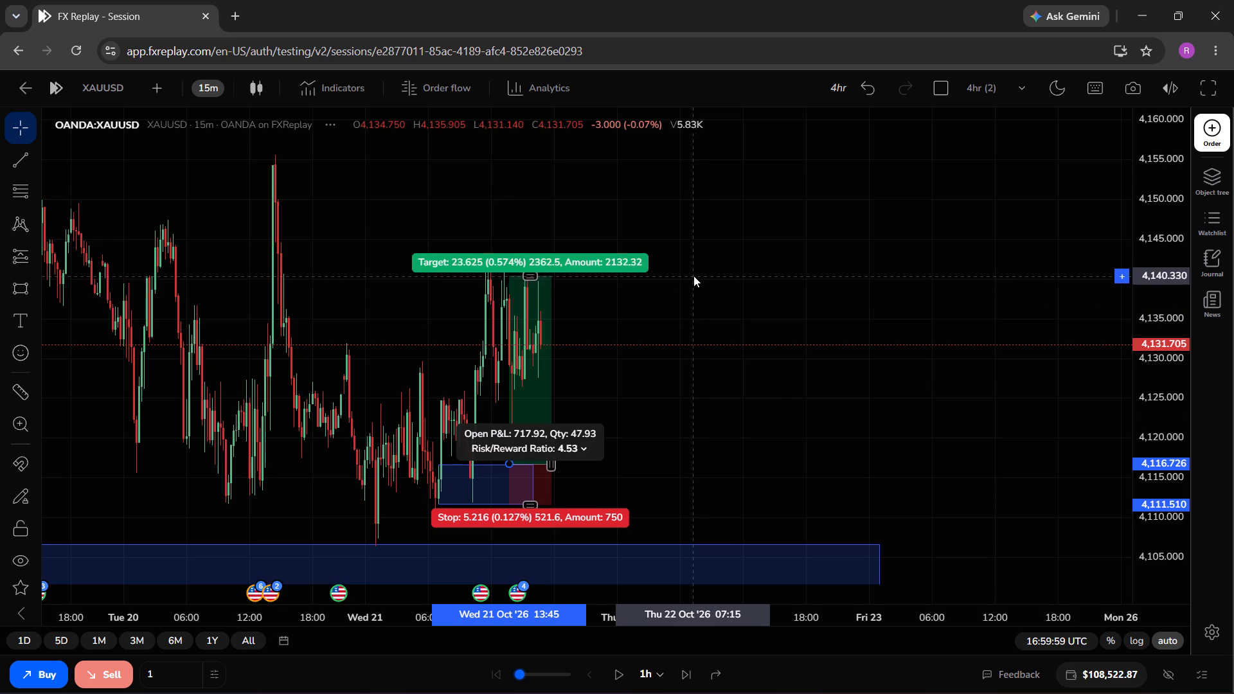
{"action": "left_click_drag", "start_coordinate": [693, 276], "coordinate": [661, 258]}
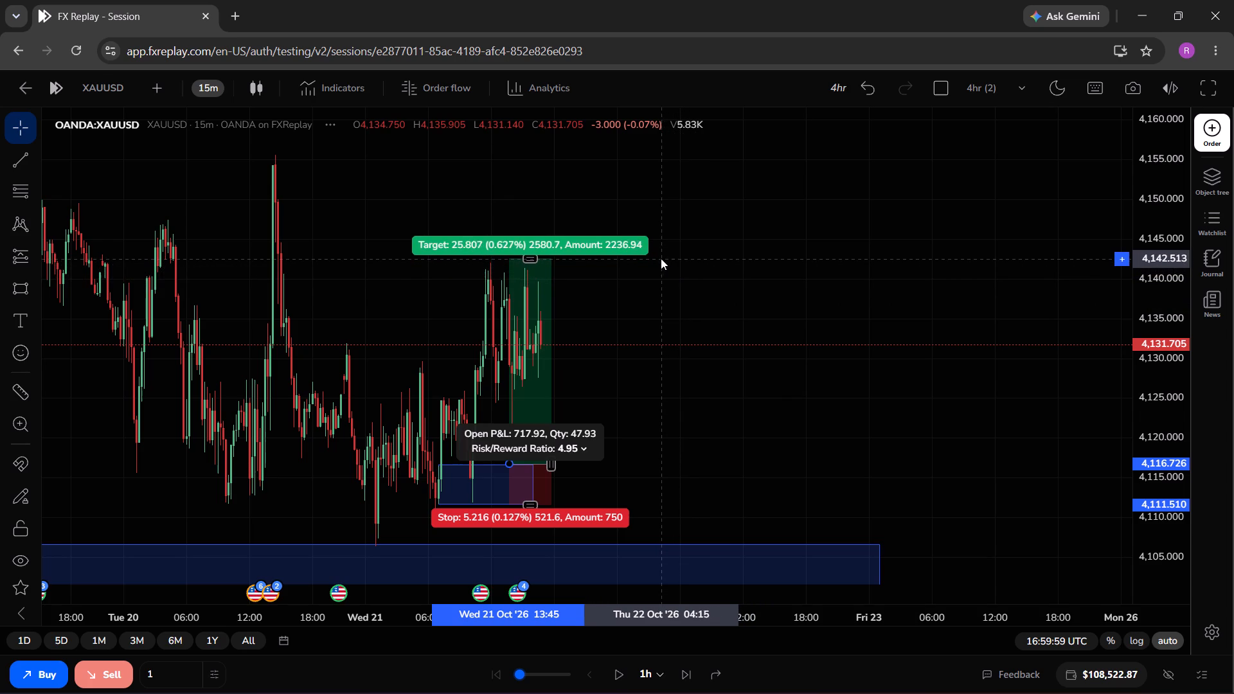
{"action": "left_click_drag", "start_coordinate": [661, 258], "coordinate": [658, 254]}
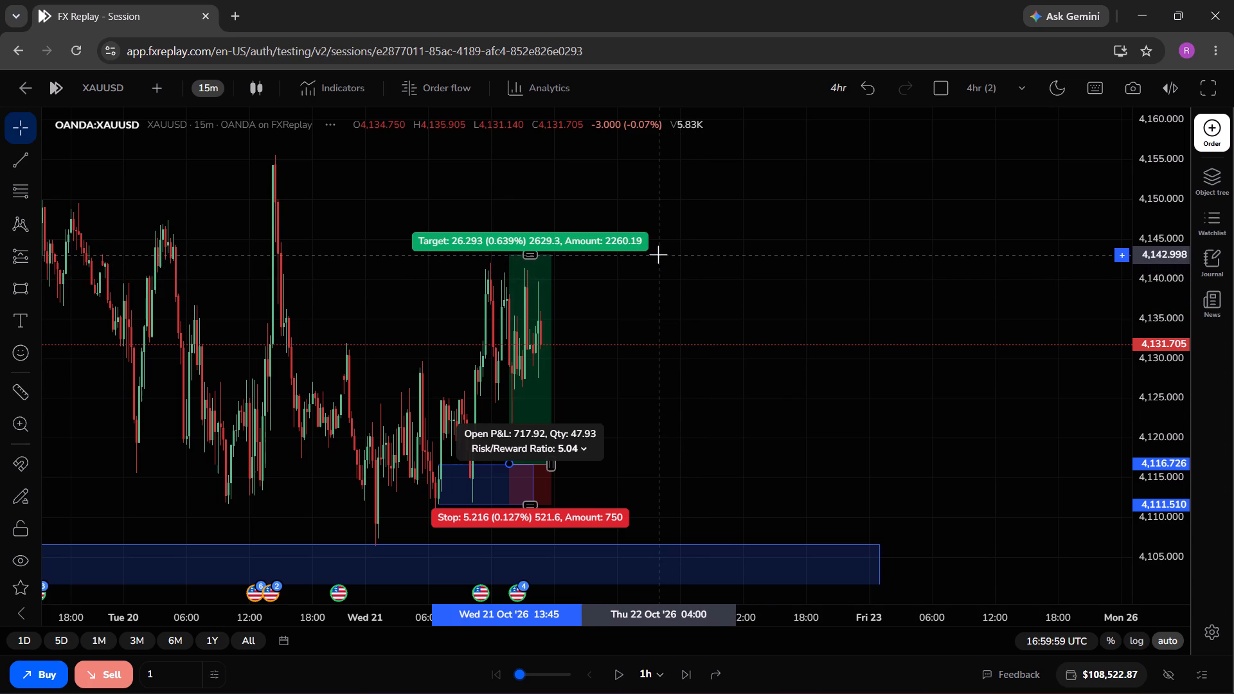
{"action": "left_click", "coordinate": [654, 297]}
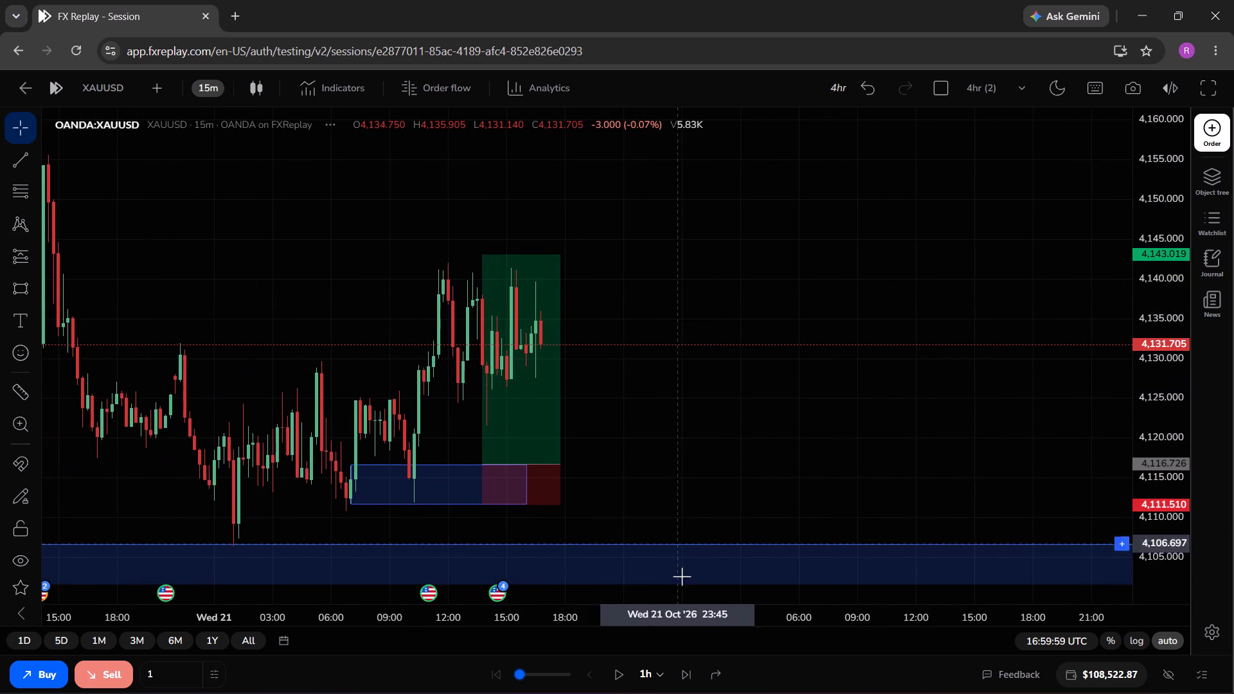
Advance the replay in one-hour steps to 22:59:59 UTC on 21 October and check price against the long position.
{"action": "left_click", "coordinate": [683, 675]}
{"action": "left_click", "coordinate": [683, 675]}
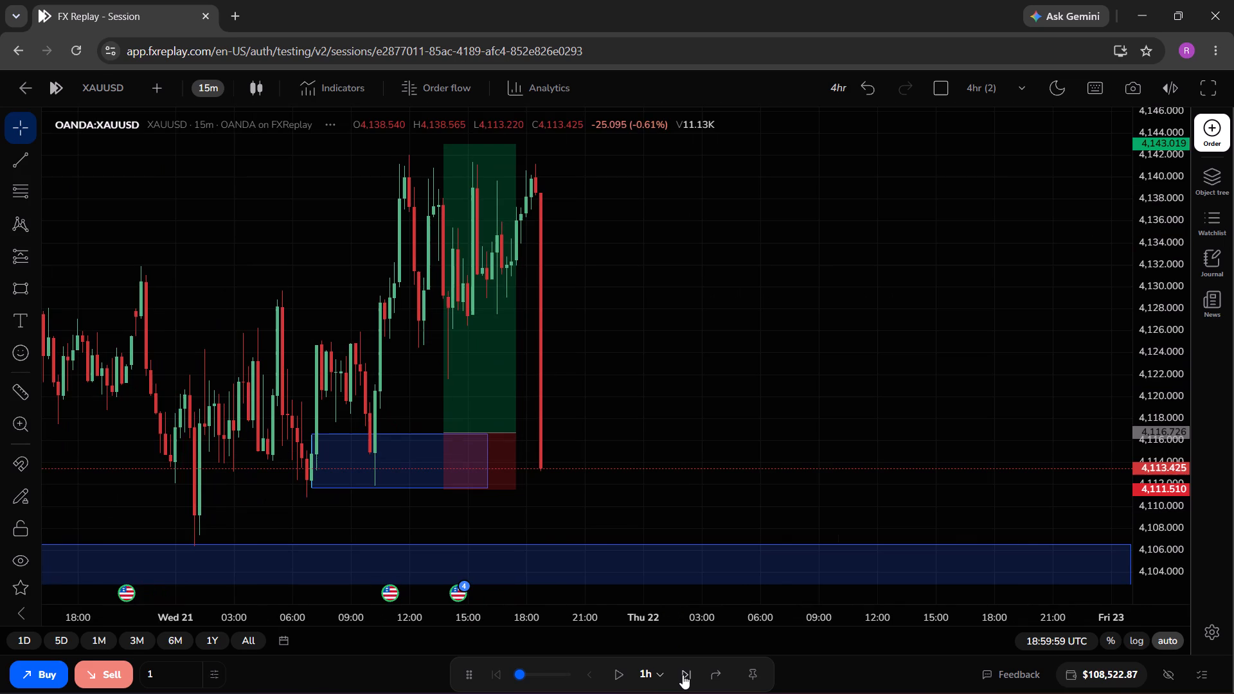
{"action": "left_click", "coordinate": [683, 675]}
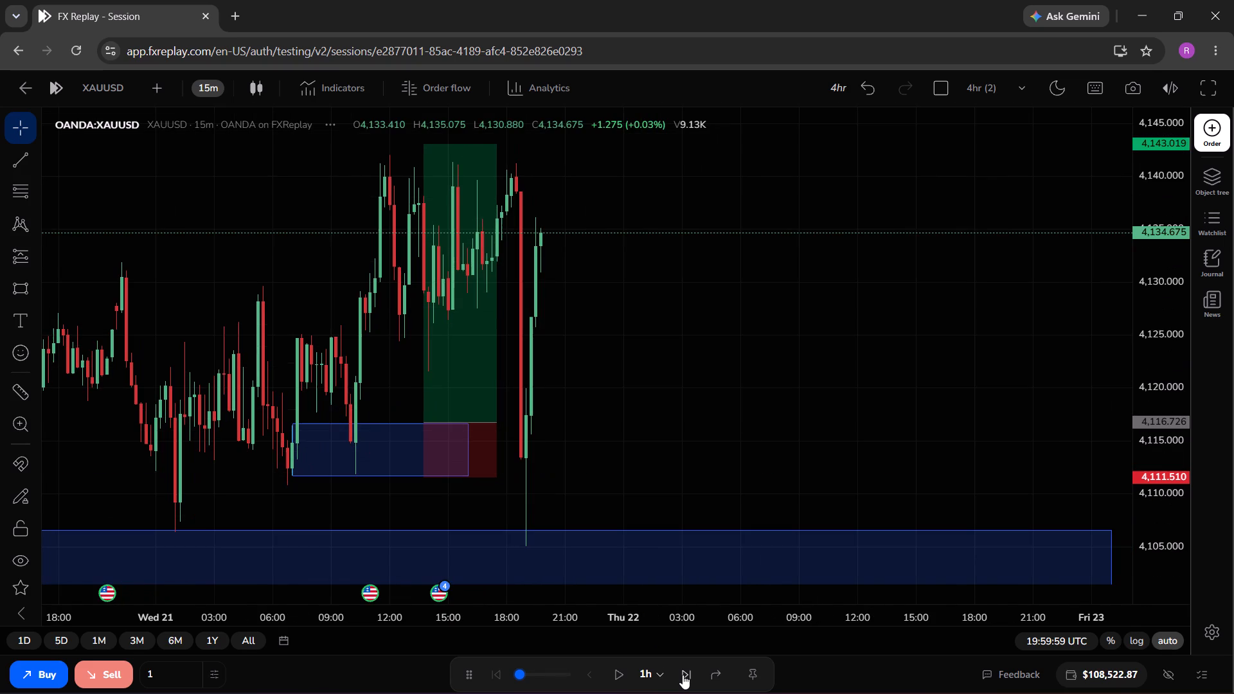
{"action": "left_click", "coordinate": [683, 675]}
{"action": "left_click", "coordinate": [683, 675]}
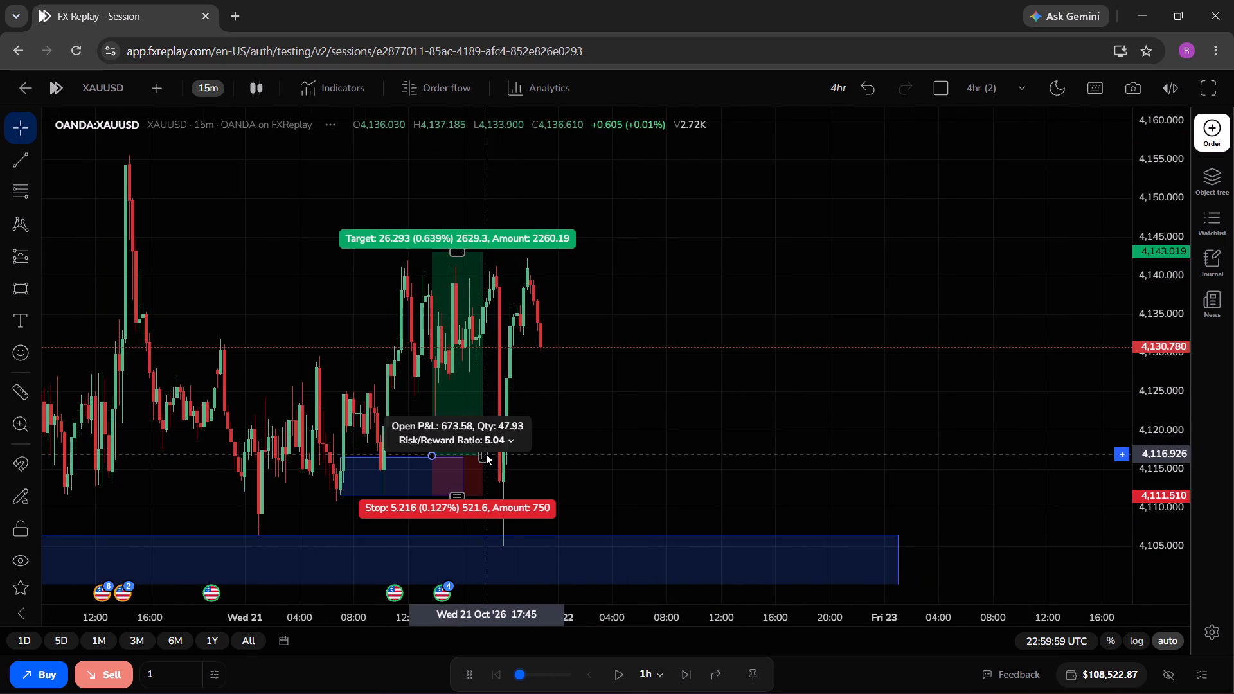
{"action": "left_click", "coordinate": [587, 426]}
{"action": "left_click_drag", "start_coordinate": [587, 426], "coordinate": [636, 440]}
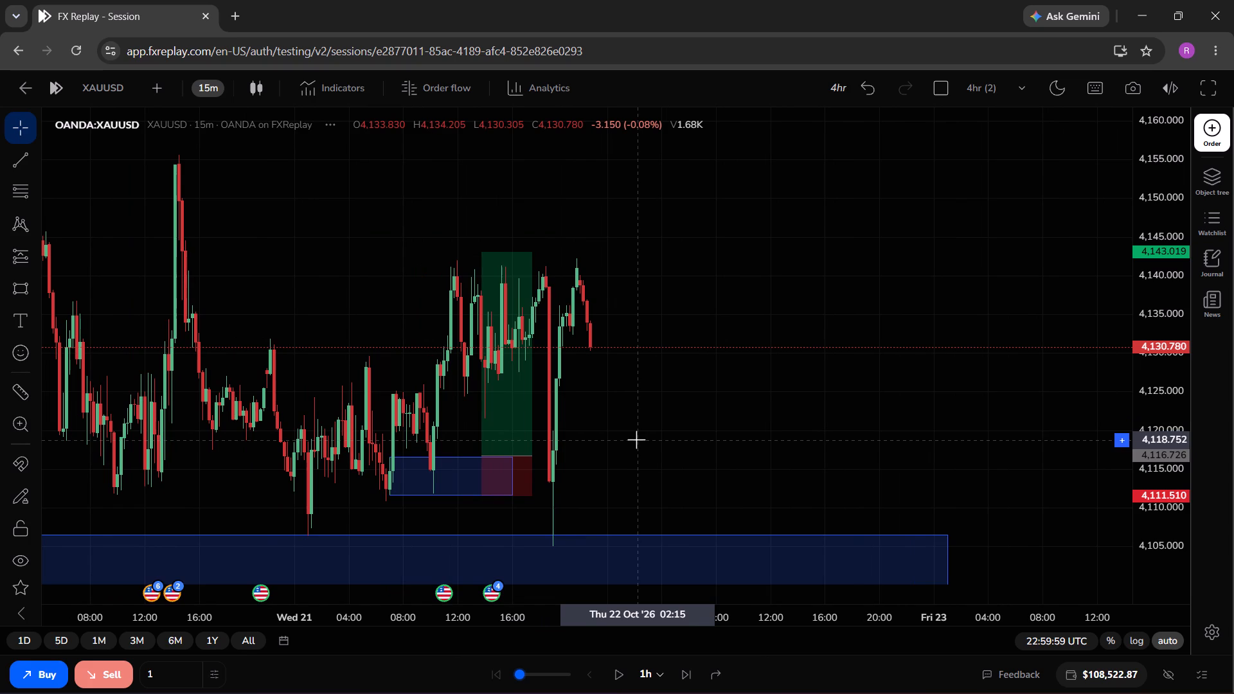
{"action": "left_click_drag", "start_coordinate": [636, 440], "coordinate": [660, 438]}
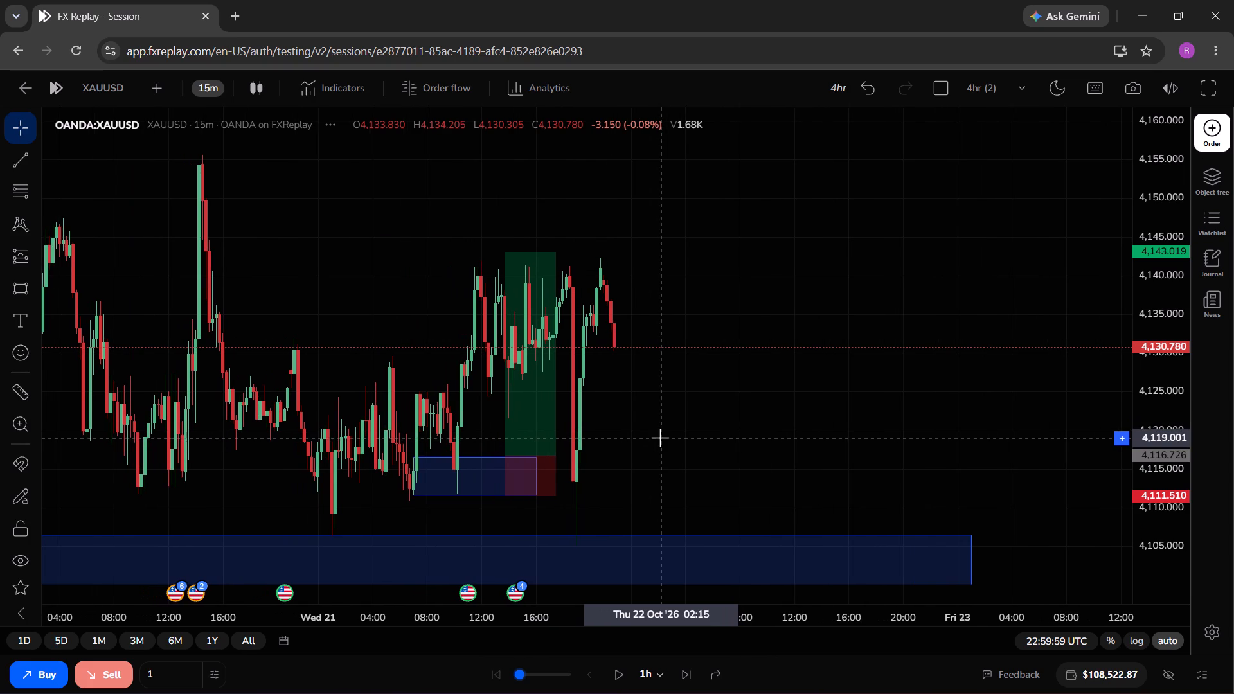
{"action": "left_click_drag", "start_coordinate": [660, 438], "coordinate": [701, 435]}
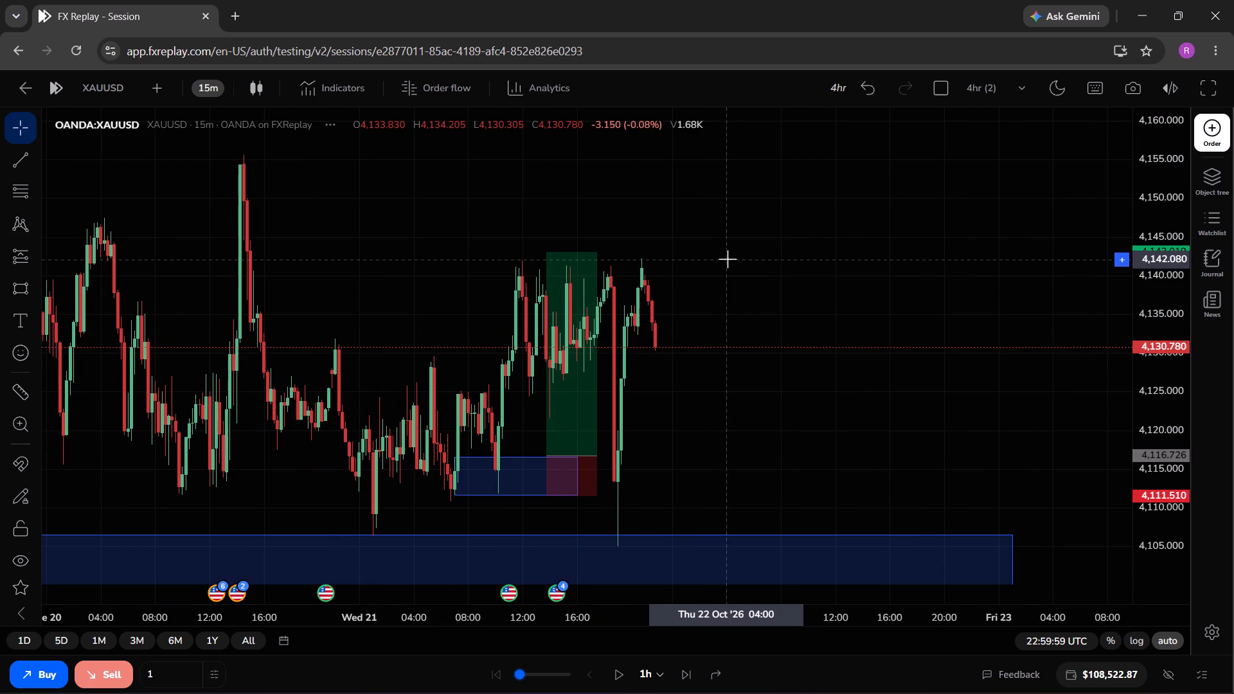
Switch the chart back to the 4-hour timeframe.
{"action": "left_click", "coordinate": [197, 85]}
{"action": "scroll", "coordinate": [246, 278], "scroll_direction": "down", "scroll_amount": 2}
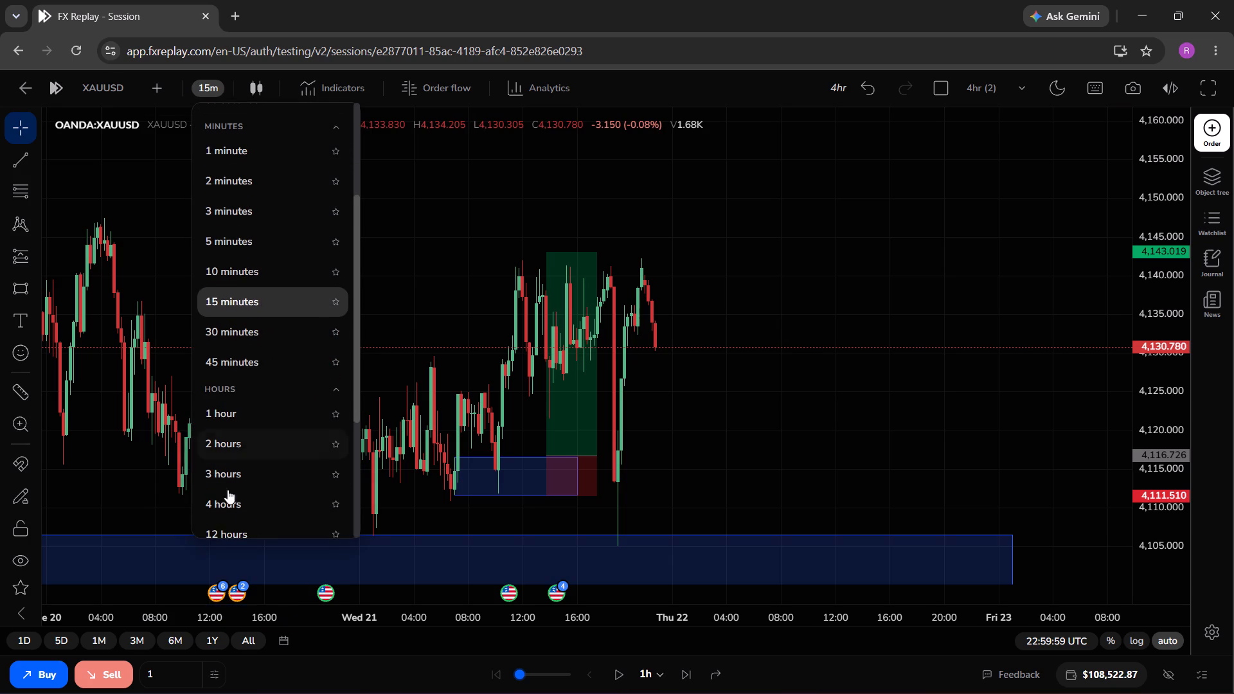
{"action": "left_click", "coordinate": [235, 499]}
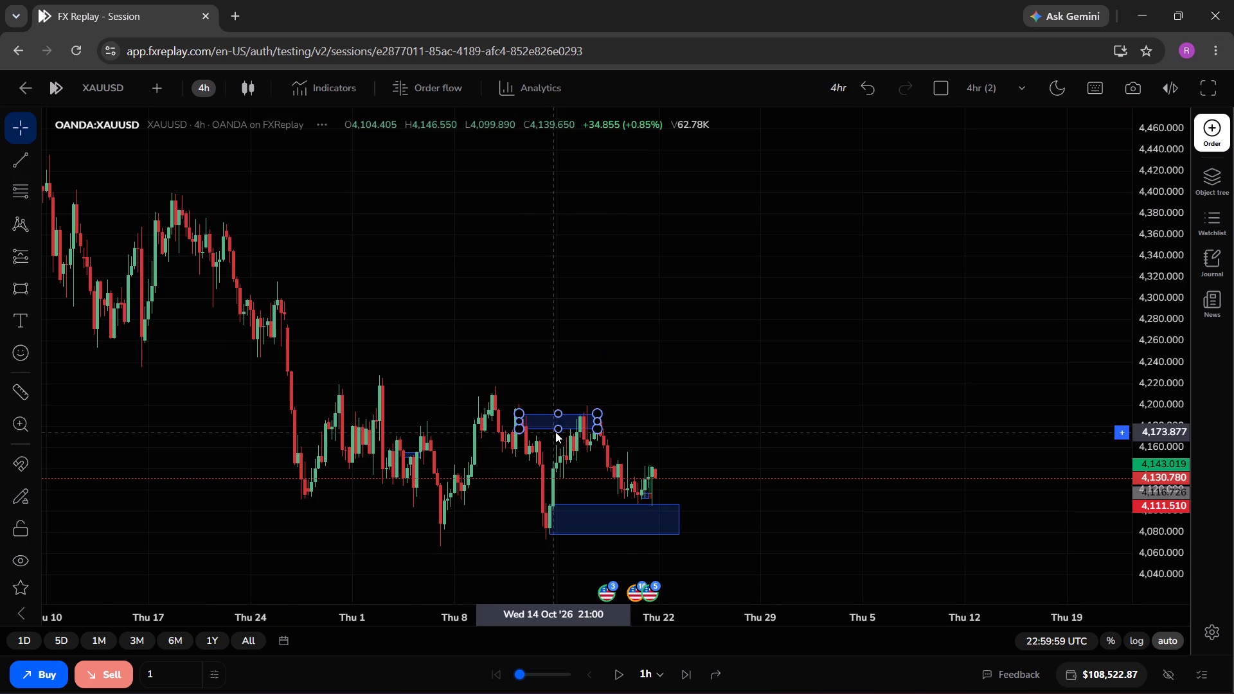
Advance the replay in one-hour steps to 11:59:59 UTC on 22 October, watching price at the large 4-hour demand zone.
{"action": "left_click_drag", "start_coordinate": [755, 386], "coordinate": [740, 391]}
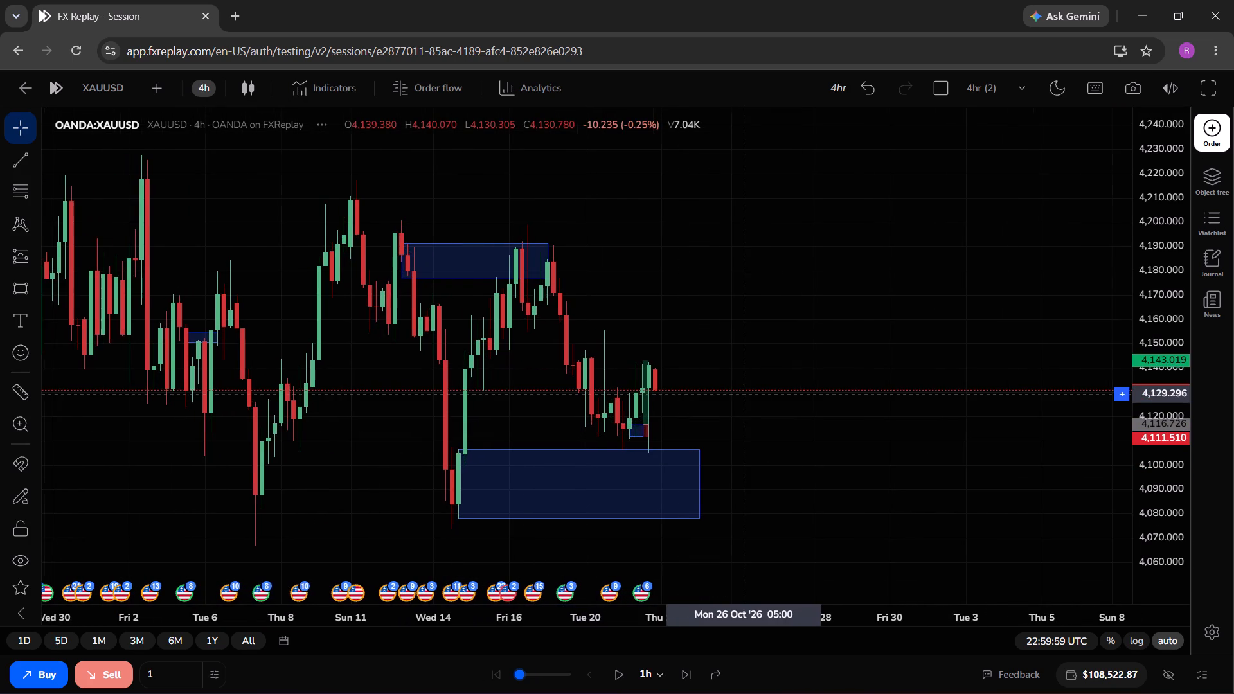
{"action": "left_click_drag", "start_coordinate": [740, 391], "coordinate": [659, 400]}
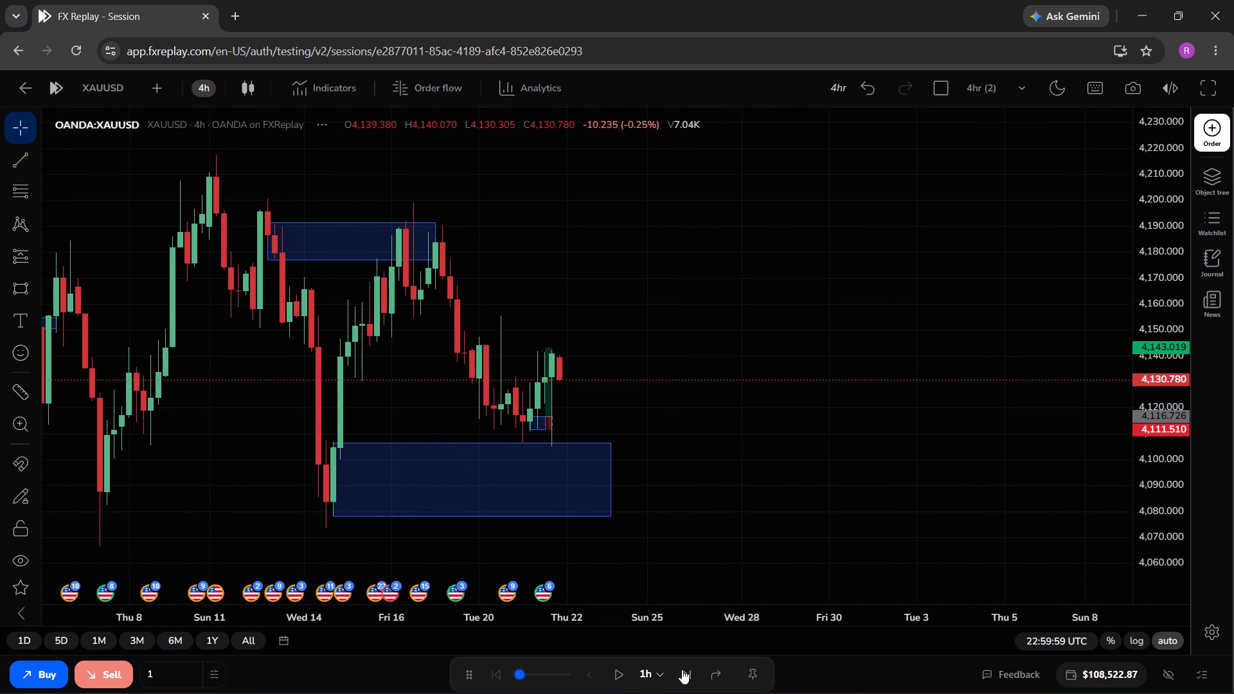
{"action": "triple_click", "coordinate": [682, 670]}
{"action": "triple_click", "coordinate": [682, 670]}
{"action": "double_click", "coordinate": [682, 670]}
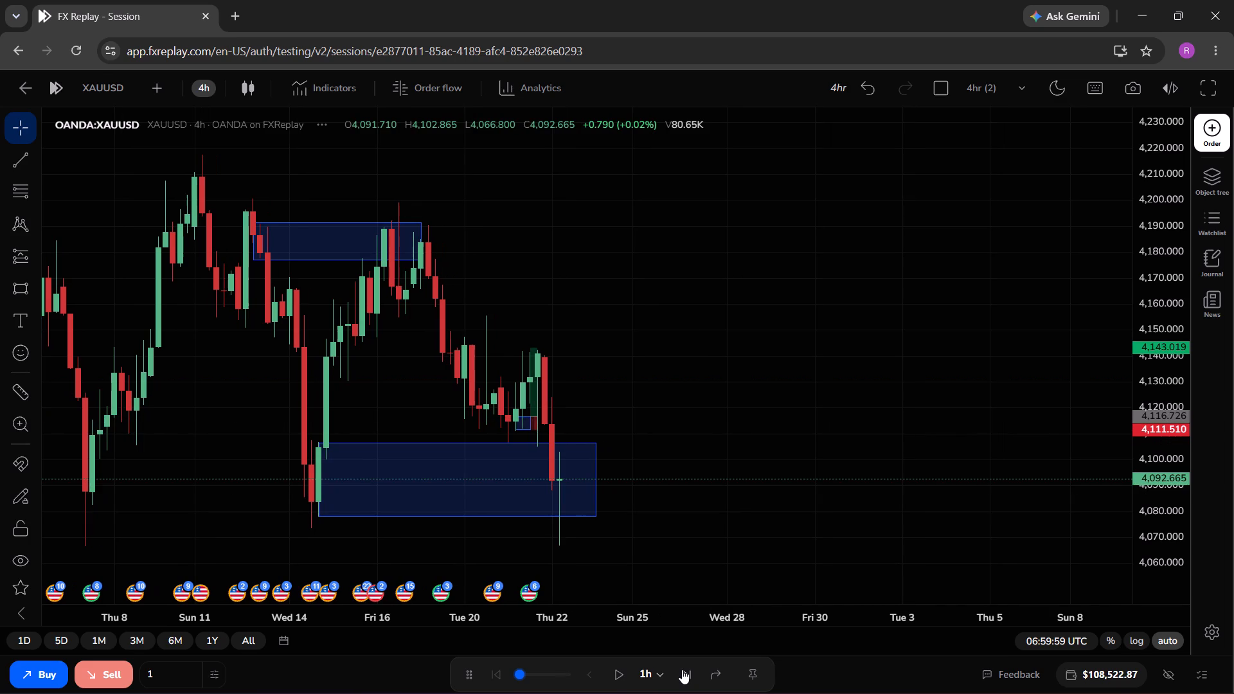
{"action": "left_click", "coordinate": [682, 670]}
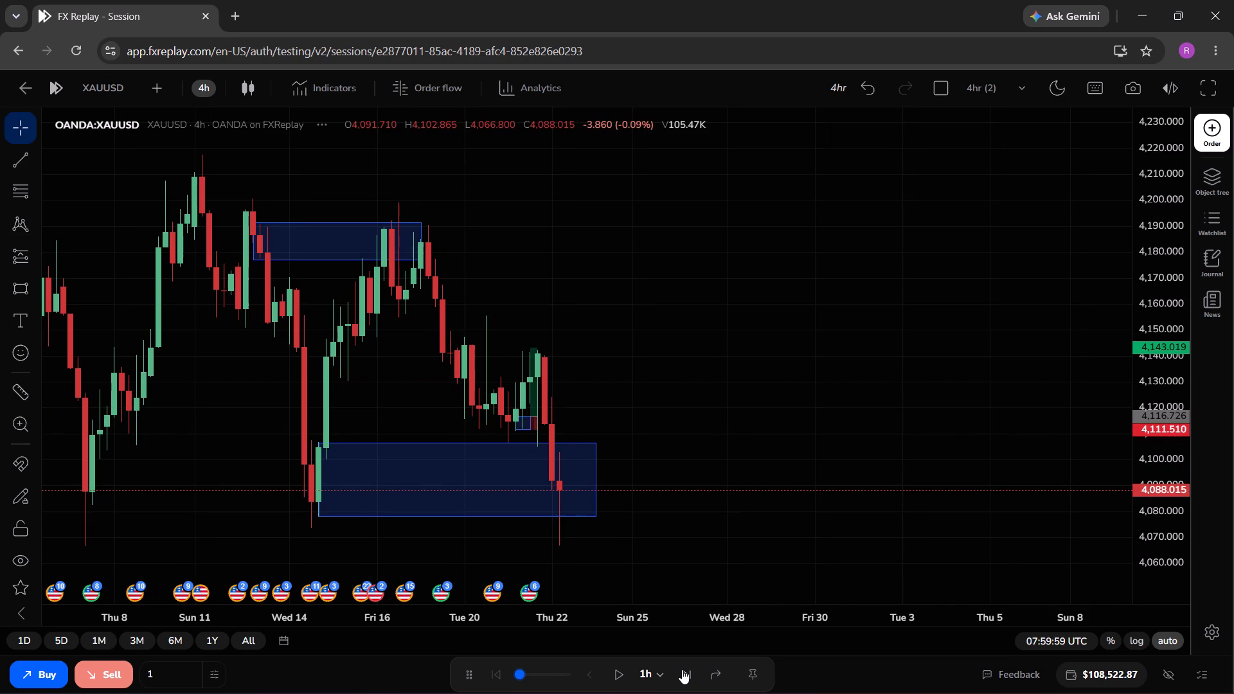
{"action": "left_click", "coordinate": [682, 670]}
{"action": "left_click", "coordinate": [682, 670]}
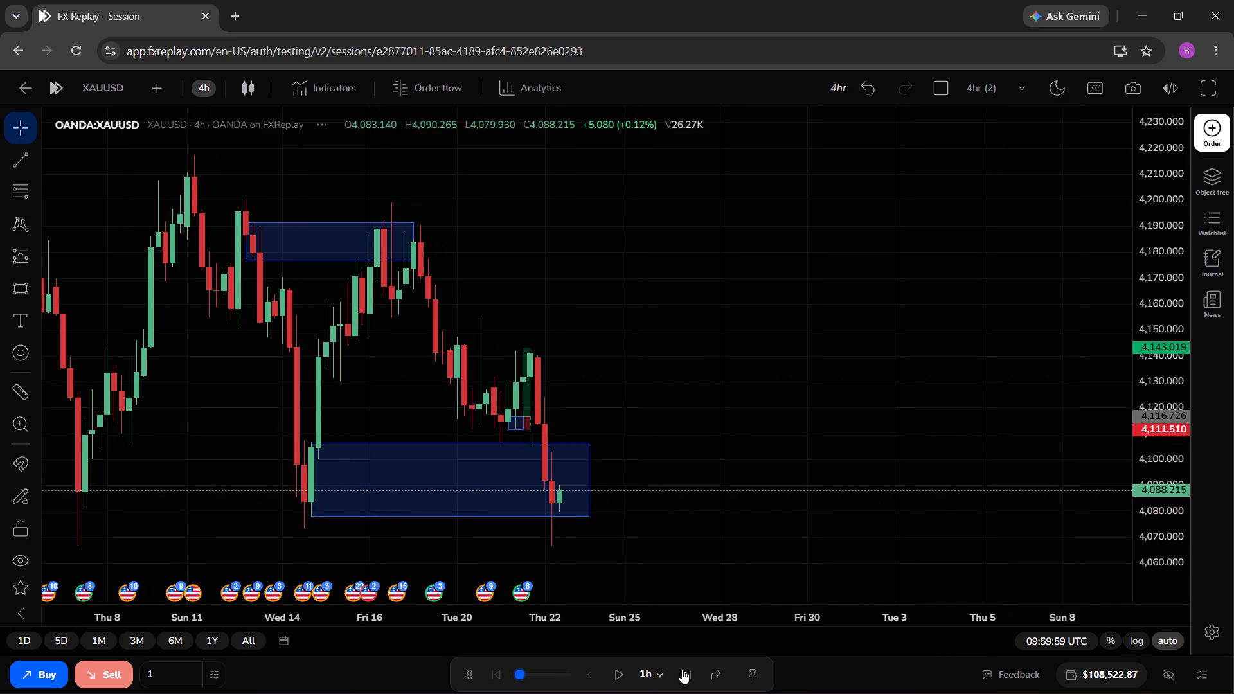
{"action": "left_click", "coordinate": [682, 670]}
{"action": "left_click", "coordinate": [682, 670]}
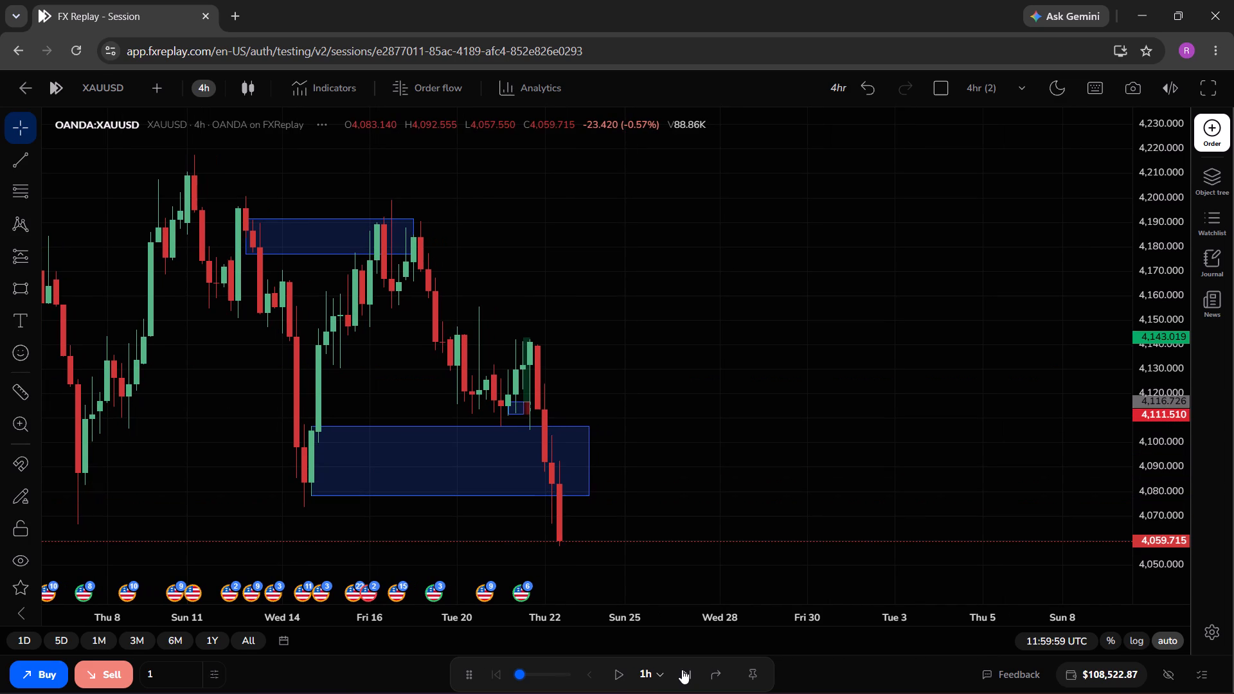
Continue the replay in one-hour steps to 07:59:59 UTC on 23 October, following price relative to the 4-hour demand zone.
{"action": "left_click", "coordinate": [682, 670]}
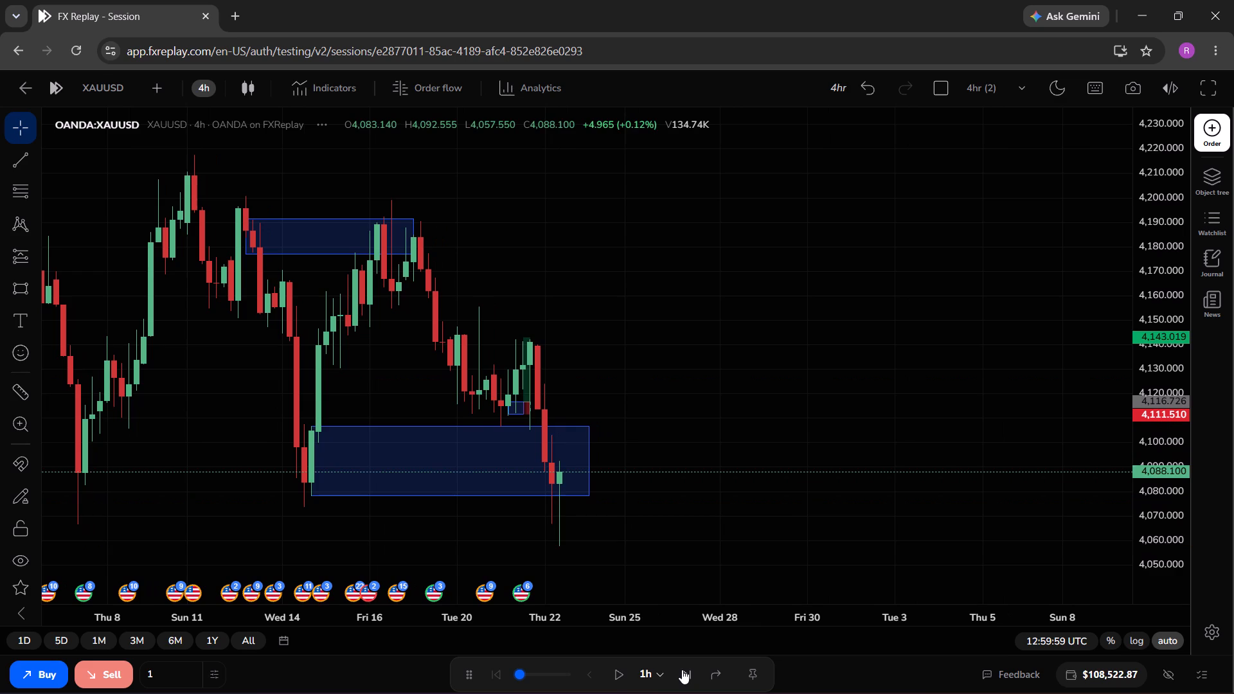
{"action": "left_click", "coordinate": [682, 670]}
{"action": "left_click", "coordinate": [682, 670]}
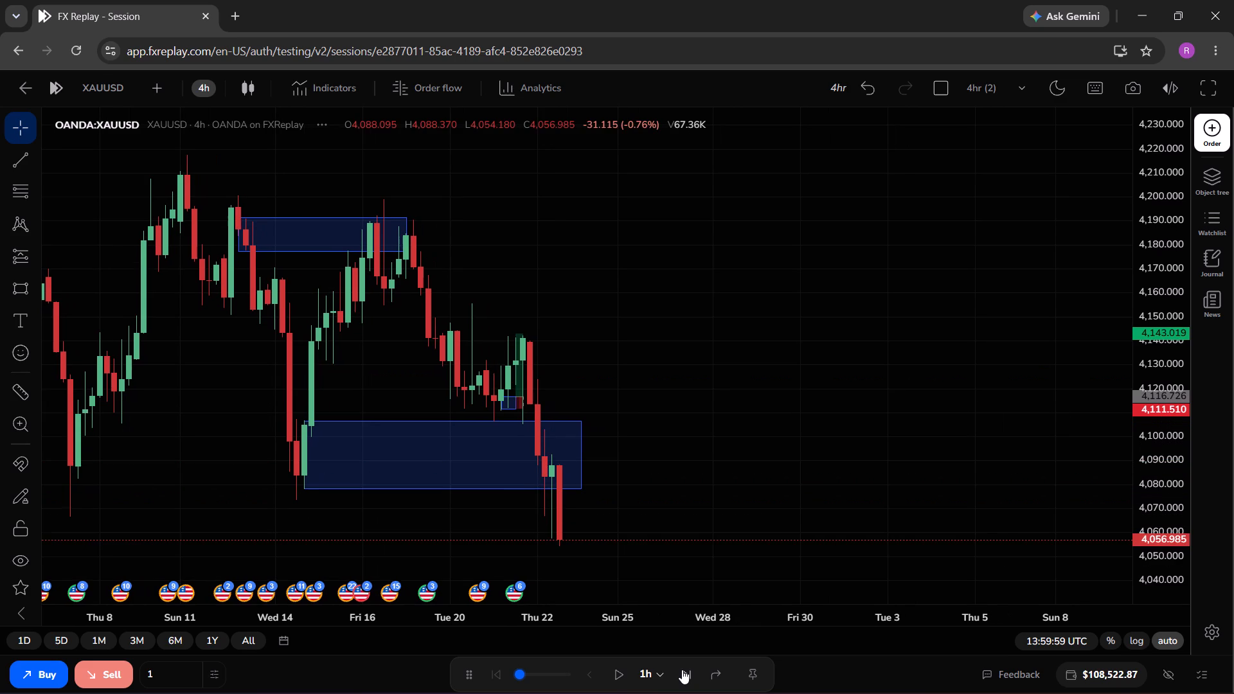
{"action": "left_click", "coordinate": [682, 670]}
{"action": "left_click", "coordinate": [682, 670]}
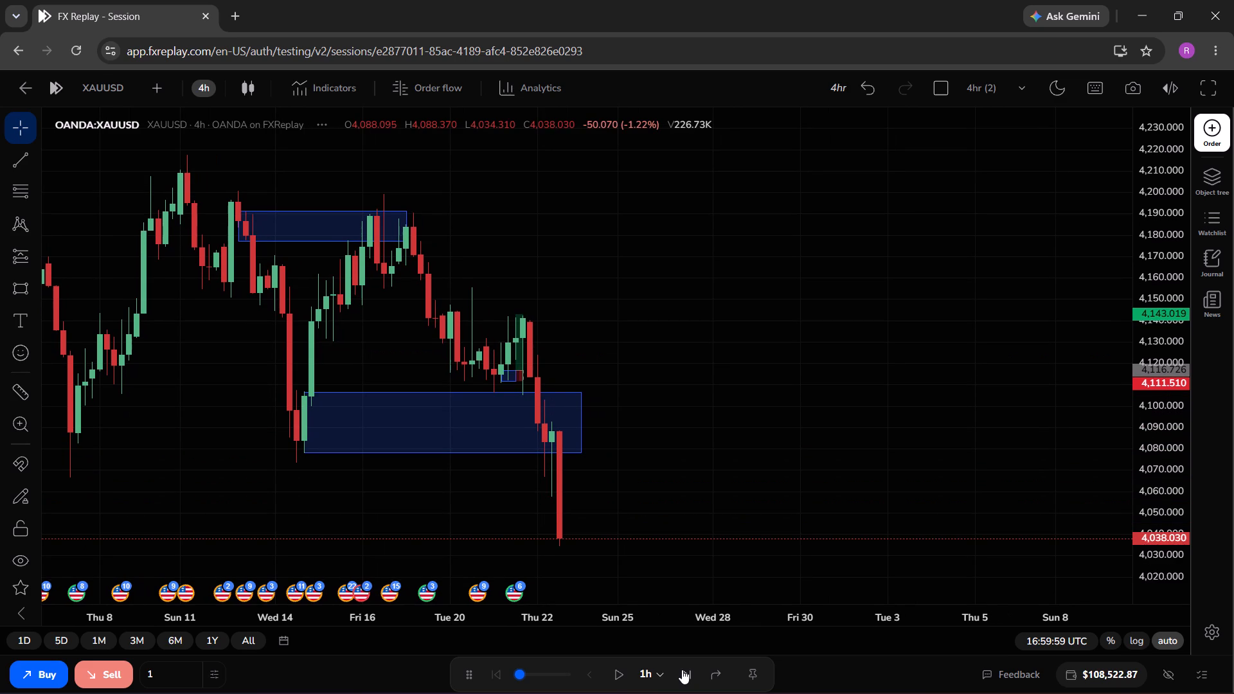
{"action": "left_click", "coordinate": [682, 670]}
{"action": "left_click", "coordinate": [682, 670]}
{"action": "left_click", "coordinate": [682, 670]}
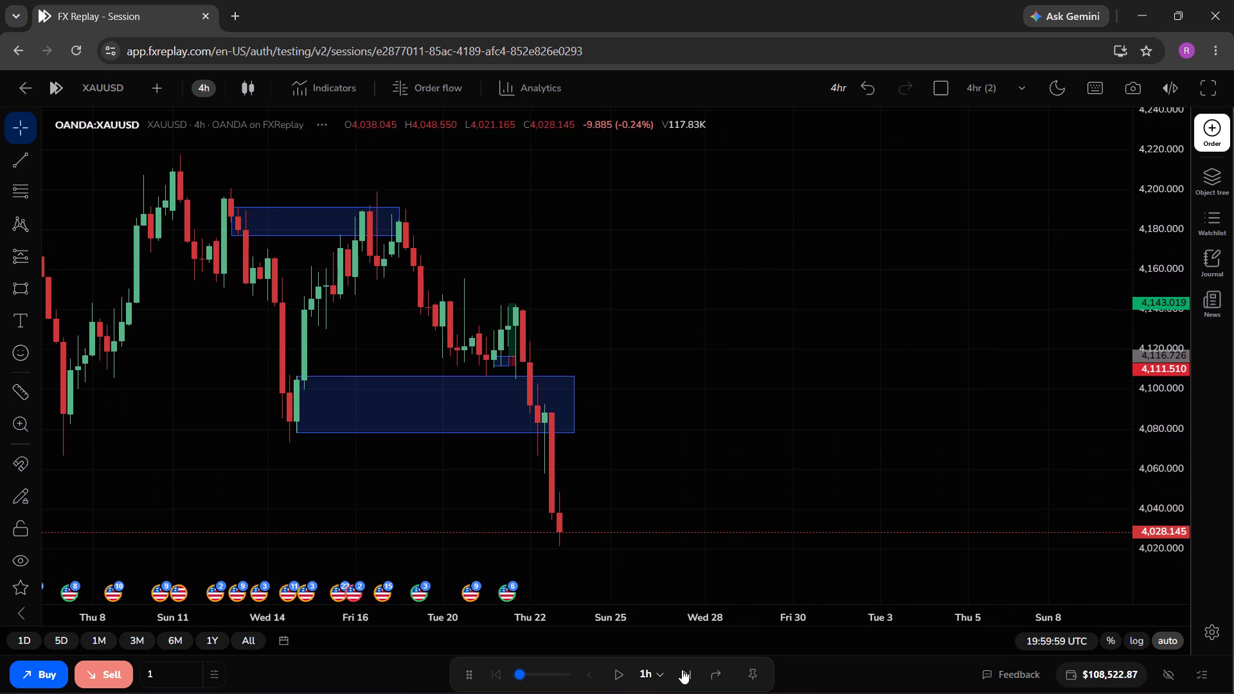
{"action": "left_click", "coordinate": [682, 670]}
{"action": "double_click", "coordinate": [682, 670]}
{"action": "triple_click", "coordinate": [682, 670]}
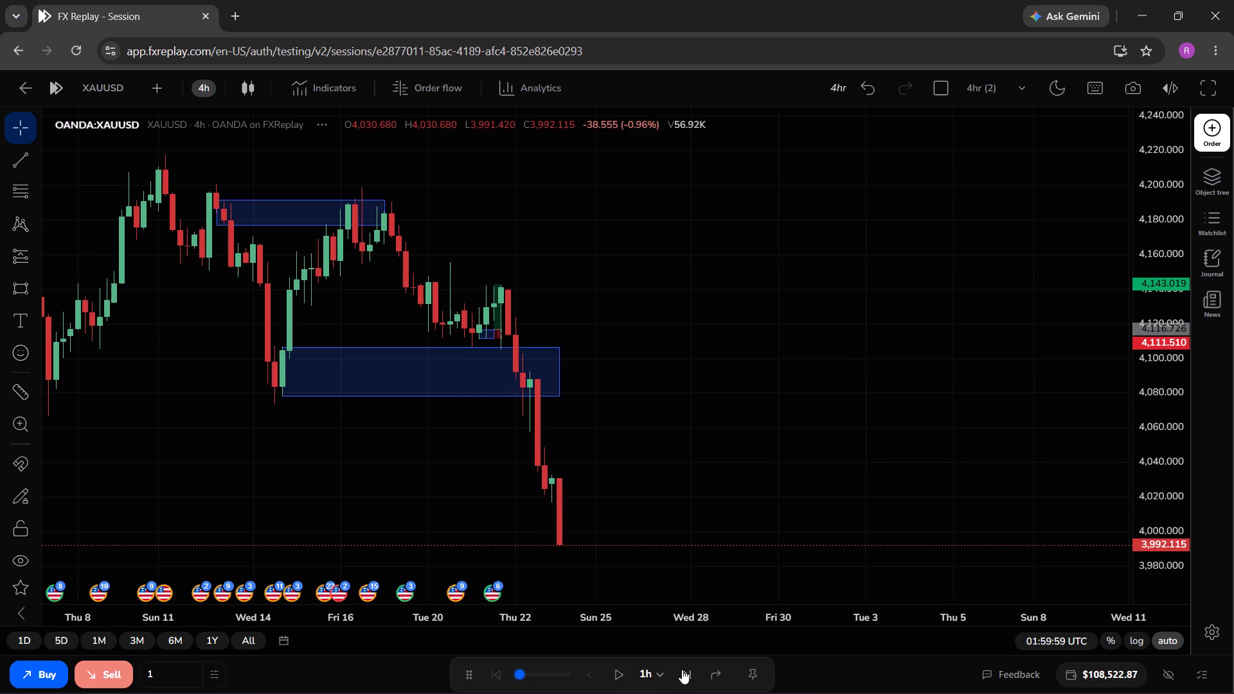
{"action": "triple_click", "coordinate": [682, 670]}
{"action": "left_click", "coordinate": [682, 670]}
{"action": "triple_click", "coordinate": [682, 670]}
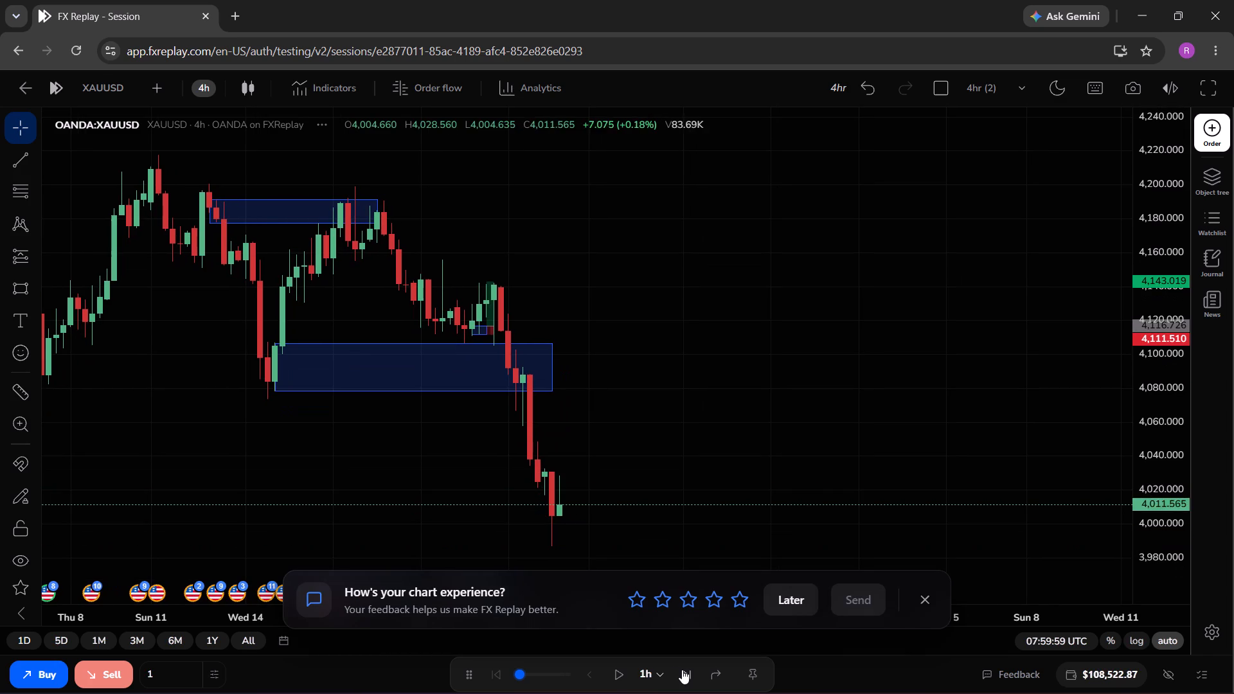
Advance the replay in one-hour steps to the end of the simulation at 01:03:00 UTC.
{"action": "triple_click", "coordinate": [682, 670]}
{"action": "triple_click", "coordinate": [682, 670]}
{"action": "triple_click", "coordinate": [682, 670]}
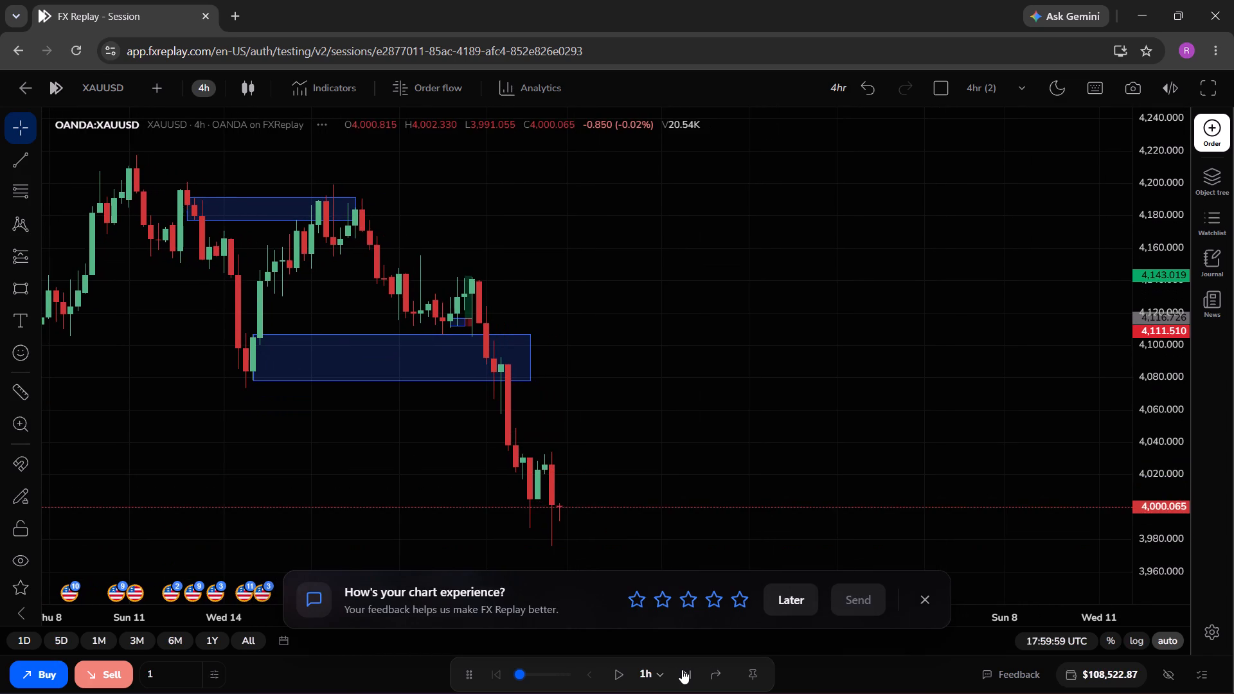
{"action": "triple_click", "coordinate": [682, 670]}
{"action": "double_click", "coordinate": [682, 670]}
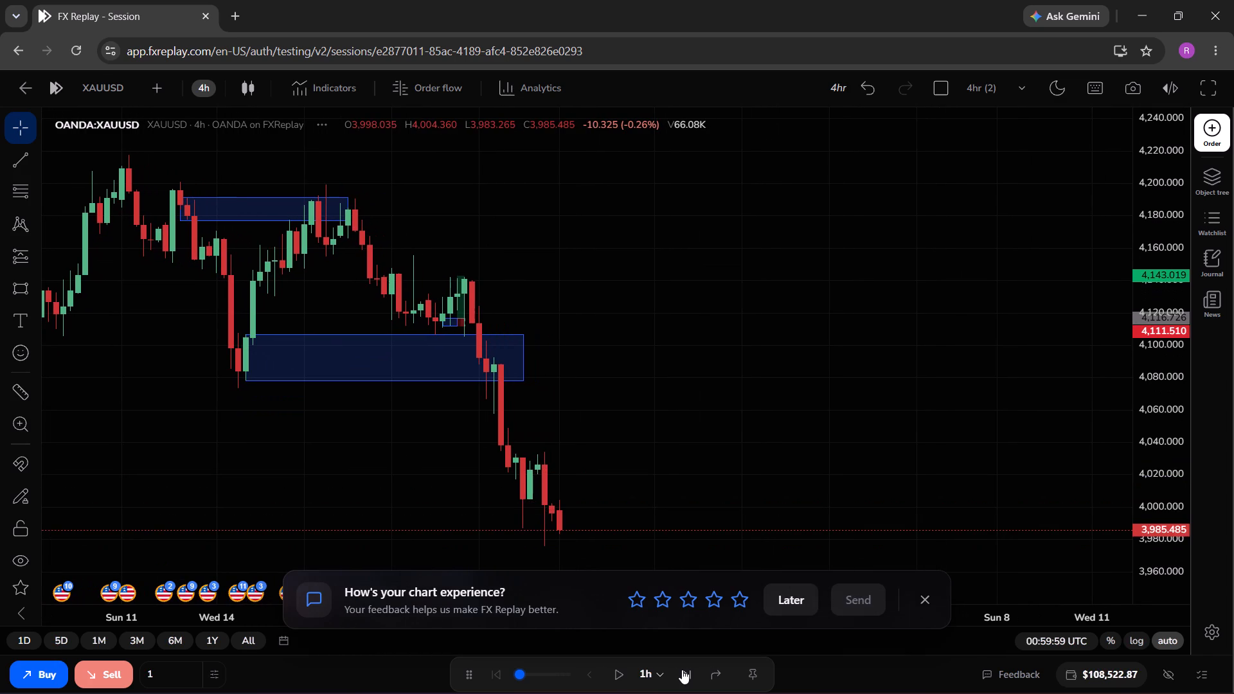
{"action": "left_click", "coordinate": [682, 670]}
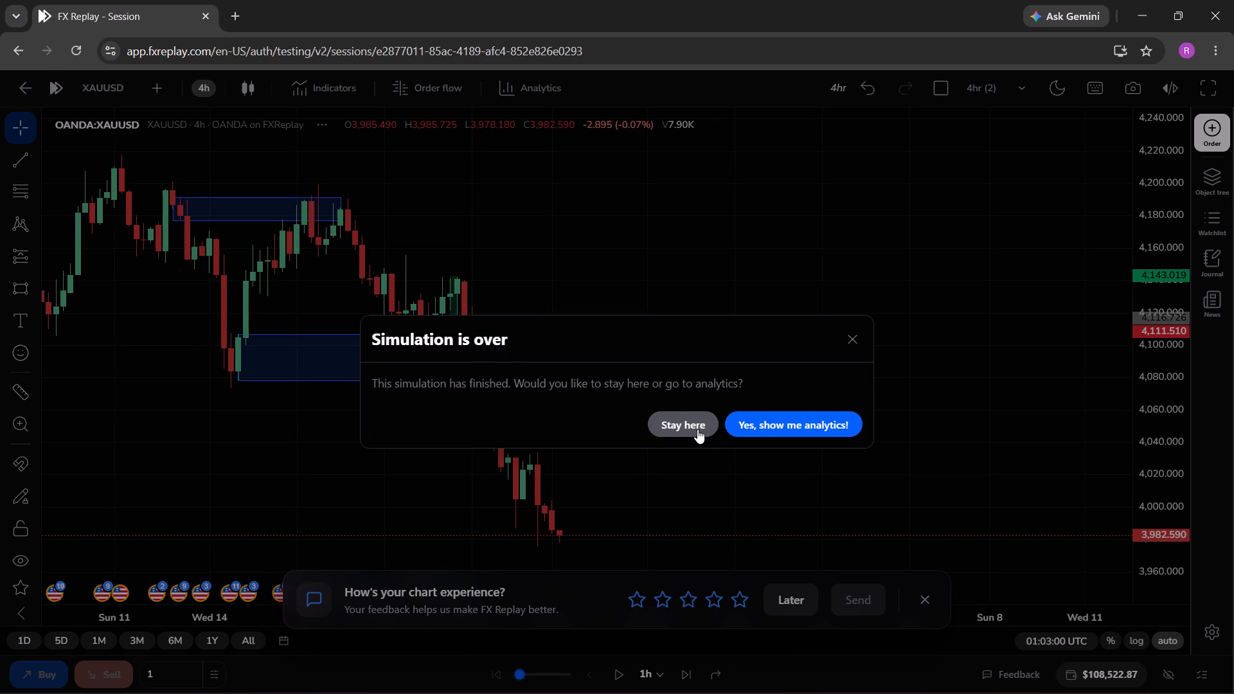
Open the finished session's analytics and examine its profit and loss, risk-reward ratios, expectancy, profit factor, and winners and losers.
{"action": "left_click", "coordinate": [750, 423]}
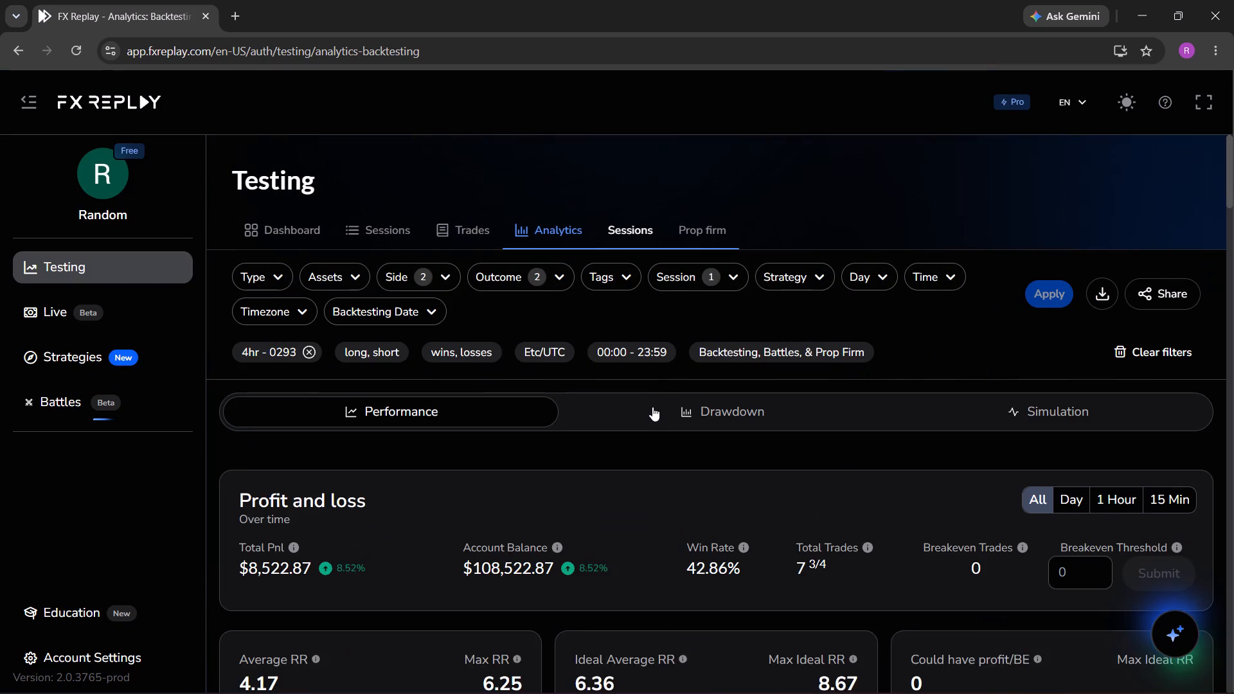
{"action": "left_click_drag", "start_coordinate": [645, 489], "coordinate": [643, 415]}
{"action": "scroll", "coordinate": [643, 415], "scroll_direction": "down", "scroll_amount": 1}
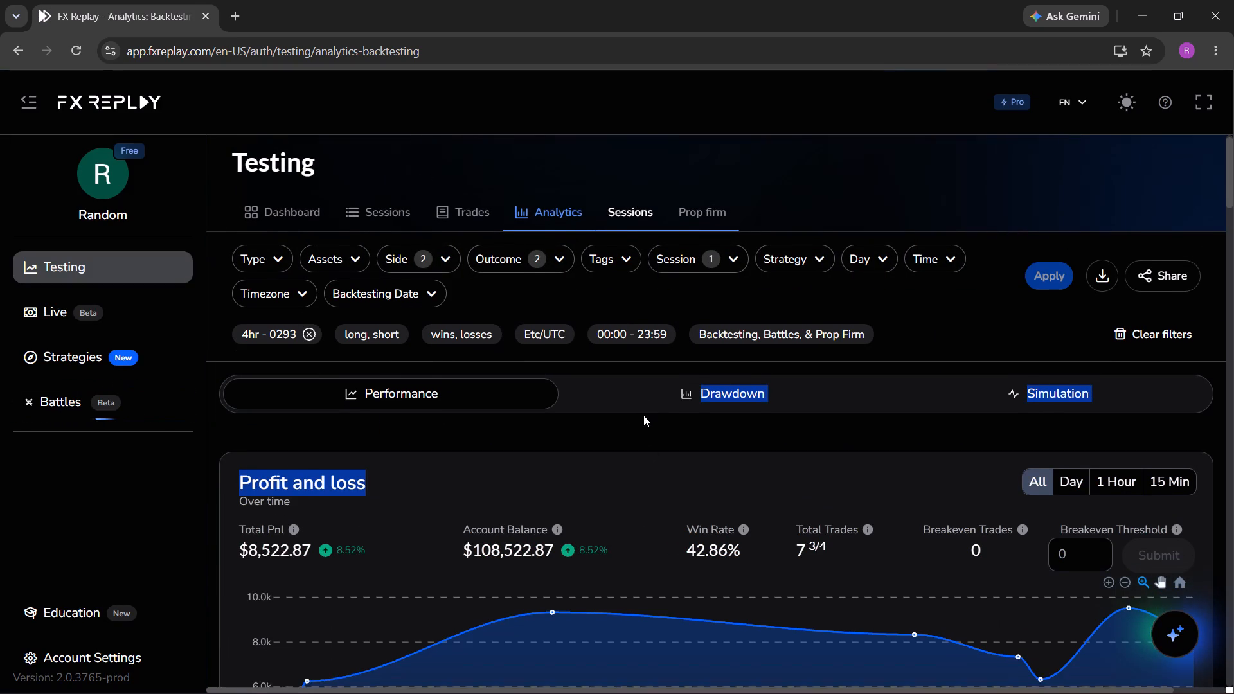
{"action": "left_click", "coordinate": [638, 420]}
{"action": "scroll", "coordinate": [638, 420], "scroll_direction": "down", "scroll_amount": 2}
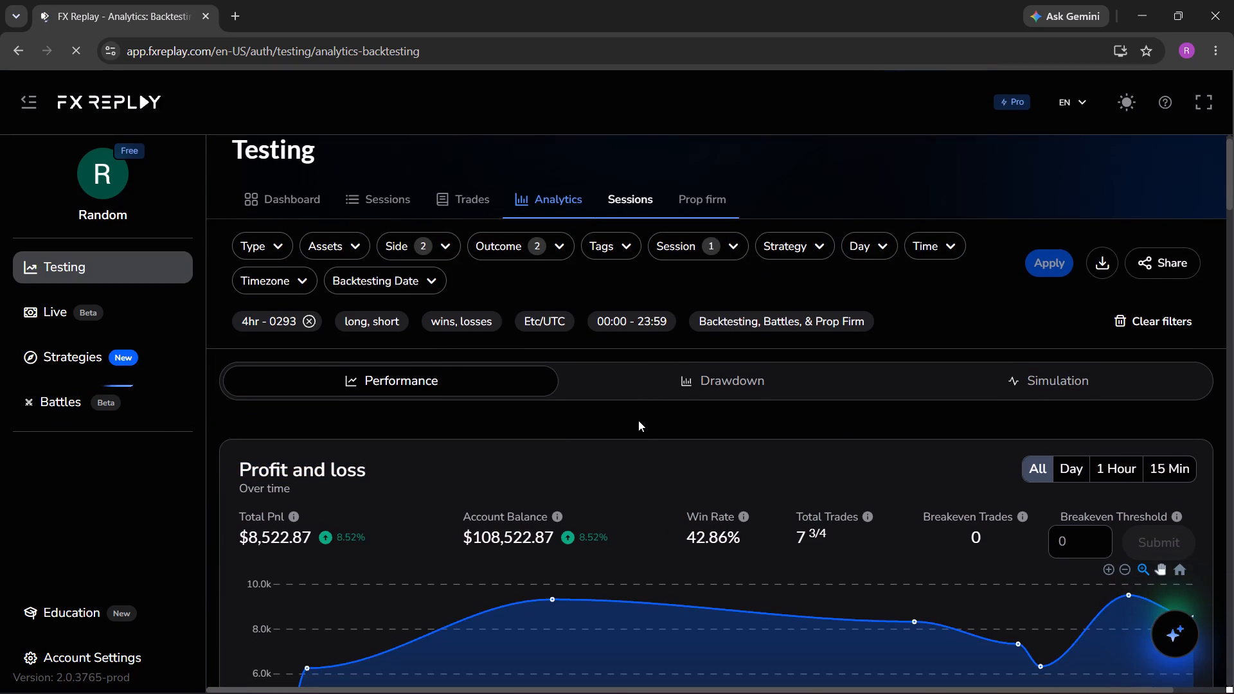
{"action": "scroll", "coordinate": [638, 420], "scroll_direction": "down", "scroll_amount": 1}
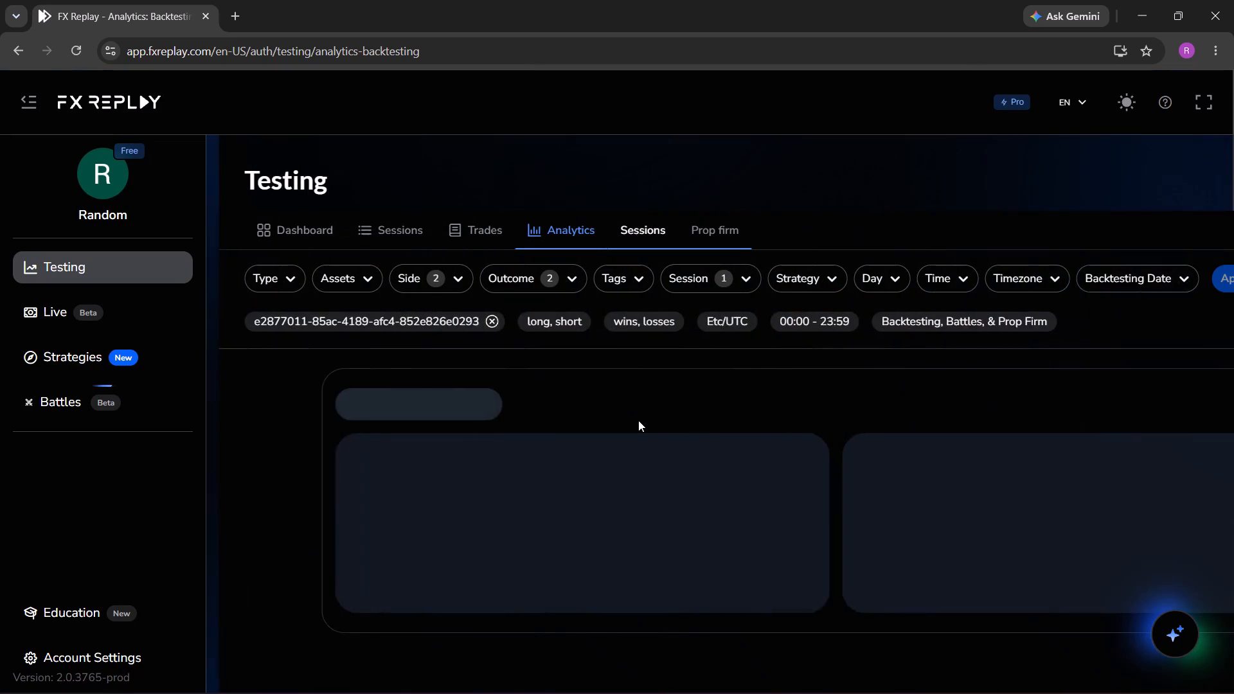
{"action": "scroll", "coordinate": [638, 420], "scroll_direction": "down", "scroll_amount": 2}
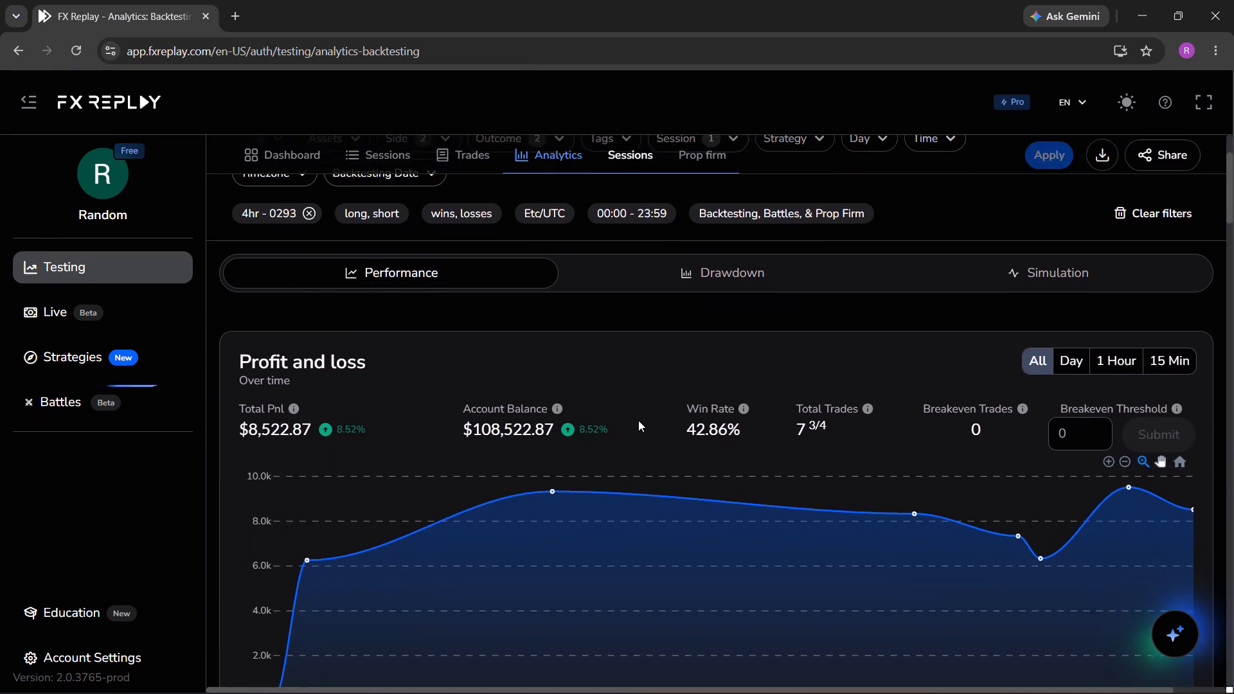
{"action": "scroll", "coordinate": [638, 420], "scroll_direction": "down", "scroll_amount": 3}
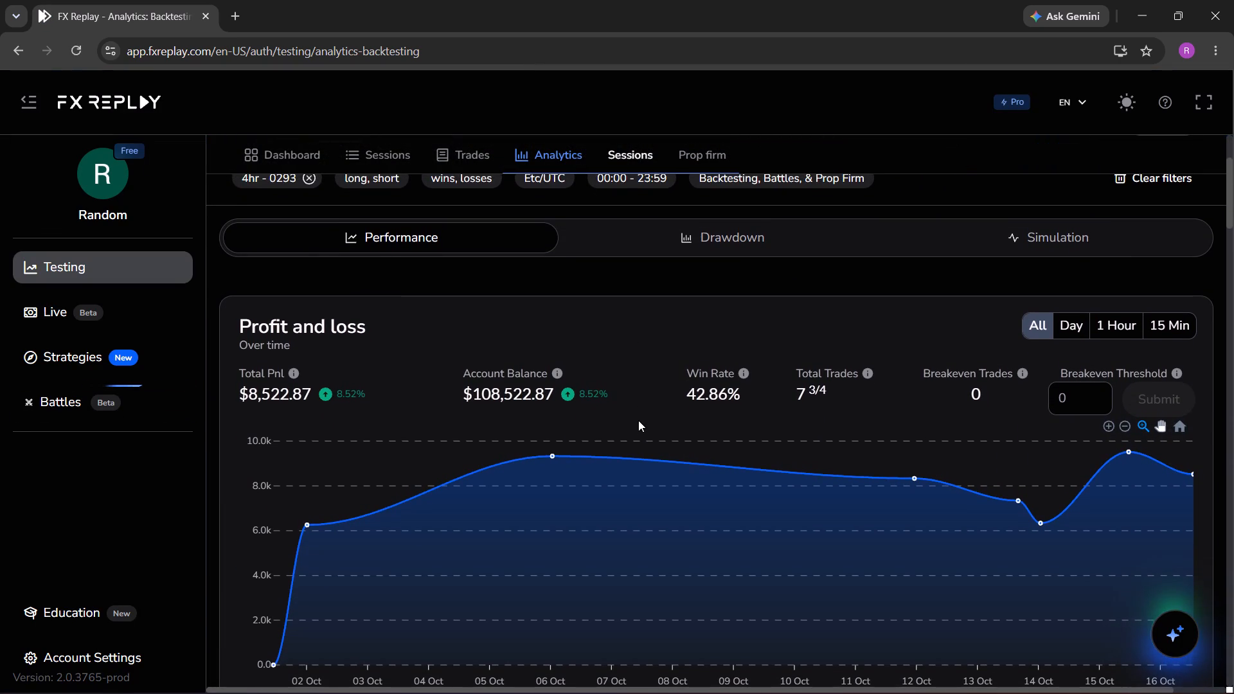
{"action": "scroll", "coordinate": [638, 420], "scroll_direction": "down", "scroll_amount": 2}
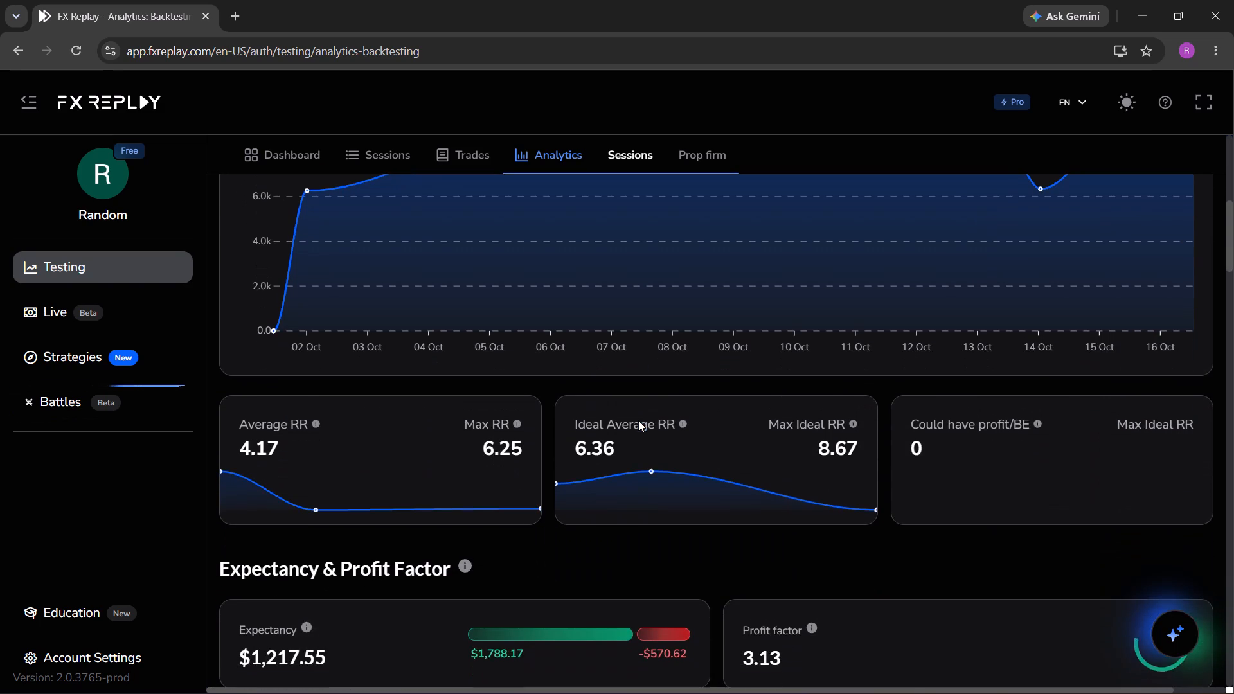
{"action": "scroll", "coordinate": [638, 420], "scroll_direction": "down", "scroll_amount": 2}
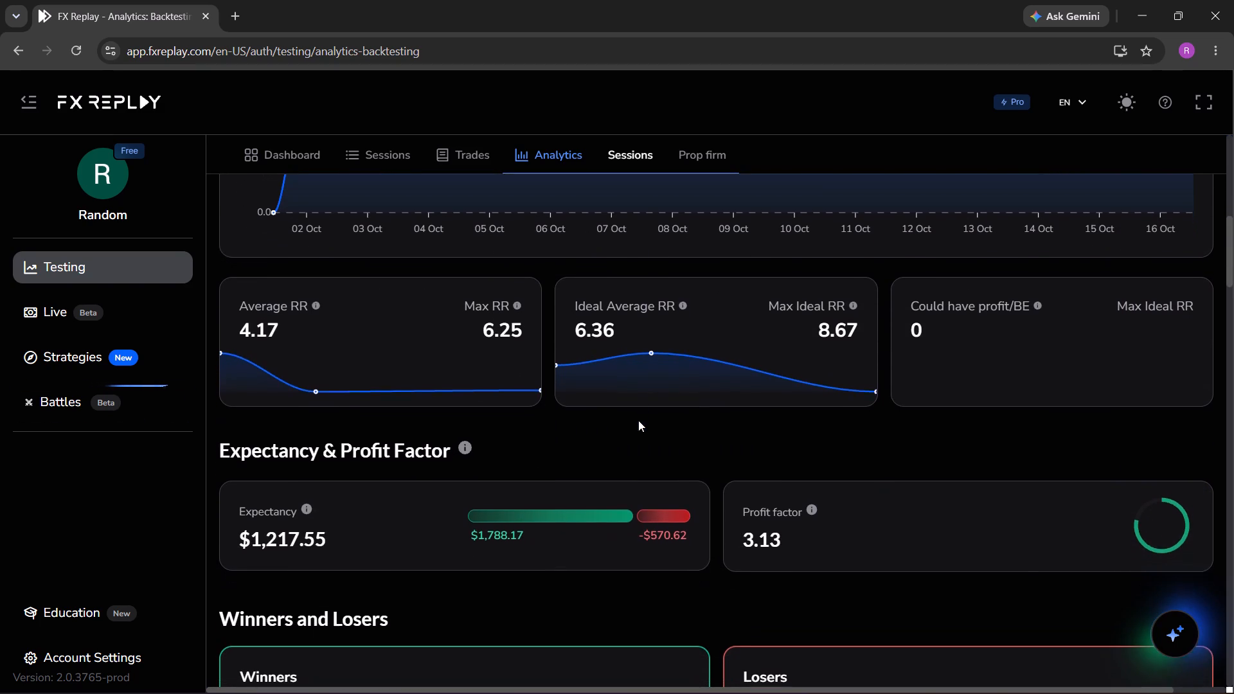
{"action": "scroll", "coordinate": [638, 420], "scroll_direction": "down", "scroll_amount": 2}
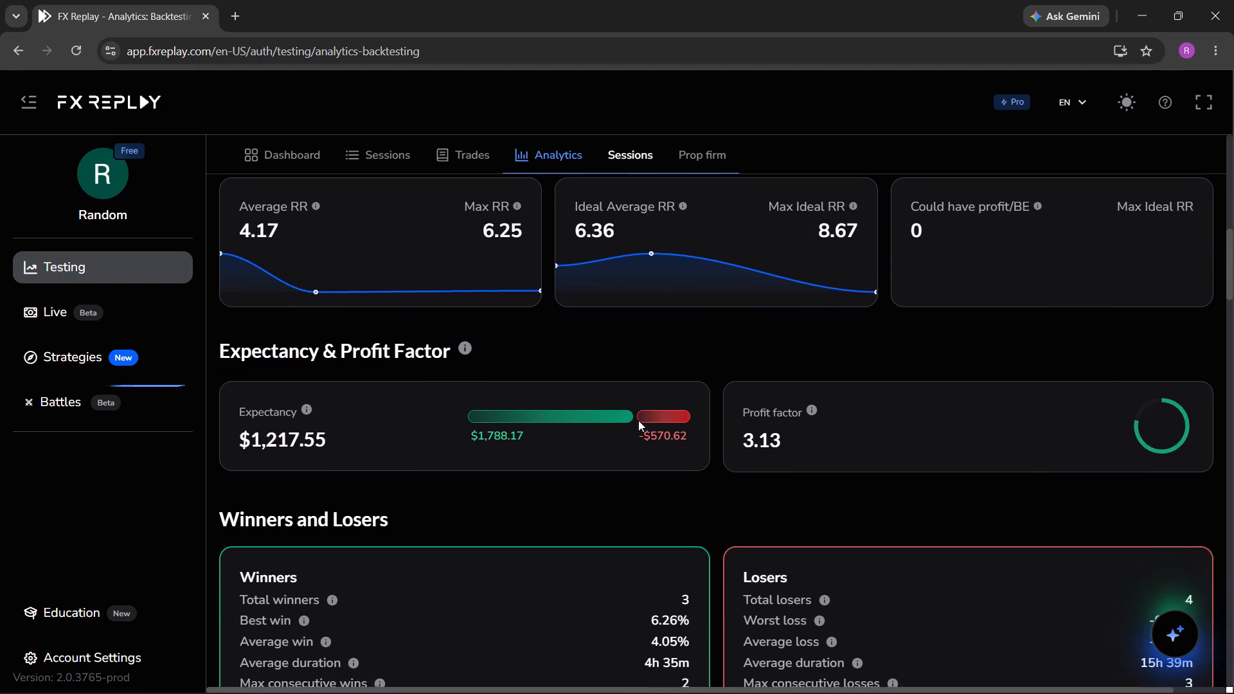
{"action": "scroll", "coordinate": [638, 420], "scroll_direction": "down", "scroll_amount": 2}
{"action": "scroll", "coordinate": [638, 420], "scroll_direction": "up", "scroll_amount": 1}
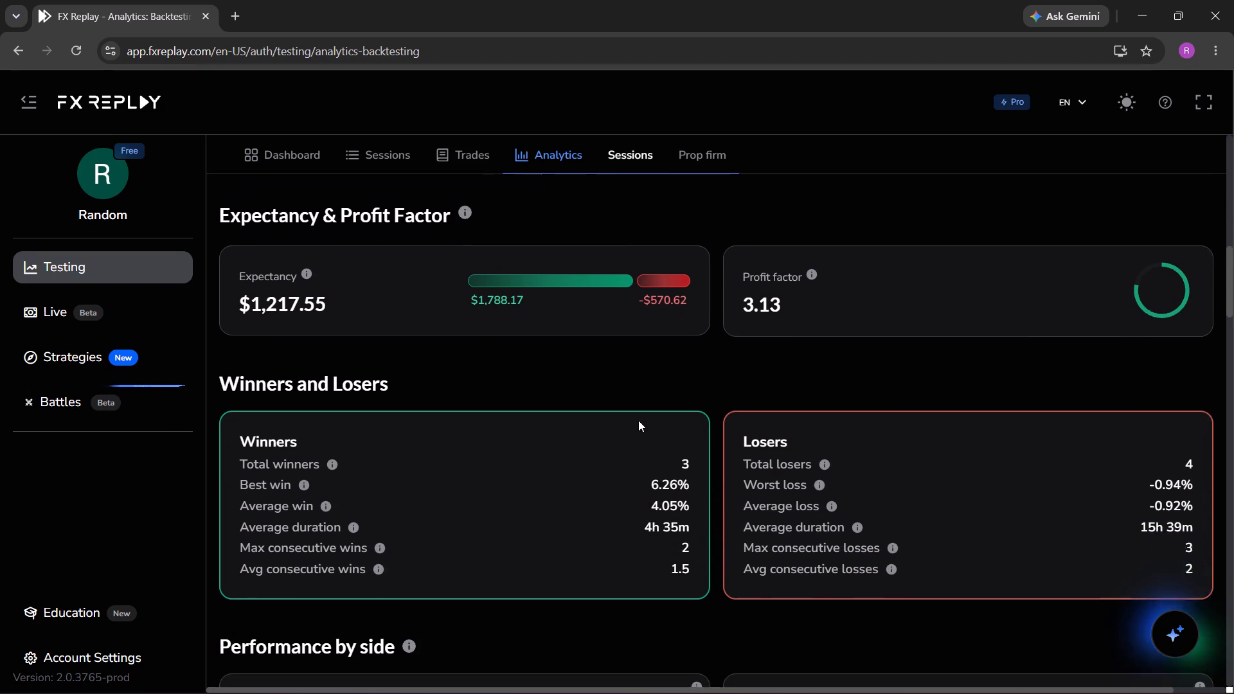
{"action": "scroll", "coordinate": [638, 420], "scroll_direction": "up", "scroll_amount": 2}
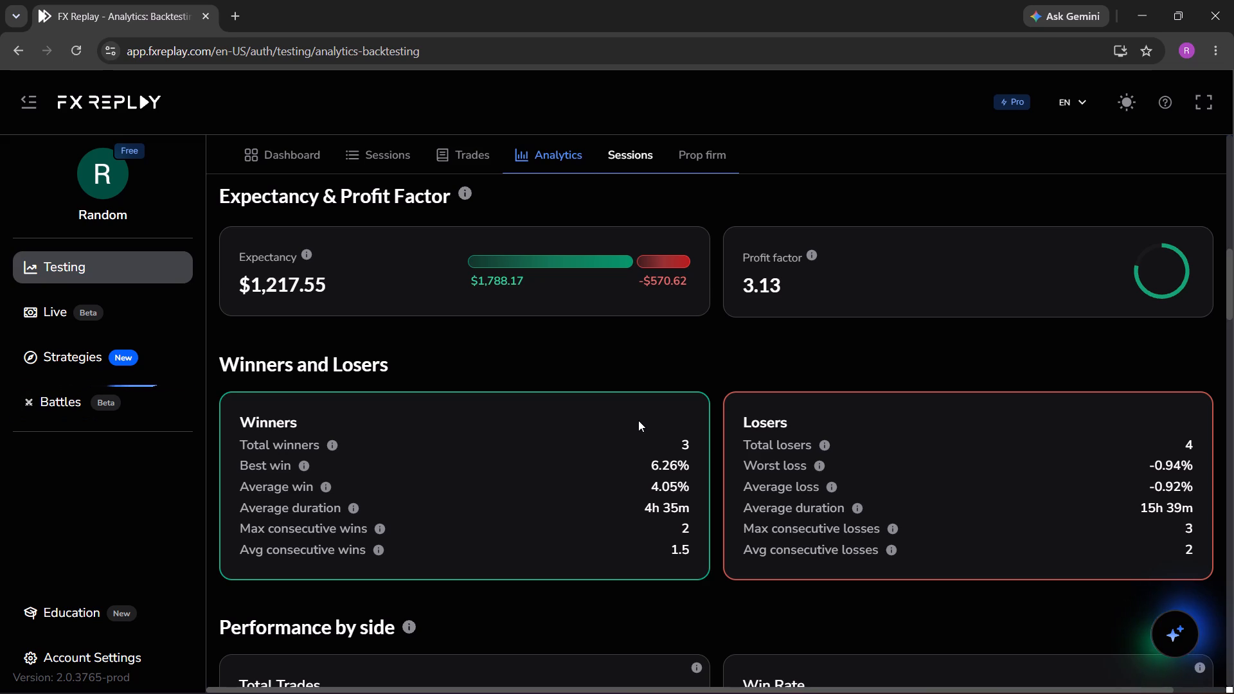
{"action": "scroll", "coordinate": [638, 420], "scroll_direction": "up", "scroll_amount": 2}
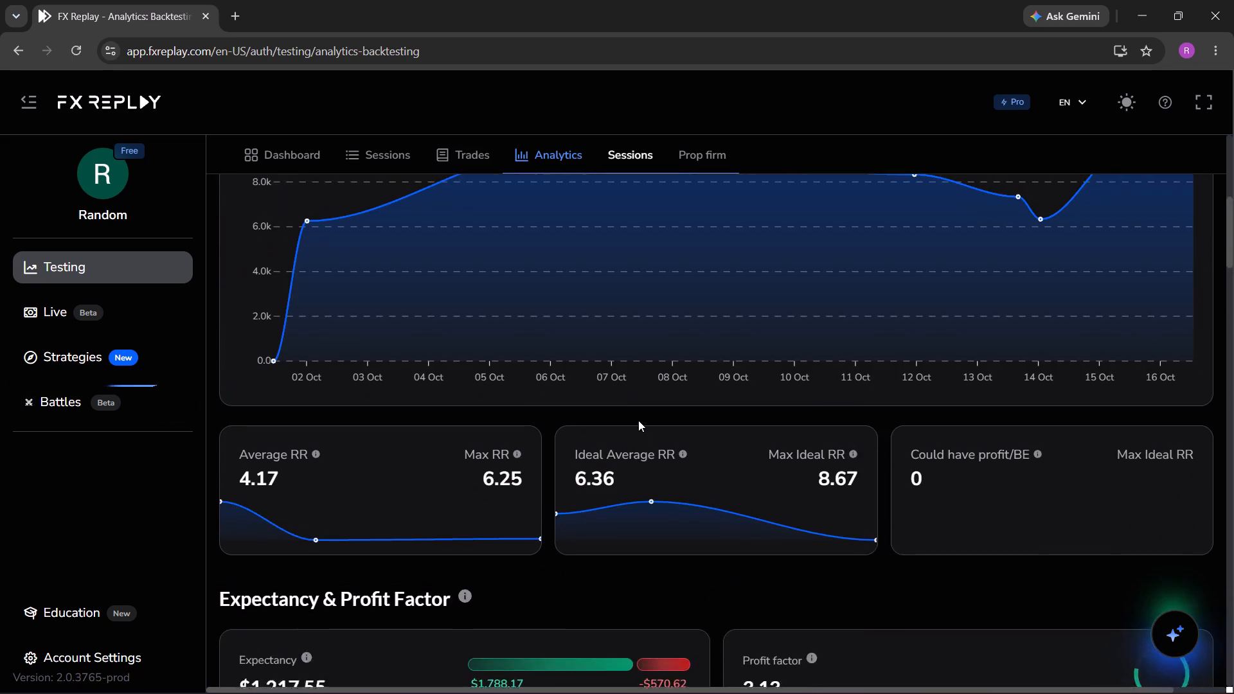
{"action": "scroll", "coordinate": [638, 420], "scroll_direction": "up", "scroll_amount": 2}
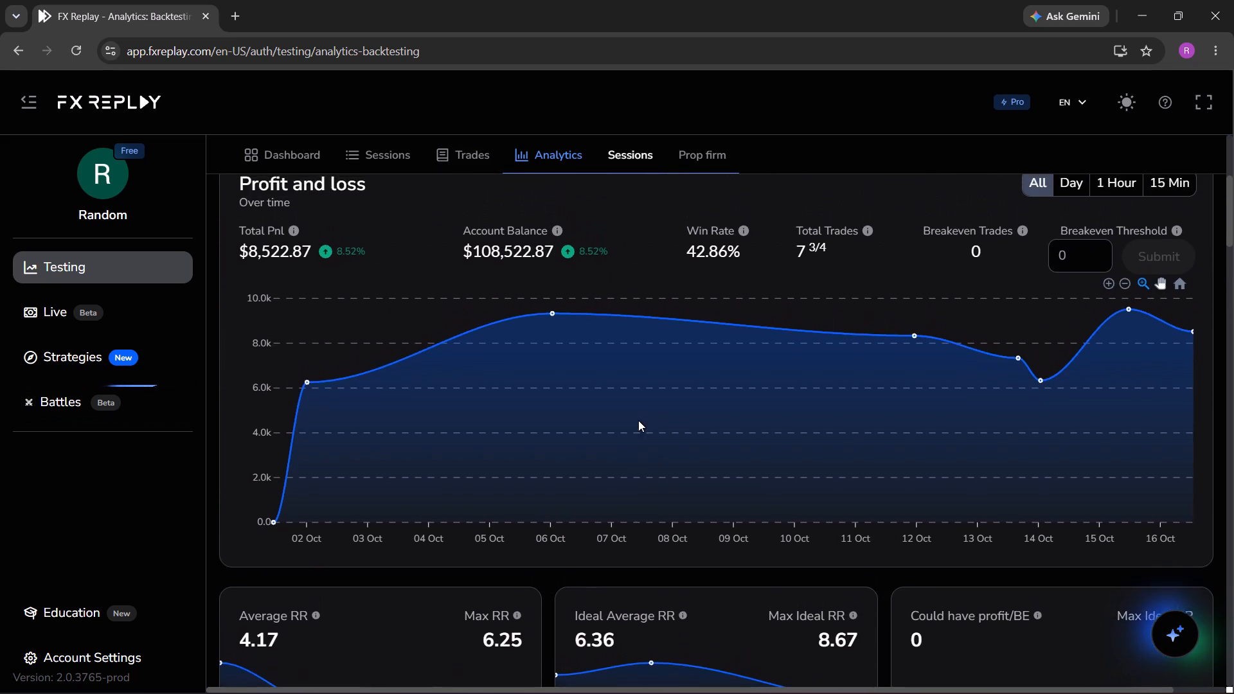
{"action": "scroll", "coordinate": [638, 420], "scroll_direction": "up", "scroll_amount": 2}
{"action": "scroll", "coordinate": [638, 420], "scroll_direction": "down", "scroll_amount": 1}
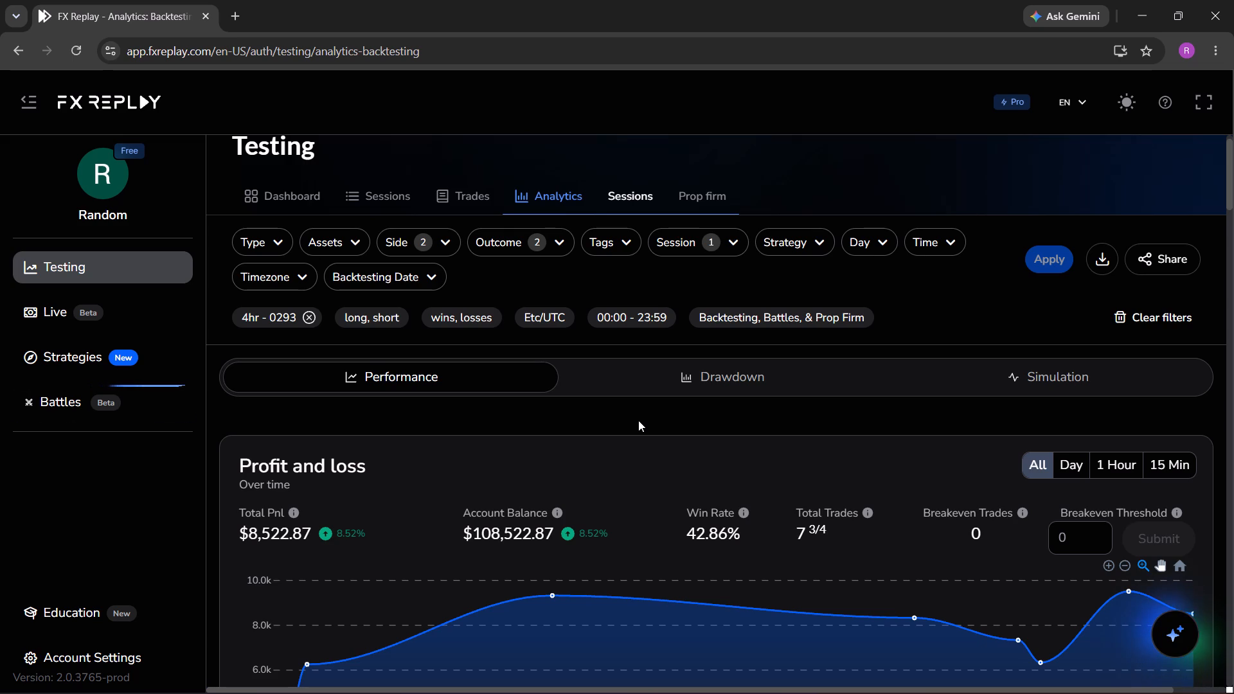
{"action": "scroll", "coordinate": [638, 420], "scroll_direction": "down", "scroll_amount": 1}
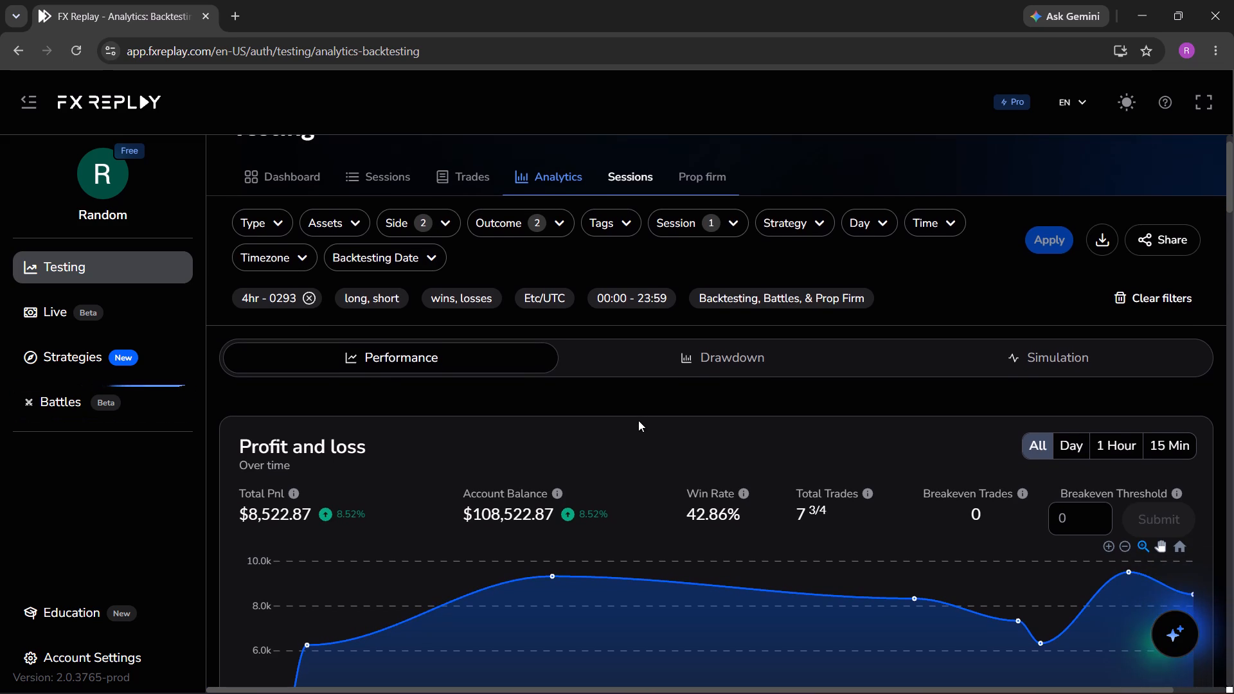
{"action": "scroll", "coordinate": [638, 420], "scroll_direction": "down", "scroll_amount": 1}
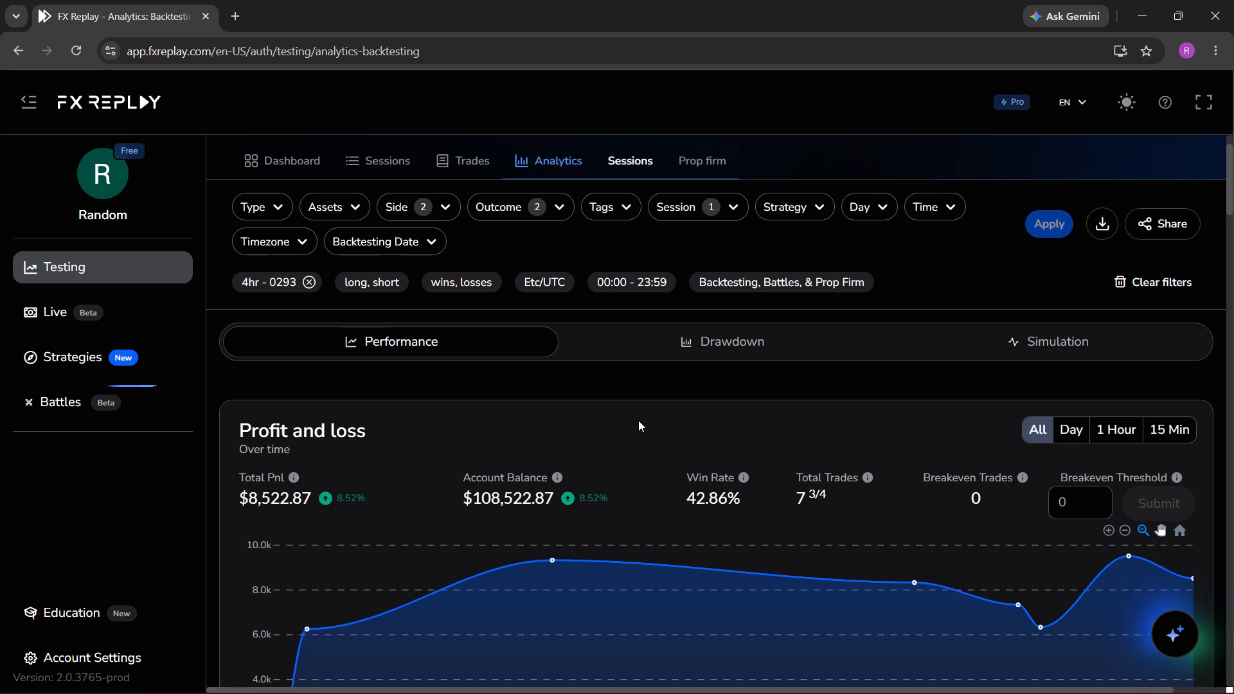
View the session's drawdown on equity in the analytics.
{"action": "left_click_drag", "start_coordinate": [633, 378], "coordinate": [706, 359]}
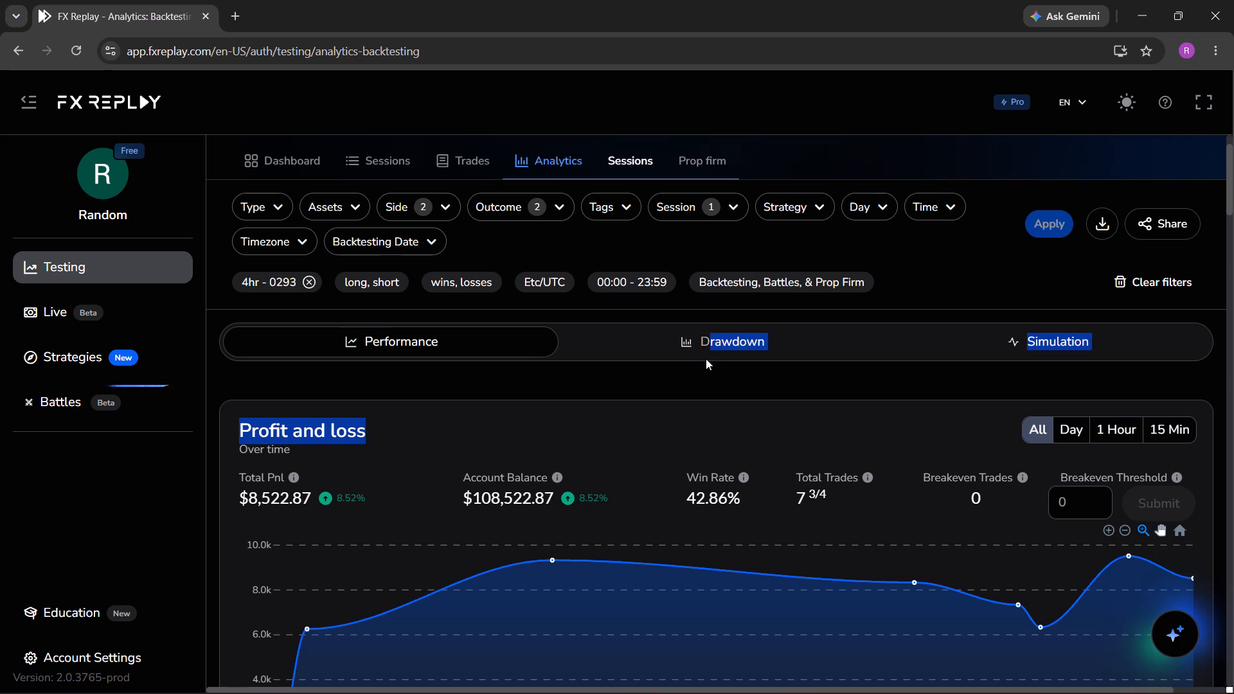
{"action": "left_click", "coordinate": [599, 354]}
{"action": "left_click", "coordinate": [577, 380]}
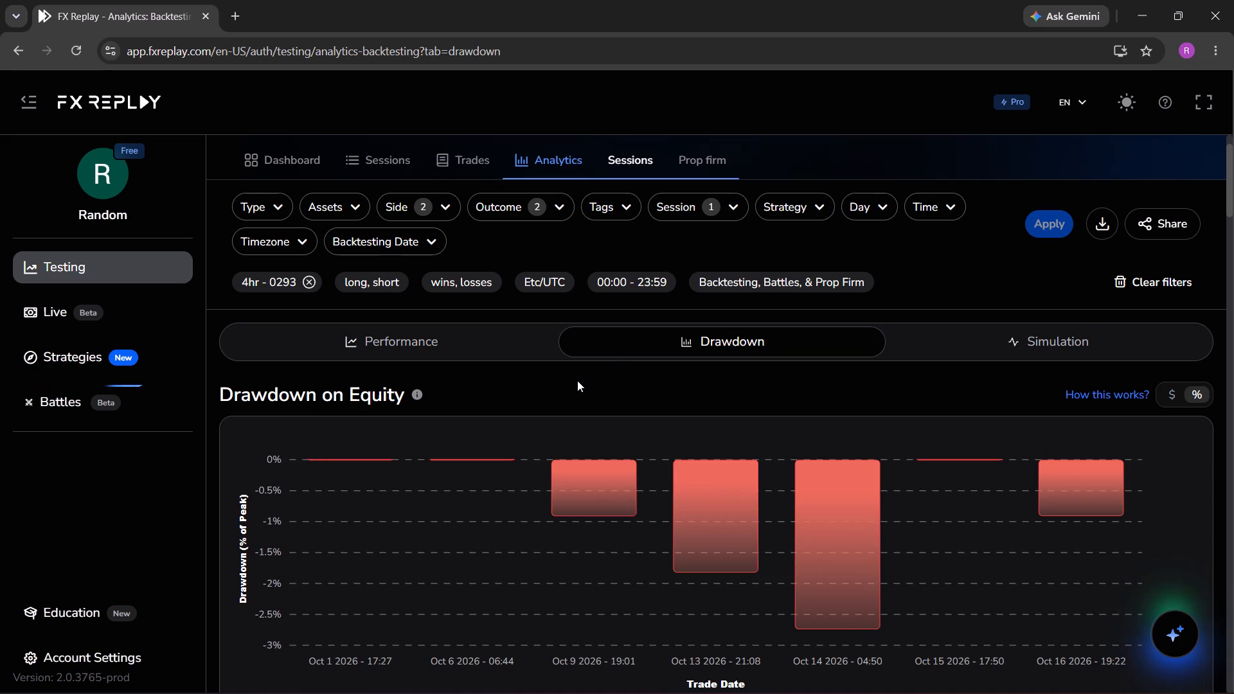
Start a new backtesting session from the testing dashboard and name it 4hr sep1.
{"action": "left_click", "coordinate": [140, 280]}
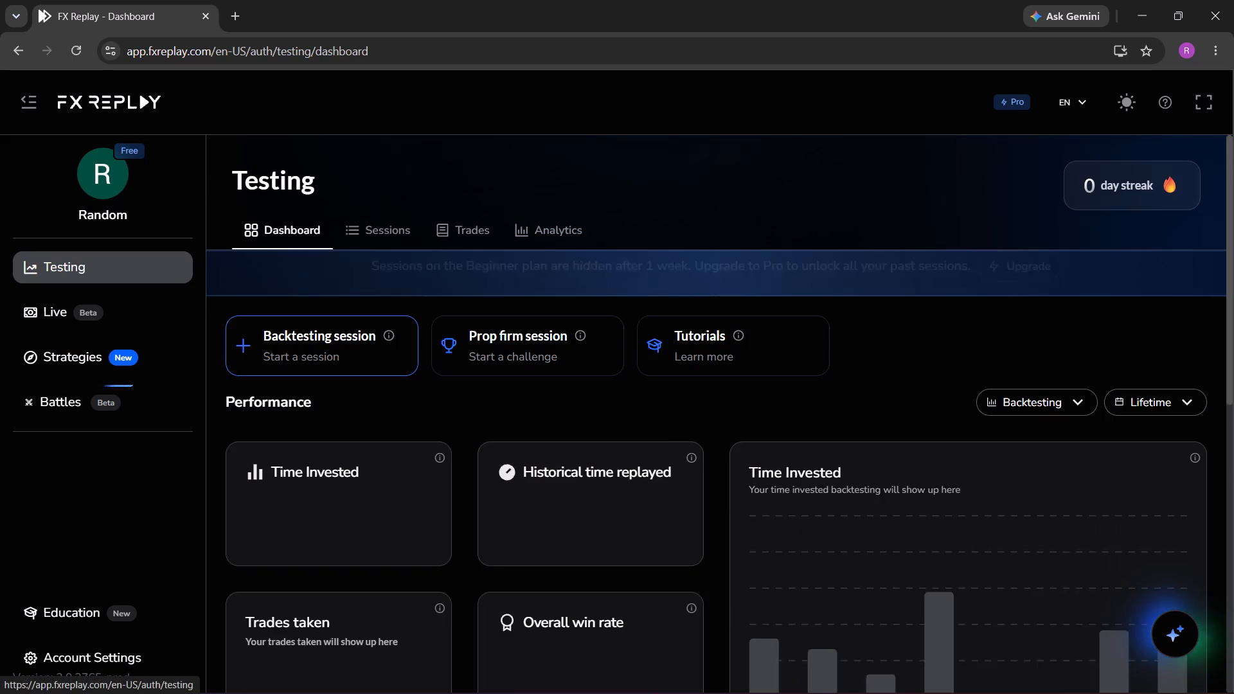
{"action": "left_click", "coordinate": [338, 355]}
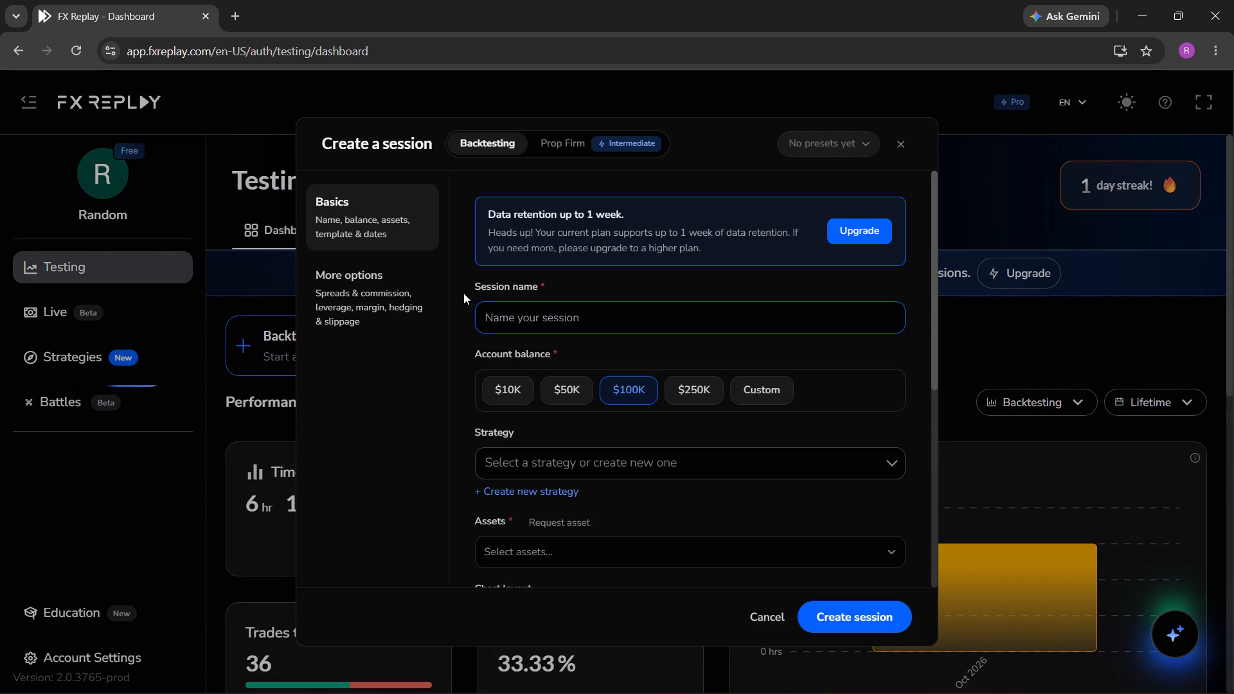
{"action": "type", "text": "4hr spe"}
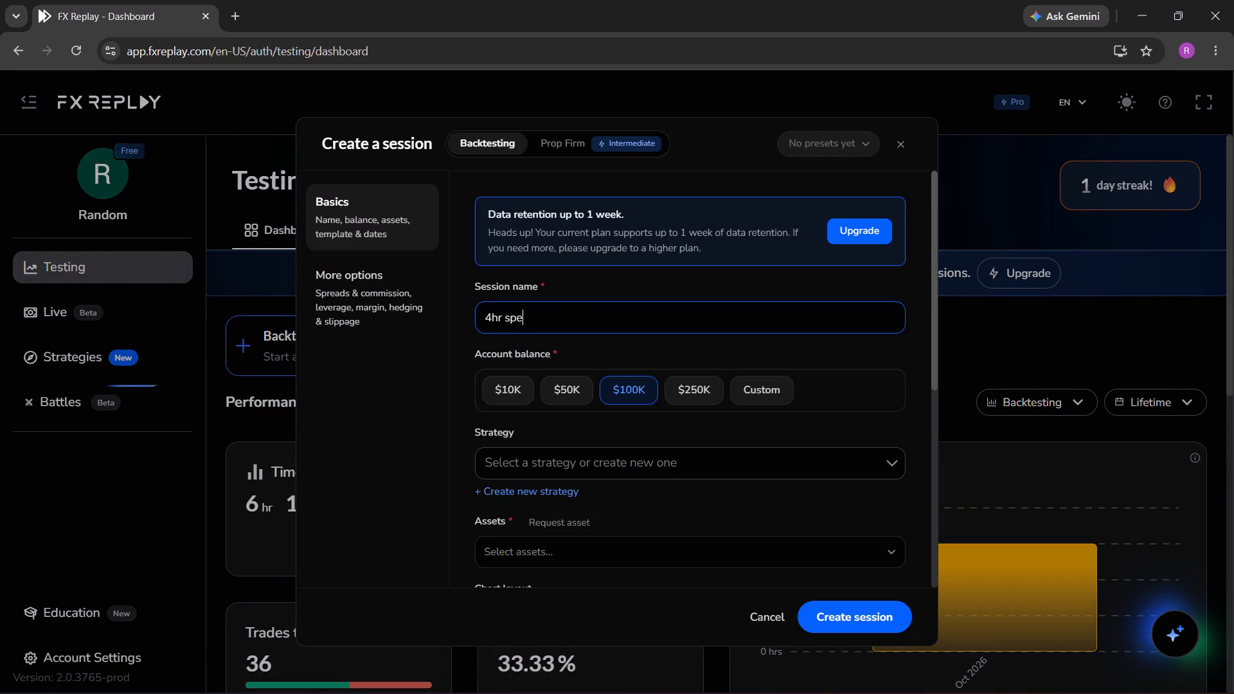
{"action": "key", "text": "BackSpace"}
{"action": "key", "text": "BackSpace"}
{"action": "type", "text": "ep"}
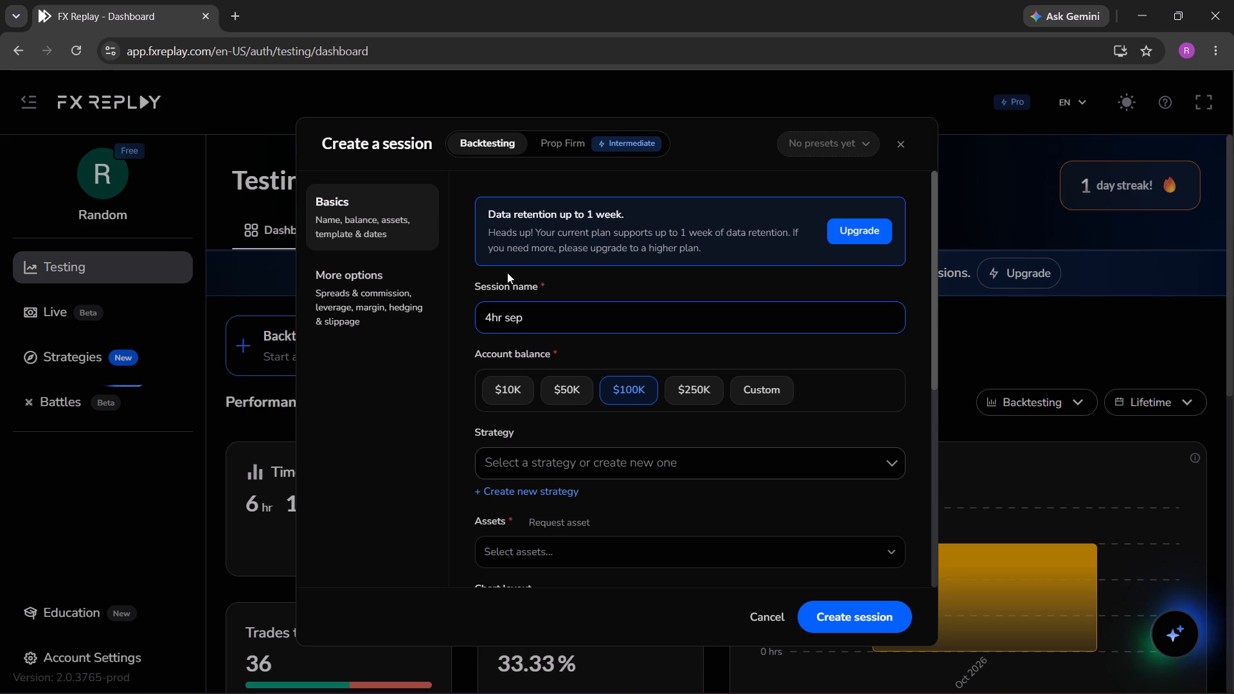
{"action": "key", "text": "1"}
Choose XAUUSD as the new session's asset.
{"action": "scroll", "coordinate": [525, 226], "scroll_direction": "down", "scroll_amount": 3}
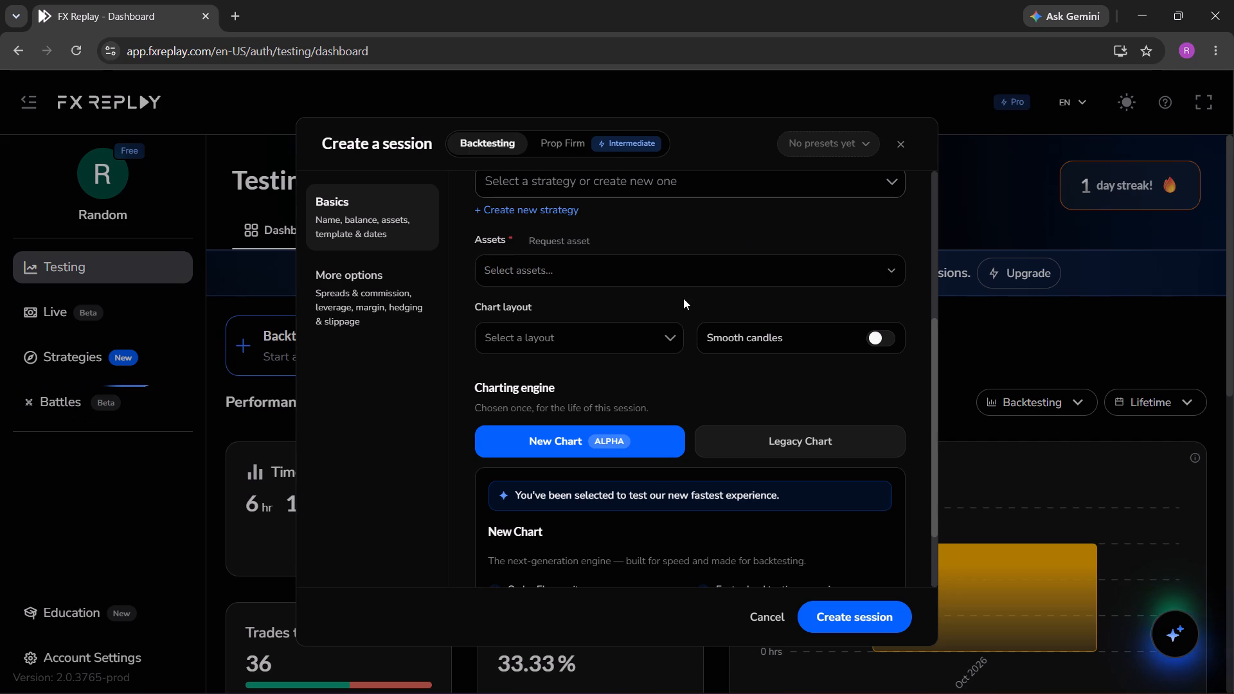
{"action": "left_click", "coordinate": [677, 278]}
{"action": "left_click", "coordinate": [647, 305]}
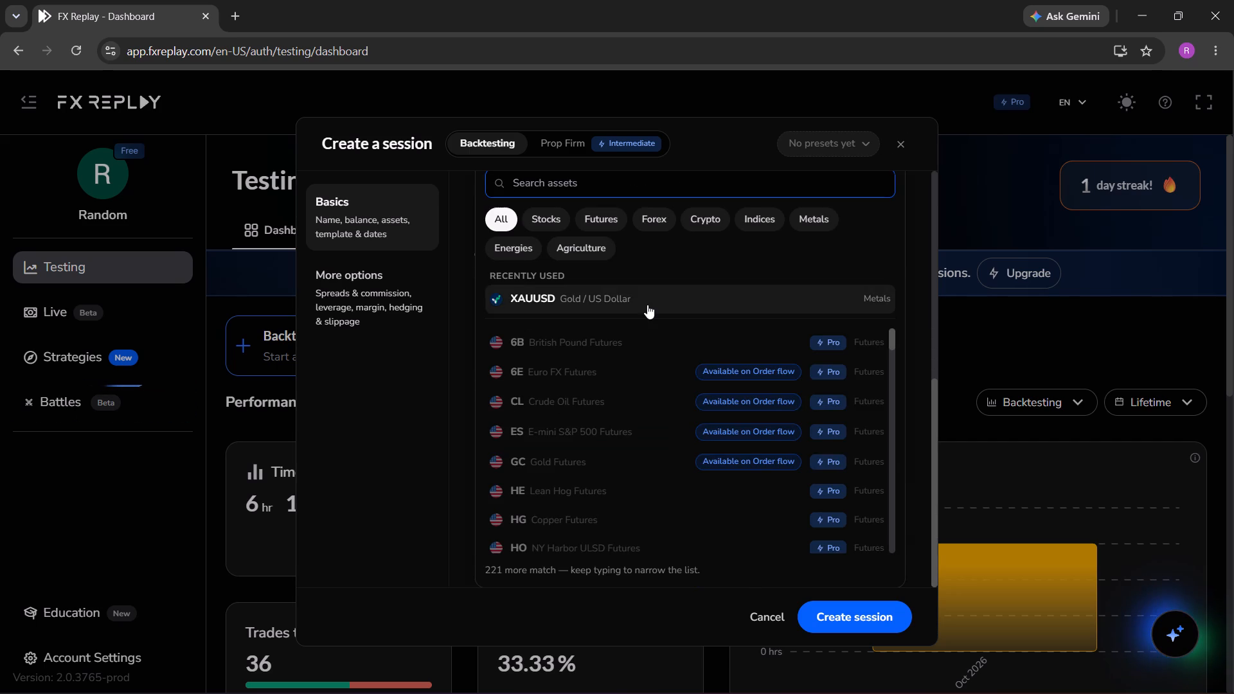
Set the new session's initial date to 09/01/2026 12:27.
{"action": "left_click", "coordinate": [595, 413]}
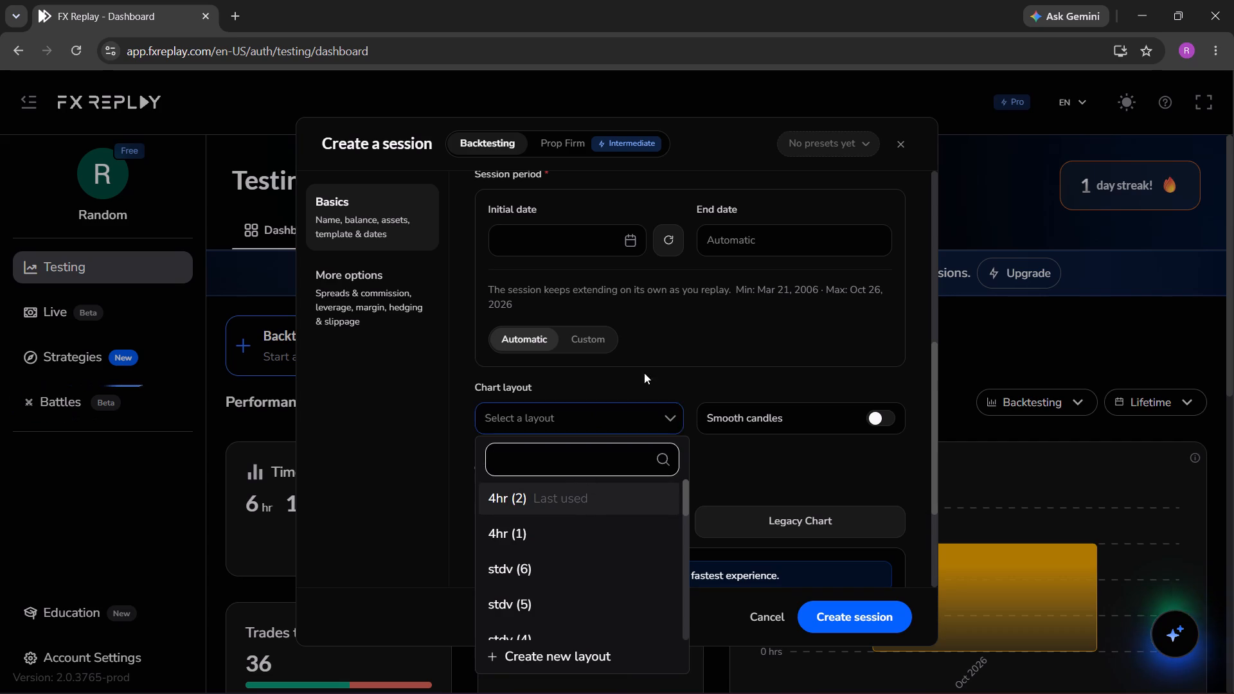
{"action": "left_click", "coordinate": [656, 360]}
{"action": "scroll", "coordinate": [656, 360], "scroll_direction": "down", "scroll_amount": 1}
{"action": "scroll", "coordinate": [656, 366], "scroll_direction": "up", "scroll_amount": 1}
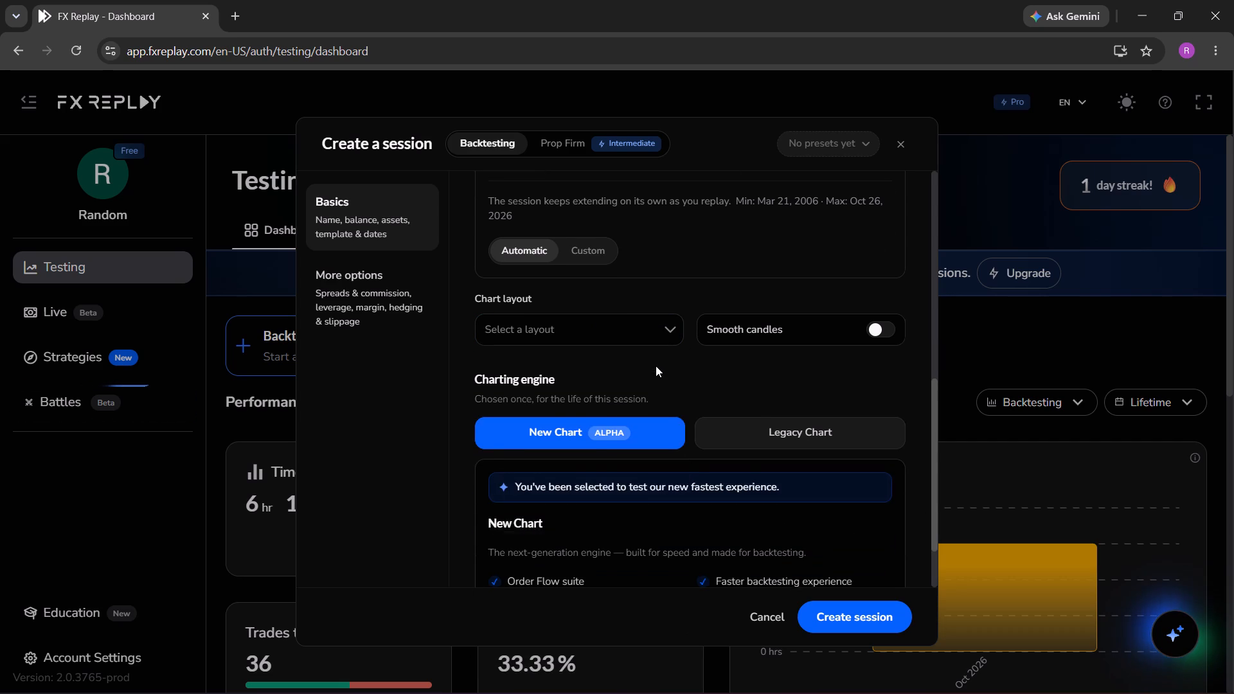
{"action": "scroll", "coordinate": [656, 366], "scroll_direction": "up", "scroll_amount": 2}
{"action": "left_click", "coordinate": [631, 356]}
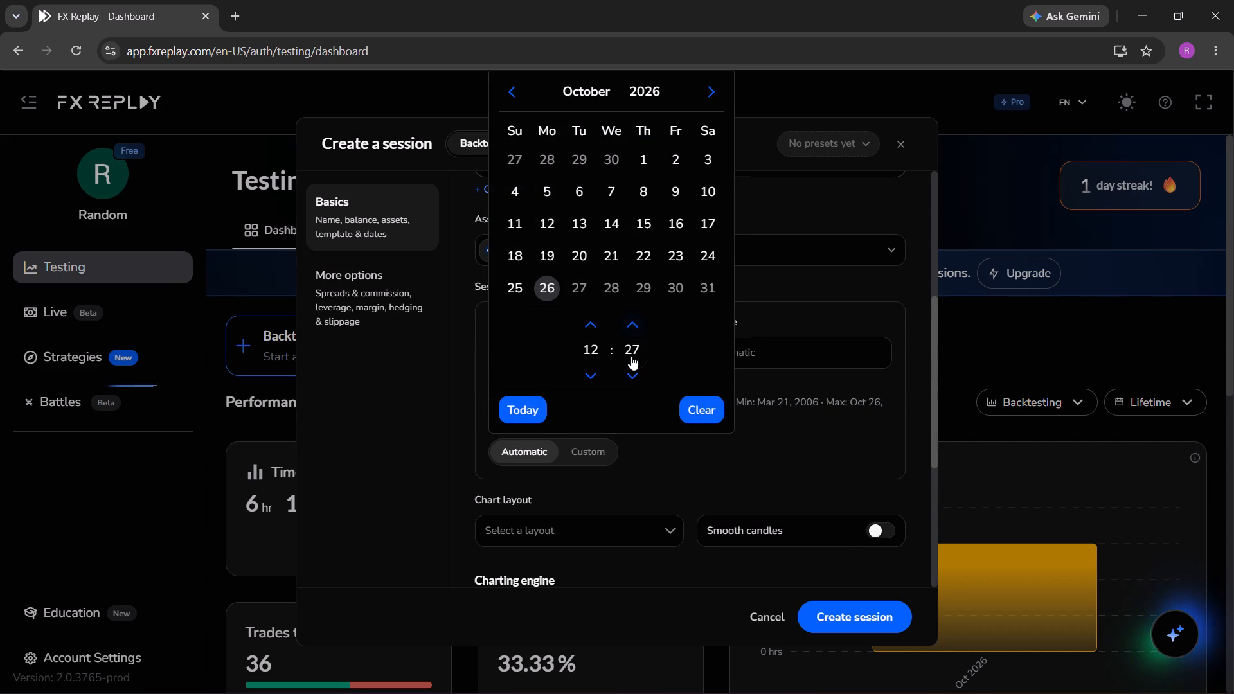
{"action": "left_click", "coordinate": [510, 87]}
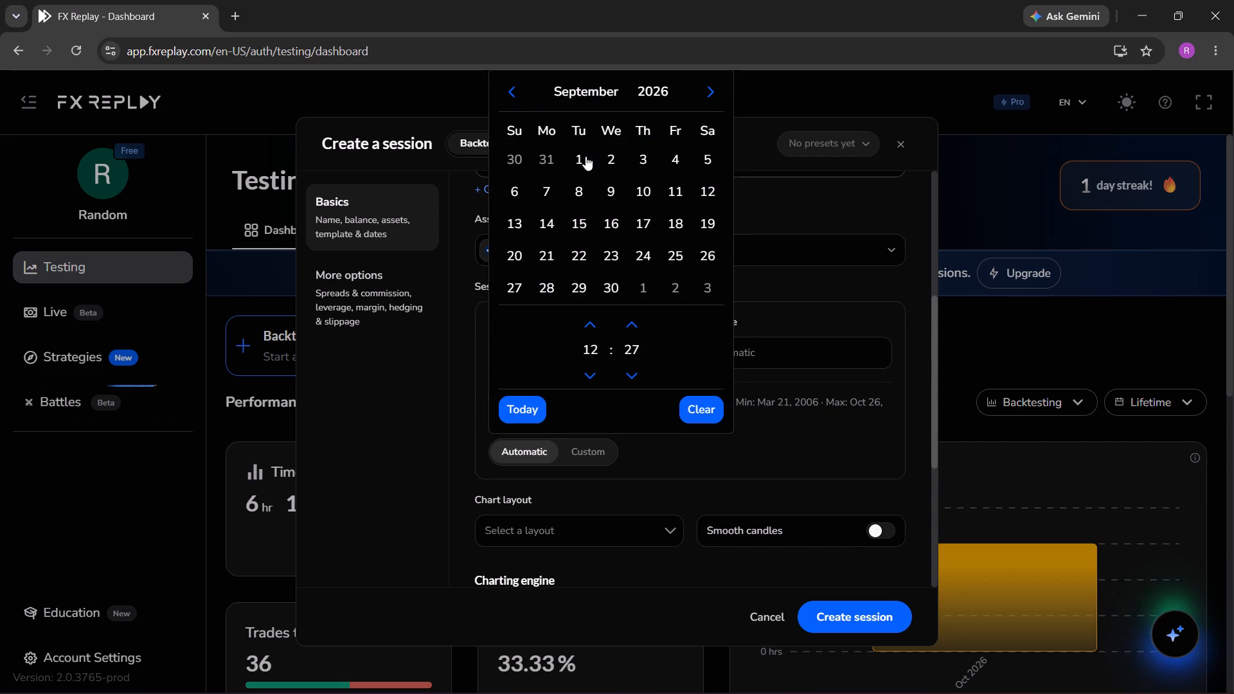
{"action": "left_click", "coordinate": [577, 161]}
Switch the new session to a custom end date and set it to 09/30/2026 23:59.
{"action": "left_click", "coordinate": [801, 340]}
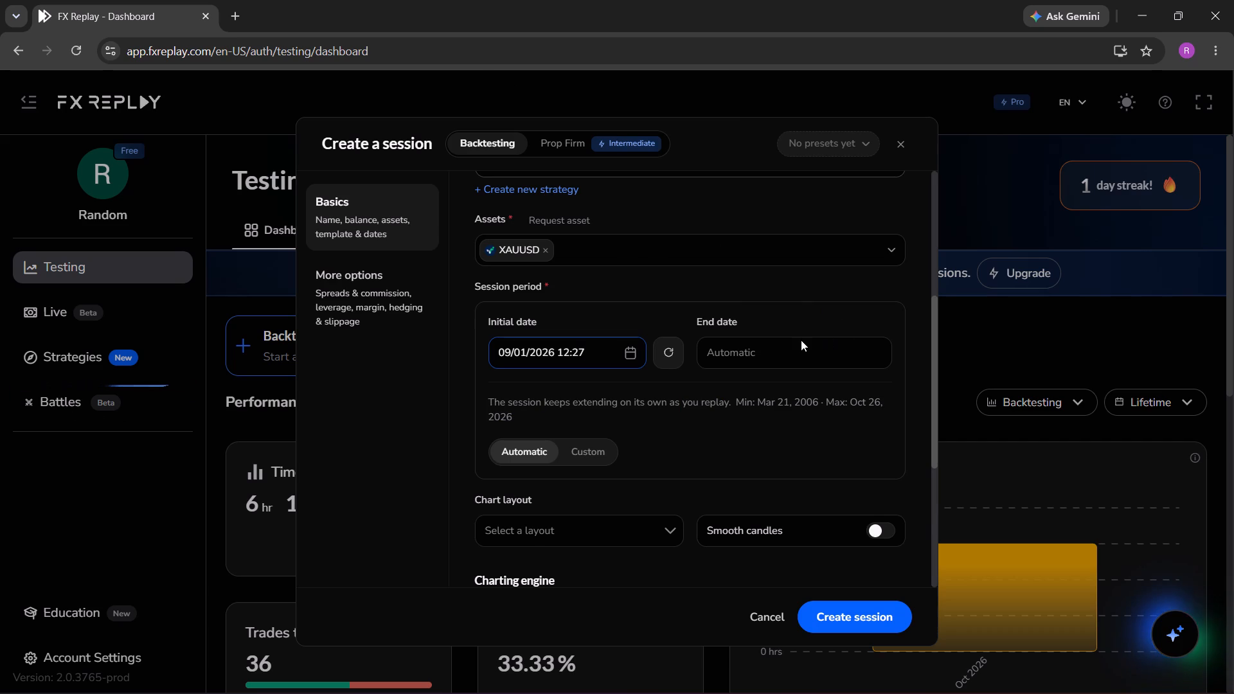
{"action": "left_click", "coordinate": [816, 349]}
{"action": "left_click", "coordinate": [778, 354]}
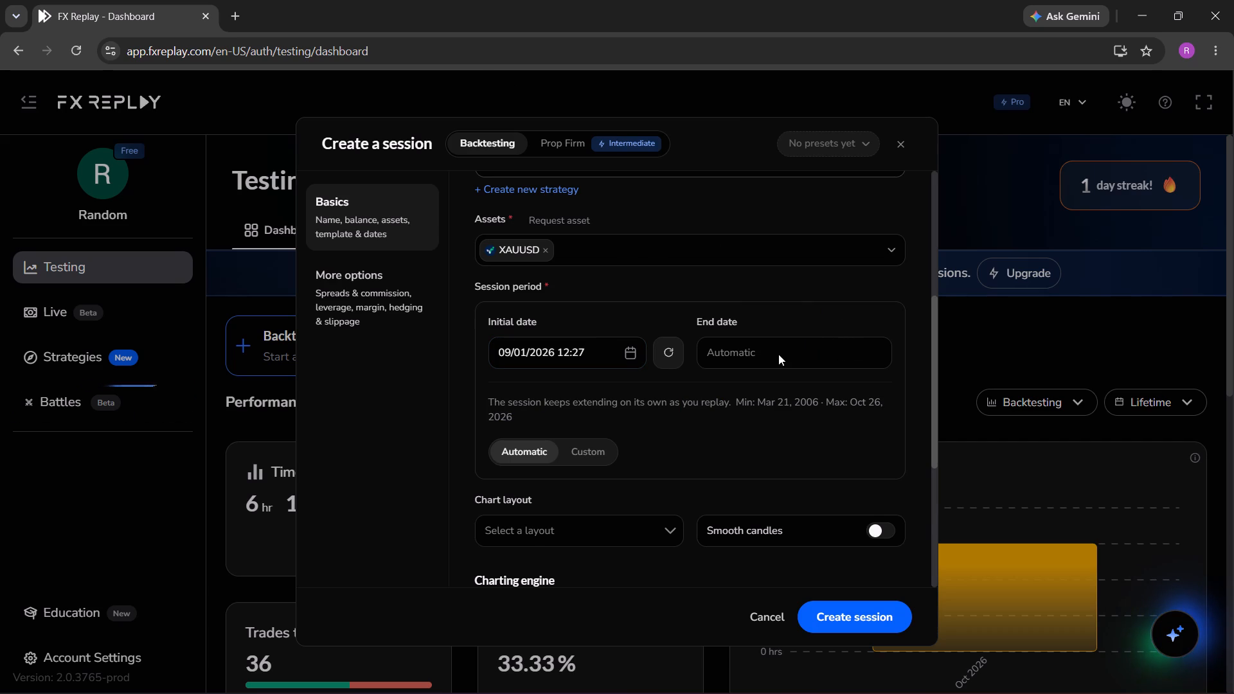
{"action": "left_click", "coordinate": [721, 353]}
{"action": "left_click", "coordinate": [737, 353]}
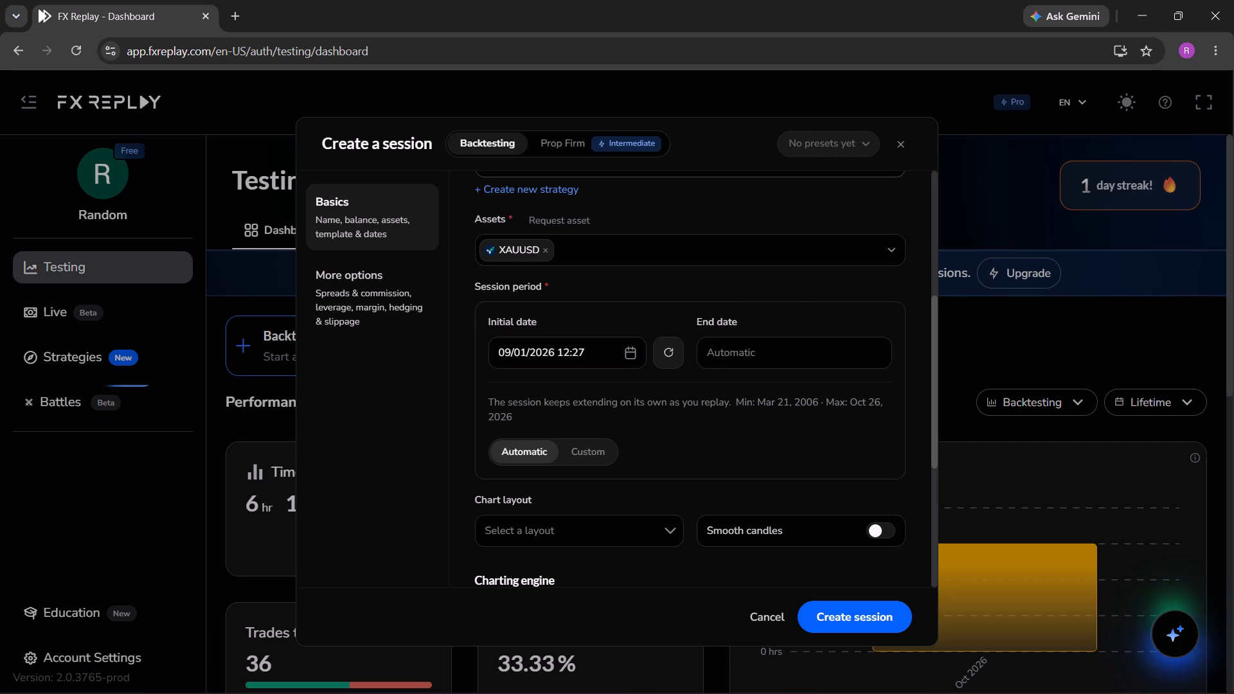
{"action": "left_click", "coordinate": [595, 455]}
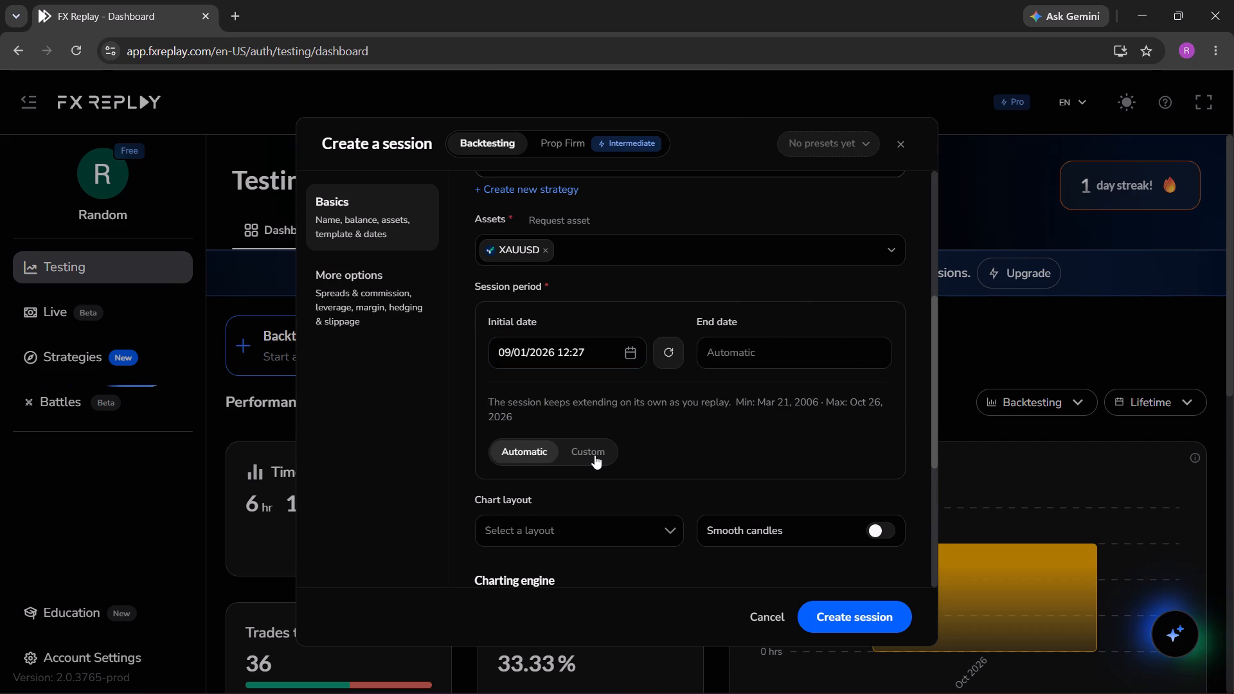
{"action": "left_click", "coordinate": [876, 357]}
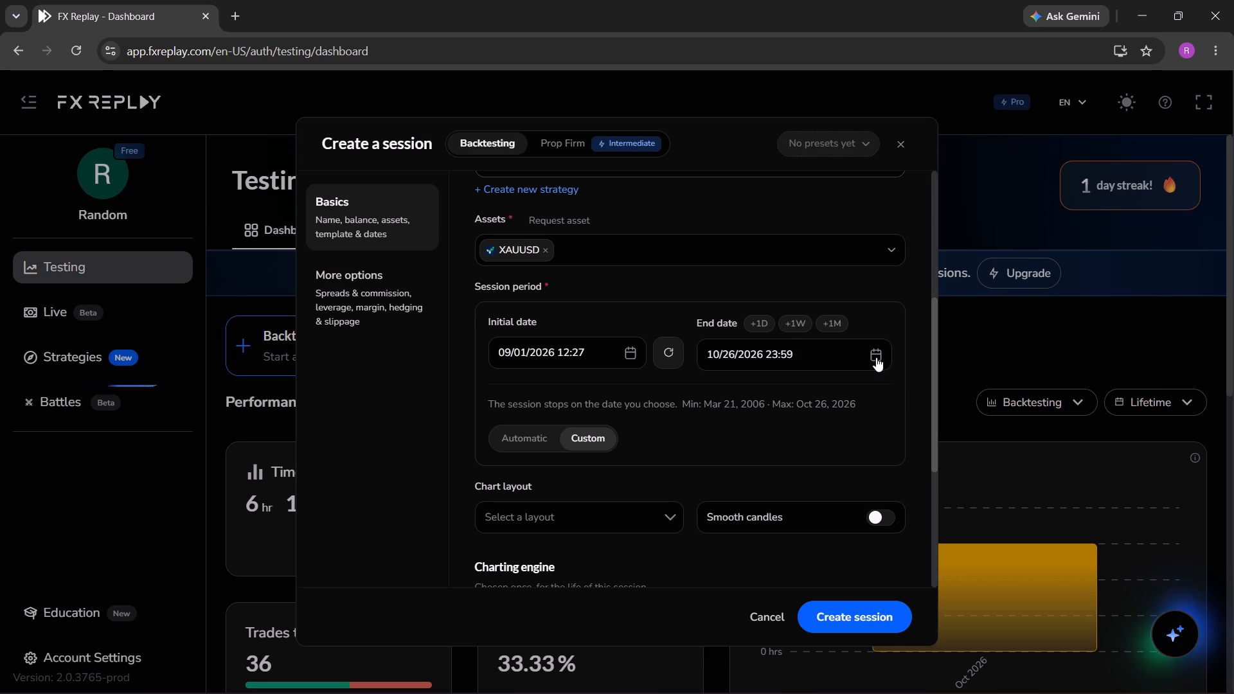
{"action": "left_click", "coordinate": [715, 84]}
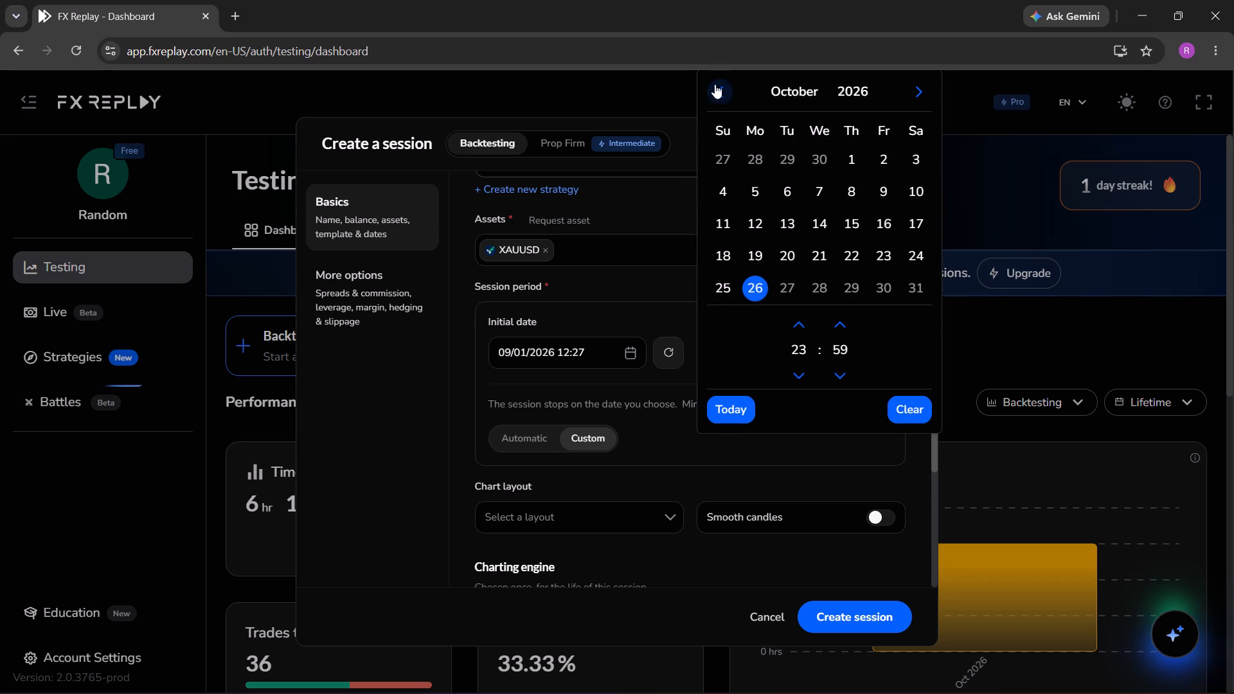
{"action": "left_click", "coordinate": [825, 284]}
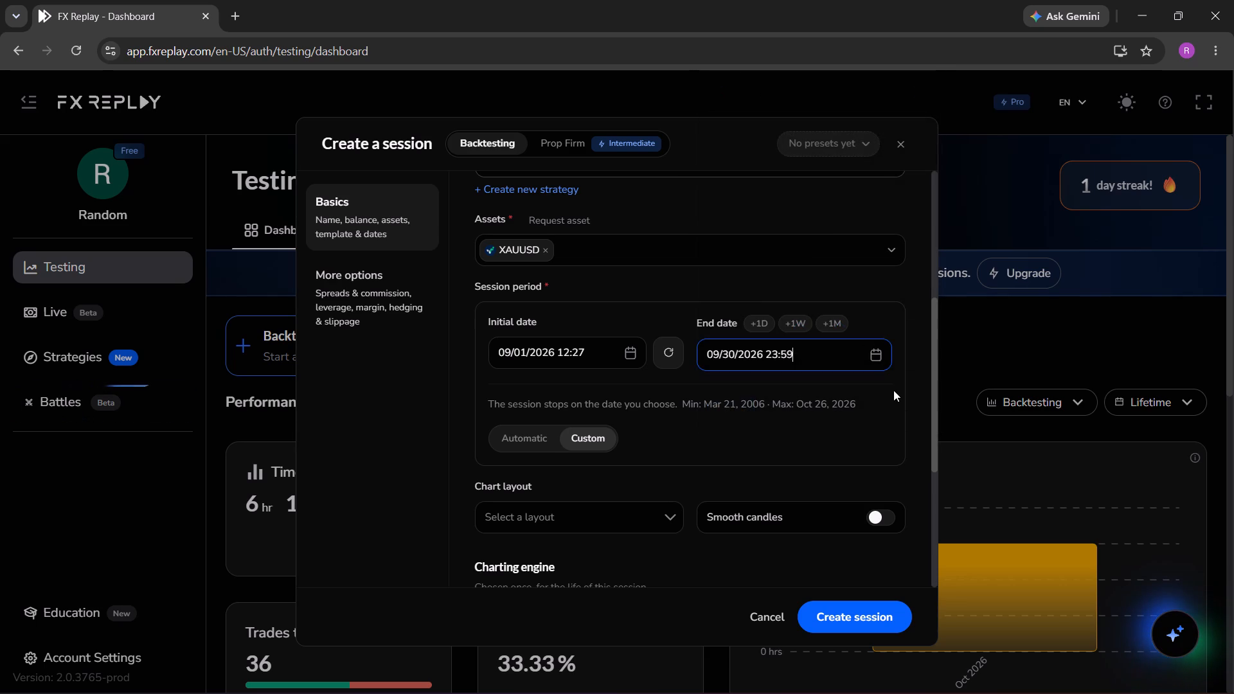
Create the 4hr sep1 session with the configured settings.
{"action": "scroll", "coordinate": [867, 569], "scroll_direction": "down", "scroll_amount": 1}
{"action": "left_click", "coordinate": [853, 625]}
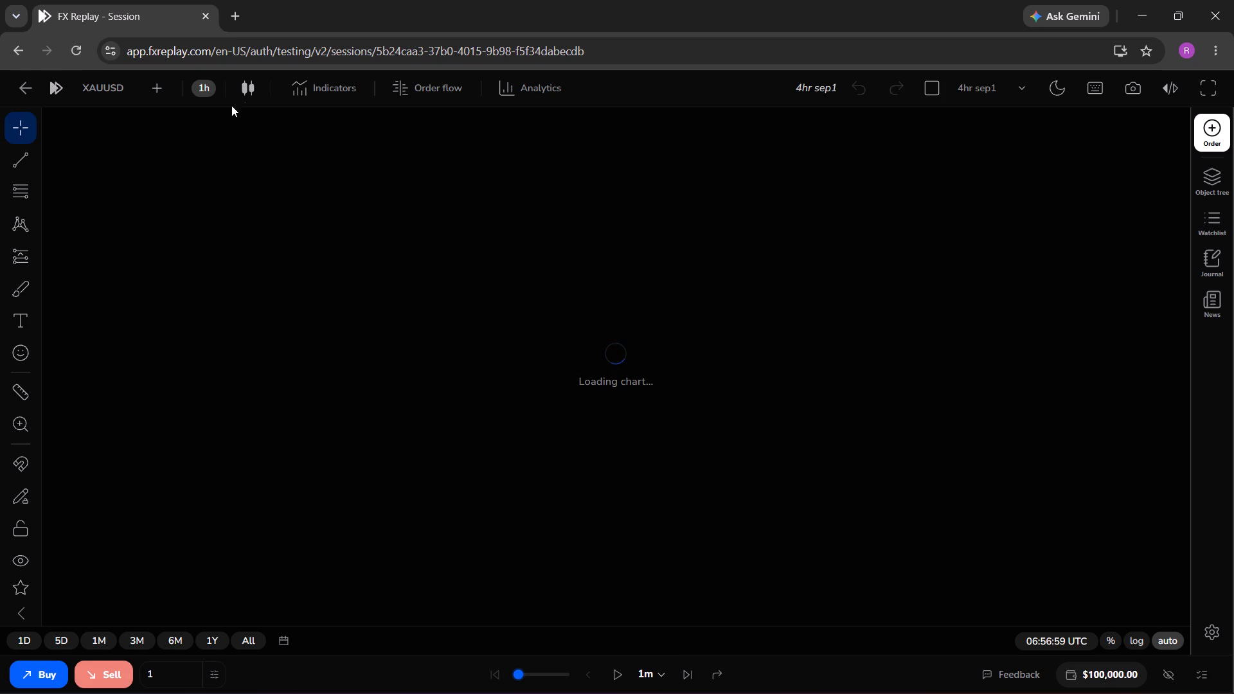
Set the XAUUSD chart timeframe to 4 hours.
{"action": "left_click", "coordinate": [197, 89]}
{"action": "scroll", "coordinate": [241, 261], "scroll_direction": "down", "scroll_amount": 2}
{"action": "scroll", "coordinate": [255, 425], "scroll_direction": "down", "scroll_amount": 1}
{"action": "left_click", "coordinate": [256, 431]}
{"action": "left_click", "coordinate": [272, 447]}
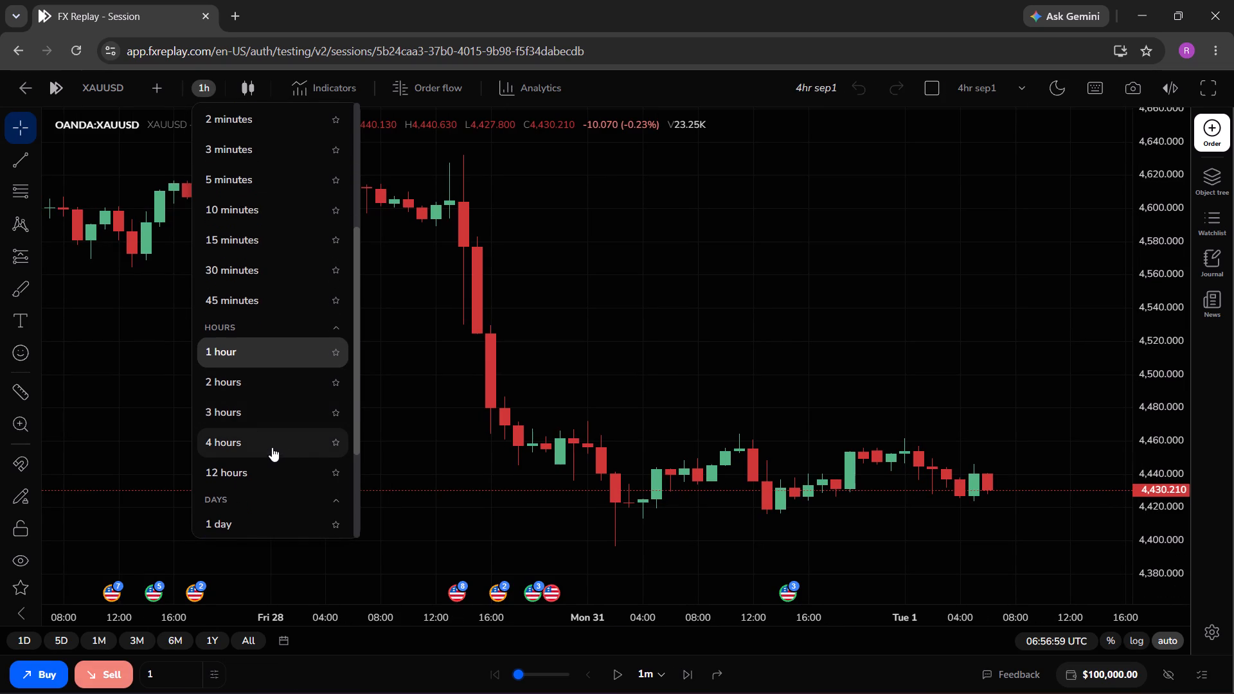
Set the replay step interval to 1h.
{"action": "left_click", "coordinate": [649, 675]}
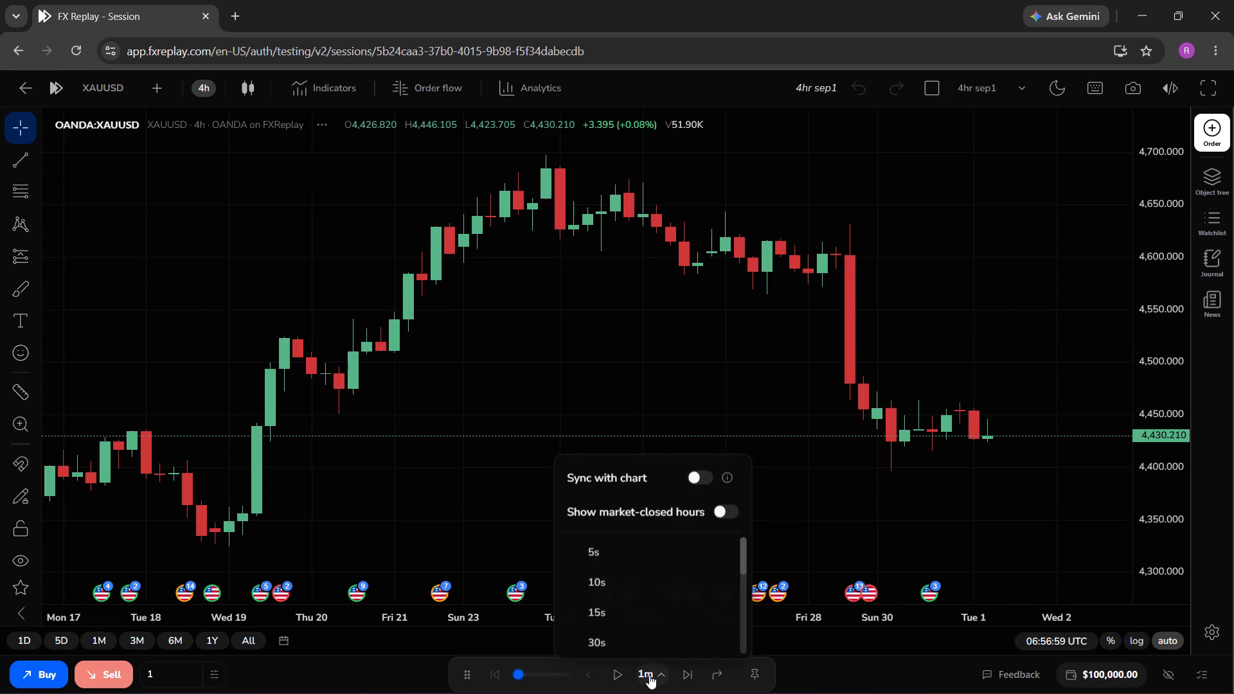
{"action": "scroll", "coordinate": [655, 555], "scroll_direction": "down", "scroll_amount": 4}
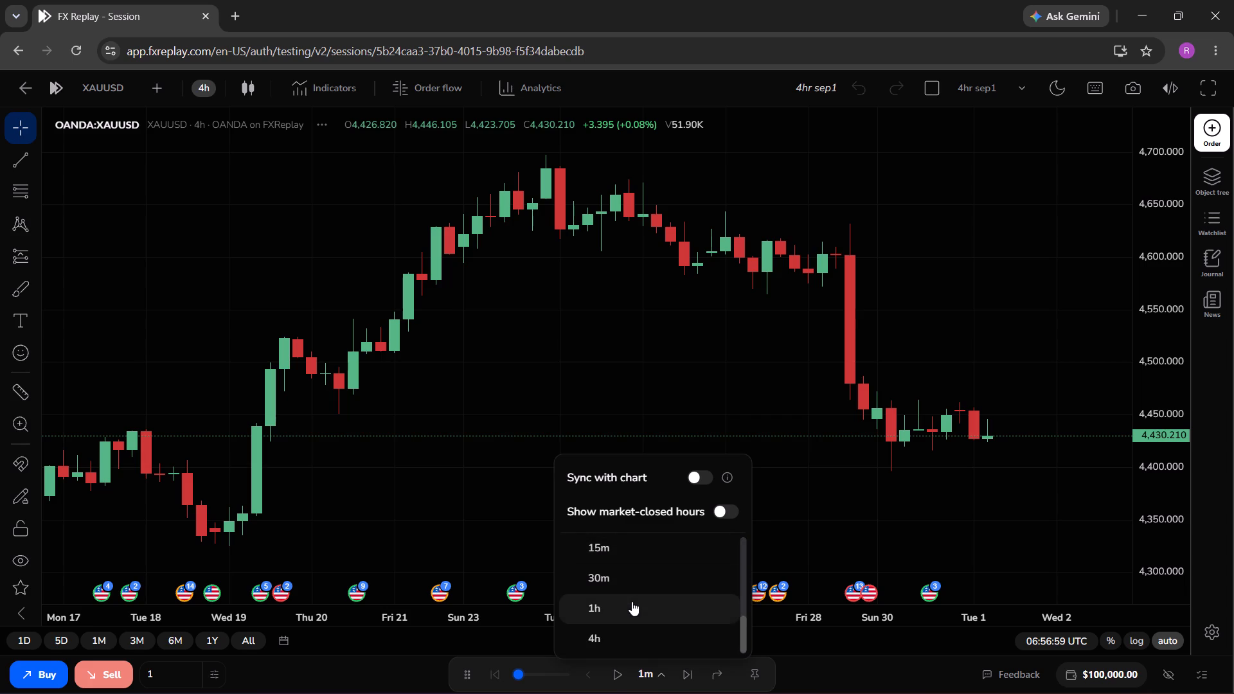
{"action": "left_click", "coordinate": [632, 601]}
Advance the replay in 1h steps to Wednesday 2 September 2026, 16:59:59 UTC.
{"action": "left_click_drag", "start_coordinate": [911, 297], "coordinate": [660, 317]}
{"action": "left_click_drag", "start_coordinate": [716, 318], "coordinate": [631, 355]}
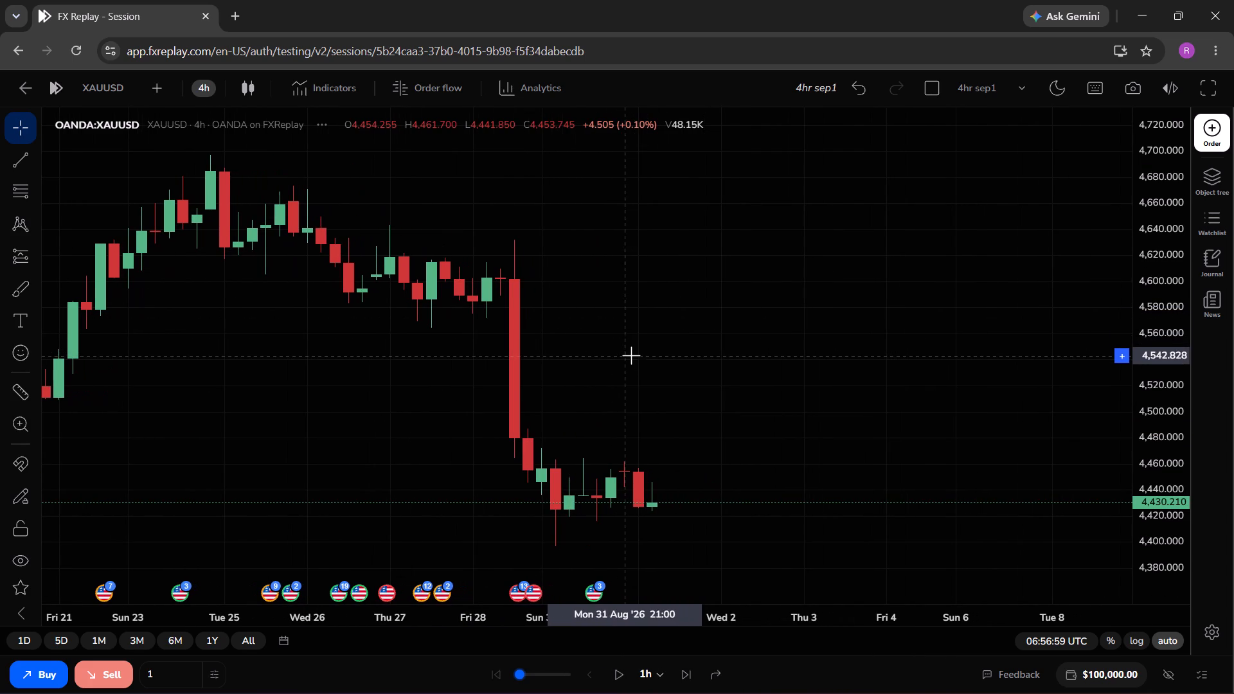
{"action": "left_click_drag", "start_coordinate": [673, 356], "coordinate": [587, 414]}
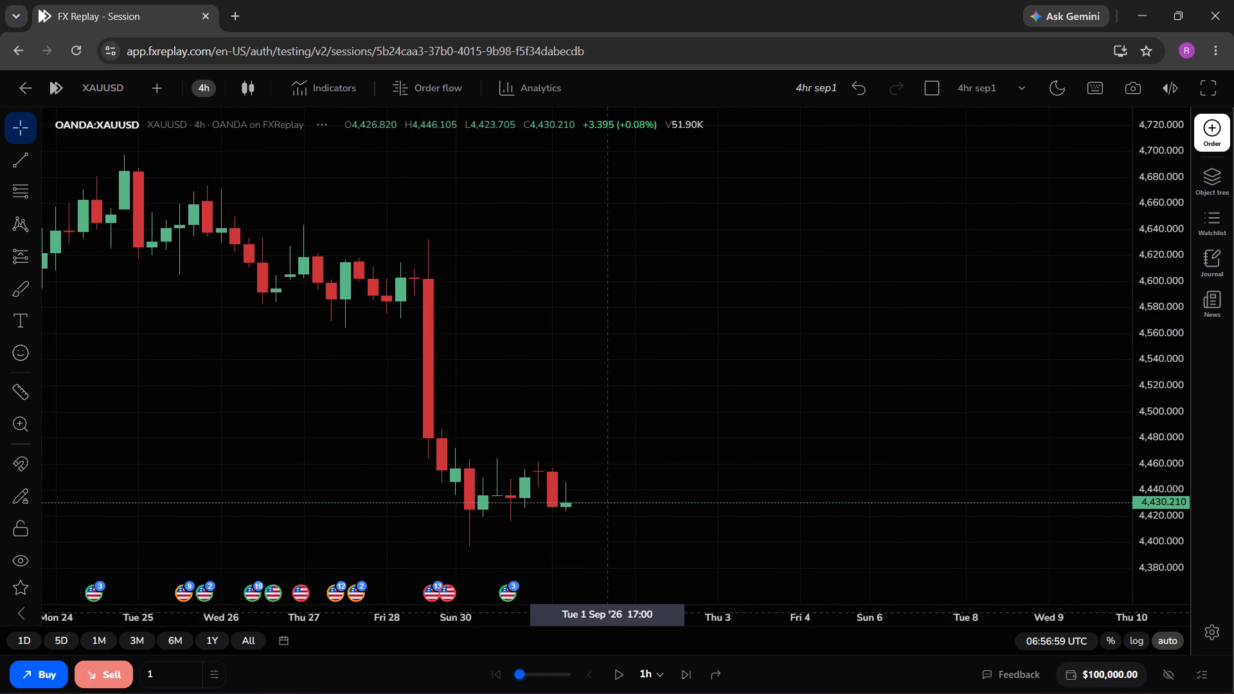
{"action": "triple_click", "coordinate": [680, 668]}
{"action": "triple_click", "coordinate": [680, 668]}
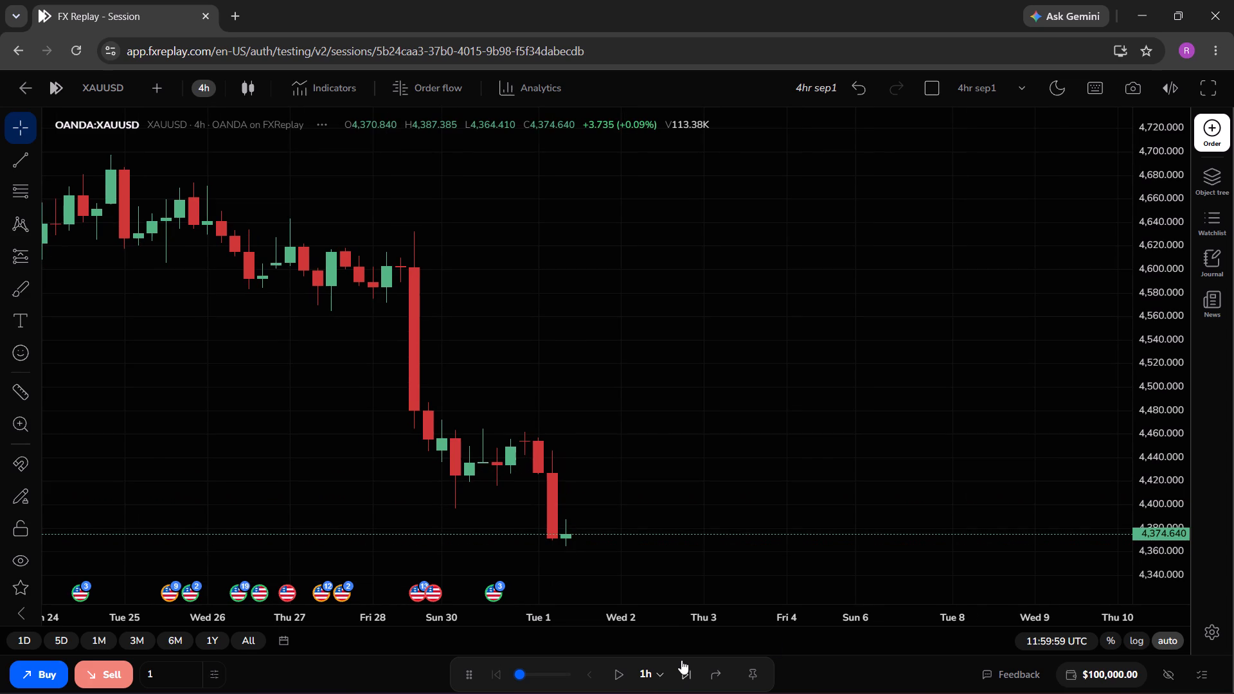
{"action": "left_click_drag", "start_coordinate": [738, 441], "coordinate": [639, 476]}
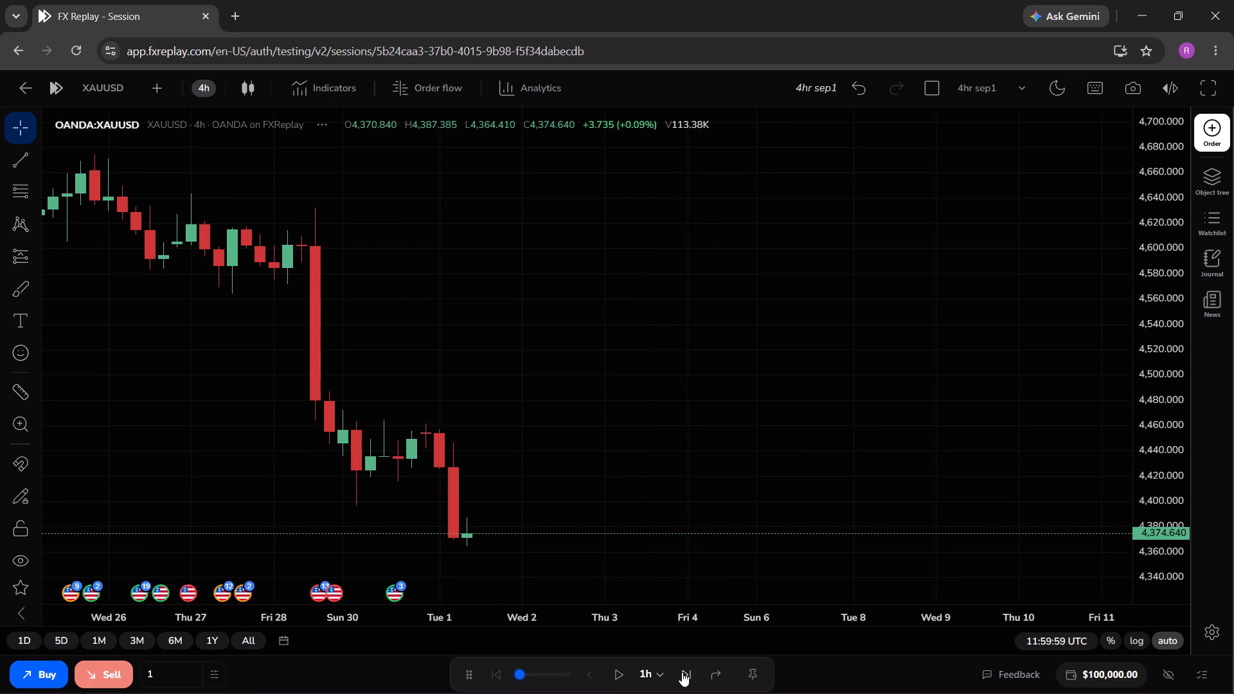
{"action": "triple_click", "coordinate": [682, 672]}
{"action": "triple_click", "coordinate": [682, 672]}
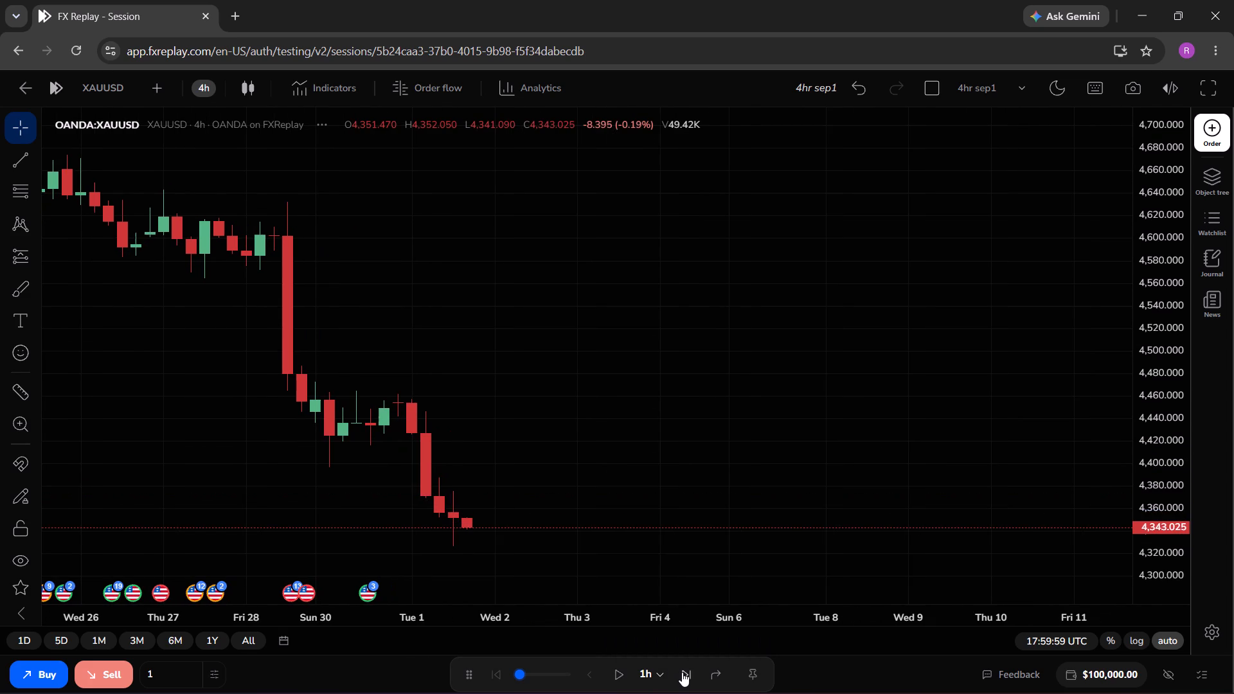
{"action": "triple_click", "coordinate": [682, 672]}
{"action": "triple_click", "coordinate": [682, 672]}
{"action": "triple_click", "coordinate": [682, 672]}
{"action": "triple_click", "coordinate": [682, 672]}
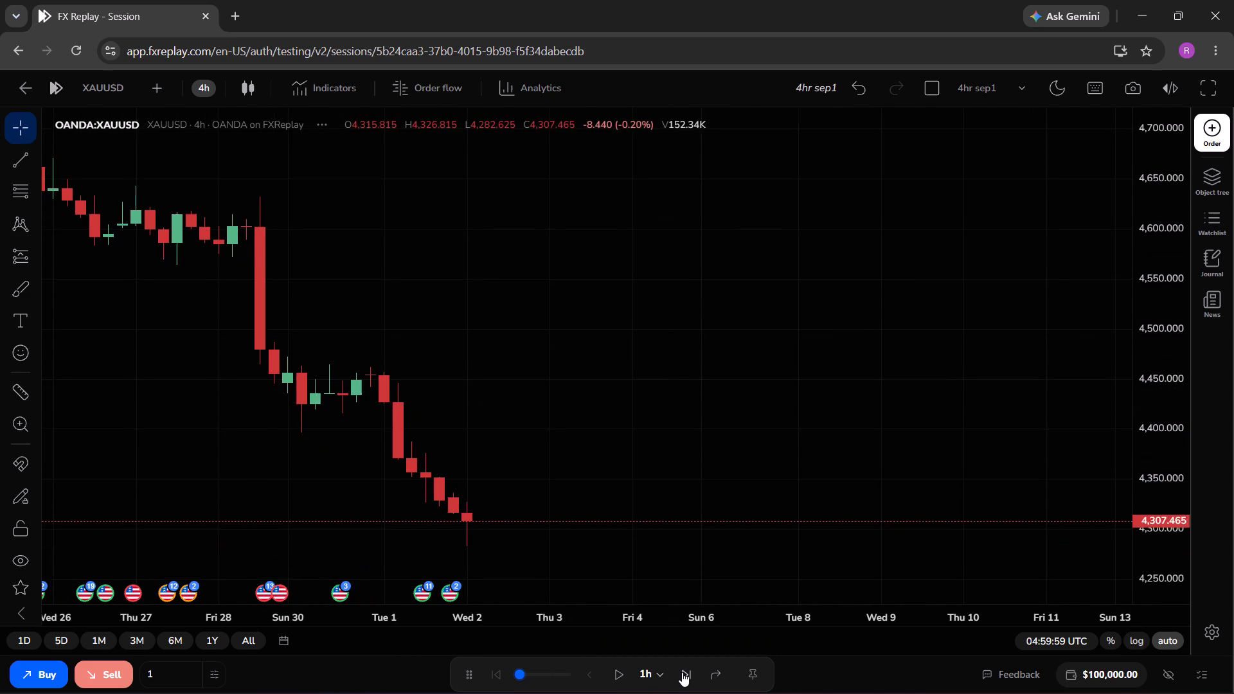
{"action": "triple_click", "coordinate": [682, 672]}
{"action": "triple_click", "coordinate": [682, 672]}
{"action": "triple_click", "coordinate": [682, 672]}
{"action": "left_click", "coordinate": [682, 672]}
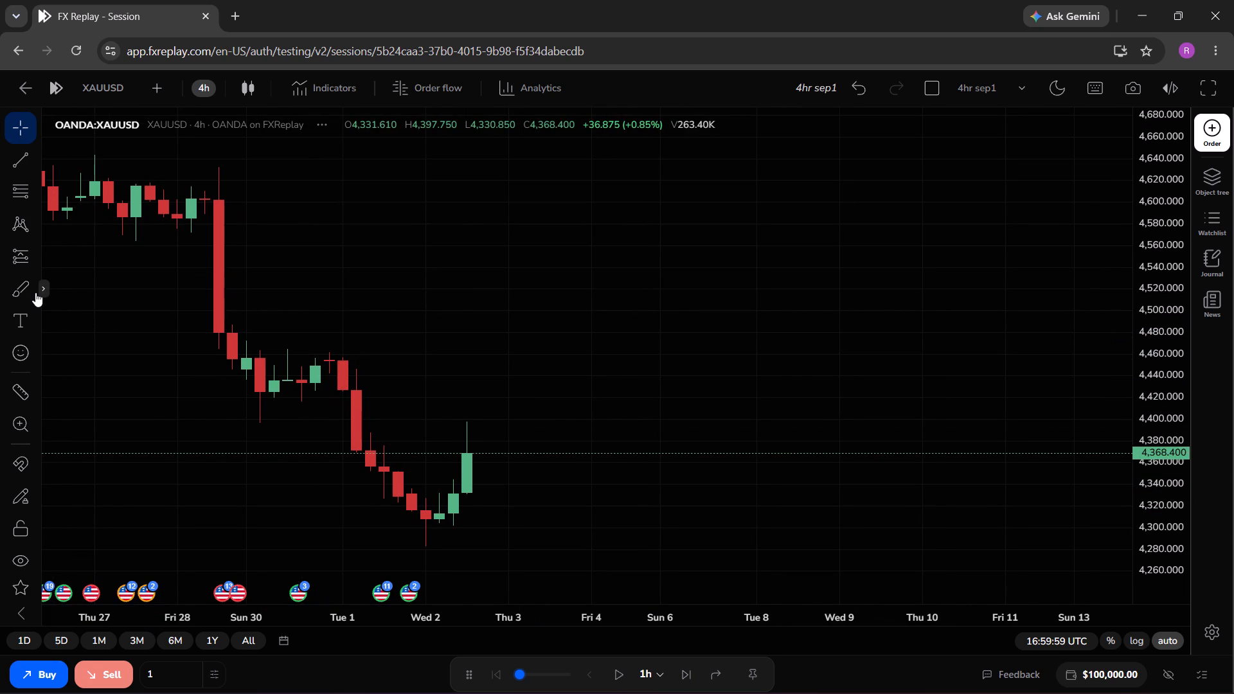
Draw a rectangle zone from about 4,460 down to about 4,423, starting at the 1 September candle and extending past 4 September.
{"action": "left_click", "coordinate": [35, 292]}
{"action": "left_click", "coordinate": [118, 533]}
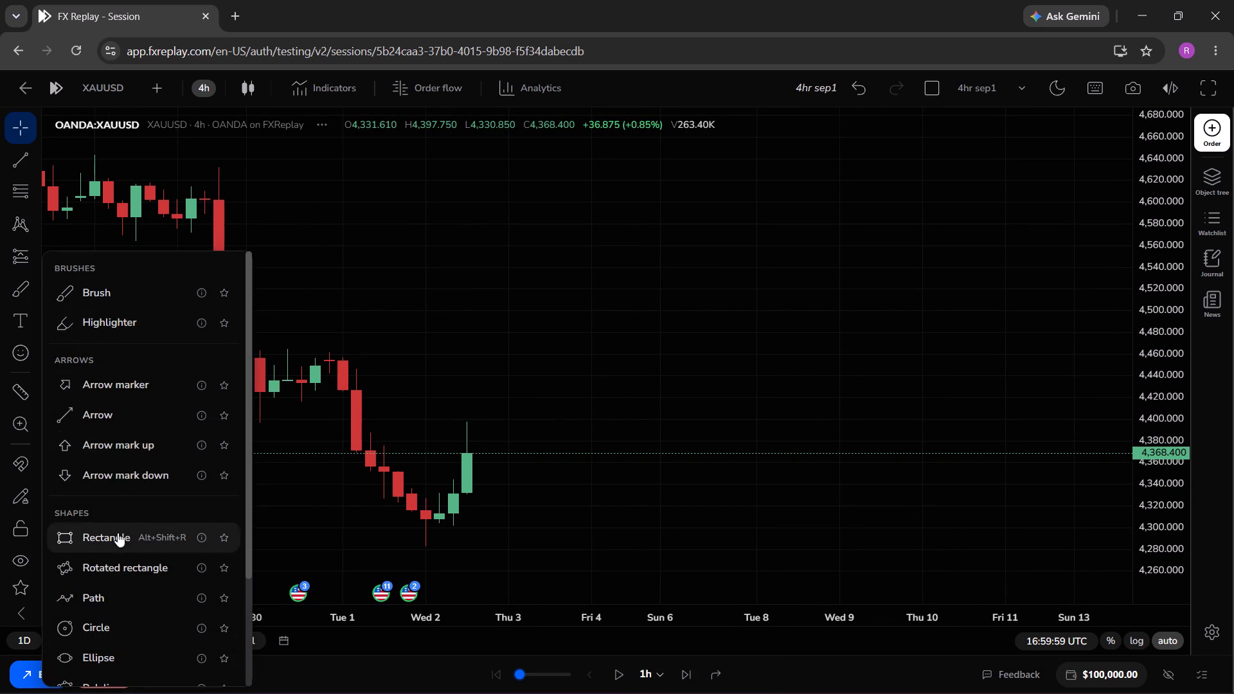
{"action": "left_click_drag", "start_coordinate": [344, 353], "coordinate": [631, 406]}
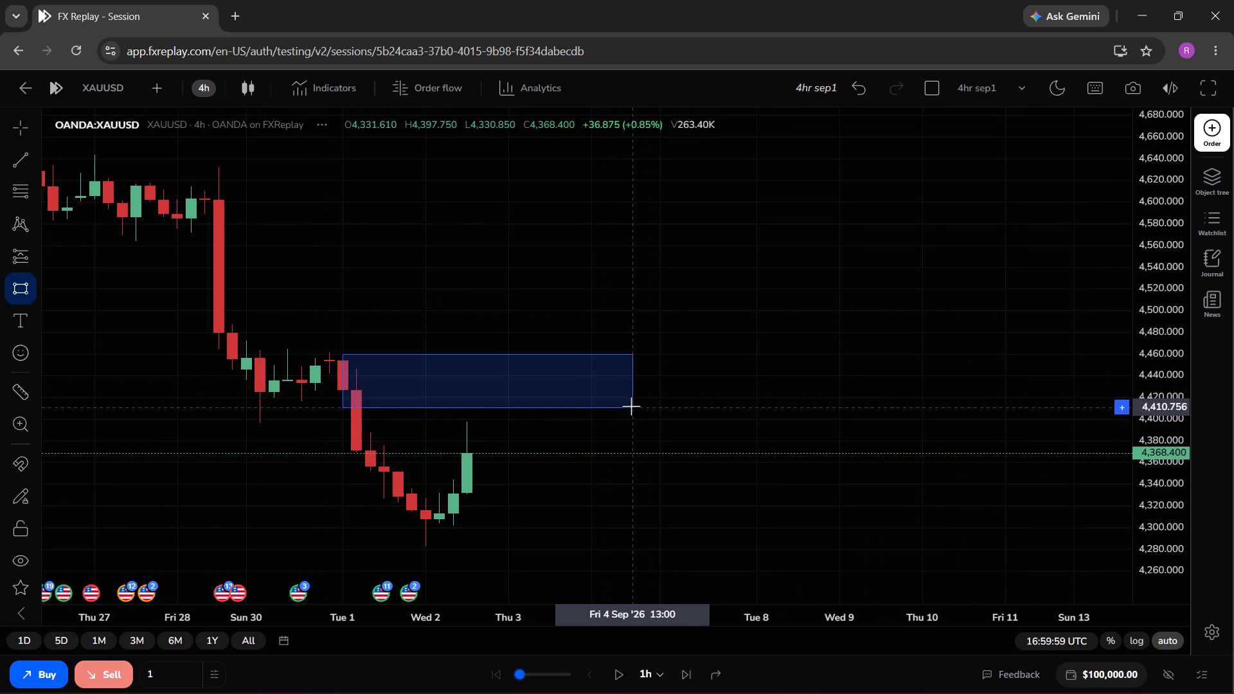
{"action": "left_click_drag", "start_coordinate": [631, 406], "coordinate": [646, 393]}
{"action": "left_click", "coordinate": [646, 393]}
{"action": "left_click", "coordinate": [632, 487]}
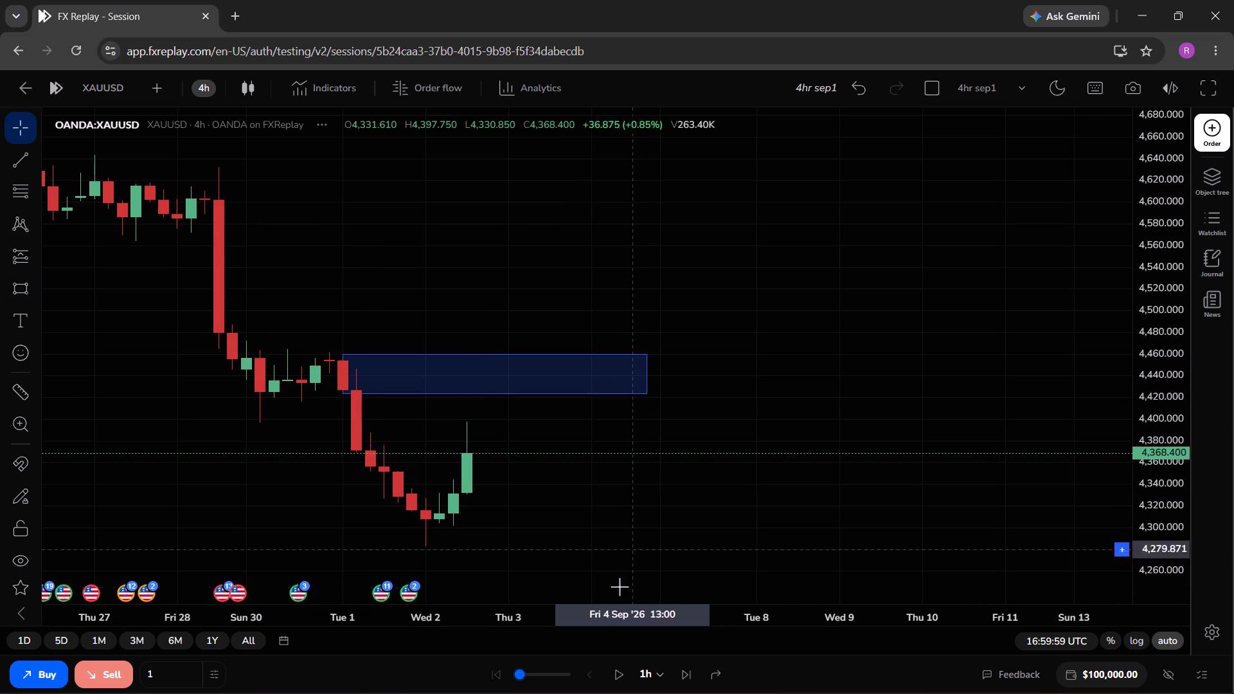
Advance the replay in 1h steps to Thursday 3 September, 07:59:59 UTC, bringing price into the rectangle zone.
{"action": "triple_click", "coordinate": [688, 672]}
{"action": "triple_click", "coordinate": [688, 672]}
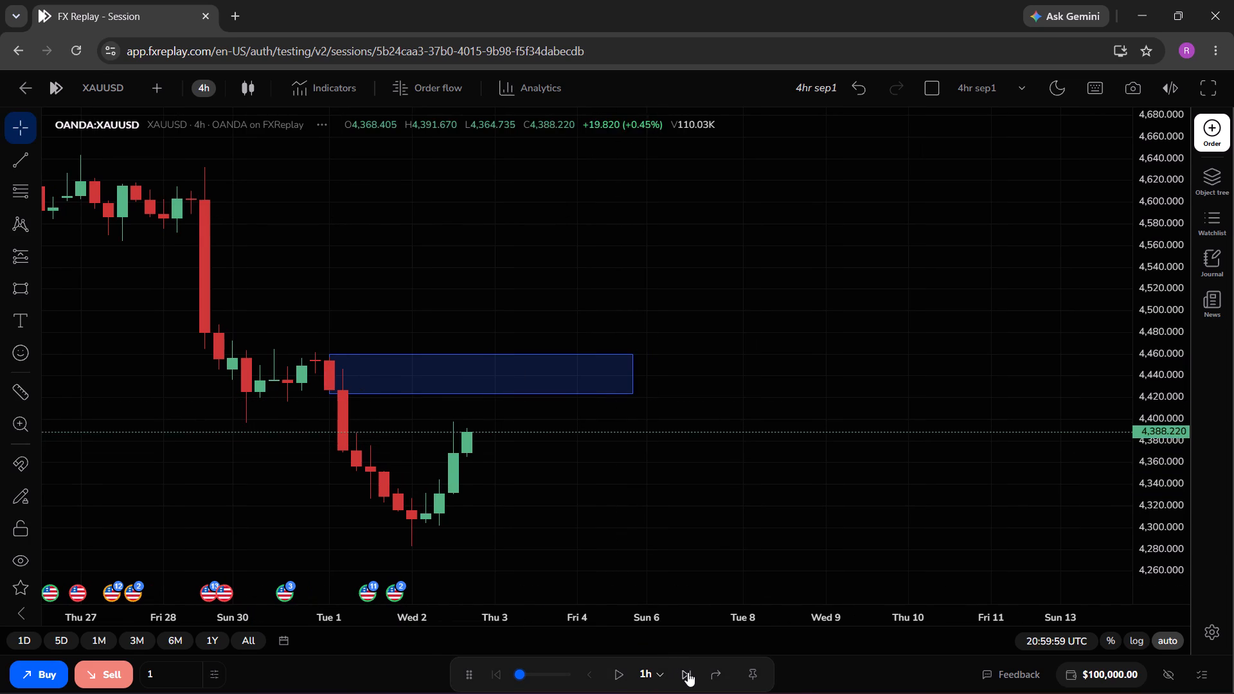
{"action": "triple_click", "coordinate": [688, 672]}
{"action": "left_click", "coordinate": [688, 672]}
{"action": "double_click", "coordinate": [688, 672]}
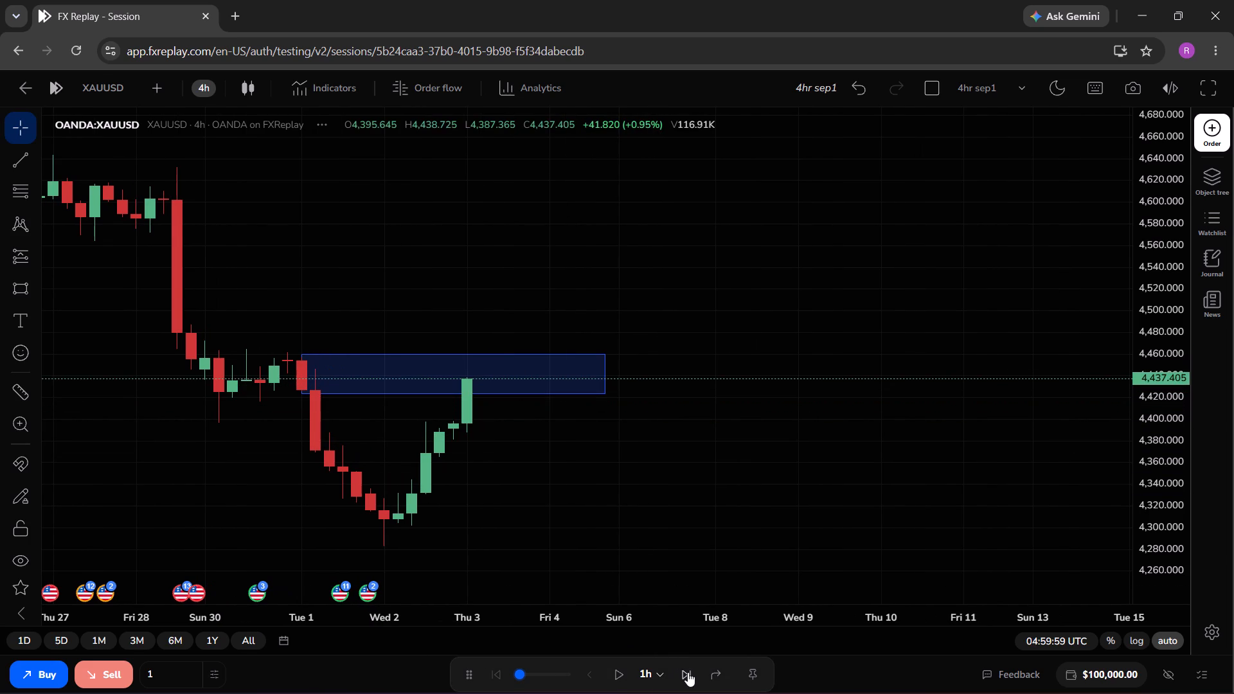
{"action": "double_click", "coordinate": [688, 672]}
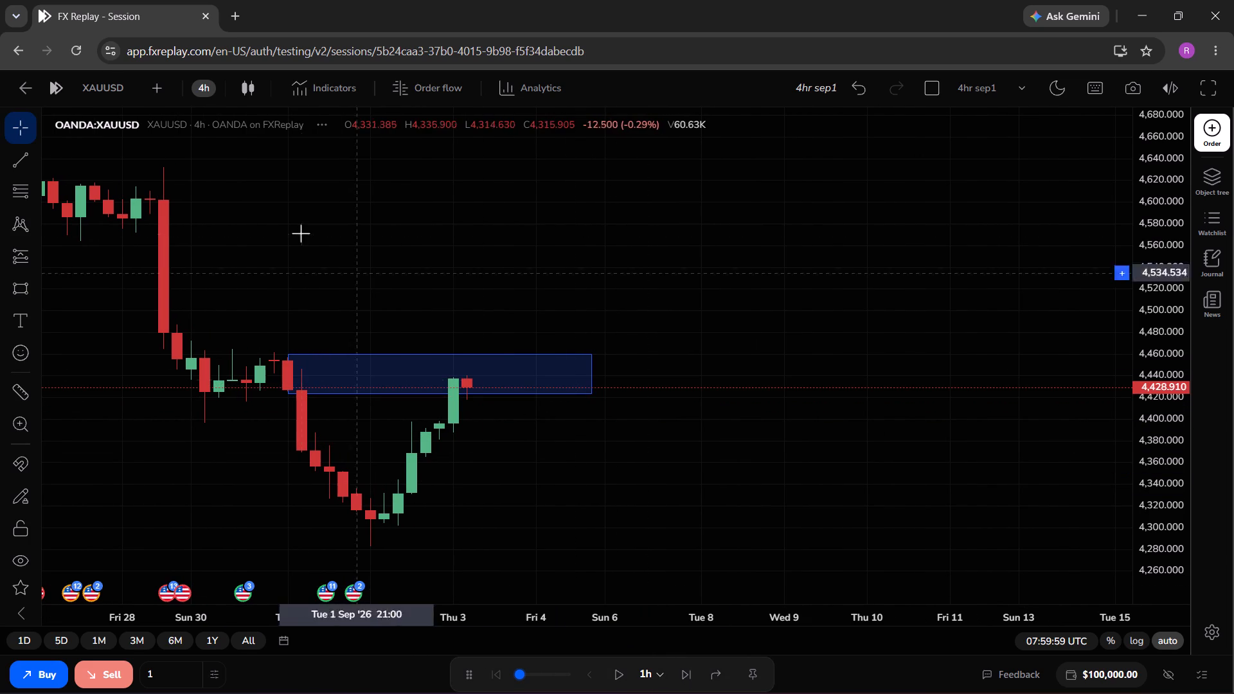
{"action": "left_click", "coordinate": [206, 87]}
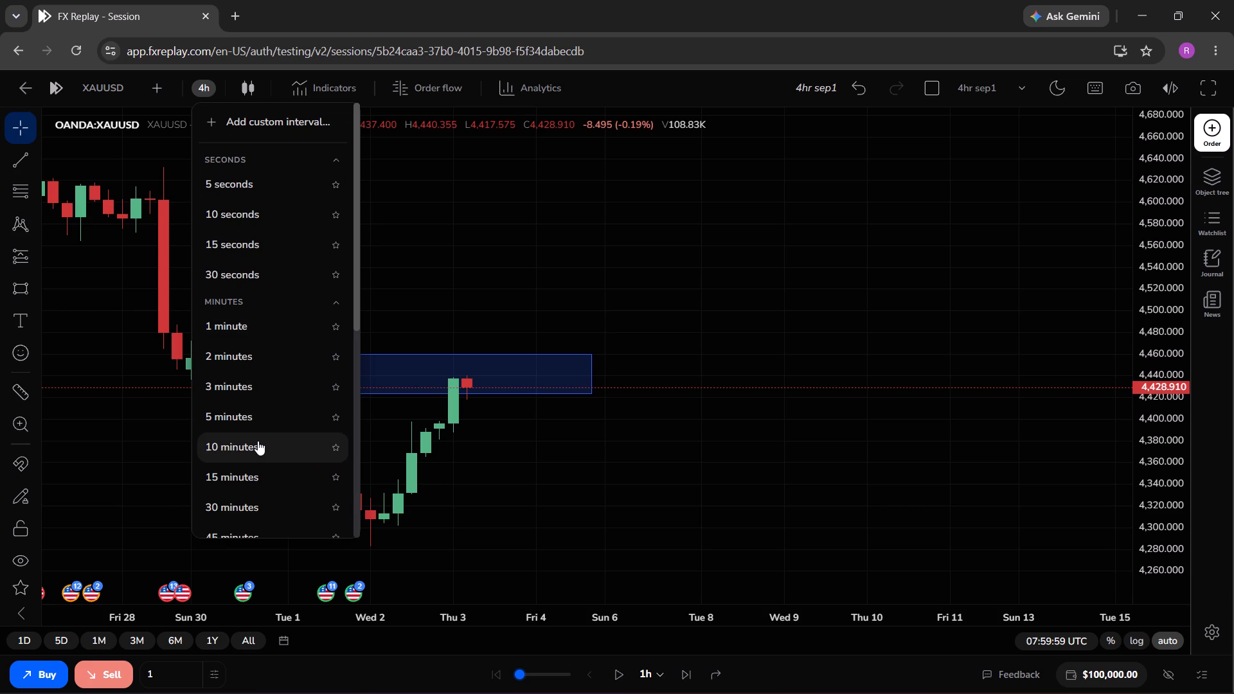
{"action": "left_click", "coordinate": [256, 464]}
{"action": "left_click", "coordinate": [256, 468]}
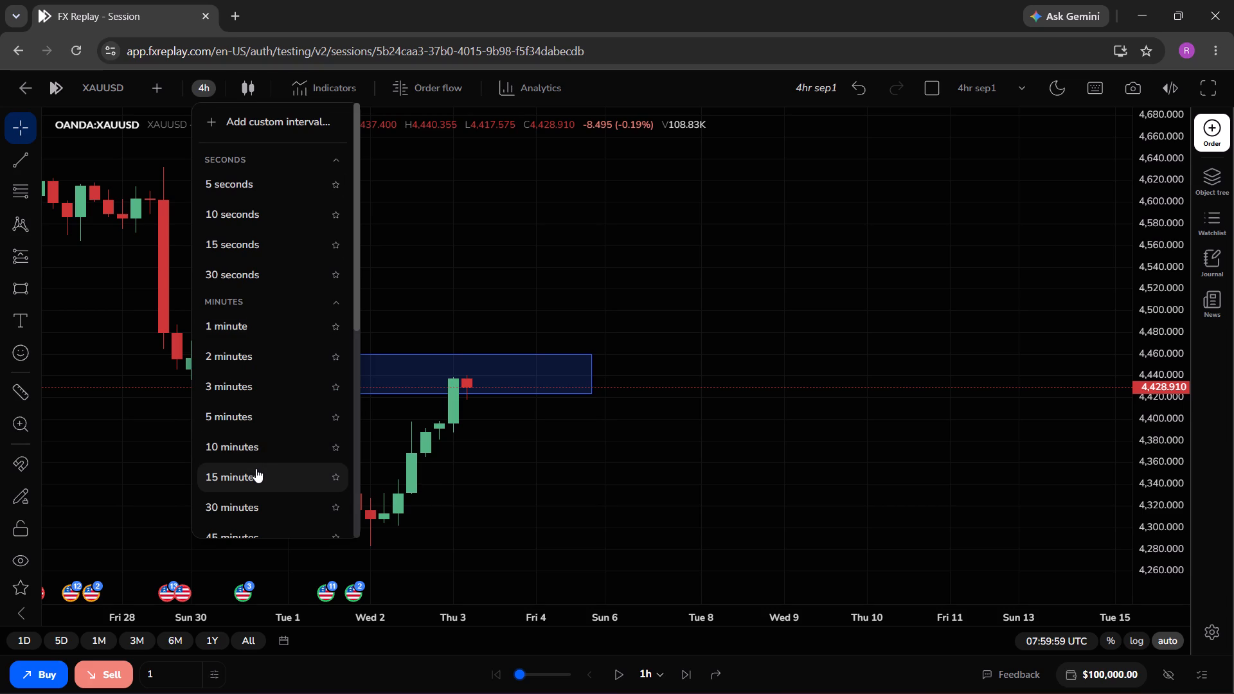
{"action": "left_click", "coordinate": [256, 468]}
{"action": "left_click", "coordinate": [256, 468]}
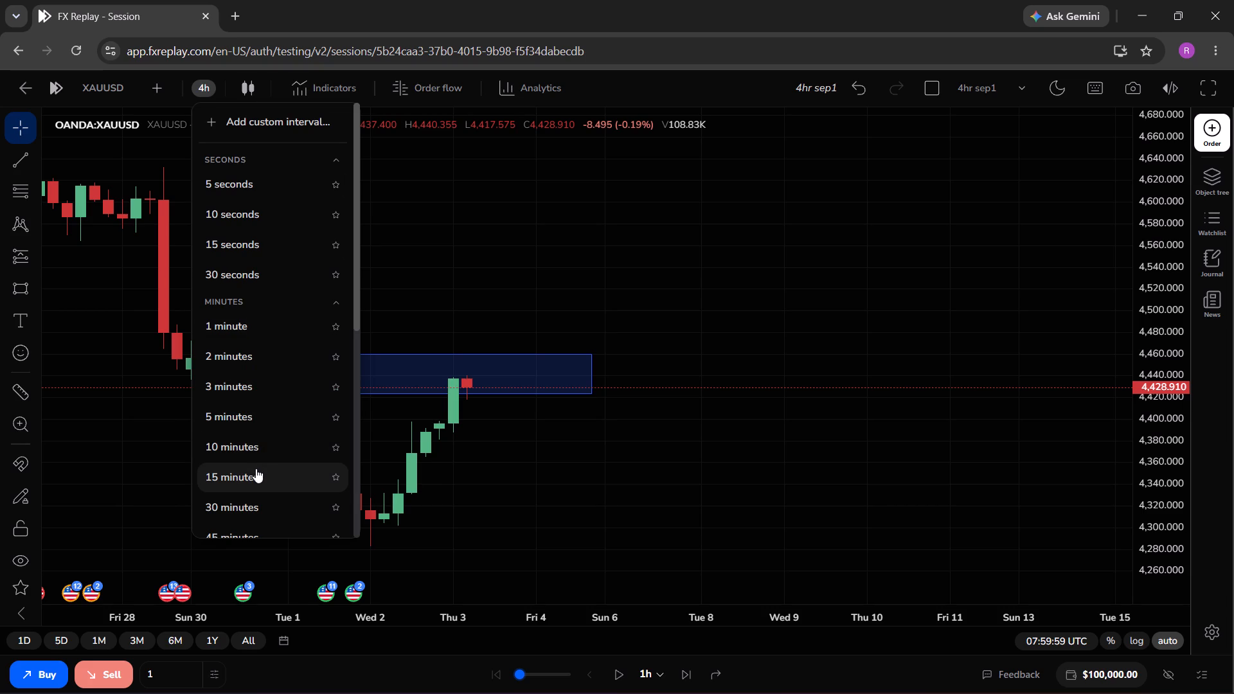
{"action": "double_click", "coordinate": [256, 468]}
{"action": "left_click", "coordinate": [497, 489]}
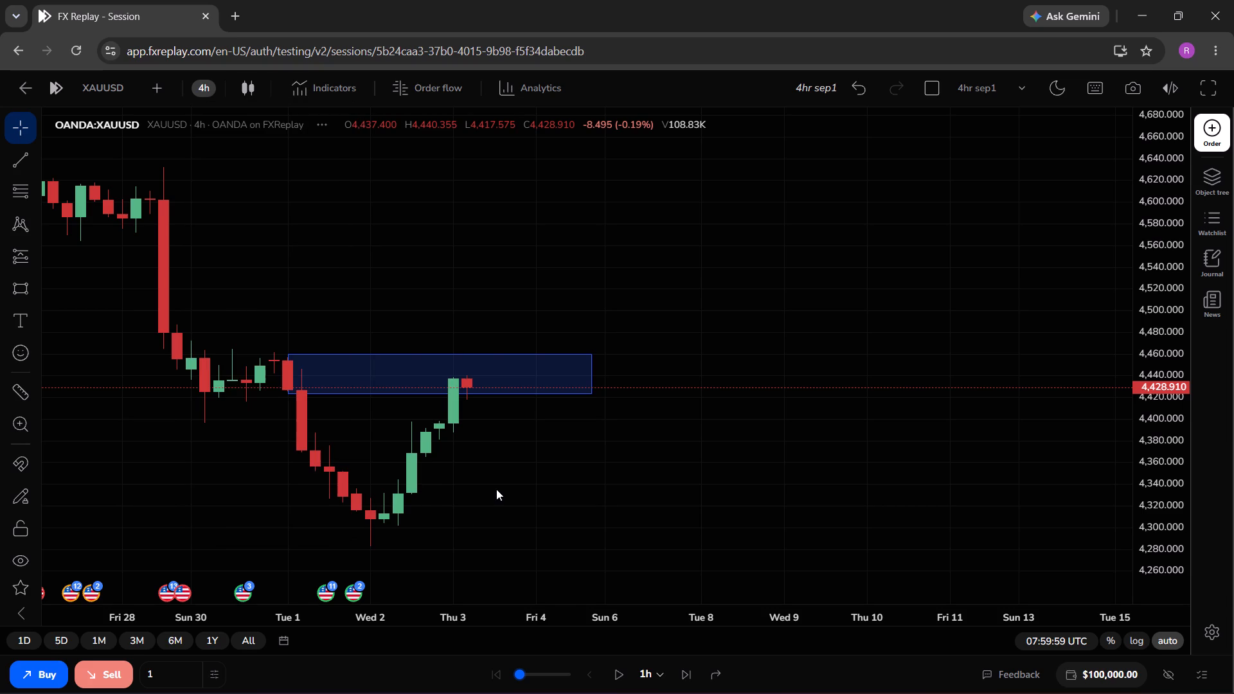
Set the chart timeframe to 15 minutes.
{"action": "left_click", "coordinate": [206, 85]}
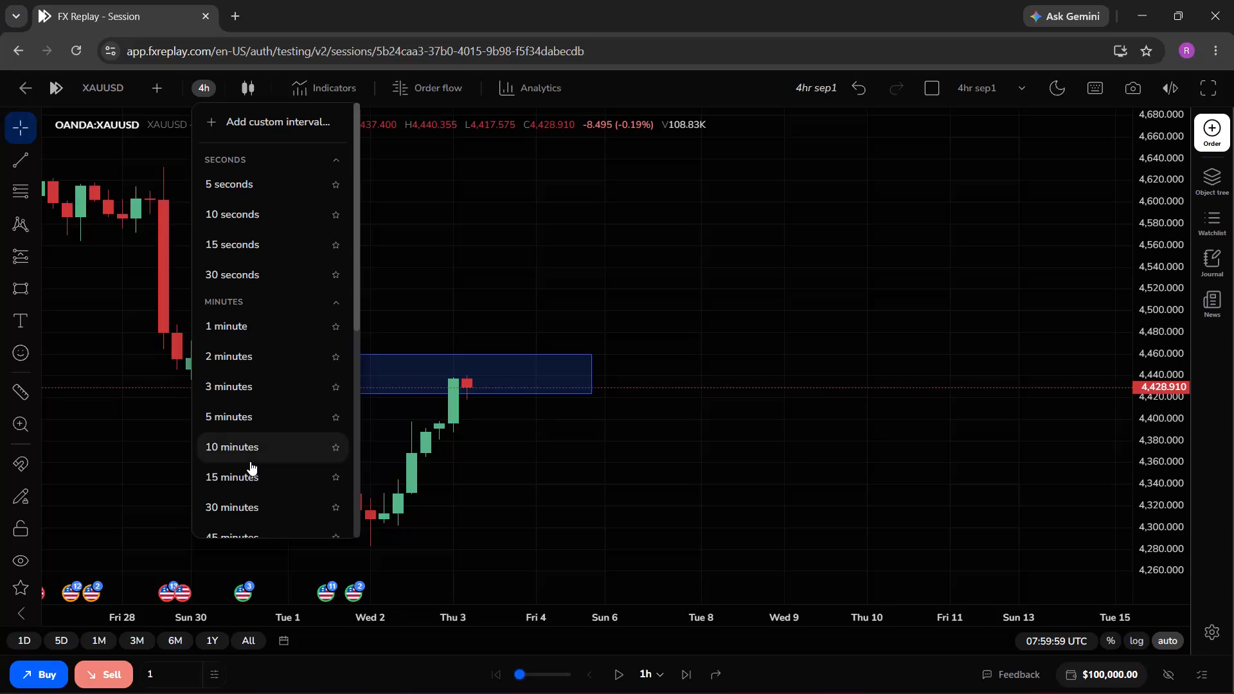
{"action": "left_click", "coordinate": [250, 461]}
{"action": "left_click", "coordinate": [249, 479]}
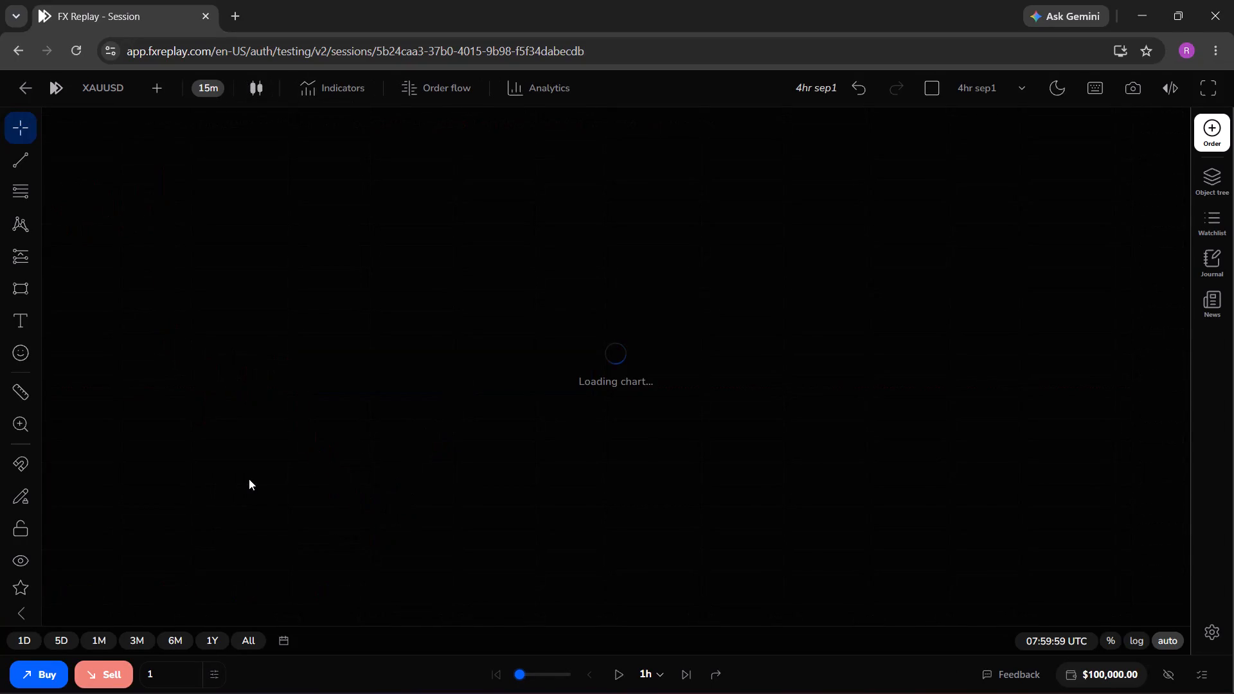
Set up a XAUUSD sell limit order with entry at 4434.088 and stop loss at 4440.486, risking 1% of the initial balance.
{"action": "left_click_drag", "start_coordinate": [492, 383], "coordinate": [405, 400]}
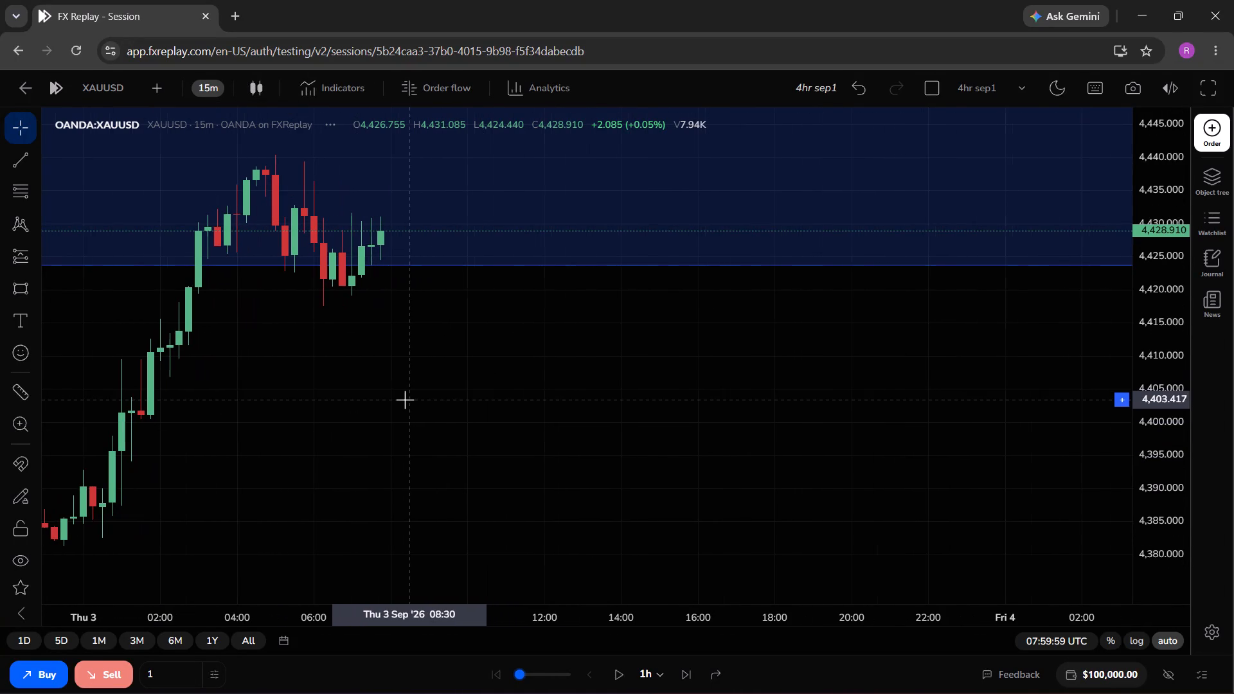
{"action": "left_click_drag", "start_coordinate": [477, 364], "coordinate": [454, 369]}
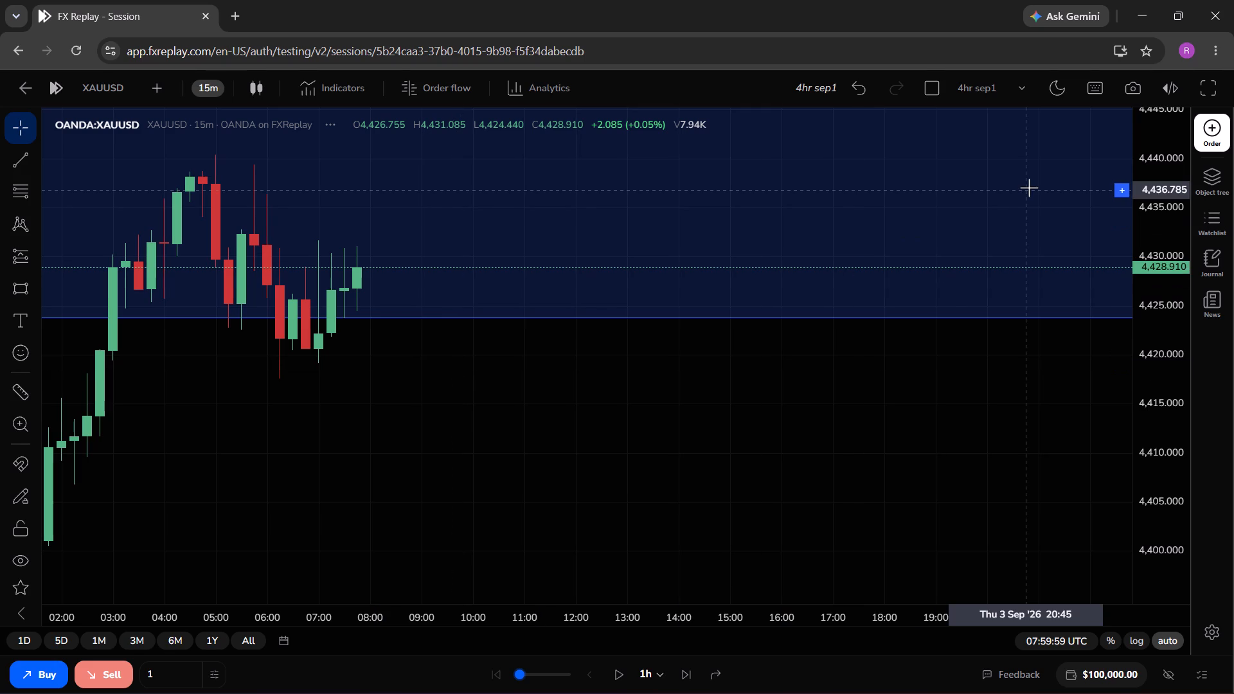
{"action": "left_click", "coordinate": [1203, 134]}
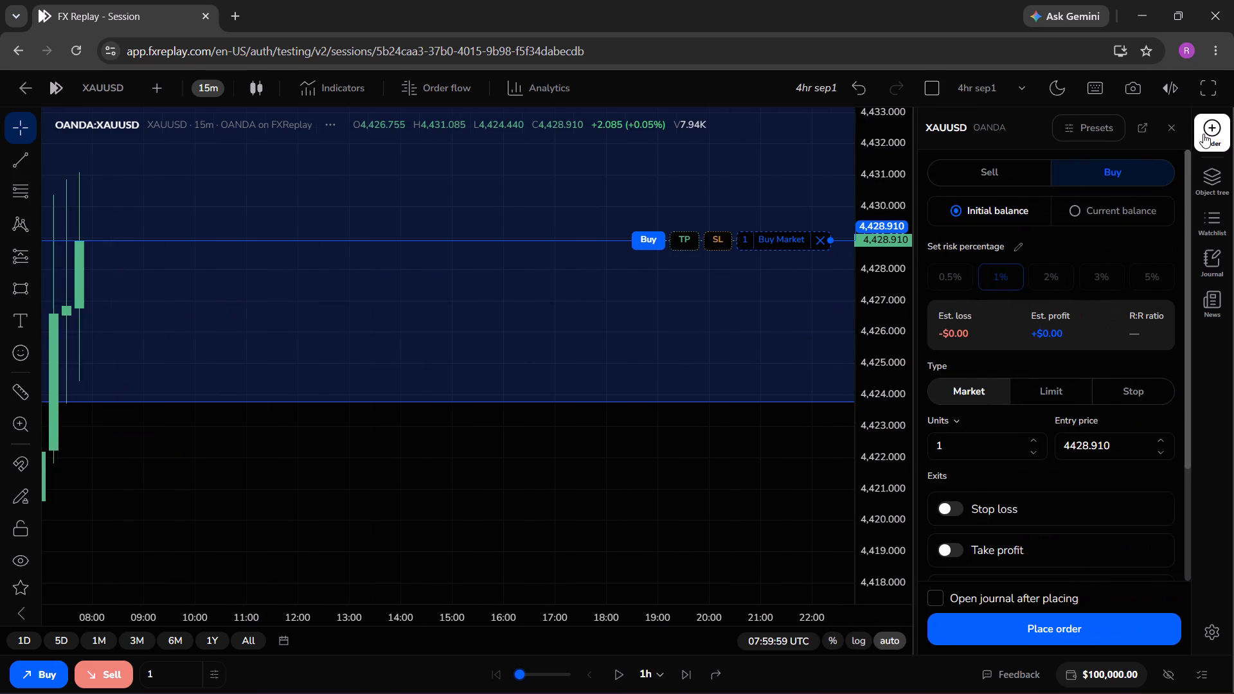
{"action": "left_click_drag", "start_coordinate": [674, 490], "coordinate": [781, 458]}
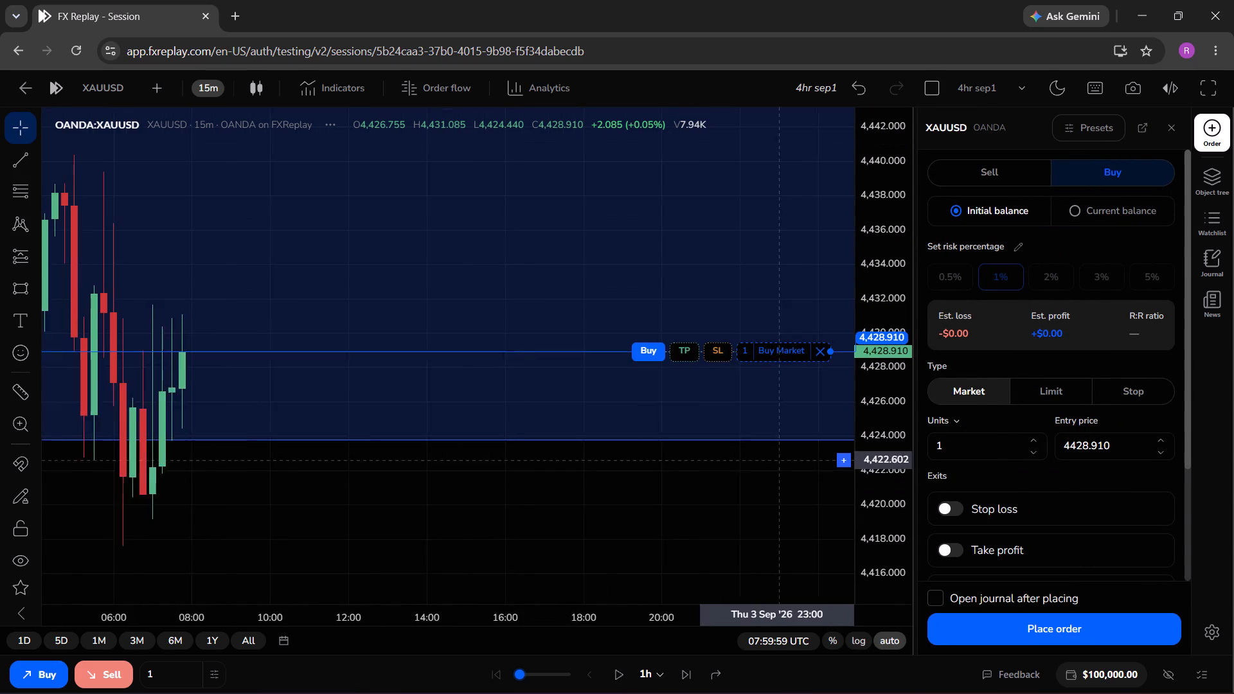
{"action": "left_click_drag", "start_coordinate": [781, 458], "coordinate": [814, 451]}
{"action": "left_click", "coordinate": [1000, 156]}
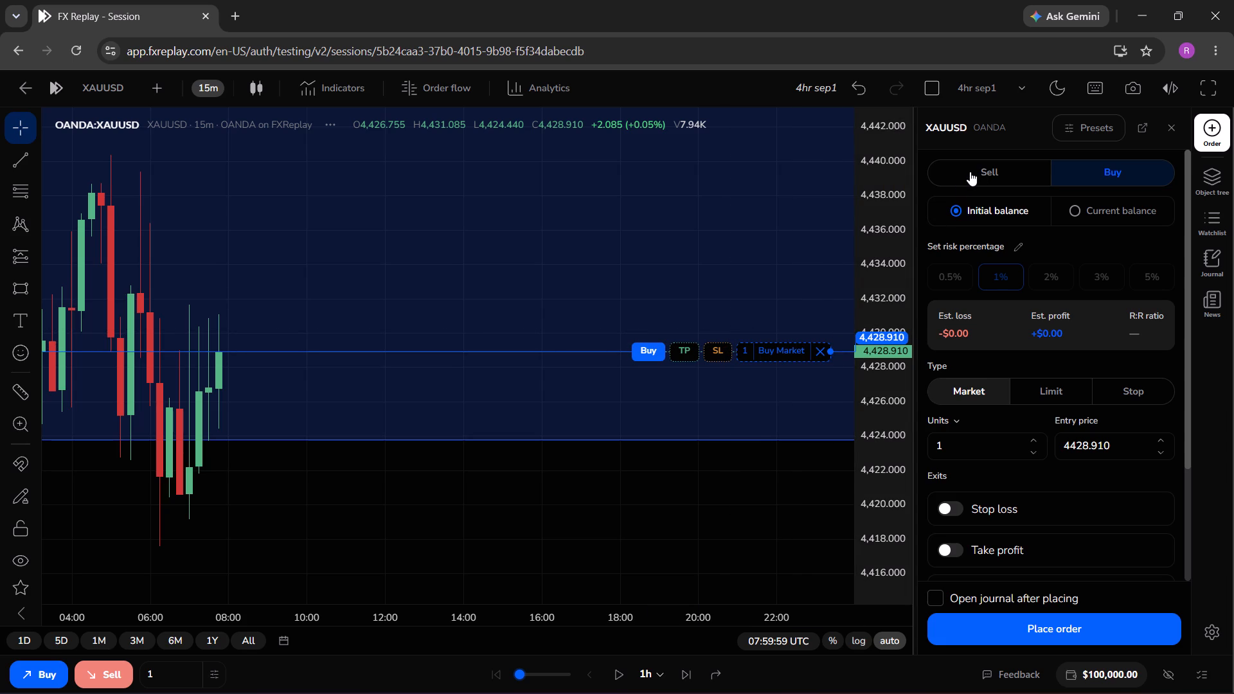
{"action": "left_click", "coordinate": [970, 172]}
{"action": "left_click_drag", "start_coordinate": [769, 350], "coordinate": [769, 325]}
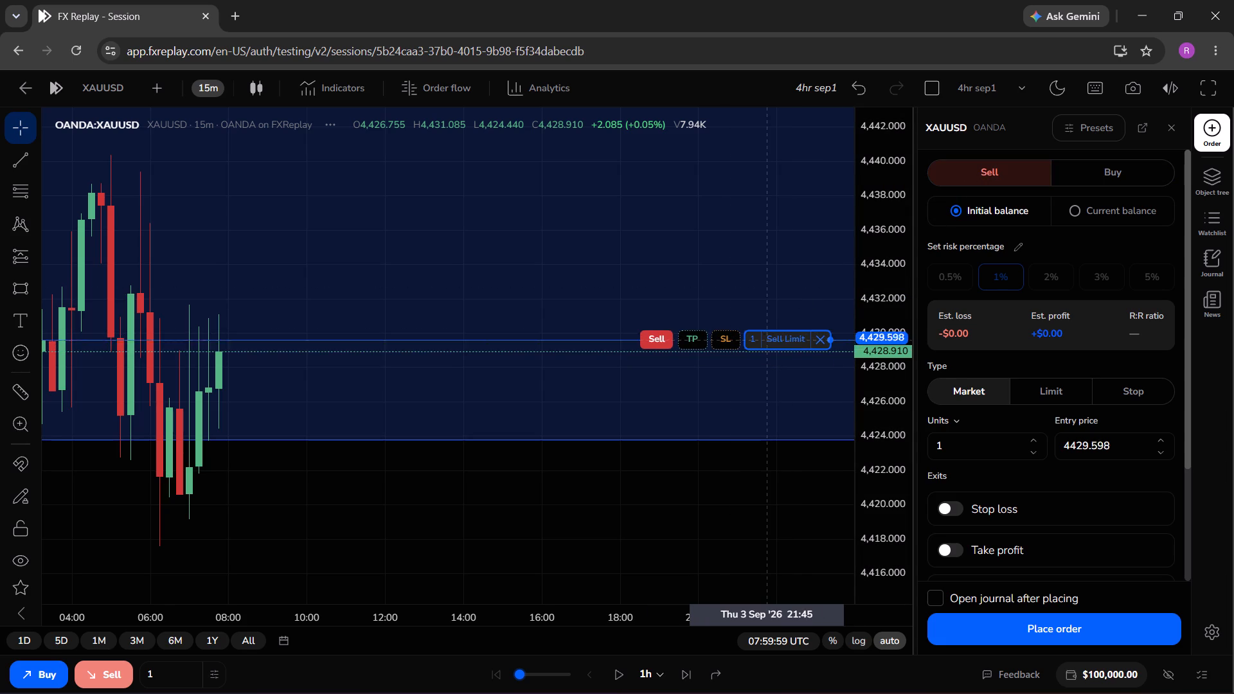
{"action": "left_click_drag", "start_coordinate": [769, 325], "coordinate": [758, 262]}
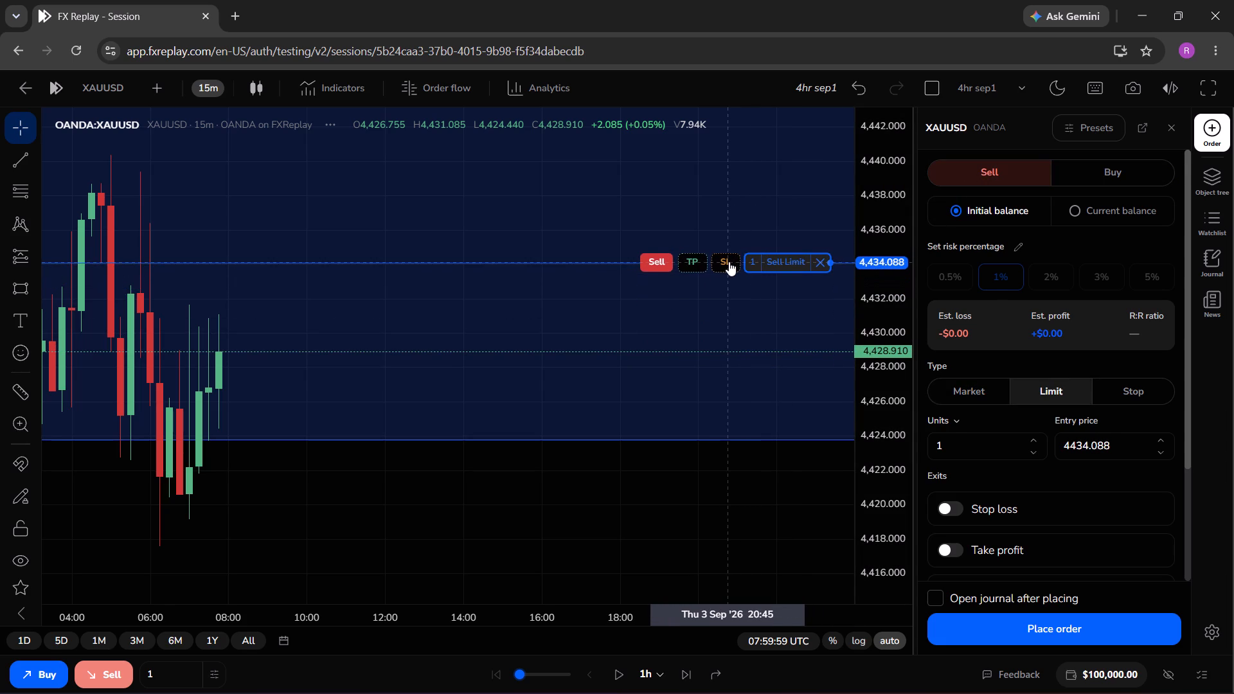
{"action": "left_click_drag", "start_coordinate": [729, 262], "coordinate": [716, 152]}
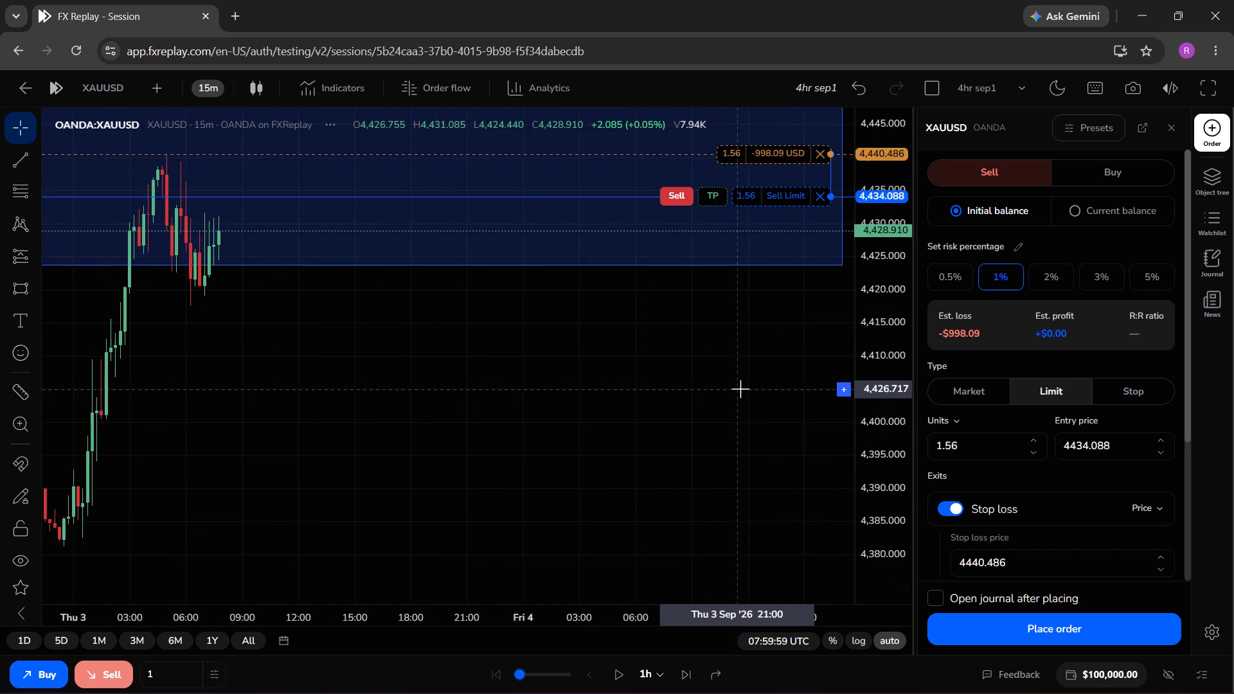
Set the sell limit order's take profit to 4401.767 and place the order.
{"action": "left_click_drag", "start_coordinate": [713, 197], "coordinate": [666, 541]}
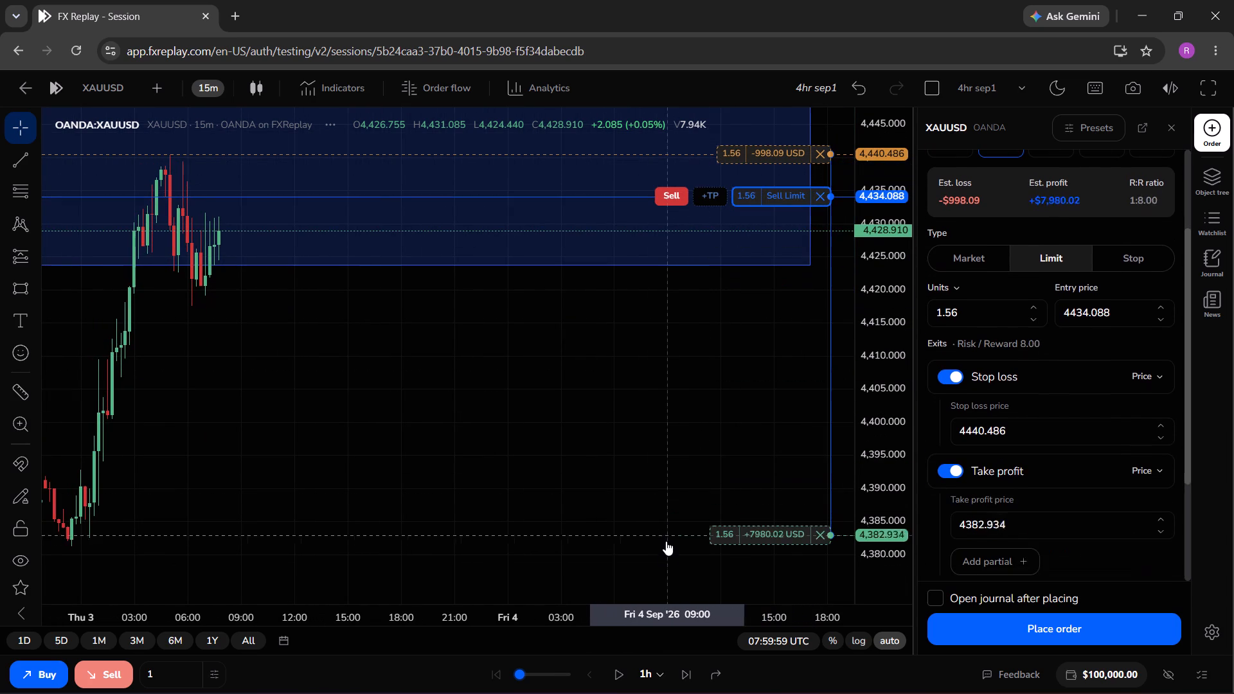
{"action": "left_click_drag", "start_coordinate": [666, 541], "coordinate": [668, 542]}
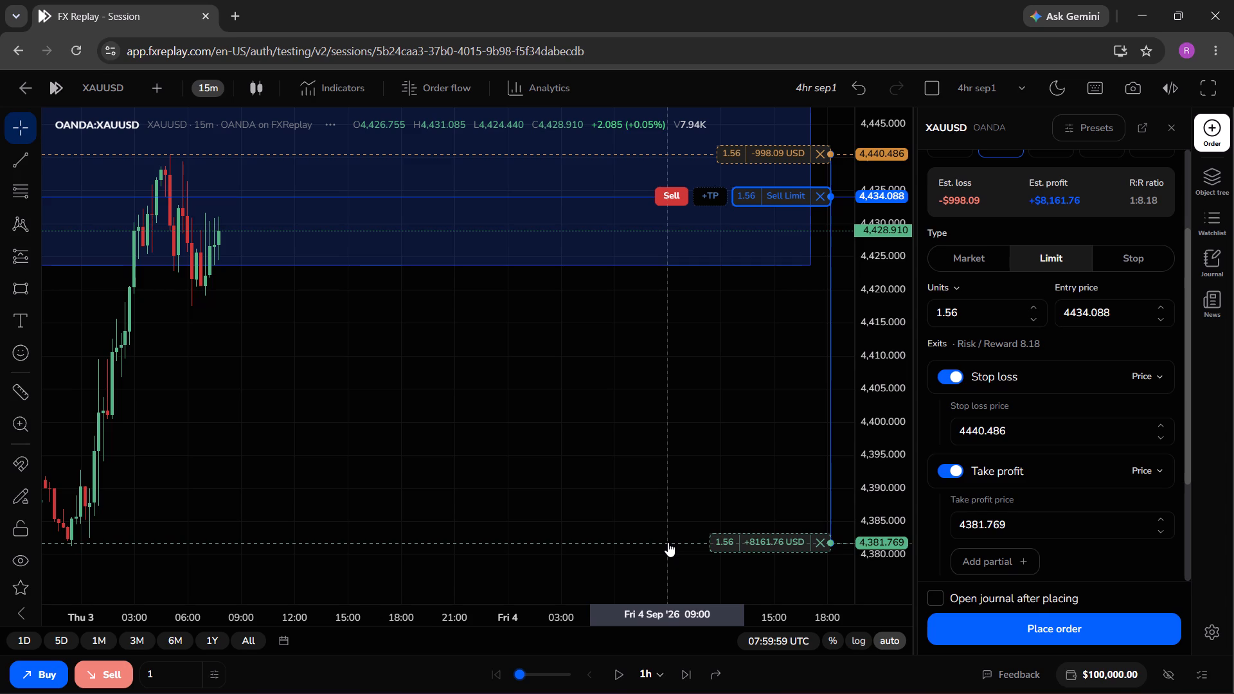
{"action": "left_click_drag", "start_coordinate": [668, 542], "coordinate": [666, 417]}
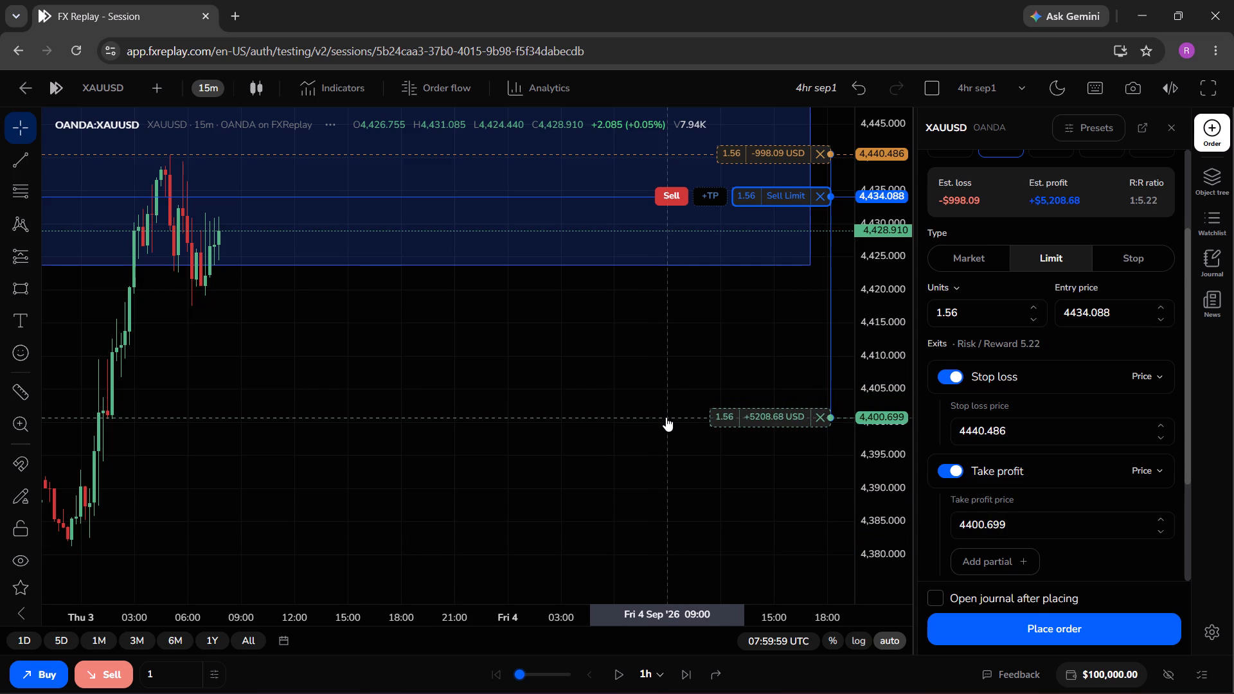
{"action": "left_click_drag", "start_coordinate": [666, 417], "coordinate": [668, 412]}
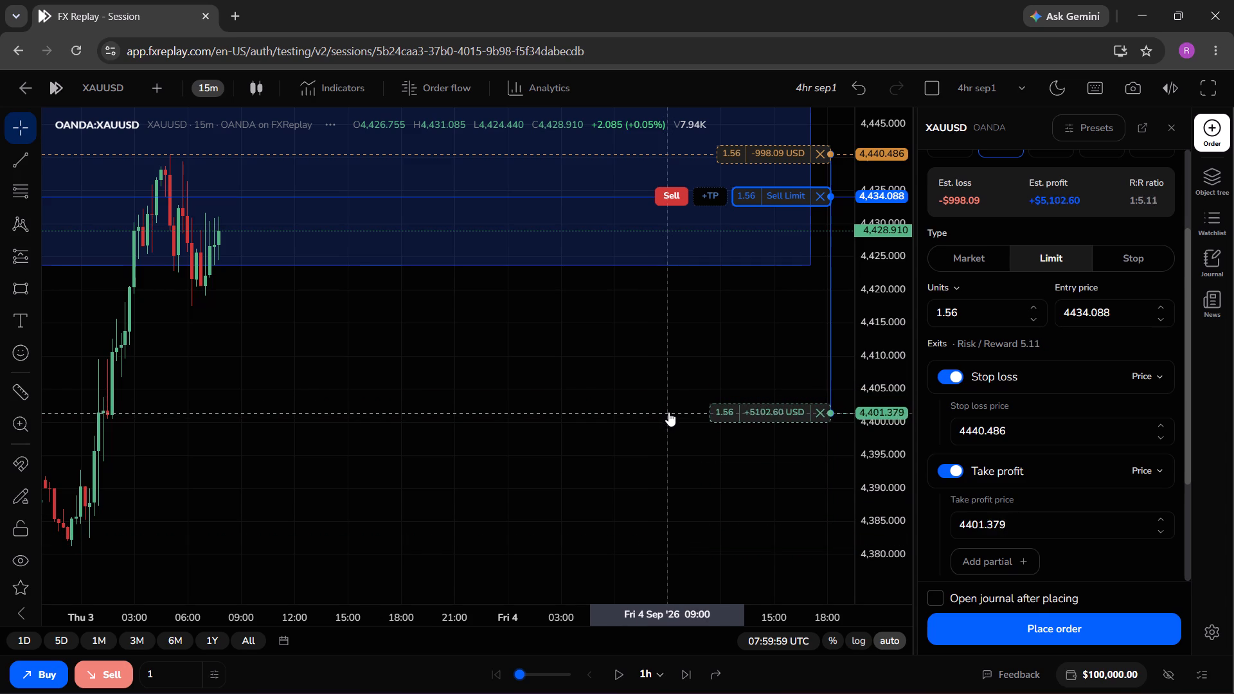
{"action": "left_click_drag", "start_coordinate": [668, 412], "coordinate": [669, 410]}
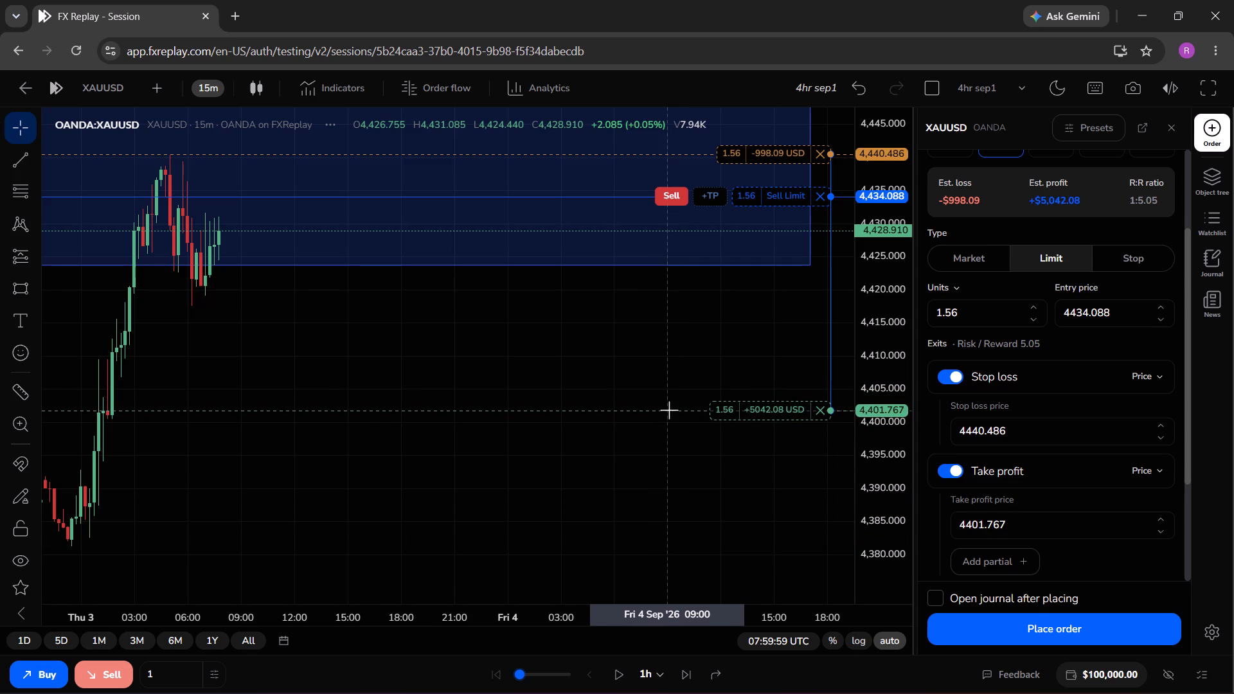
{"action": "left_click", "coordinate": [970, 634]}
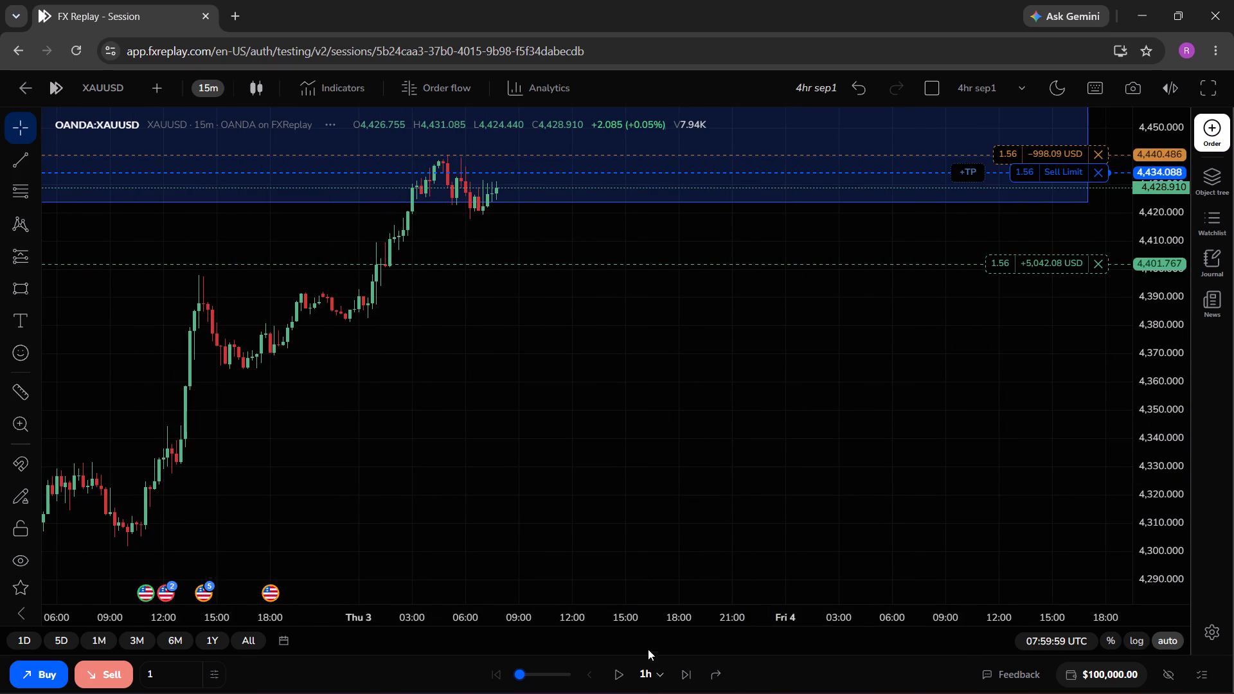
Advance the replay in 1h steps to Thursday 3 September, 13:59:59 UTC.
{"action": "left_click", "coordinate": [682, 669]}
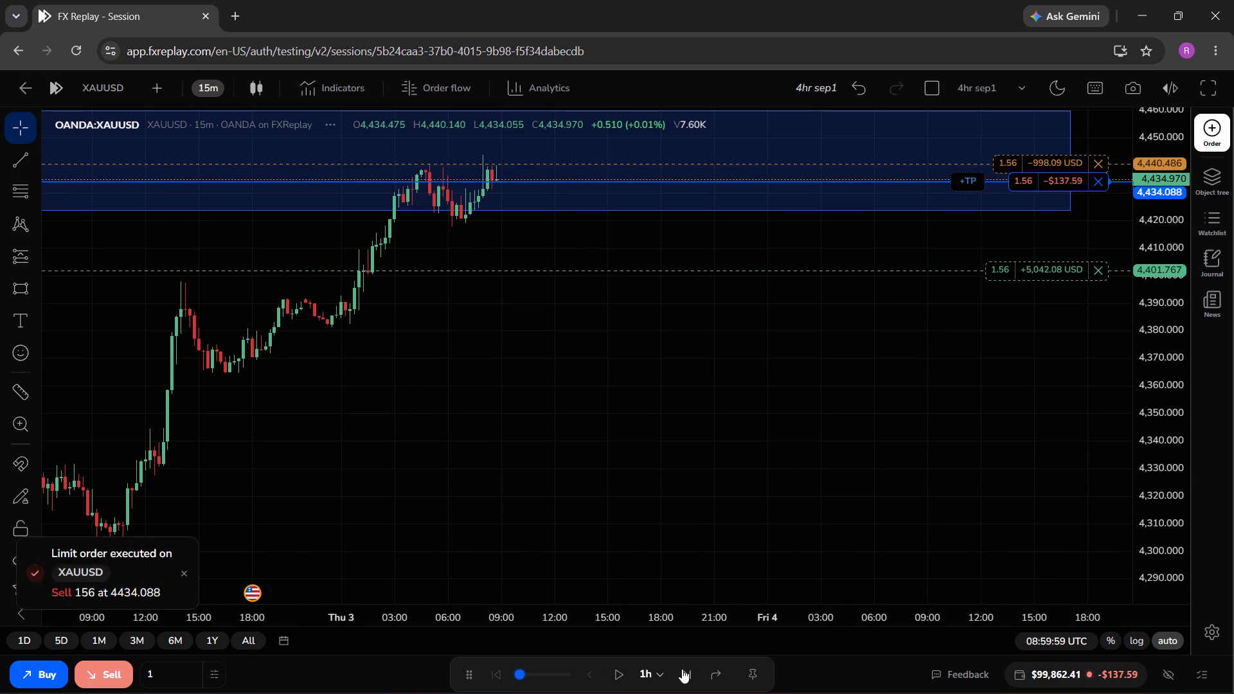
{"action": "left_click", "coordinate": [682, 669]}
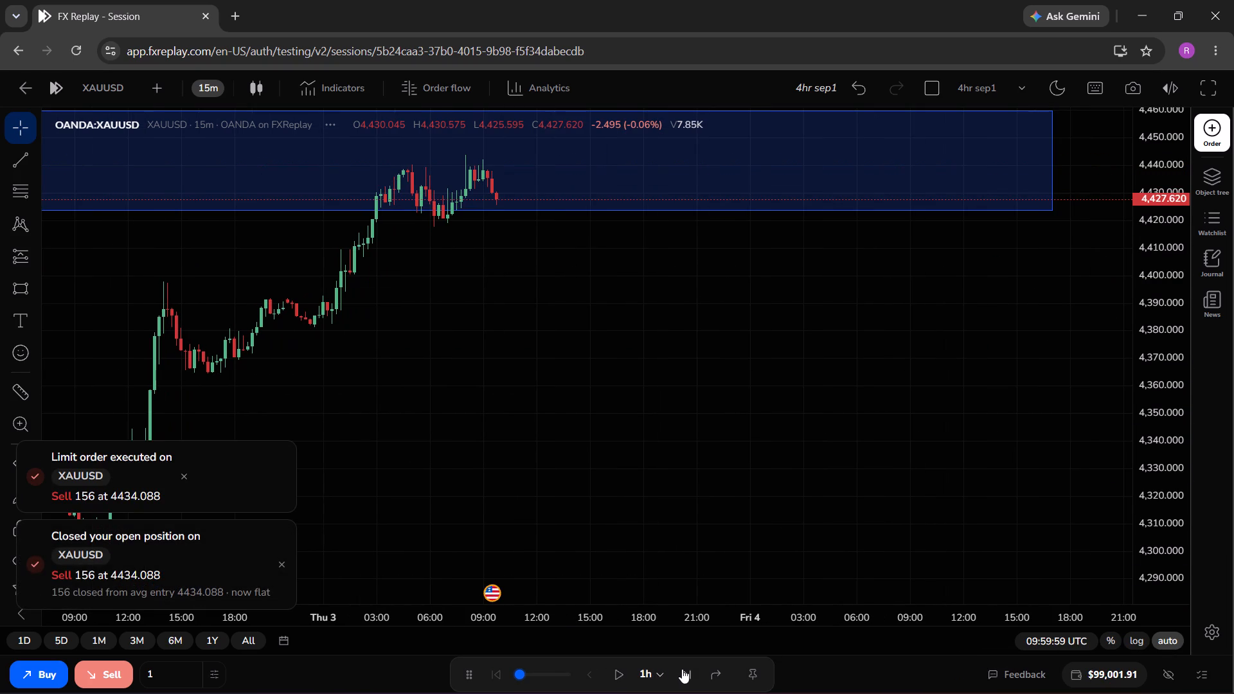
{"action": "left_click_drag", "start_coordinate": [652, 489], "coordinate": [578, 538]}
{"action": "left_click", "coordinate": [683, 663]}
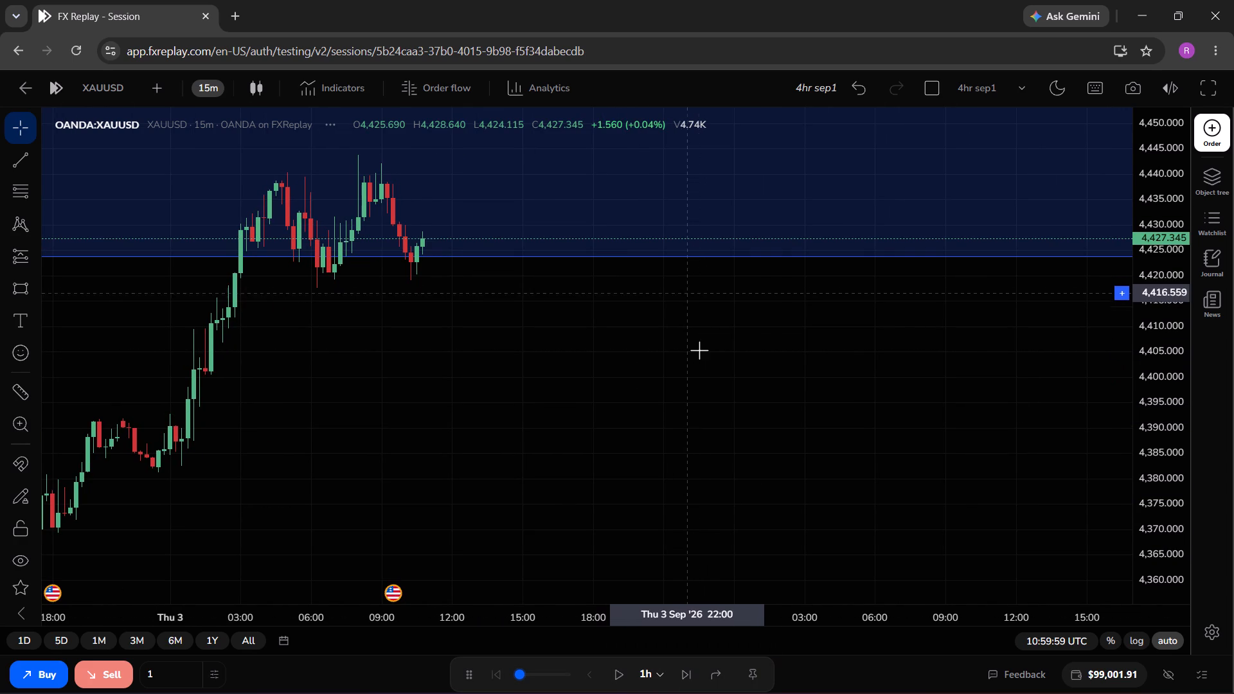
{"action": "left_click_drag", "start_coordinate": [699, 350], "coordinate": [665, 372]}
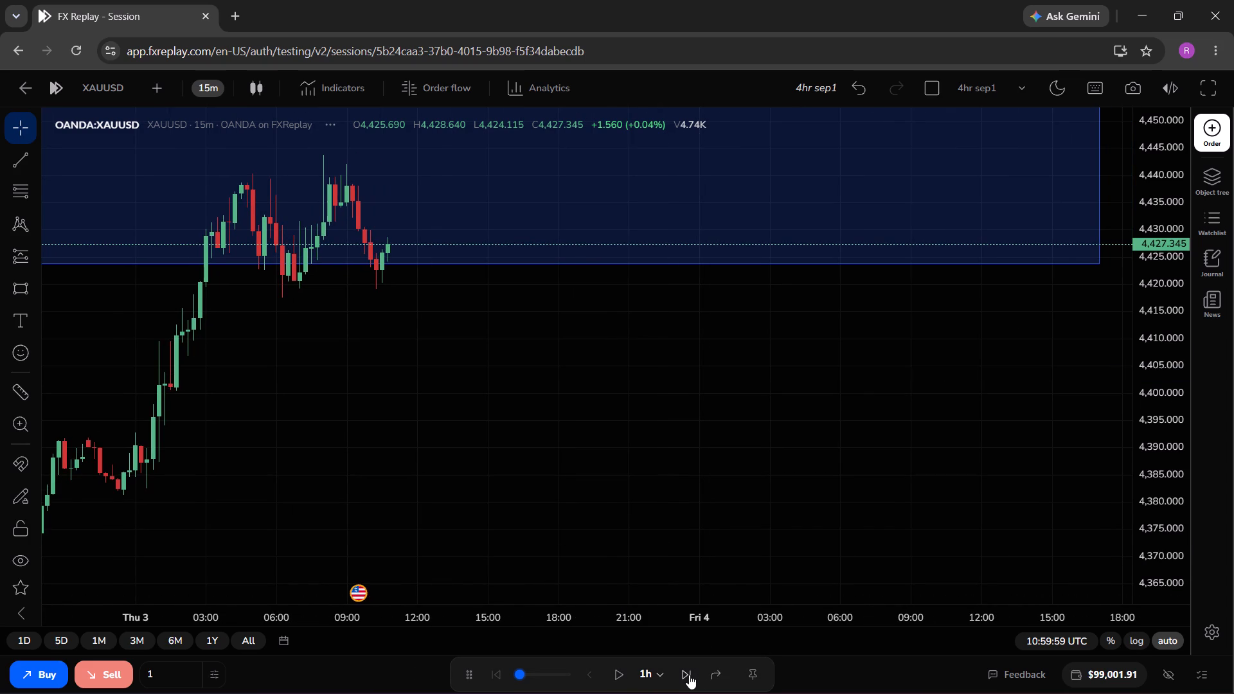
{"action": "left_click", "coordinate": [689, 675]}
{"action": "left_click", "coordinate": [689, 675]}
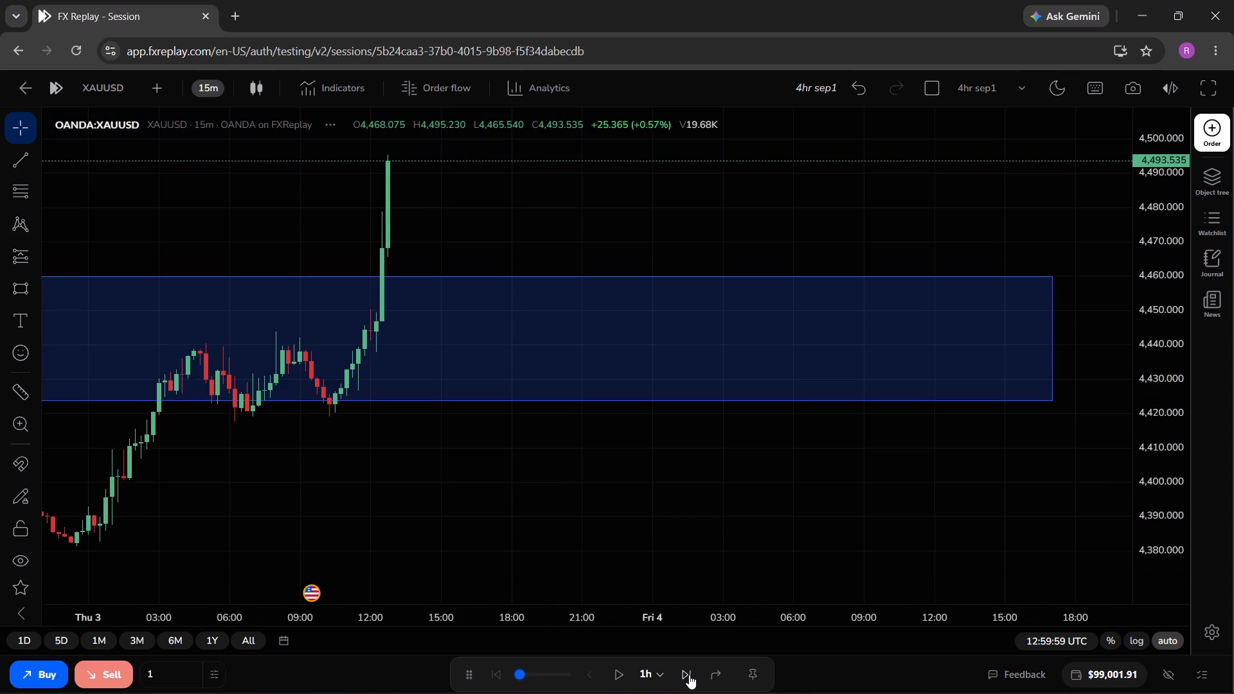
{"action": "left_click", "coordinate": [689, 675]}
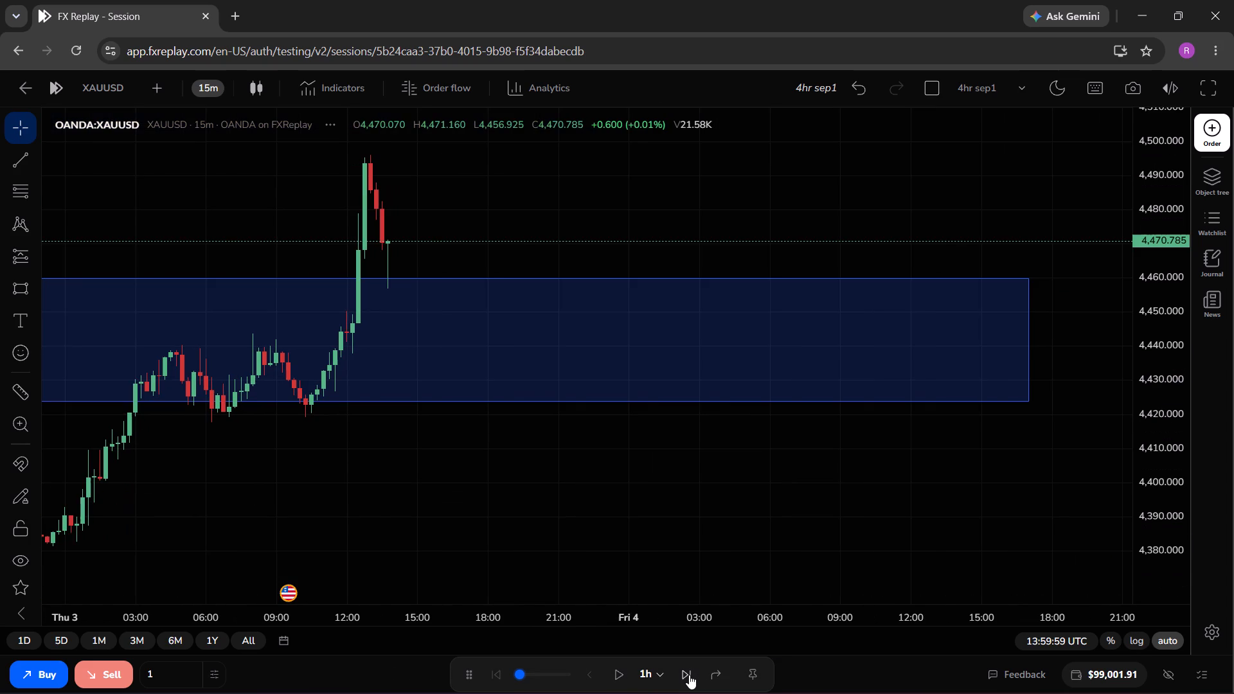
Set the chart timeframe to 4 hours.
{"action": "left_click", "coordinate": [203, 76]}
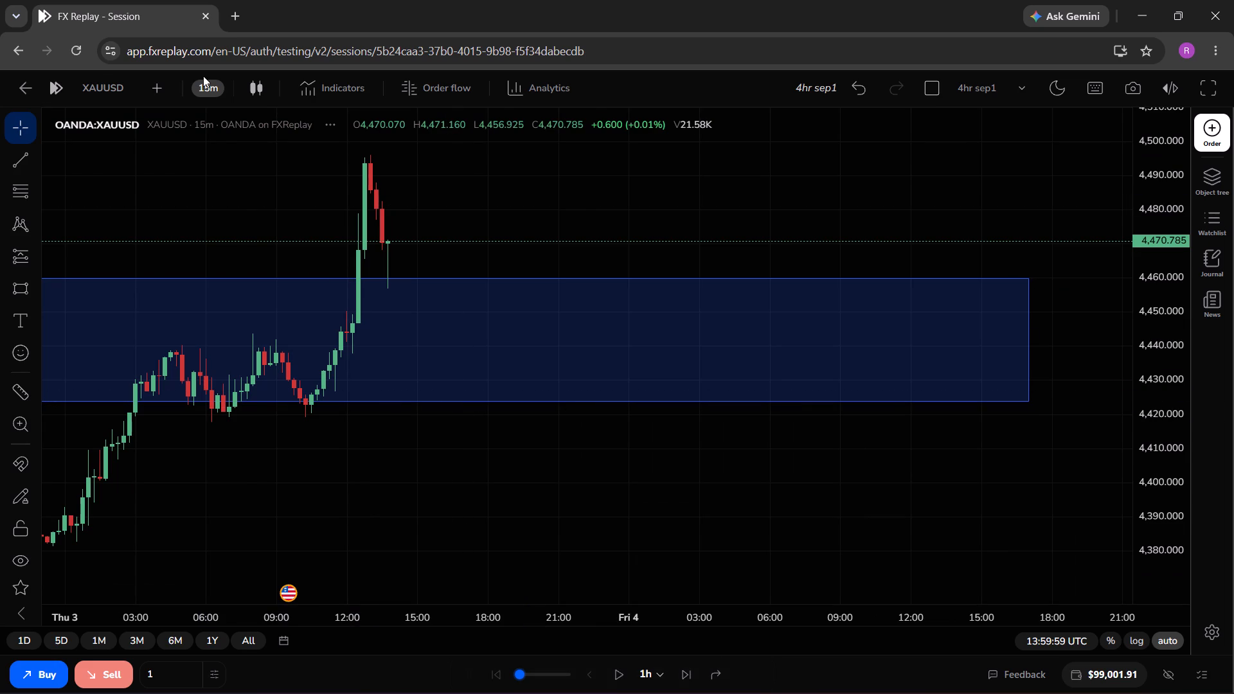
{"action": "left_click", "coordinate": [207, 86]}
{"action": "scroll", "coordinate": [235, 317], "scroll_direction": "down", "scroll_amount": 2}
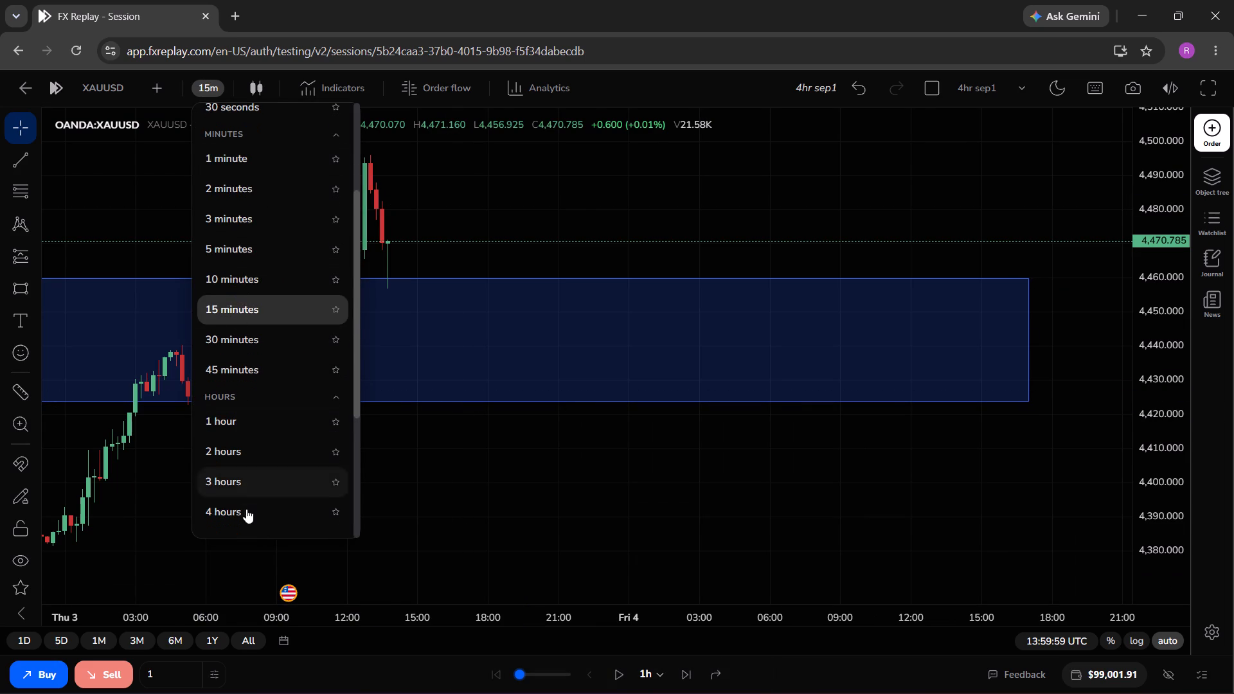
{"action": "left_click", "coordinate": [246, 517]}
Advance the replay in 1h steps to Friday 4 September, 05:59:59 UTC.
{"action": "left_click_drag", "start_coordinate": [512, 428], "coordinate": [539, 425]}
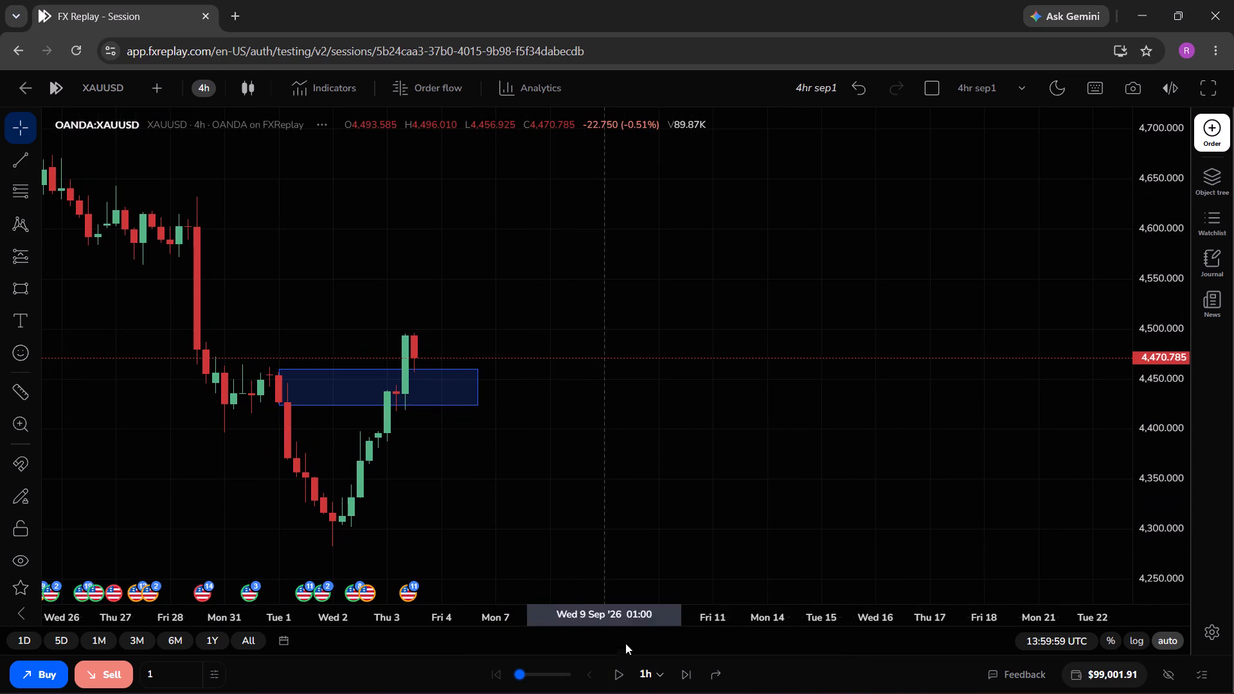
{"action": "left_click", "coordinate": [684, 668]}
{"action": "left_click", "coordinate": [684, 668]}
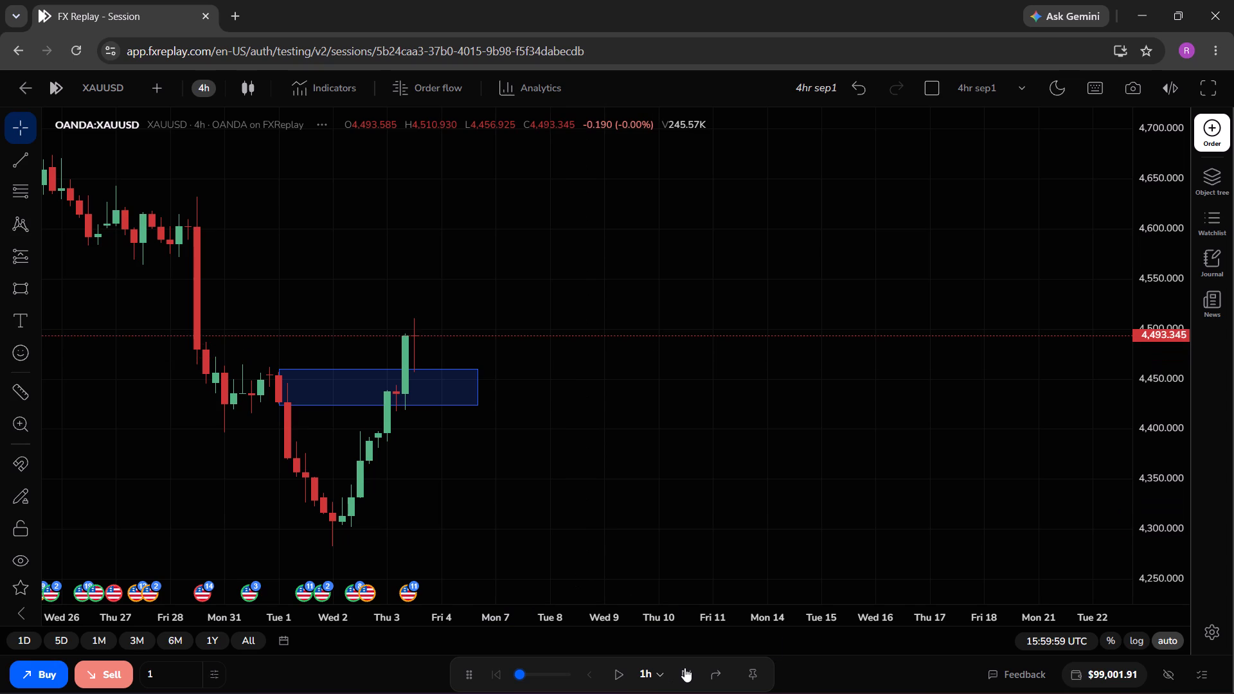
{"action": "left_click", "coordinate": [684, 668]}
{"action": "left_click", "coordinate": [684, 668]}
{"action": "left_click", "coordinate": [684, 668]}
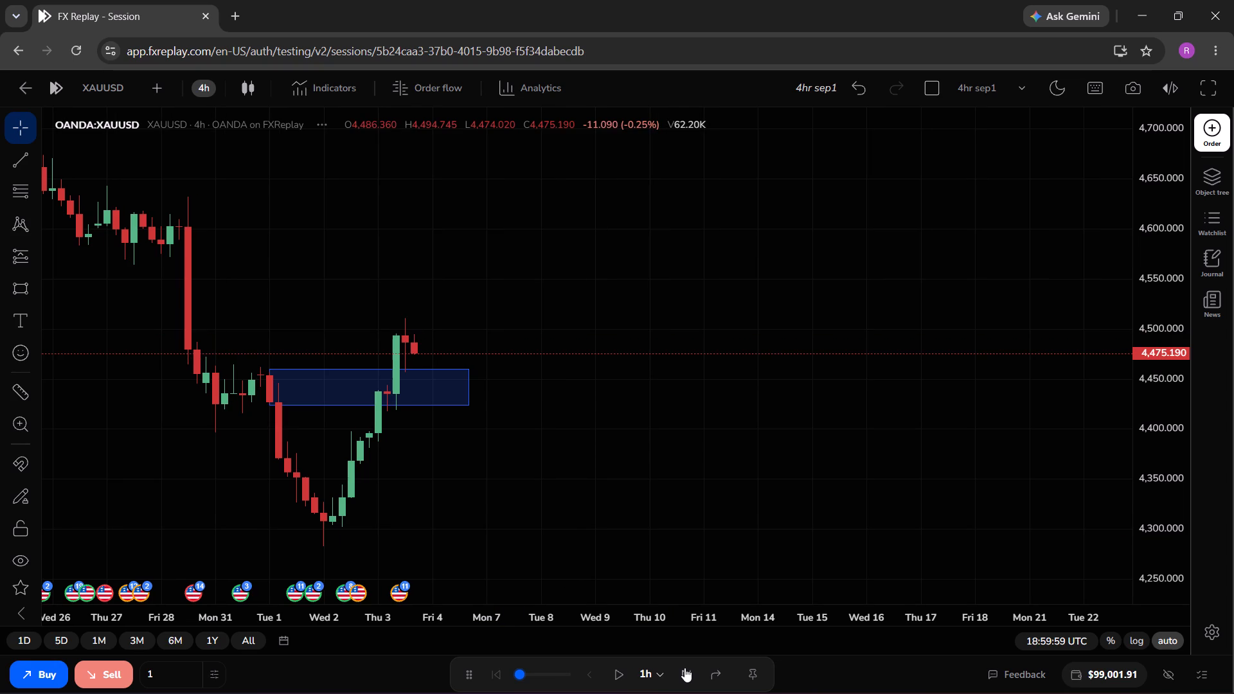
{"action": "left_click", "coordinate": [684, 668]}
{"action": "double_click", "coordinate": [684, 668]}
{"action": "left_click", "coordinate": [684, 668]}
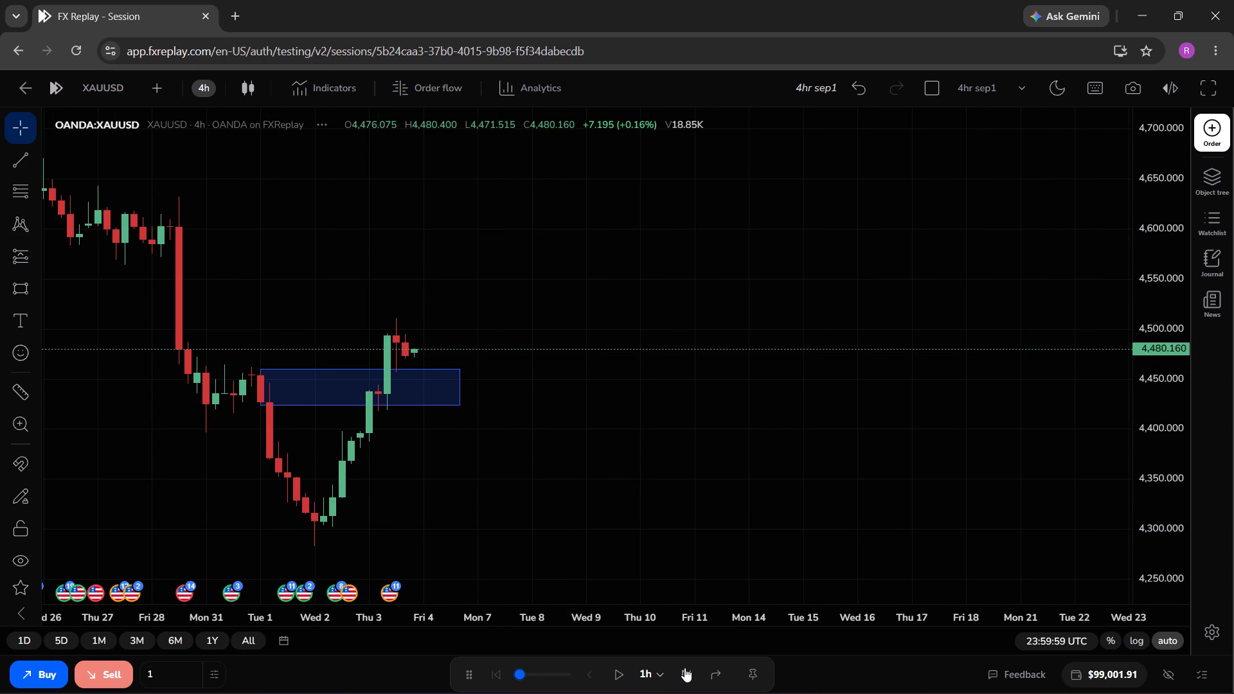
{"action": "triple_click", "coordinate": [684, 668]}
{"action": "double_click", "coordinate": [684, 668]}
{"action": "left_click", "coordinate": [684, 668]}
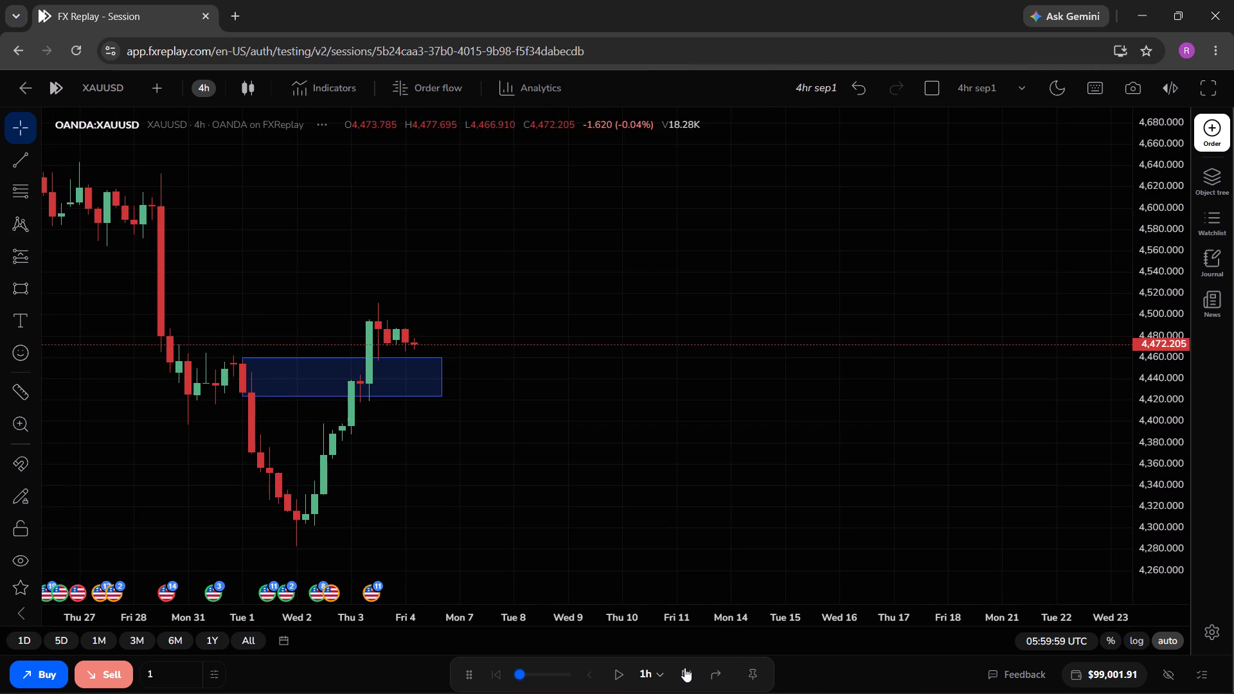
Adjust the existing rectangle zone's price range to span from about 4,442 down to about 4,418.
{"action": "left_click_drag", "start_coordinate": [350, 357], "coordinate": [351, 375]}
{"action": "left_click_drag", "start_coordinate": [344, 415], "coordinate": [345, 409]}
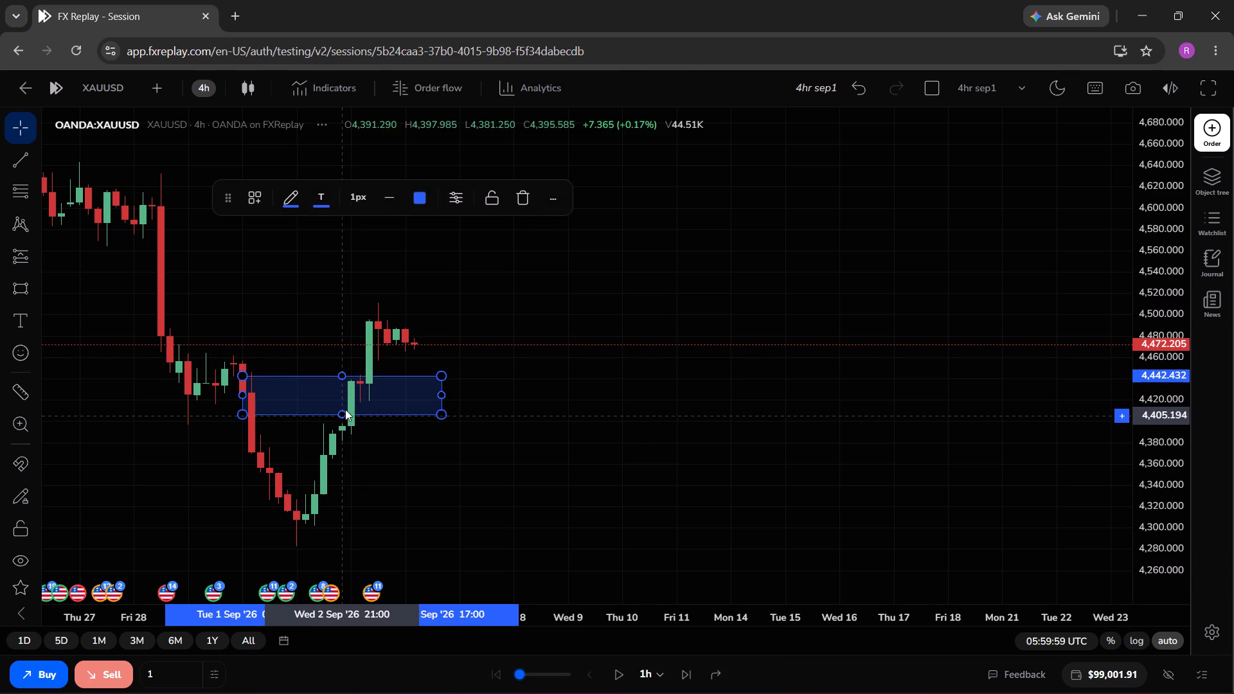
{"action": "left_click_drag", "start_coordinate": [345, 409], "coordinate": [345, 402]}
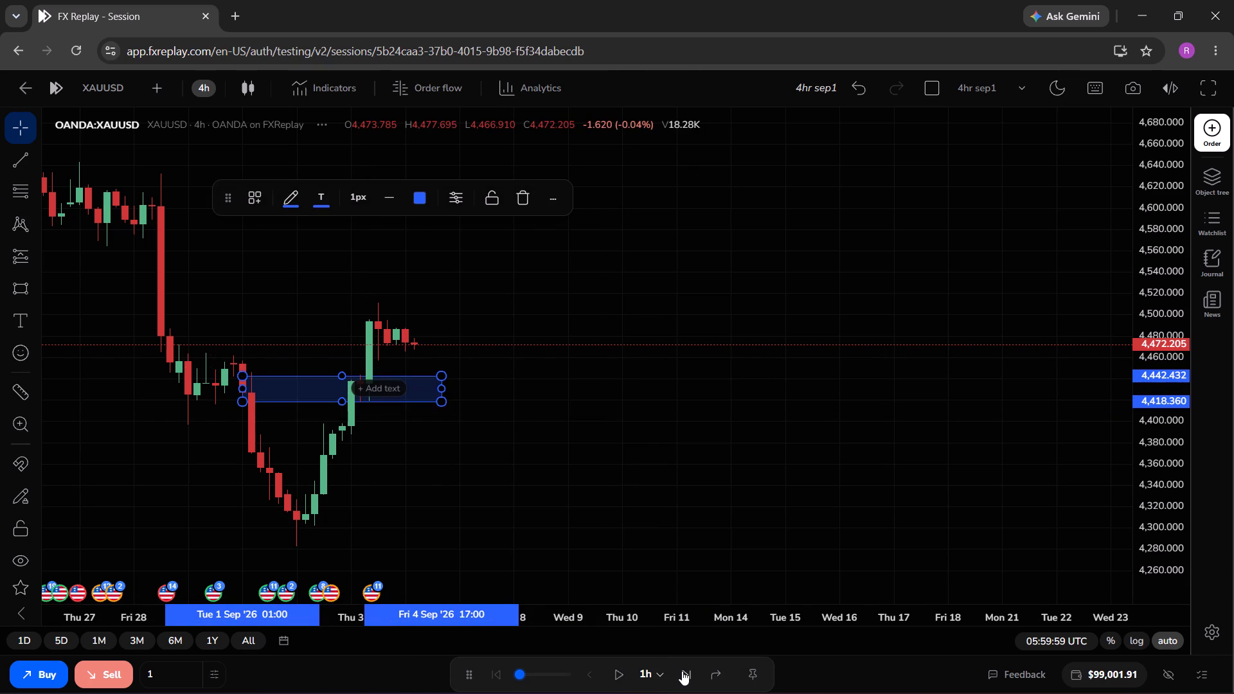
Advance the replay in 1h steps to Friday 4 September, 14:59:59 UTC, and deselect the rectangle zone.
{"action": "left_click", "coordinate": [682, 671]}
{"action": "double_click", "coordinate": [682, 671]}
{"action": "triple_click", "coordinate": [682, 671]}
{"action": "triple_click", "coordinate": [682, 671]}
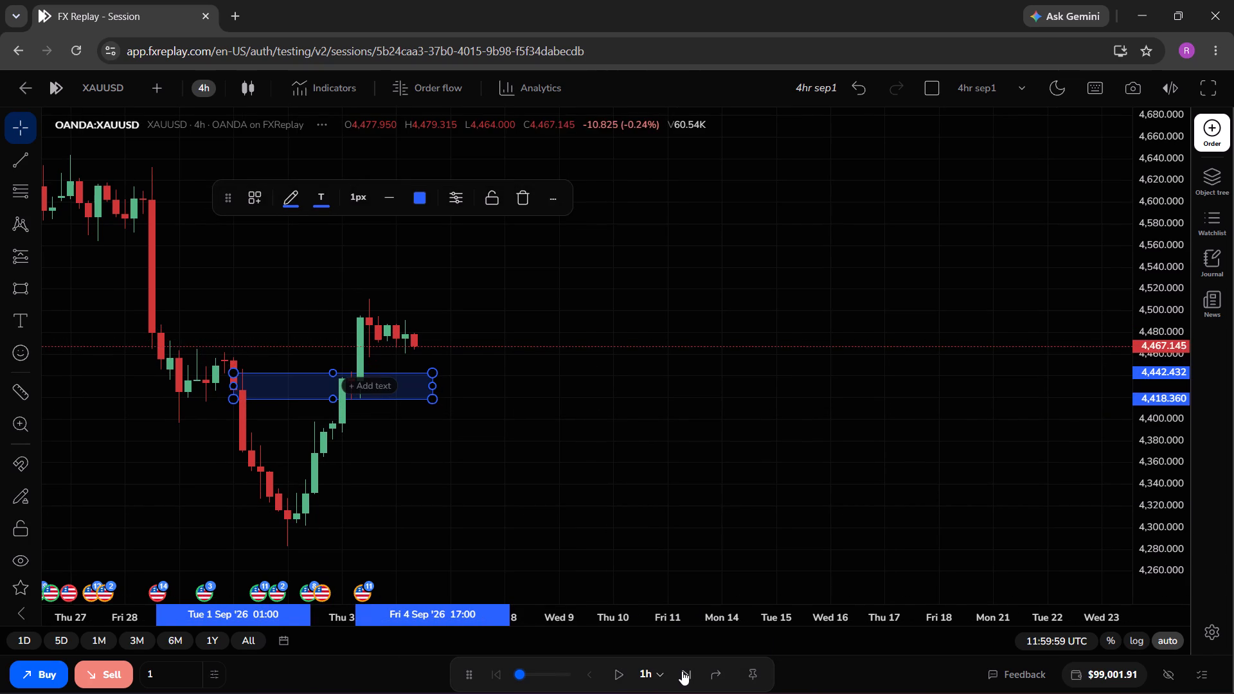
{"action": "left_click", "coordinate": [631, 436]}
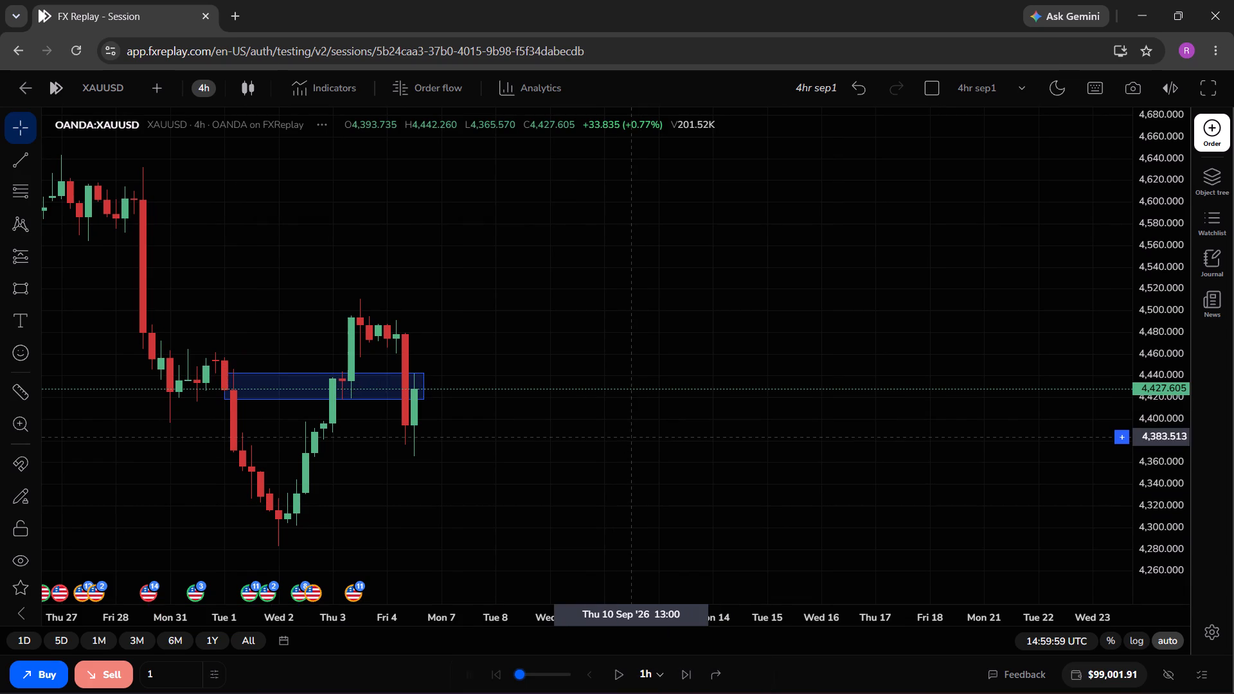
Draw a rectangle zone from about 4,347 down to about 4,306, spanning 2 September 09:00 to 8 September 05:00.
{"action": "left_click_drag", "start_coordinate": [631, 436], "coordinate": [597, 447]}
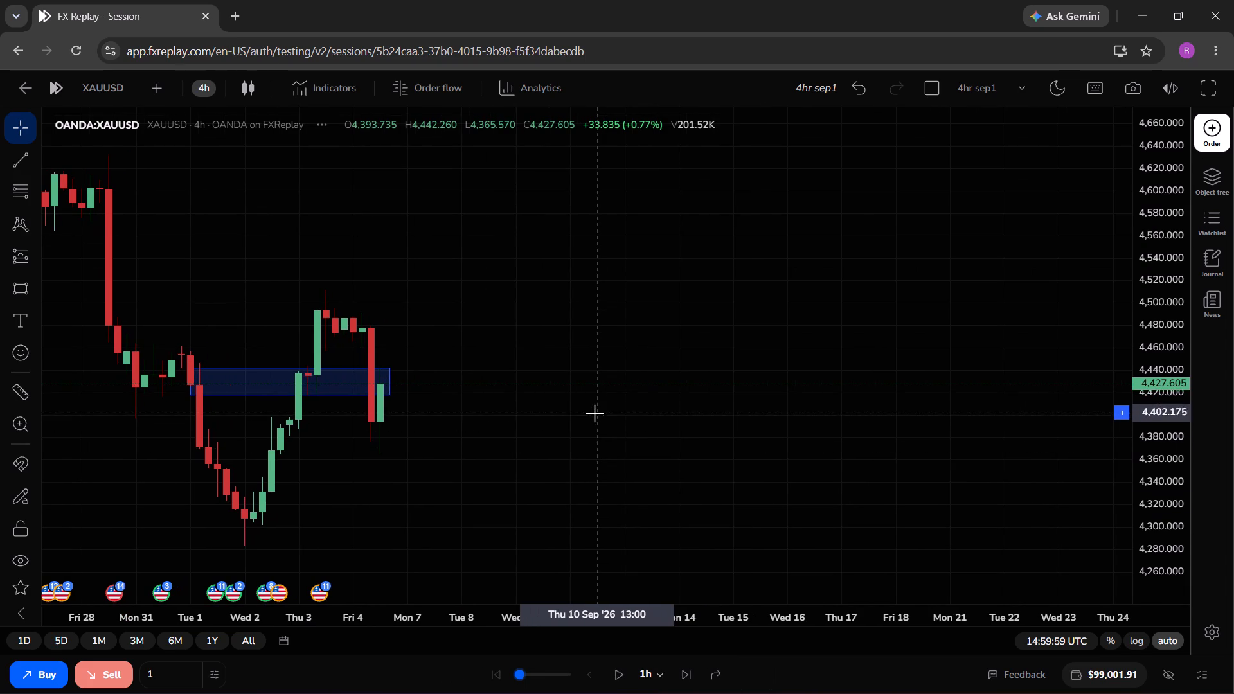
{"action": "left_click", "coordinate": [10, 289]}
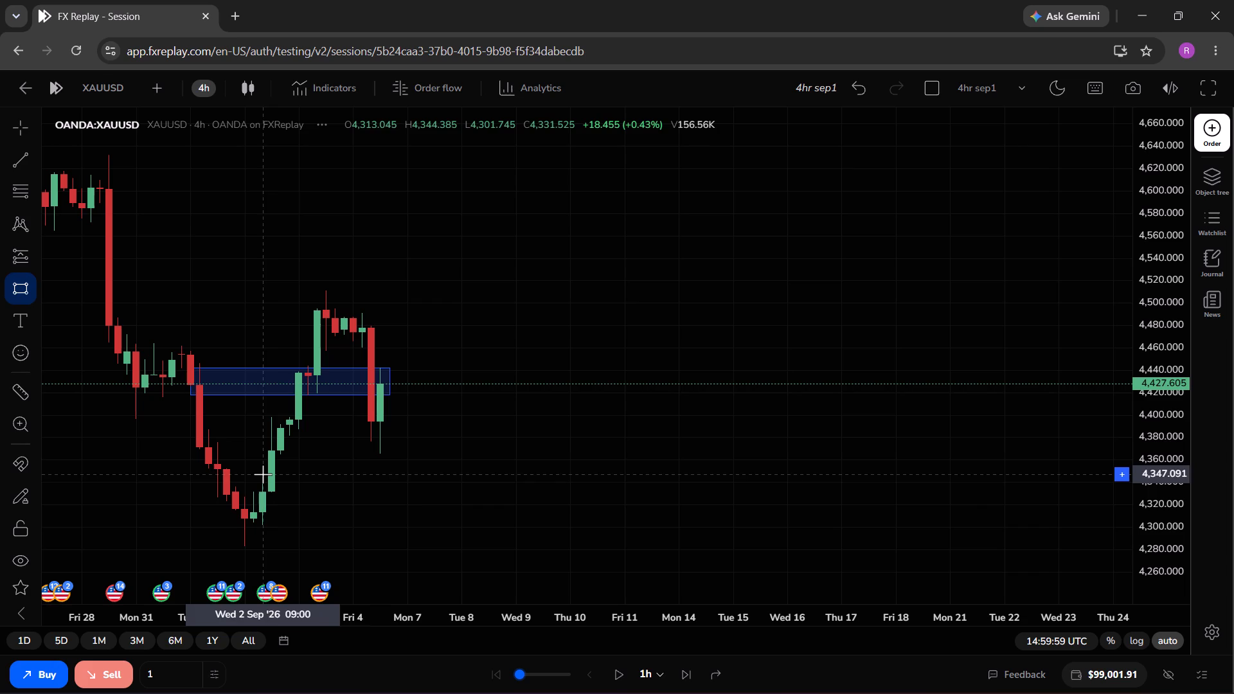
{"action": "left_click_drag", "start_coordinate": [263, 474], "coordinate": [467, 520]}
{"action": "left_click", "coordinate": [467, 520]}
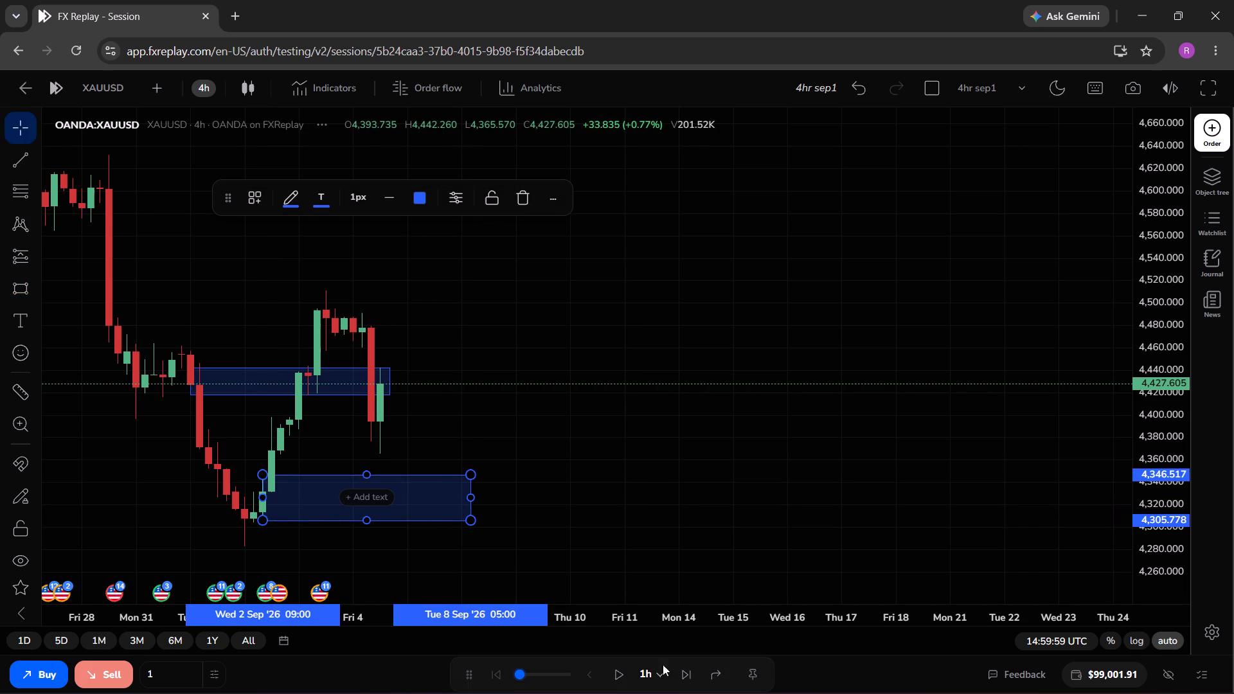
Advance the replay in 1h steps to Tuesday 8 September, 07:59:59 UTC.
{"action": "triple_click", "coordinate": [681, 679]}
{"action": "left_click", "coordinate": [681, 679]}
{"action": "triple_click", "coordinate": [681, 679]}
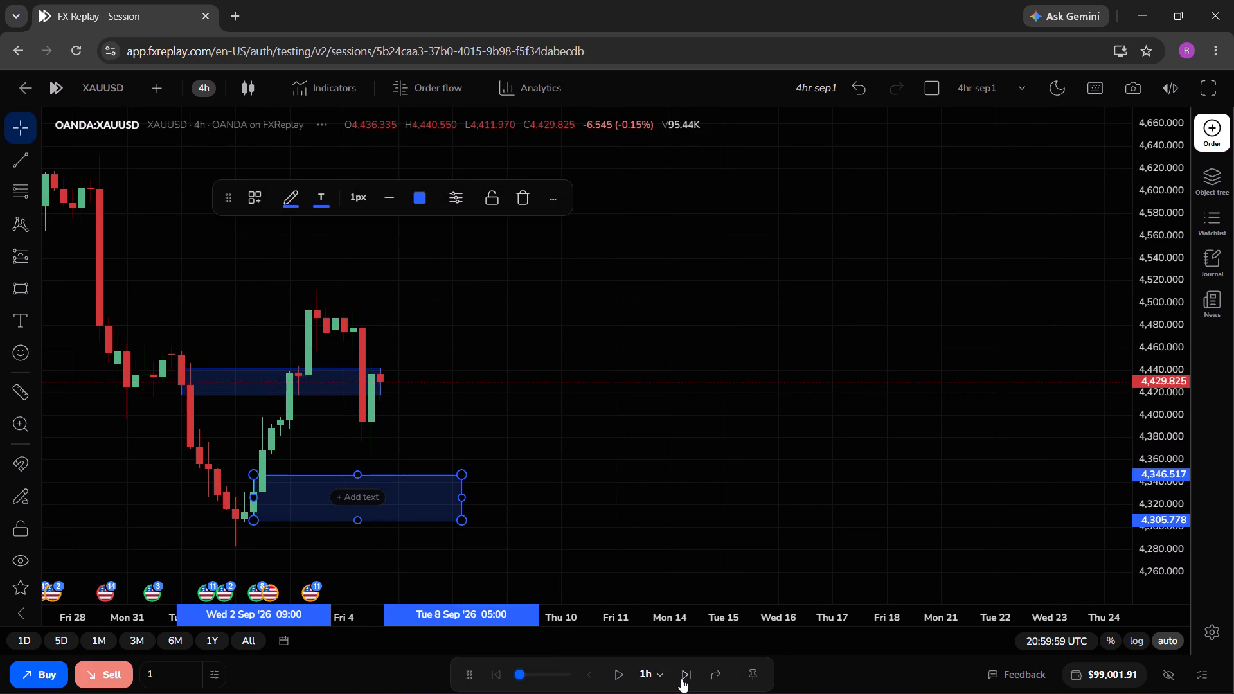
{"action": "triple_click", "coordinate": [681, 679]}
{"action": "triple_click", "coordinate": [681, 679]}
{"action": "triple_click", "coordinate": [681, 679]}
{"action": "triple_click", "coordinate": [681, 679]}
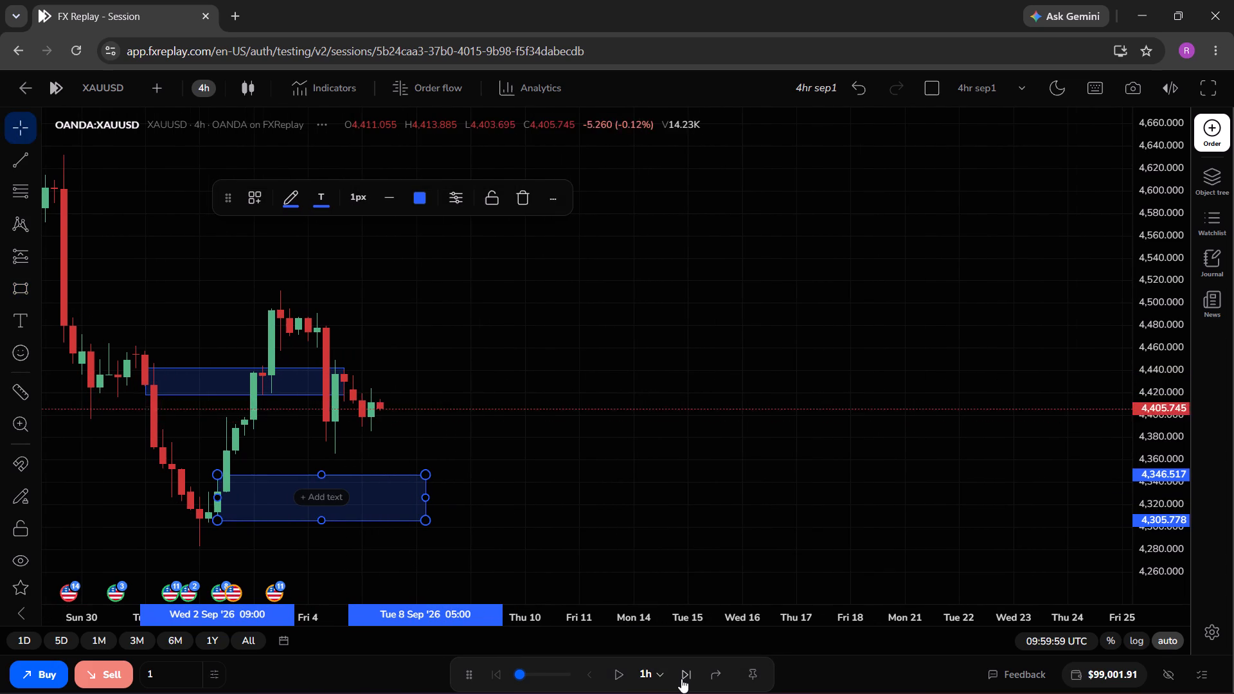
{"action": "triple_click", "coordinate": [681, 679]}
{"action": "triple_click", "coordinate": [681, 679]}
{"action": "triple_click", "coordinate": [681, 679]}
{"action": "triple_click", "coordinate": [681, 679]}
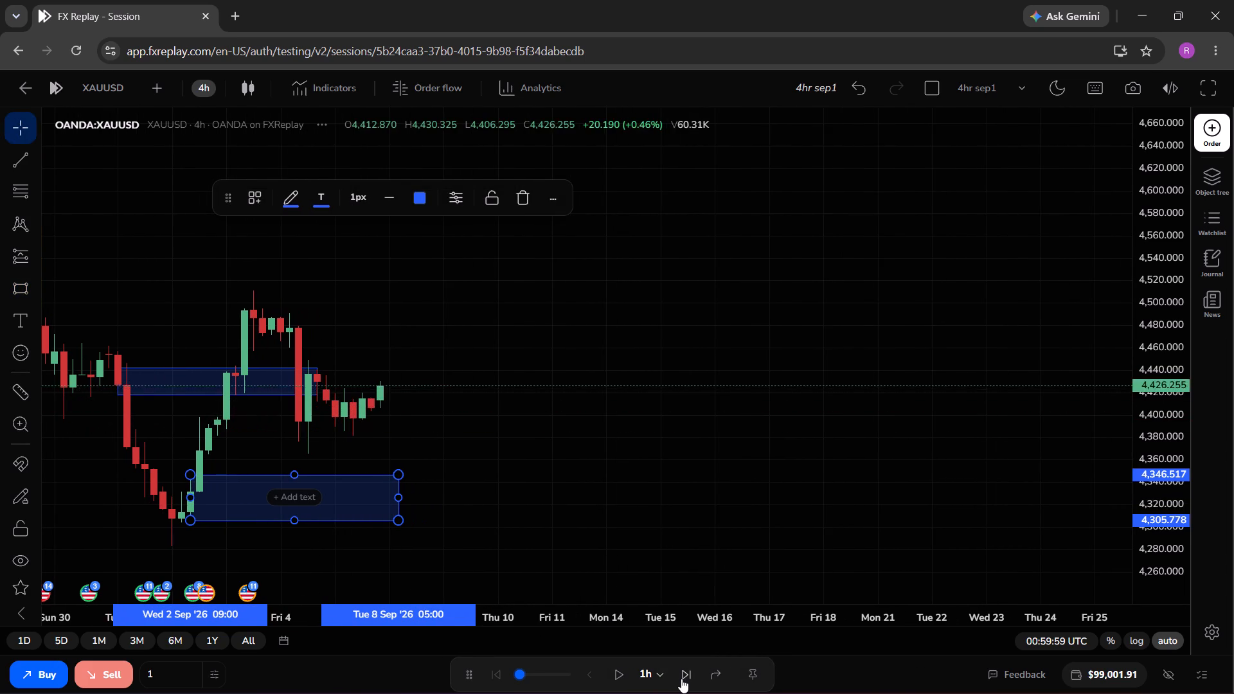
{"action": "triple_click", "coordinate": [681, 679]}
{"action": "triple_click", "coordinate": [681, 679]}
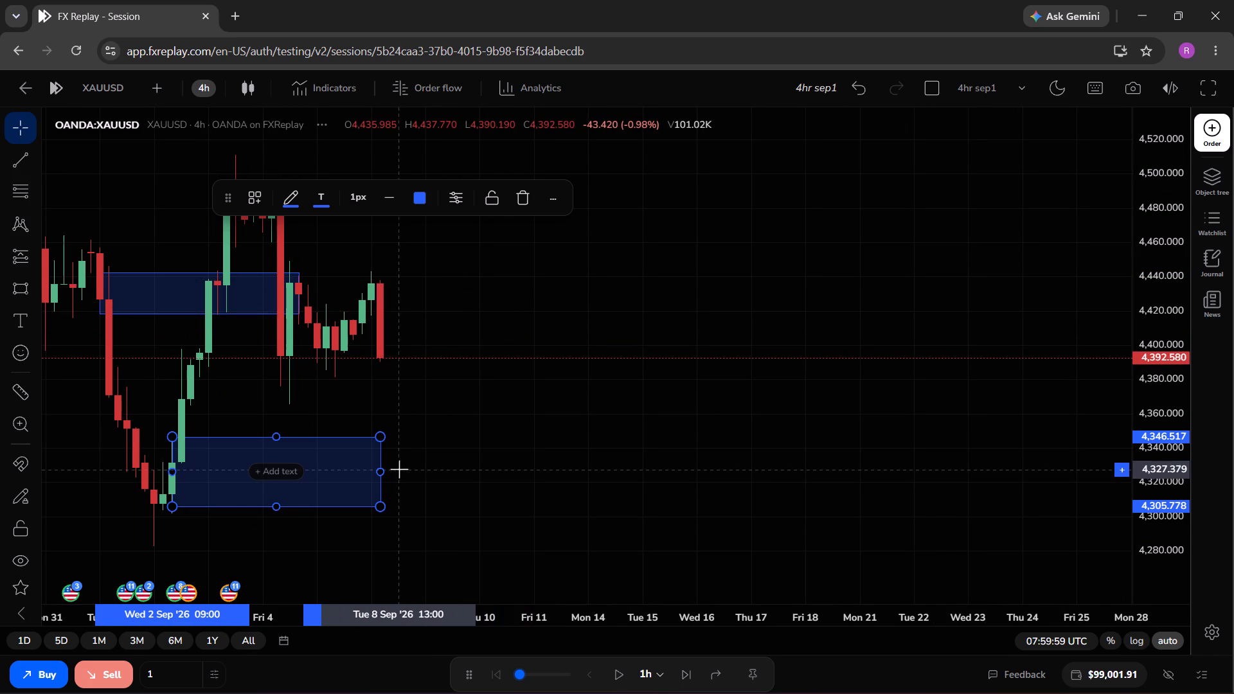
Extend the lower rectangle zone's end time to Friday 11 September, 09:00.
{"action": "left_click_drag", "start_coordinate": [383, 471], "coordinate": [557, 477]}
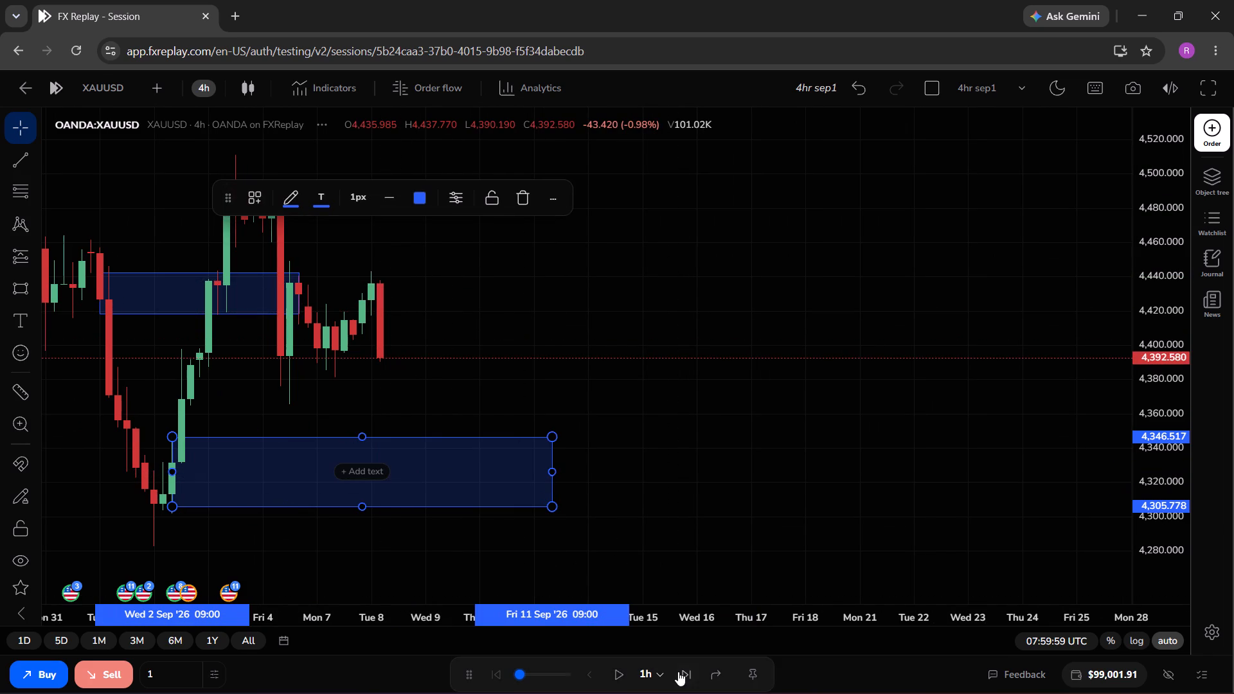
Advance the replay in 1h steps to Wednesday 9 September, 03:59:59 UTC.
{"action": "triple_click", "coordinate": [678, 672]}
{"action": "triple_click", "coordinate": [678, 672]}
{"action": "triple_click", "coordinate": [678, 672]}
{"action": "triple_click", "coordinate": [678, 672]}
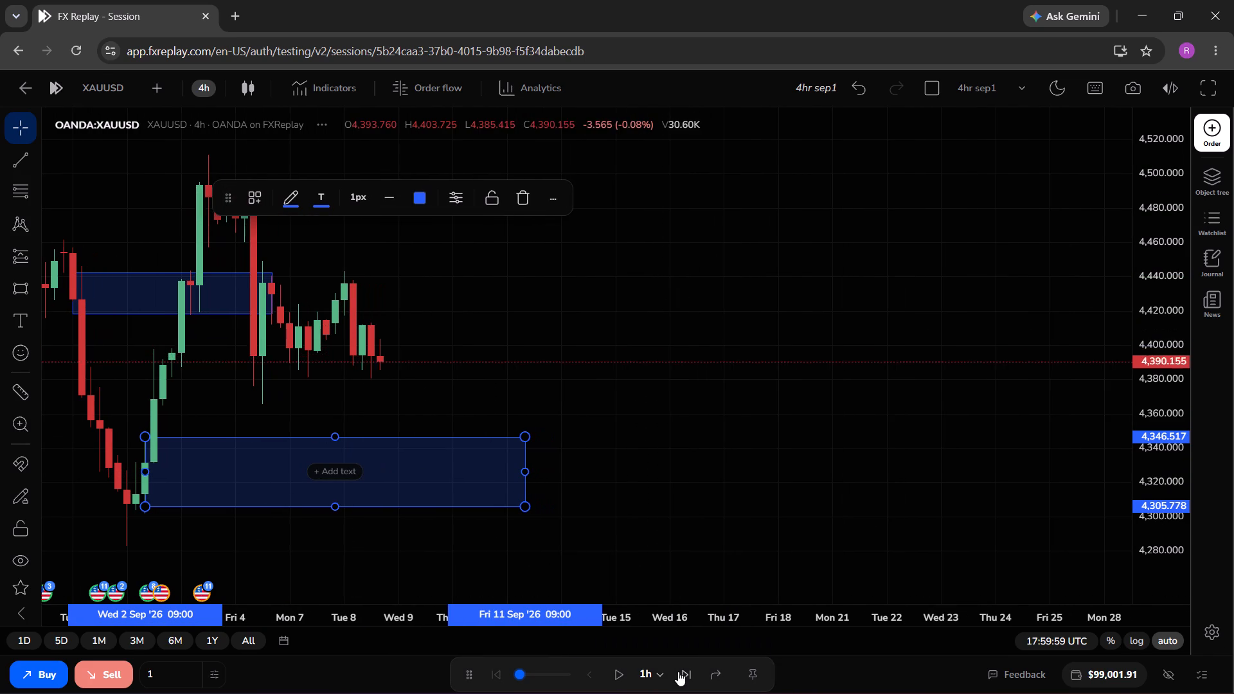
{"action": "triple_click", "coordinate": [678, 672]}
{"action": "triple_click", "coordinate": [678, 672]}
{"action": "left_click", "coordinate": [678, 672]}
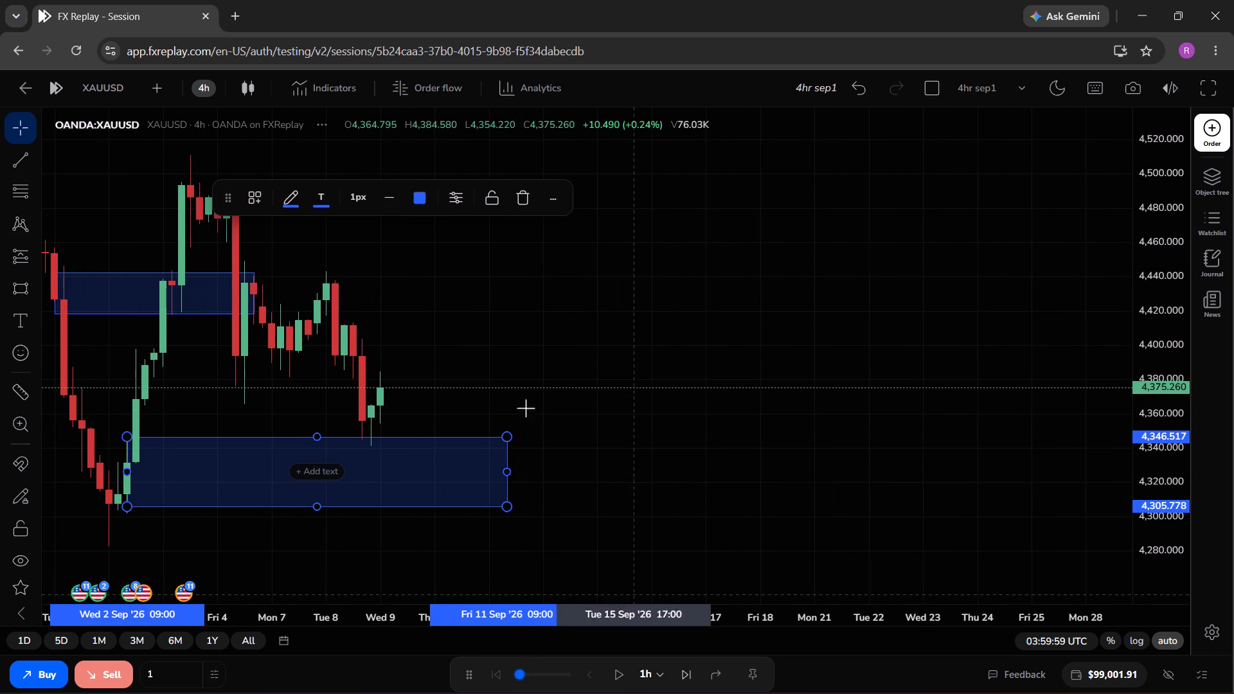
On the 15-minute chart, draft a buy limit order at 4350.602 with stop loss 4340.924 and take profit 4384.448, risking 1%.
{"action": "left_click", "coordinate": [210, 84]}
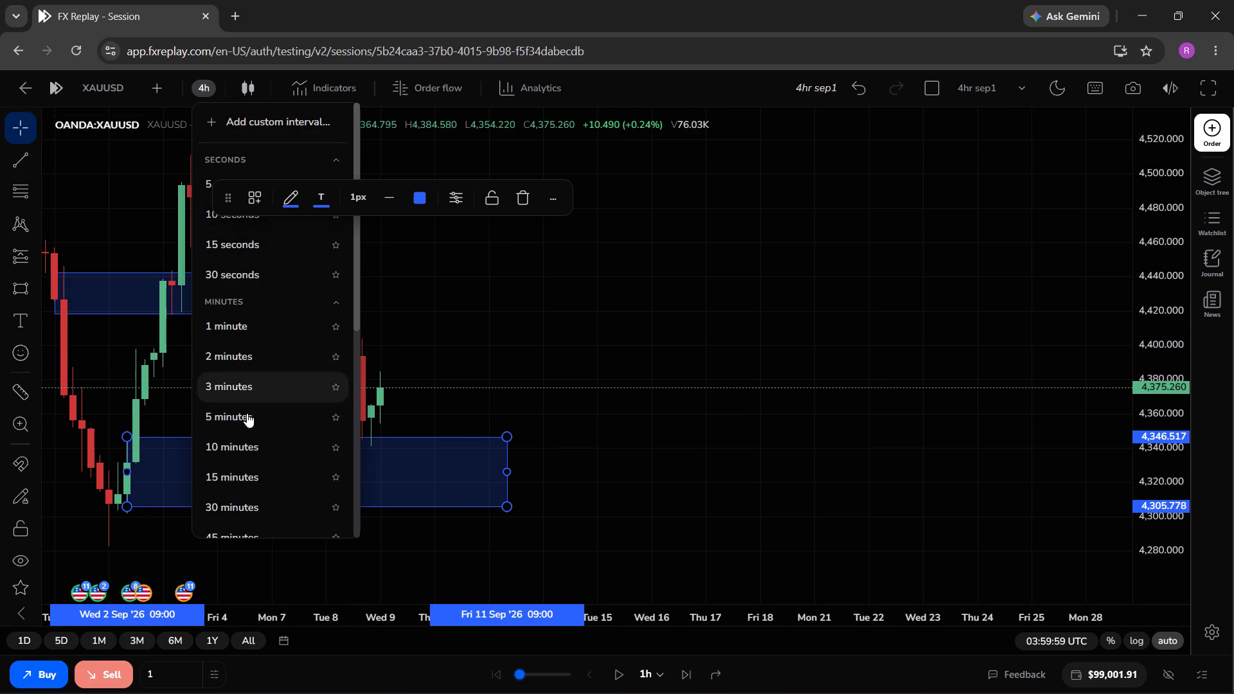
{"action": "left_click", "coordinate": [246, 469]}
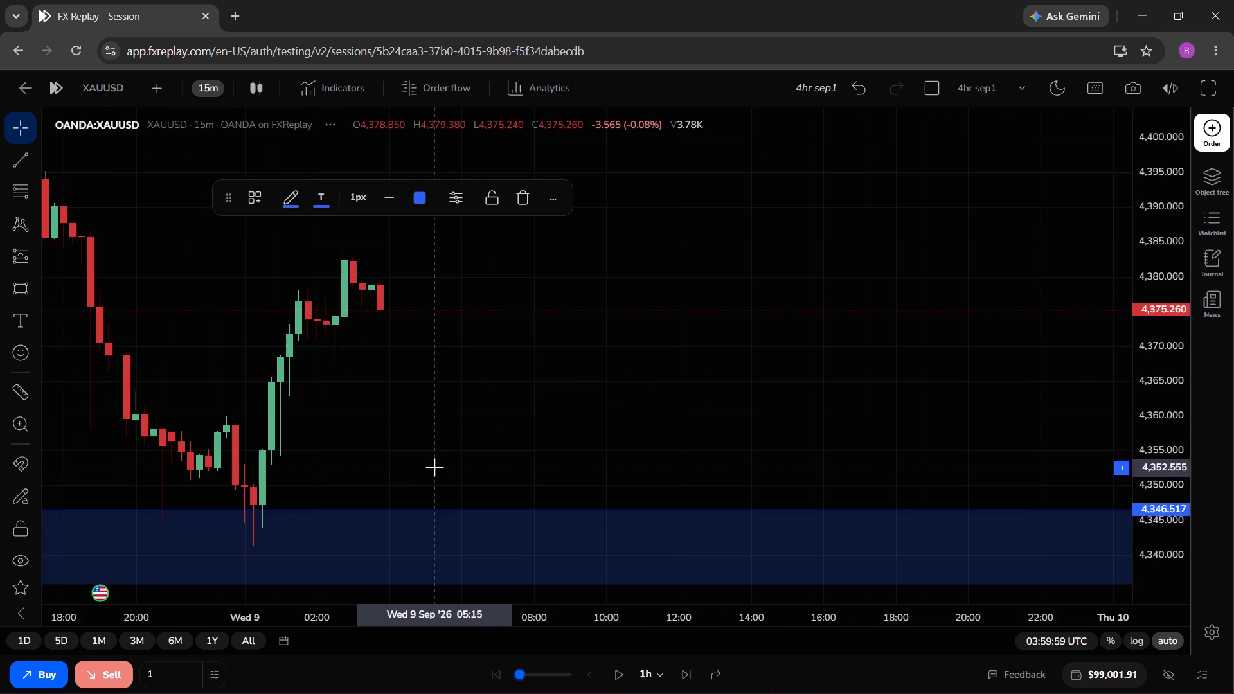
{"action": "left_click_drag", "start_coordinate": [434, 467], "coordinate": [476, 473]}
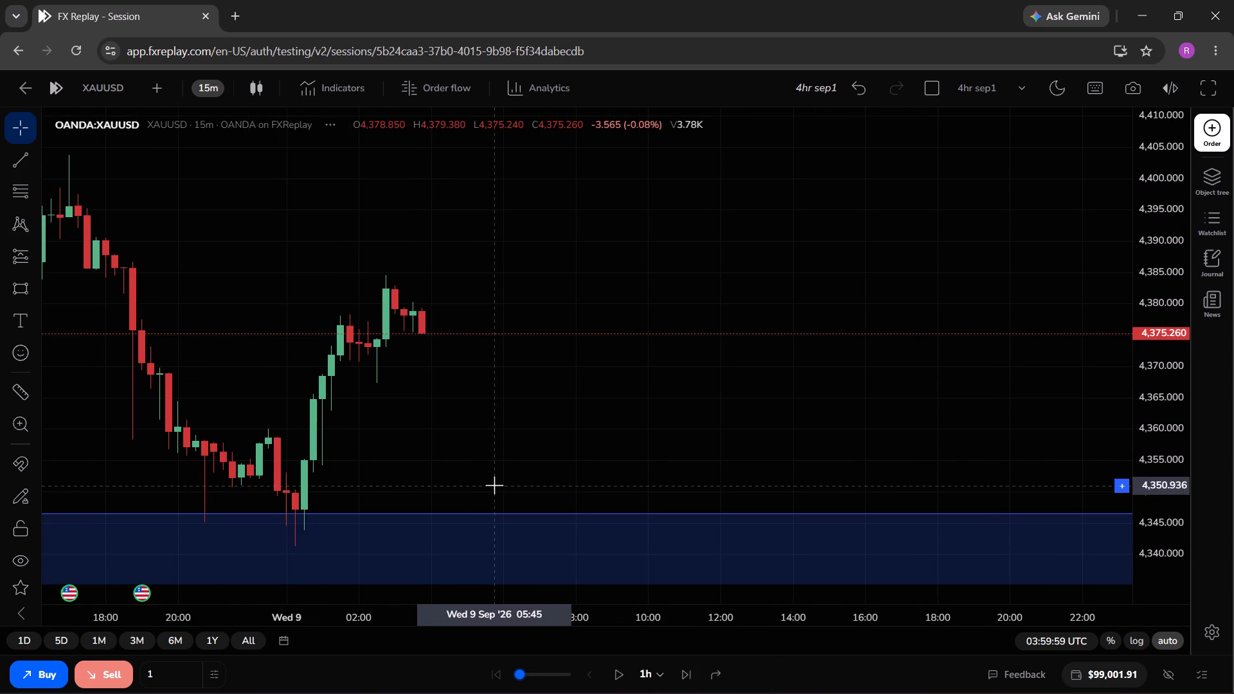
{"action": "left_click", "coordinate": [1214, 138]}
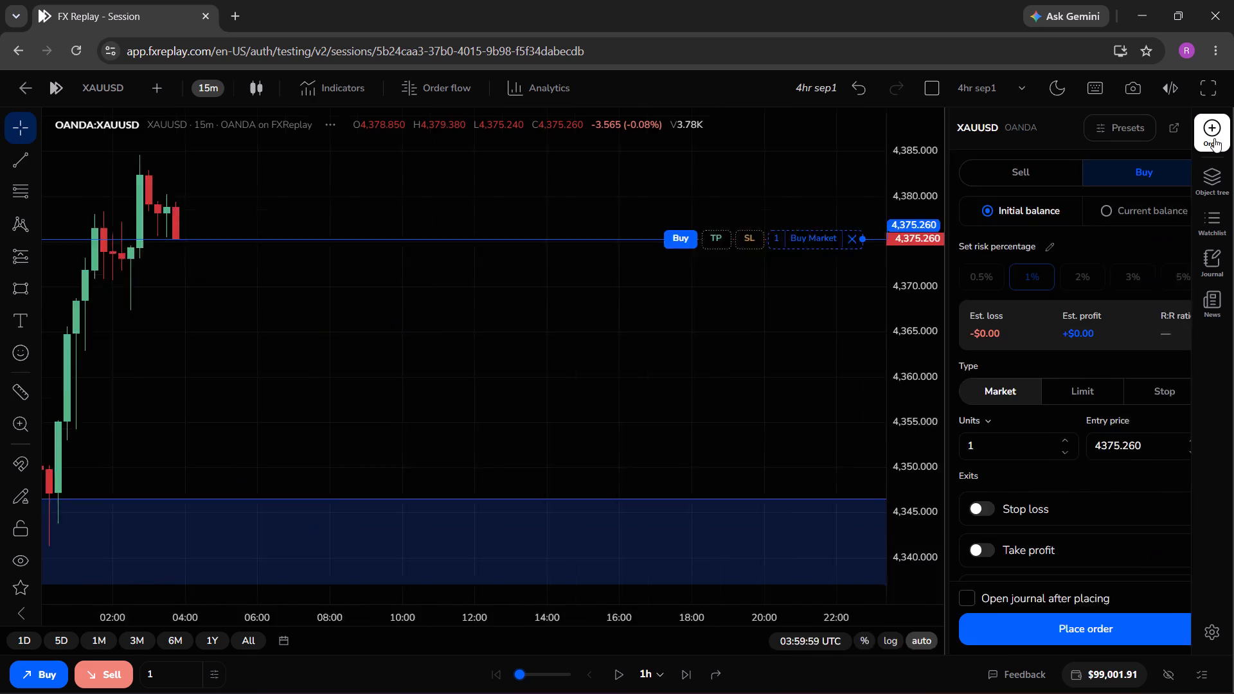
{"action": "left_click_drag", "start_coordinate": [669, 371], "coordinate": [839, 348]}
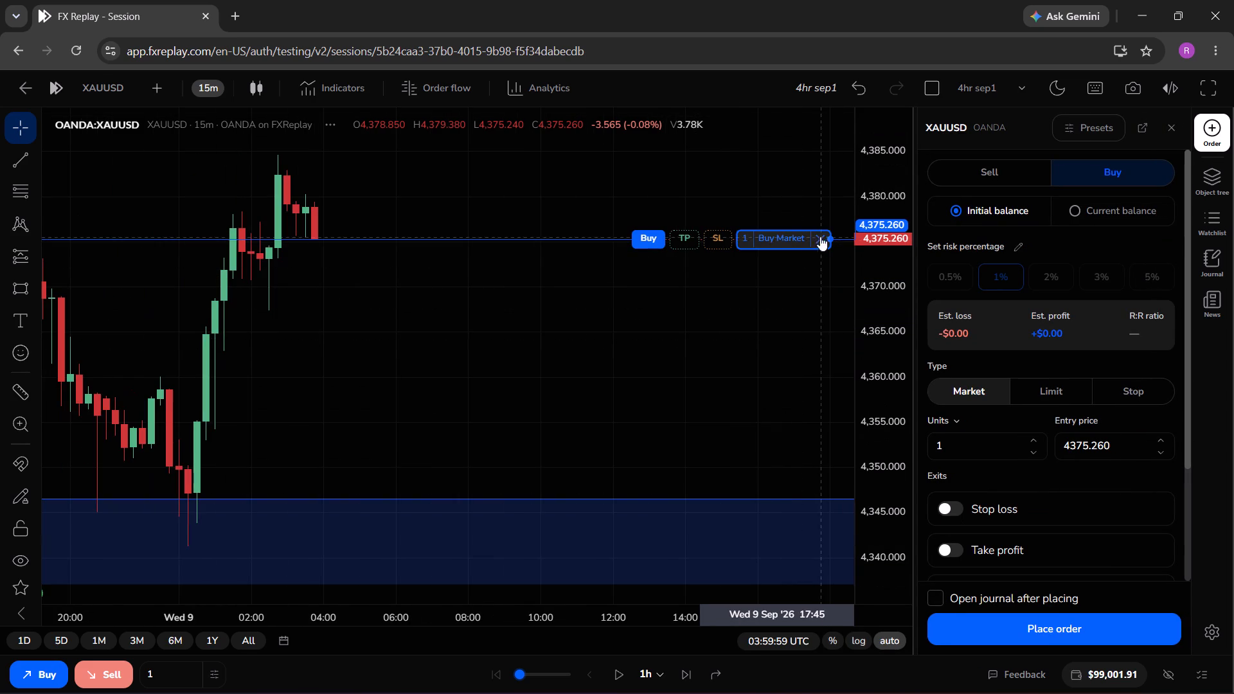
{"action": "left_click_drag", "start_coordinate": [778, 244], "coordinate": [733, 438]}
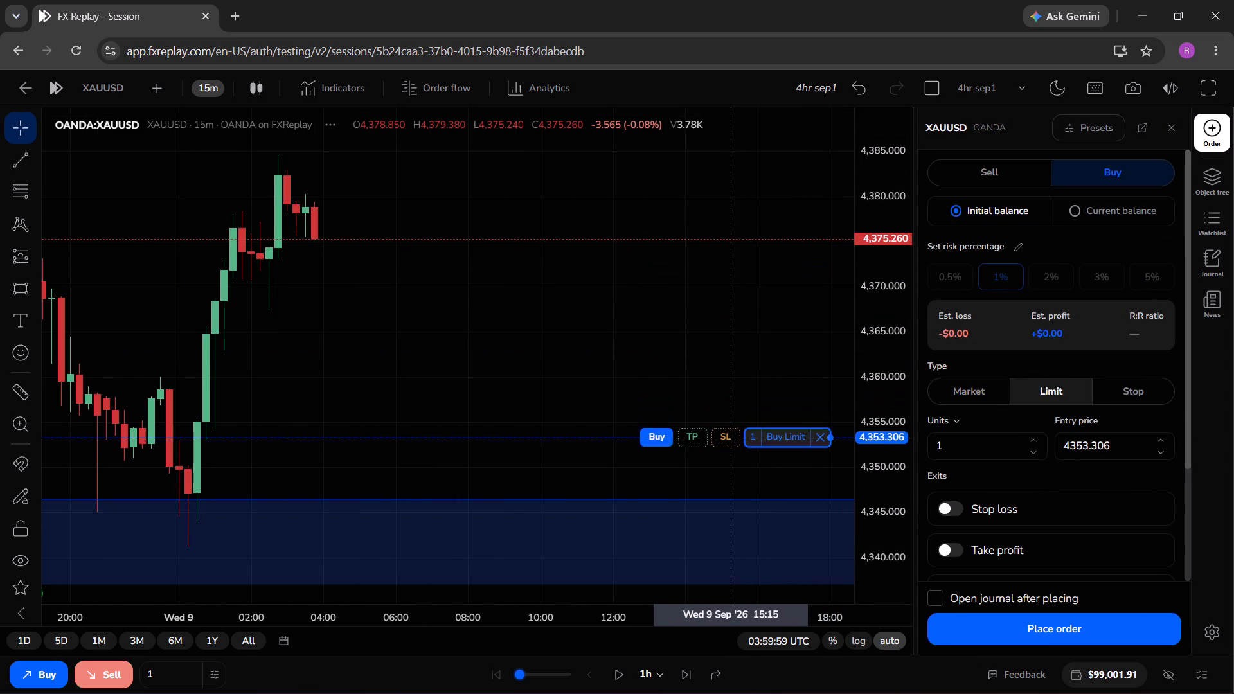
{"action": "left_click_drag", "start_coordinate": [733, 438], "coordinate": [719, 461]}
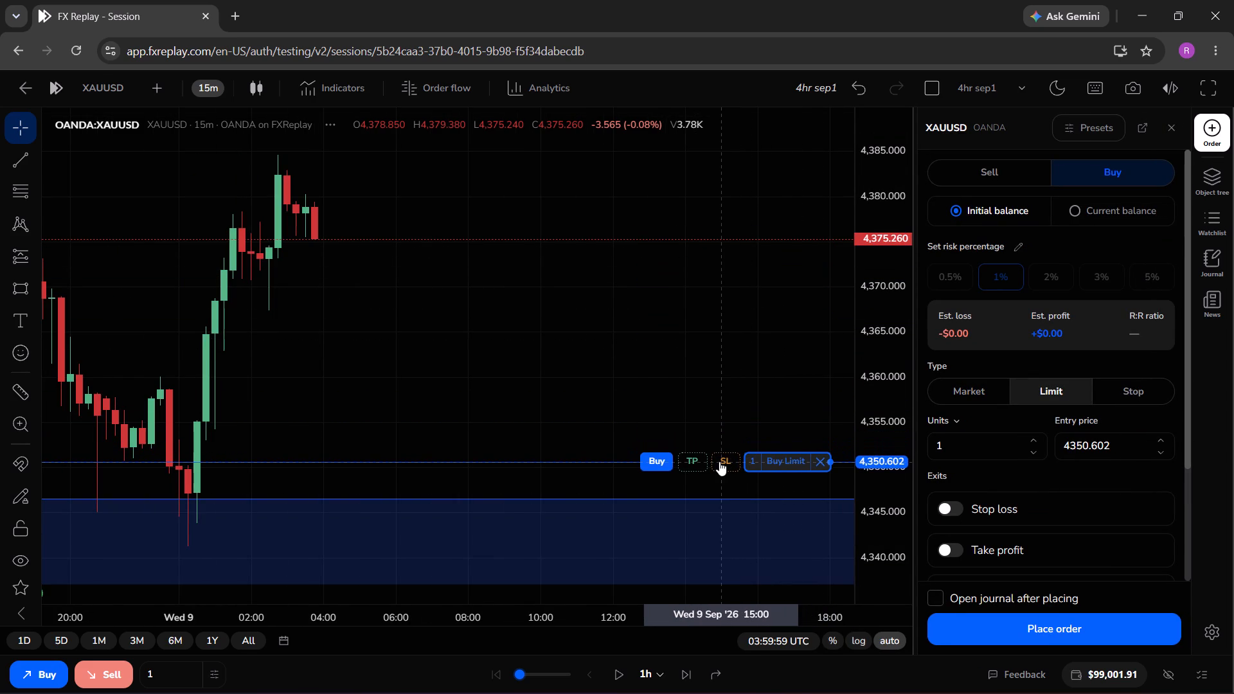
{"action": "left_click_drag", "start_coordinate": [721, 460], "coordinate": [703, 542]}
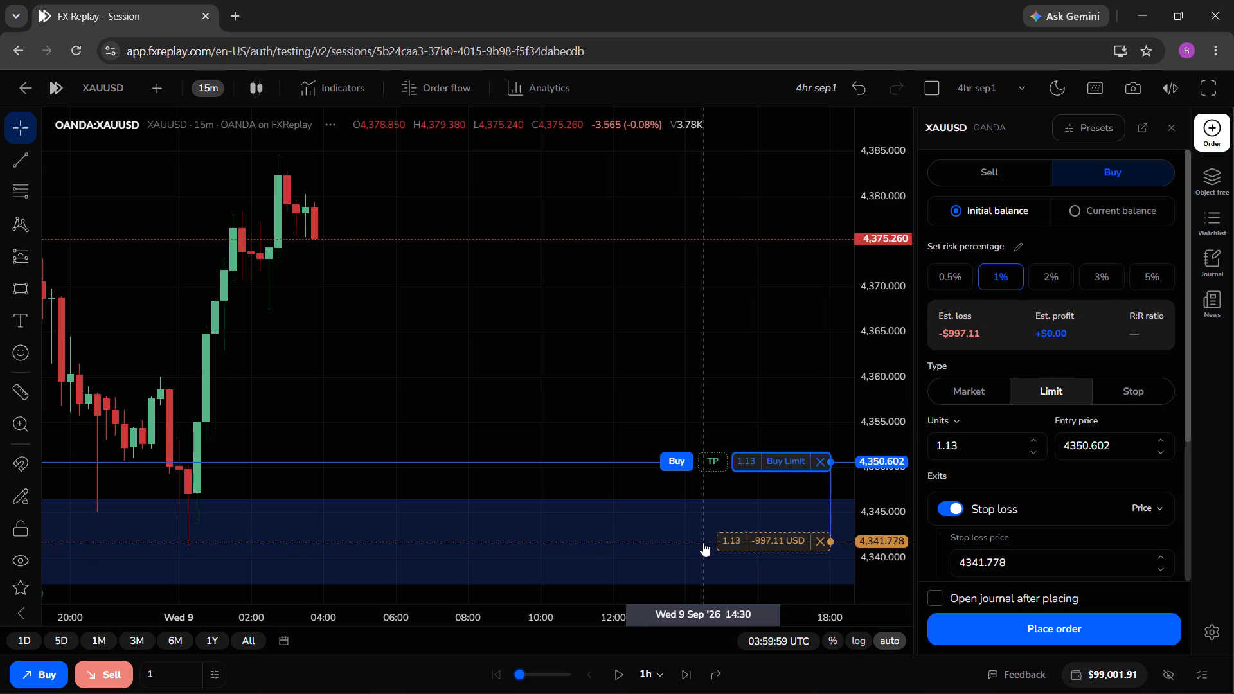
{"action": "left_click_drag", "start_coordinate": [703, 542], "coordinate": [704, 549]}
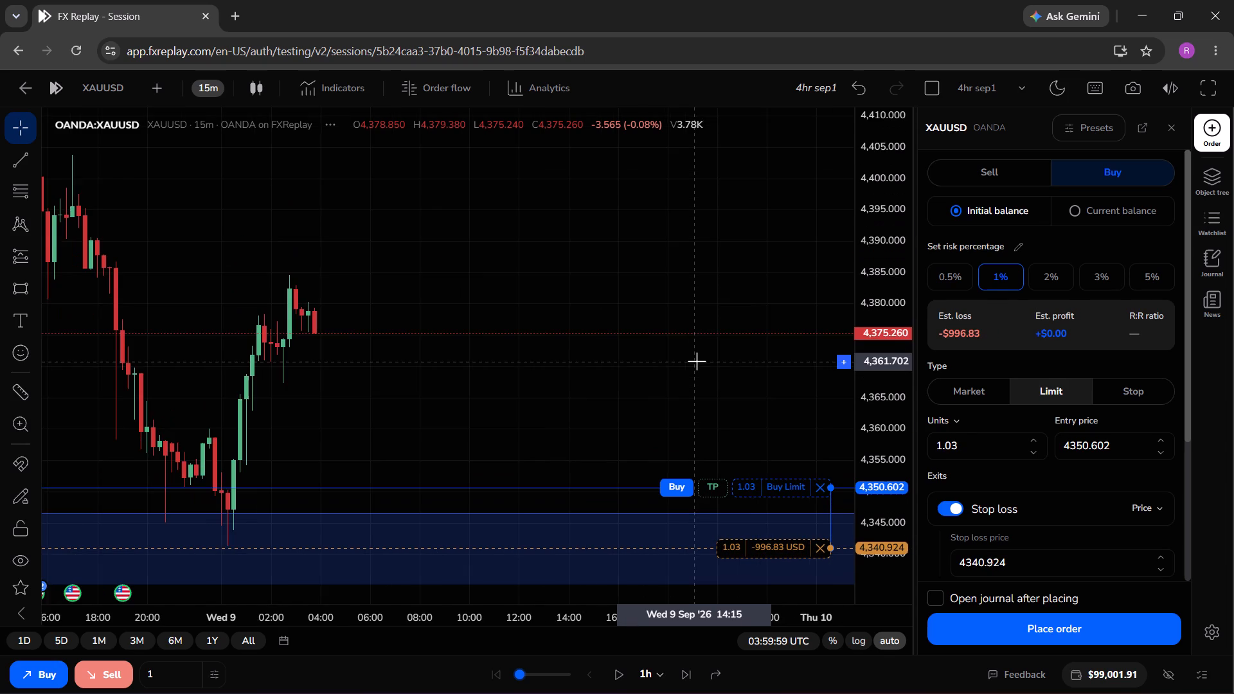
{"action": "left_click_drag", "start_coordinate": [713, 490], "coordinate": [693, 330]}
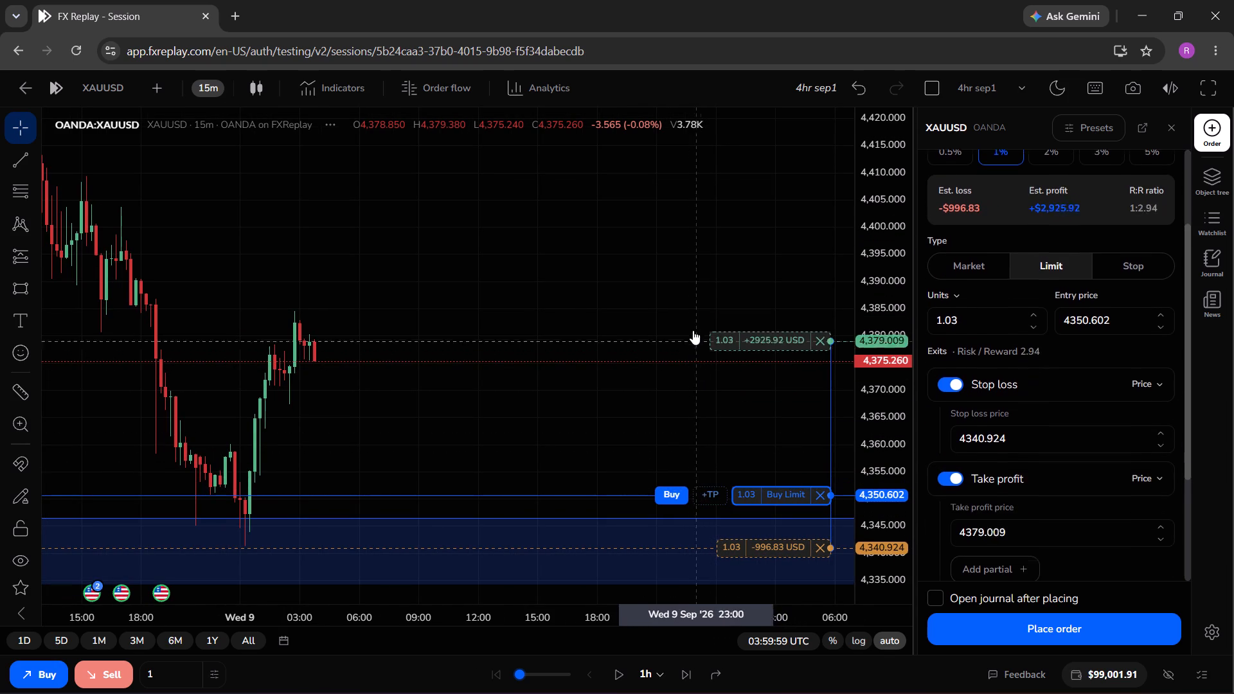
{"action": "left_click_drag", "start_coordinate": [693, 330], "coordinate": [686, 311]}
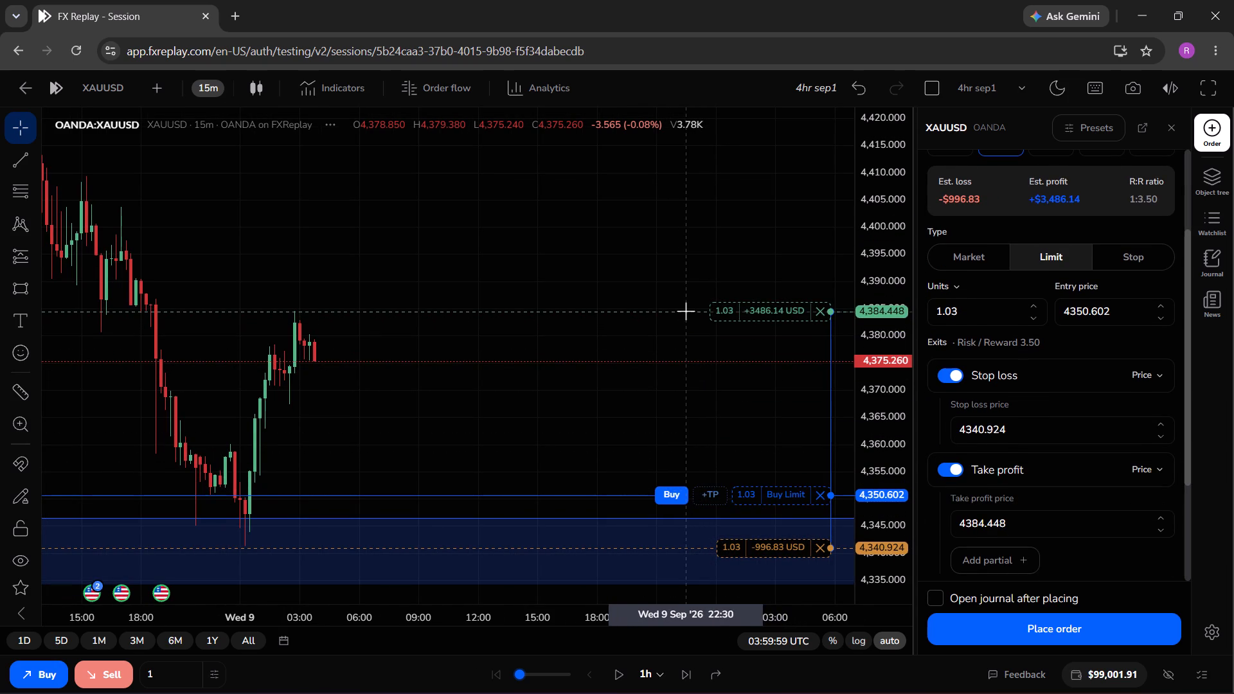
Advance the replay in 1h steps to Wednesday 9 September, 05:59:59 UTC.
{"action": "left_click", "coordinate": [685, 669]}
{"action": "left_click", "coordinate": [685, 669]}
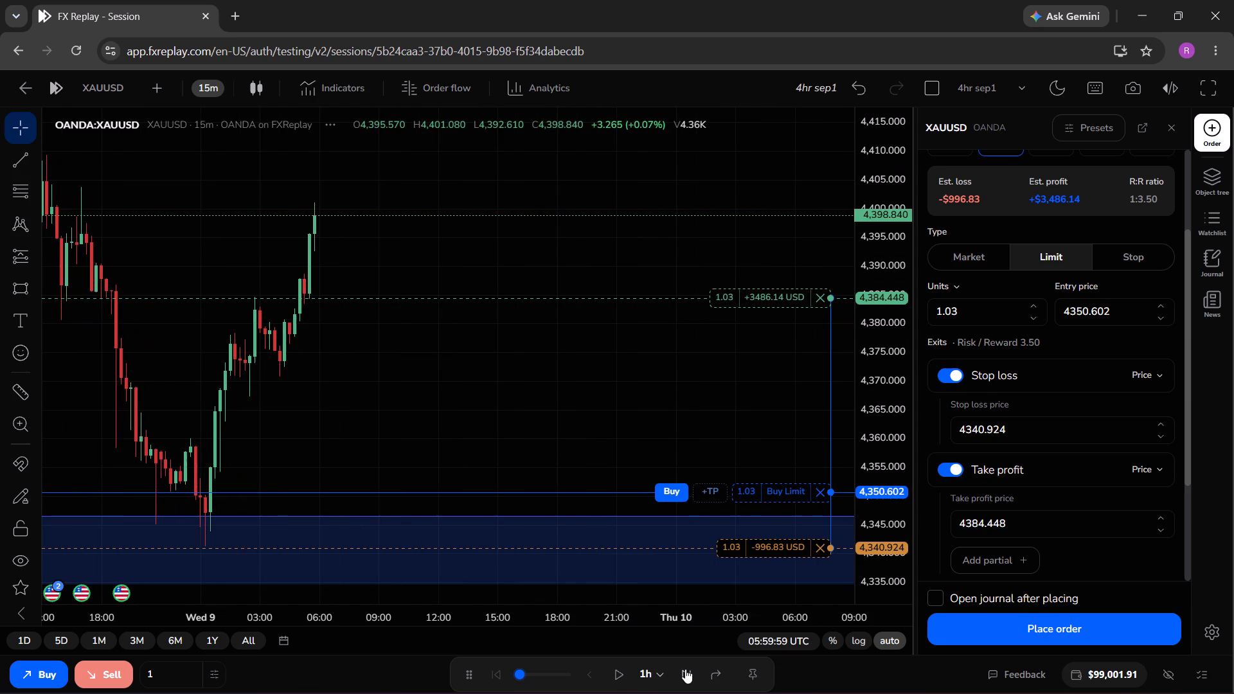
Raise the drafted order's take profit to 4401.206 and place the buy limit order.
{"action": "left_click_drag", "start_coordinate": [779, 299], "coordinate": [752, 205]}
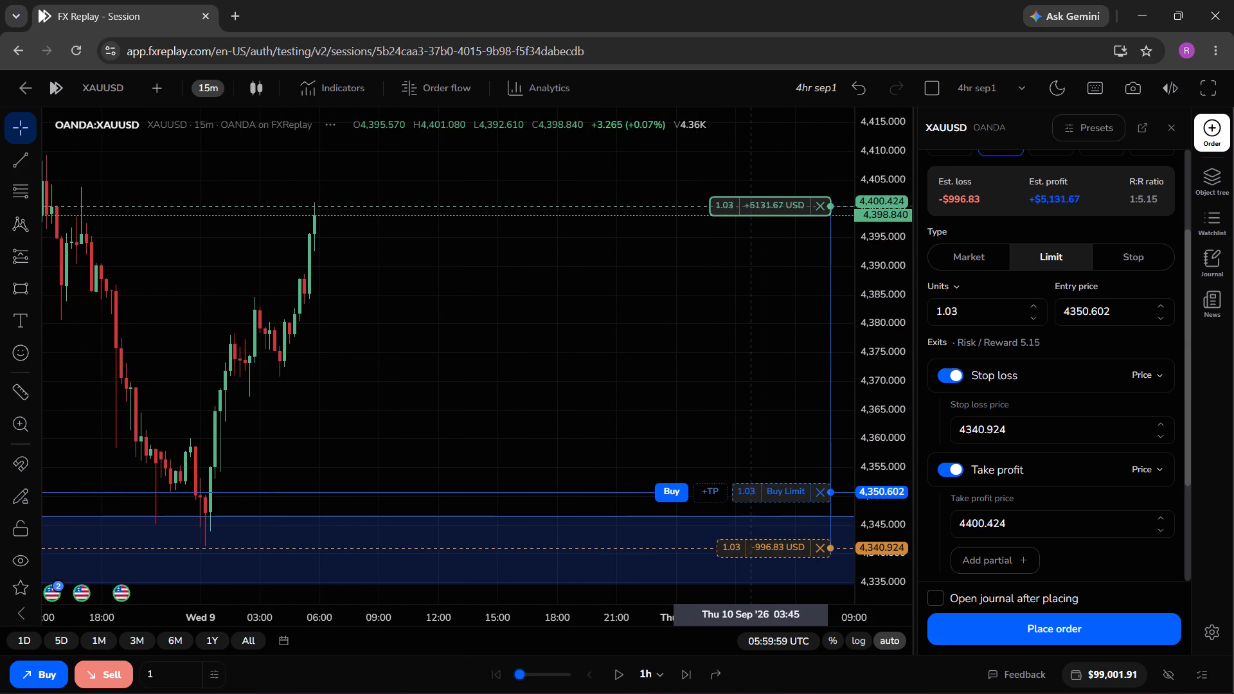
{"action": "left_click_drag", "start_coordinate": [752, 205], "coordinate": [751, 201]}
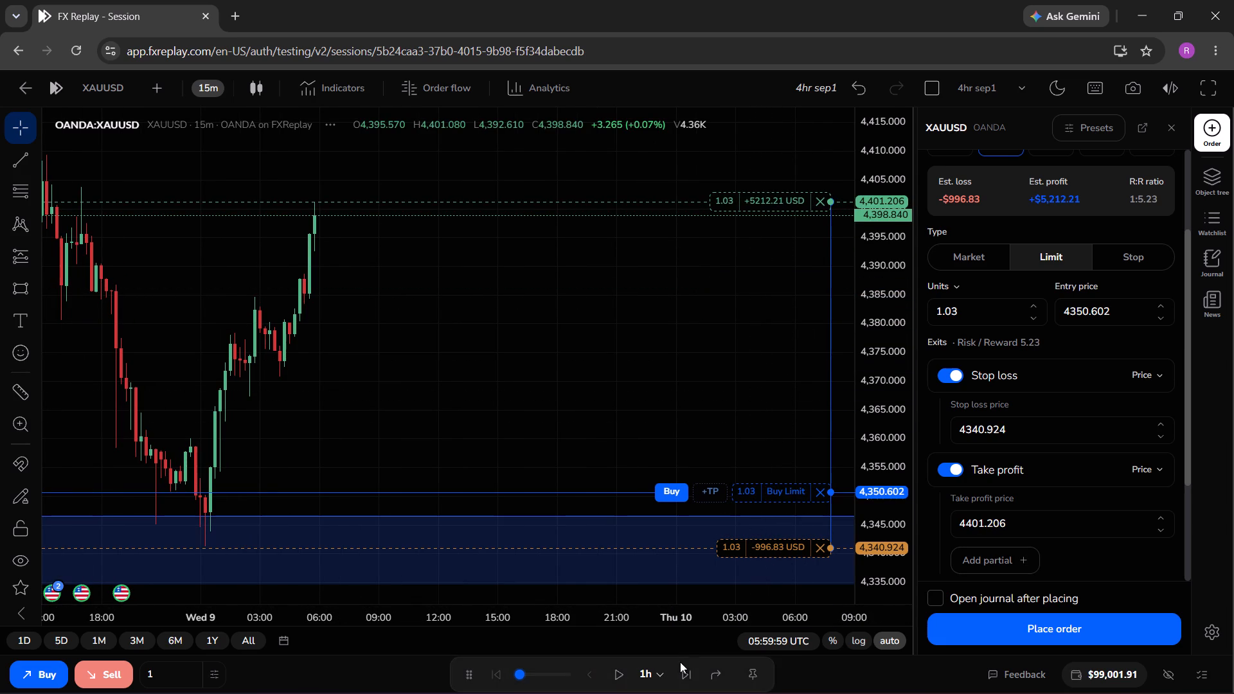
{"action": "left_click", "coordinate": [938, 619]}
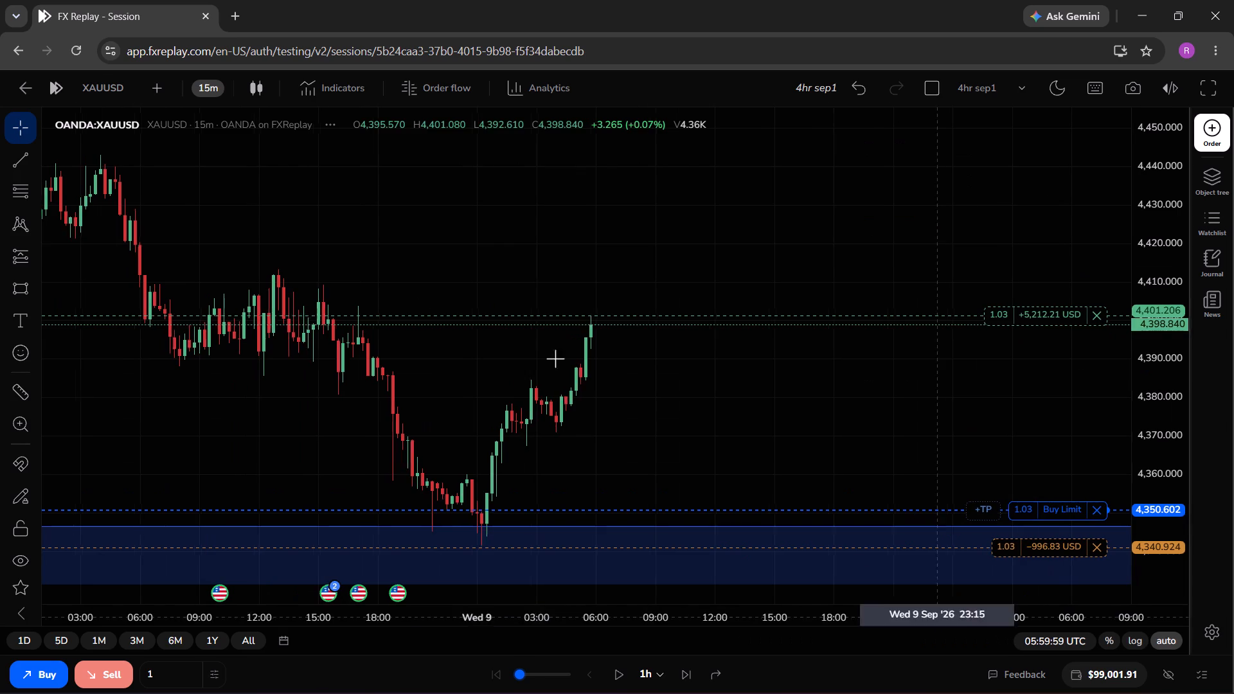
Return to the 4-hour timeframe and advance the replay in 1h steps to Wednesday 9 September, 19:59:59 UTC.
{"action": "left_click", "coordinate": [216, 89]}
{"action": "scroll", "coordinate": [240, 265], "scroll_direction": "down", "scroll_amount": 2}
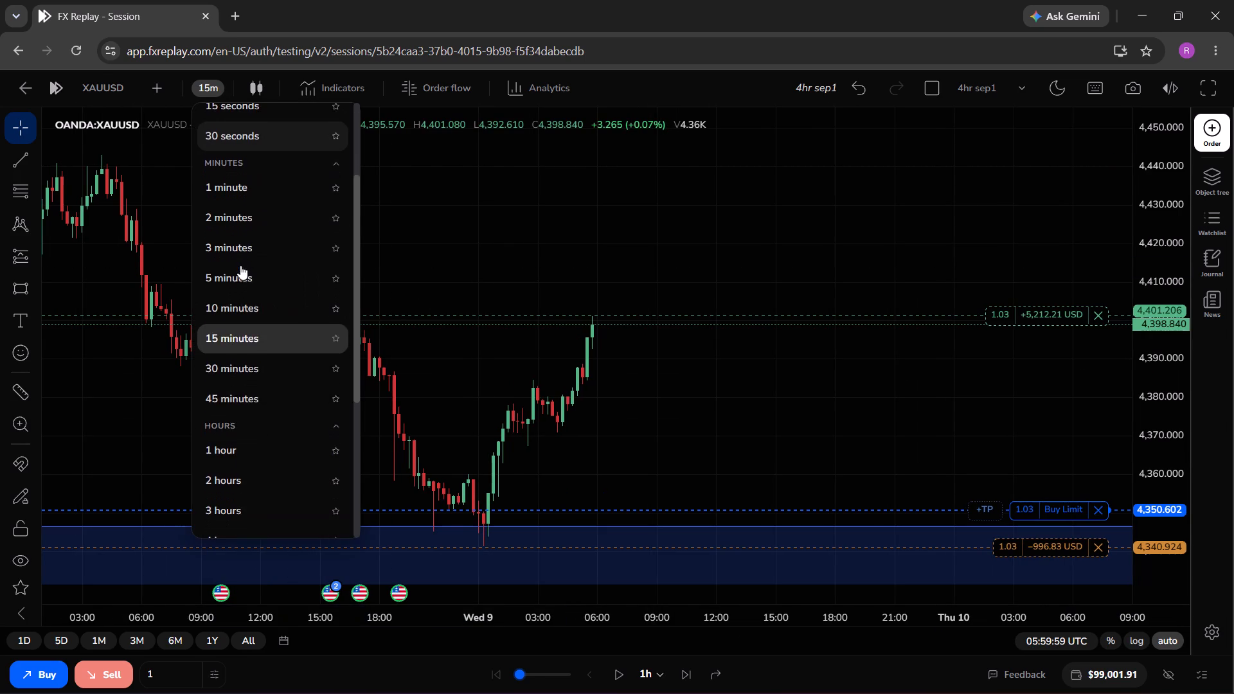
{"action": "scroll", "coordinate": [249, 472], "scroll_direction": "down", "scroll_amount": 1}
{"action": "left_click", "coordinate": [254, 467]}
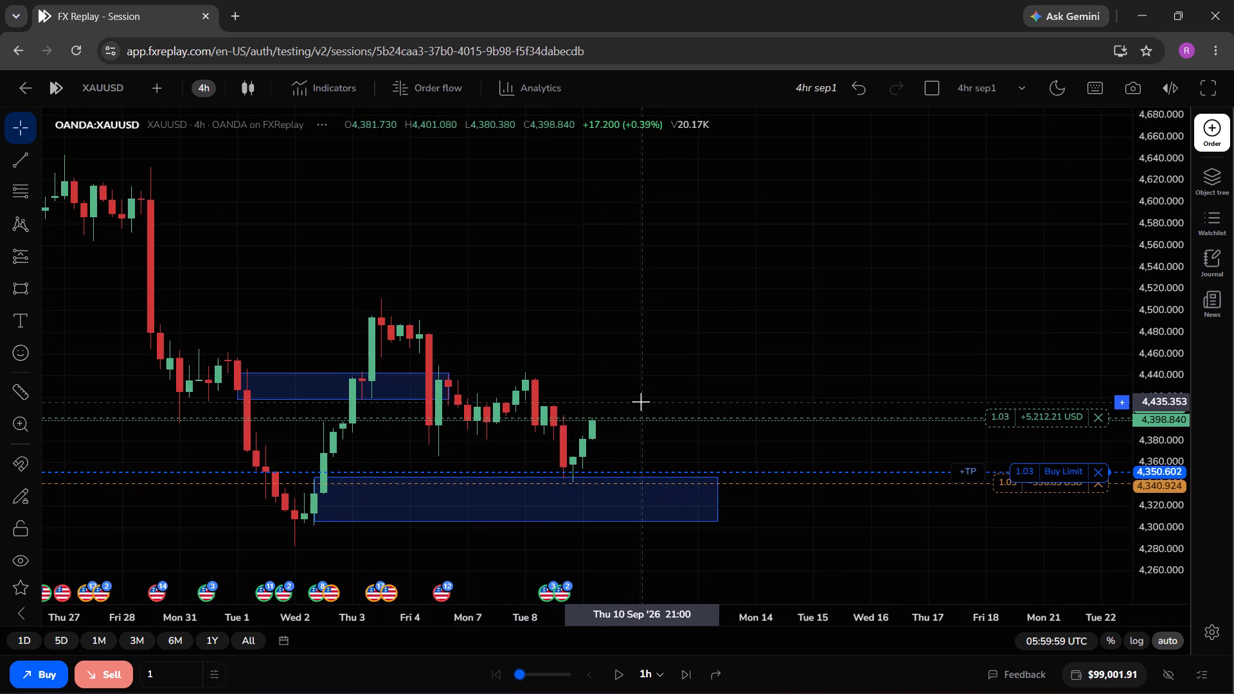
{"action": "left_click_drag", "start_coordinate": [648, 395], "coordinate": [528, 452]}
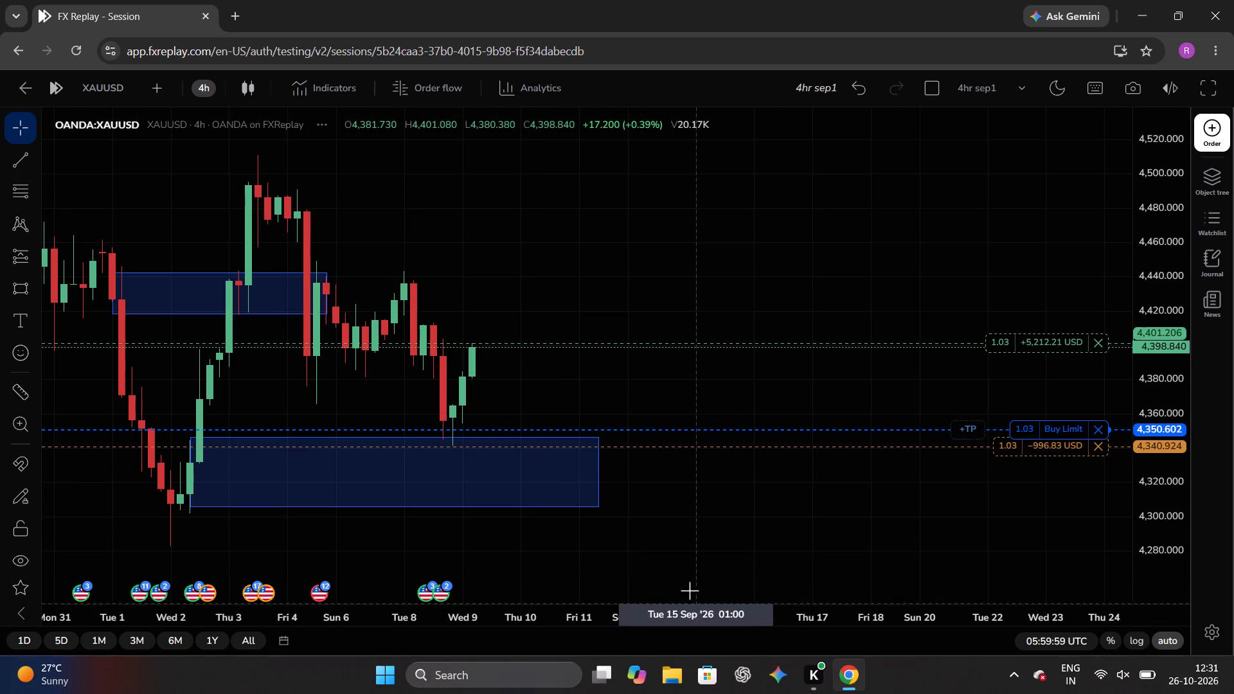
{"action": "left_click", "coordinate": [681, 667]}
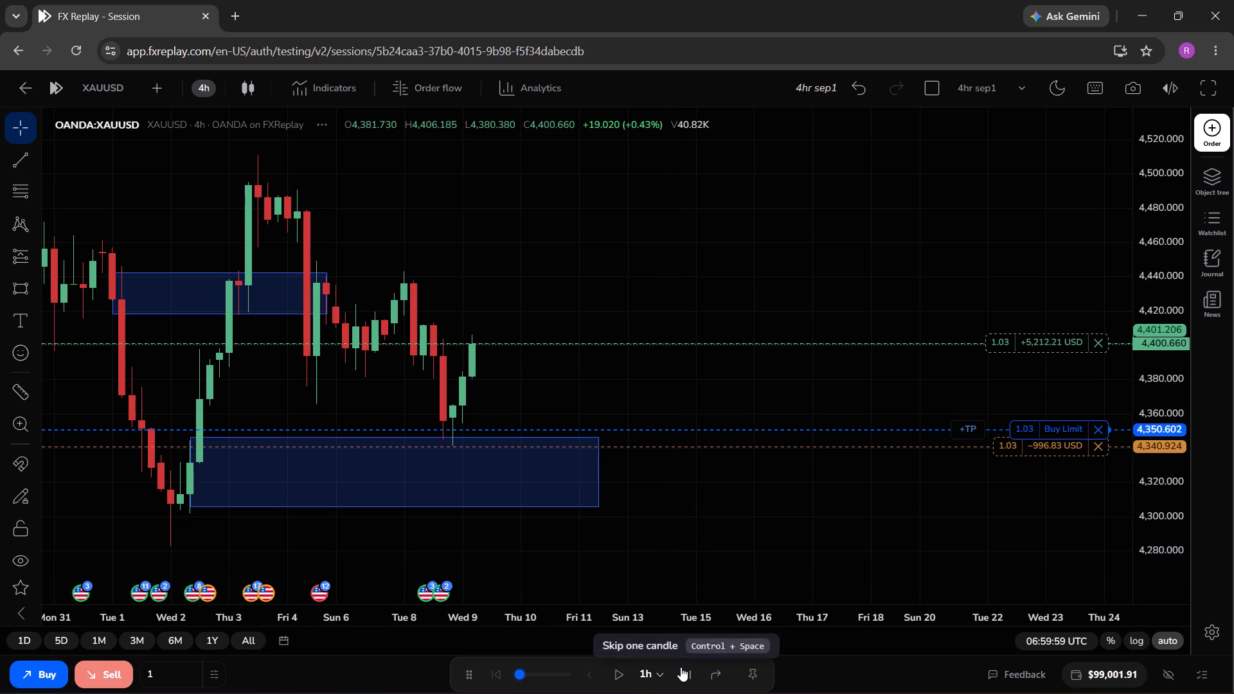
{"action": "triple_click", "coordinate": [681, 667]}
{"action": "left_click", "coordinate": [681, 667]}
{"action": "triple_click", "coordinate": [681, 667]}
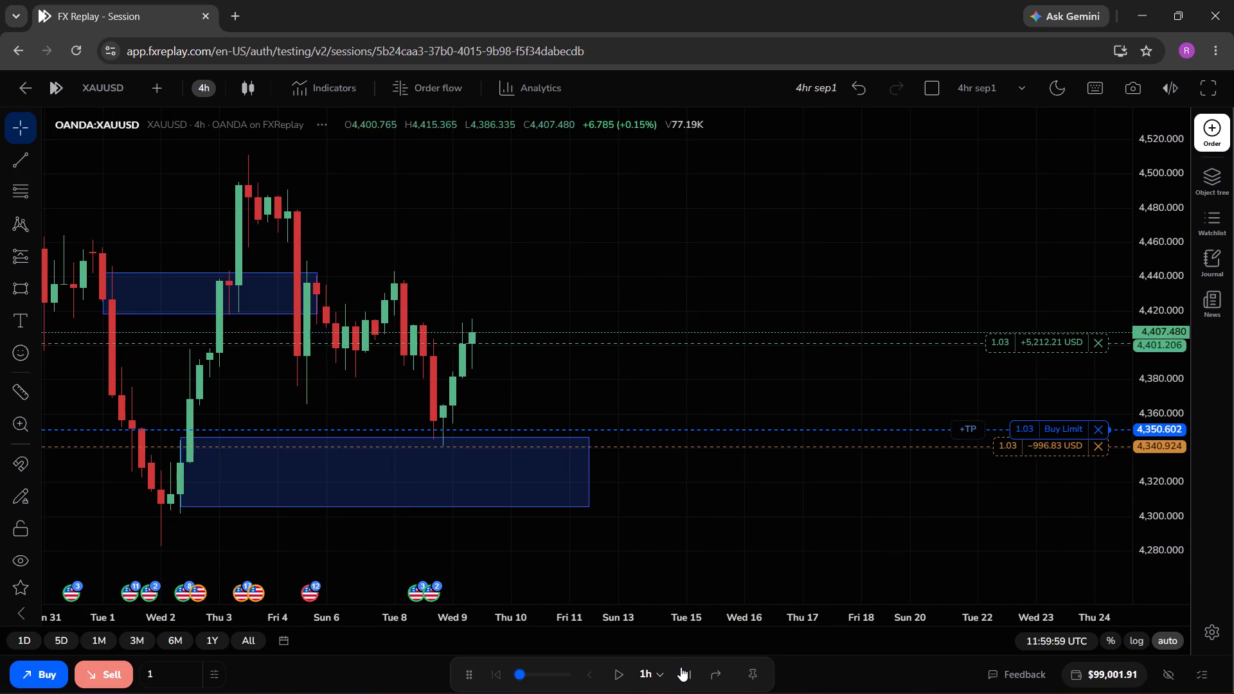
{"action": "triple_click", "coordinate": [681, 667]}
{"action": "left_click", "coordinate": [681, 667]}
{"action": "double_click", "coordinate": [681, 667]}
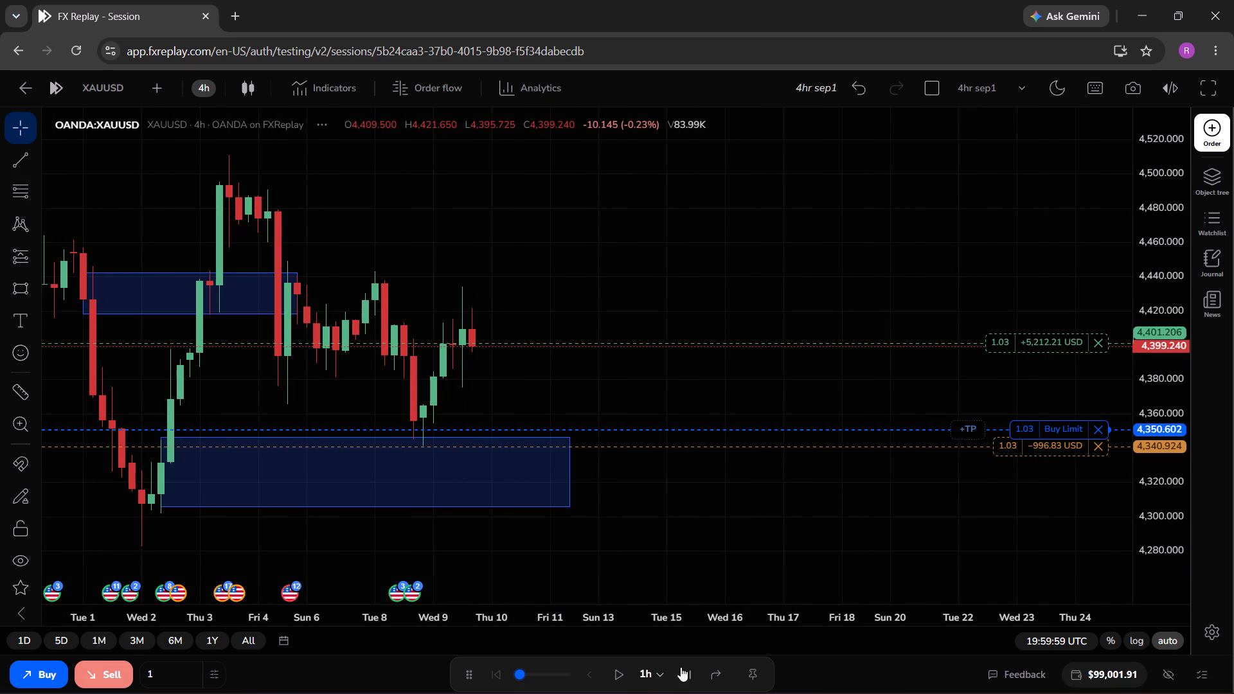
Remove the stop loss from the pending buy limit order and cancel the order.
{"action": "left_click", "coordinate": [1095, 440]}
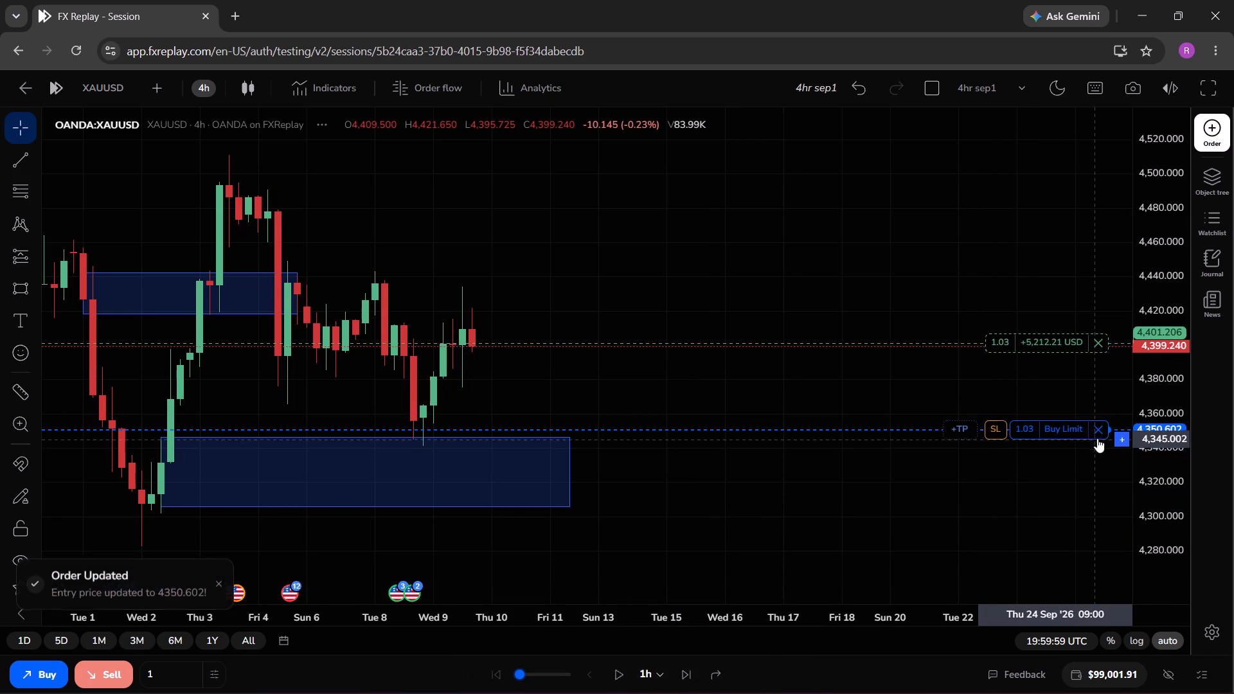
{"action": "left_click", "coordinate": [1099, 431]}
Draw a rectangle zone from about 4,365 down to about 4,342, starting at the latest swing low and extending to about 15 September.
{"action": "left_click_drag", "start_coordinate": [865, 386], "coordinate": [760, 419]}
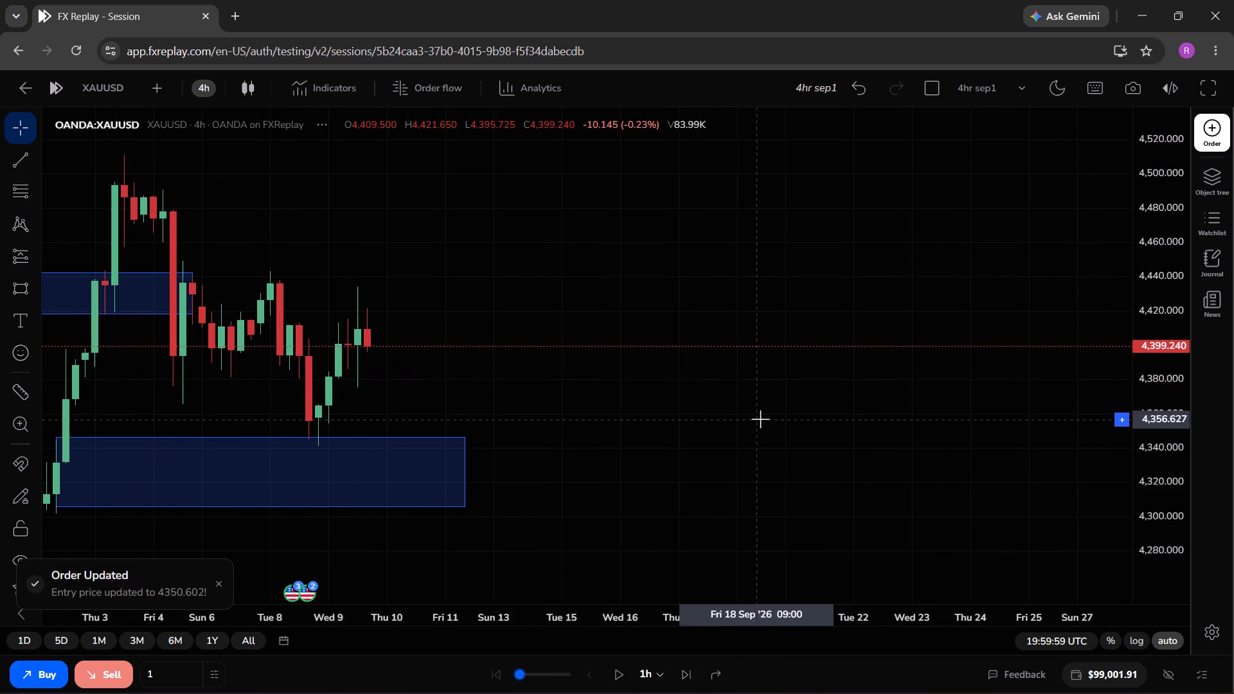
{"action": "left_click", "coordinate": [26, 292]}
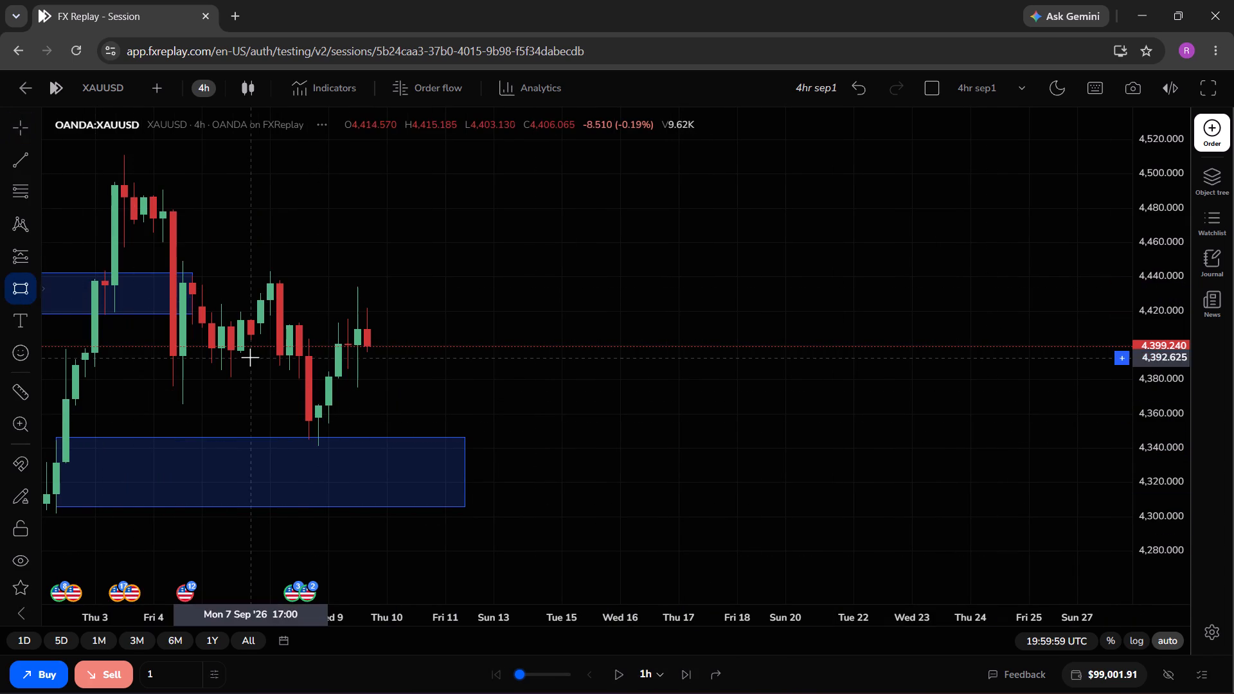
{"action": "left_click_drag", "start_coordinate": [322, 404], "coordinate": [514, 427]}
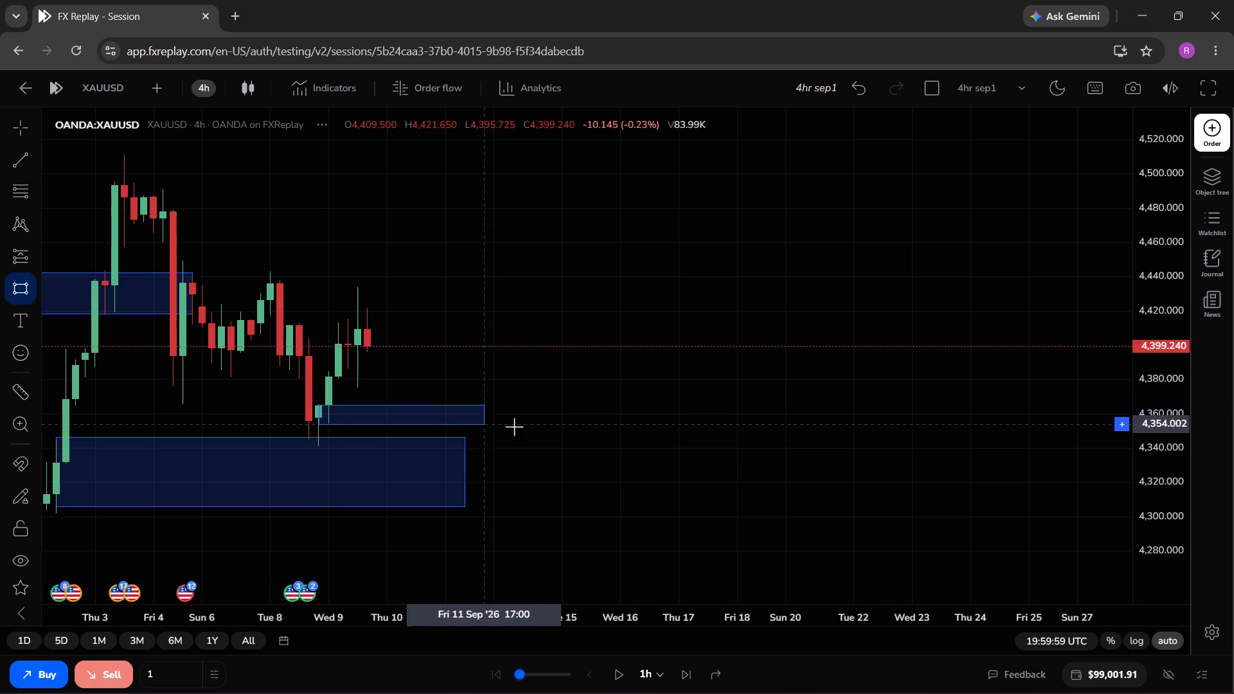
{"action": "left_click_drag", "start_coordinate": [514, 427], "coordinate": [564, 443]}
{"action": "left_click", "coordinate": [564, 443]}
{"action": "left_click", "coordinate": [673, 486]}
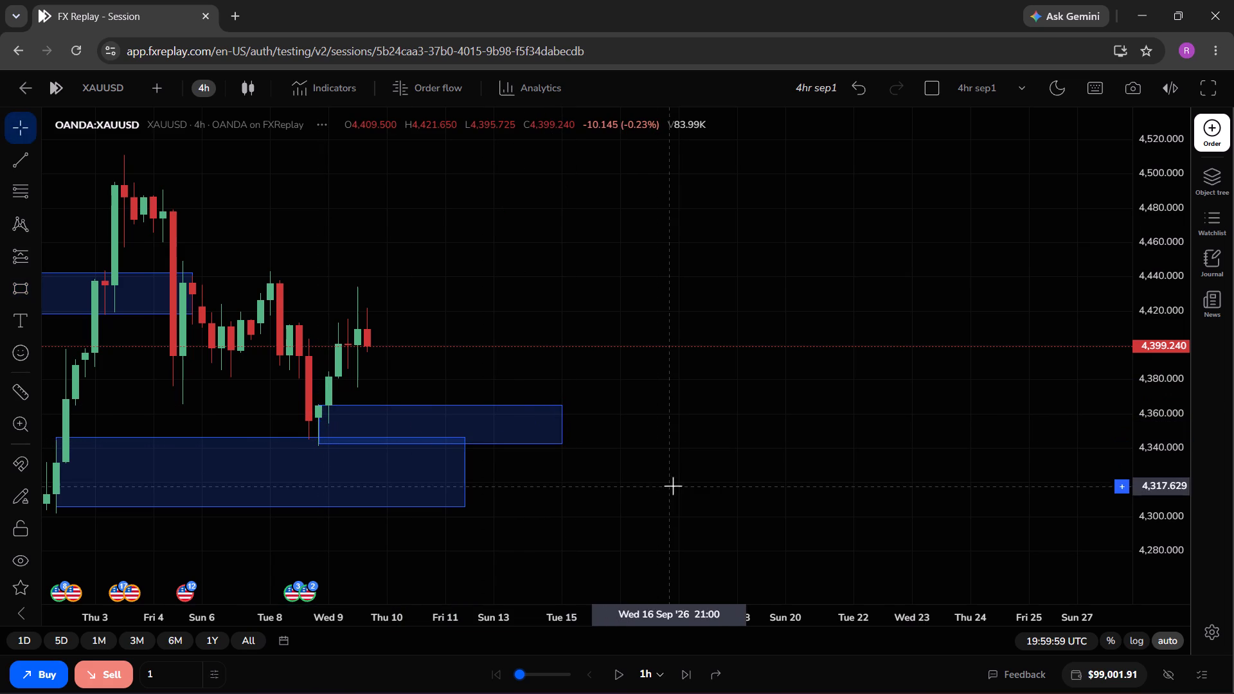
Advance the replay in 1h steps to Thursday 10 September, 04:59:59 UTC.
{"action": "triple_click", "coordinate": [688, 667]}
{"action": "triple_click", "coordinate": [688, 667]}
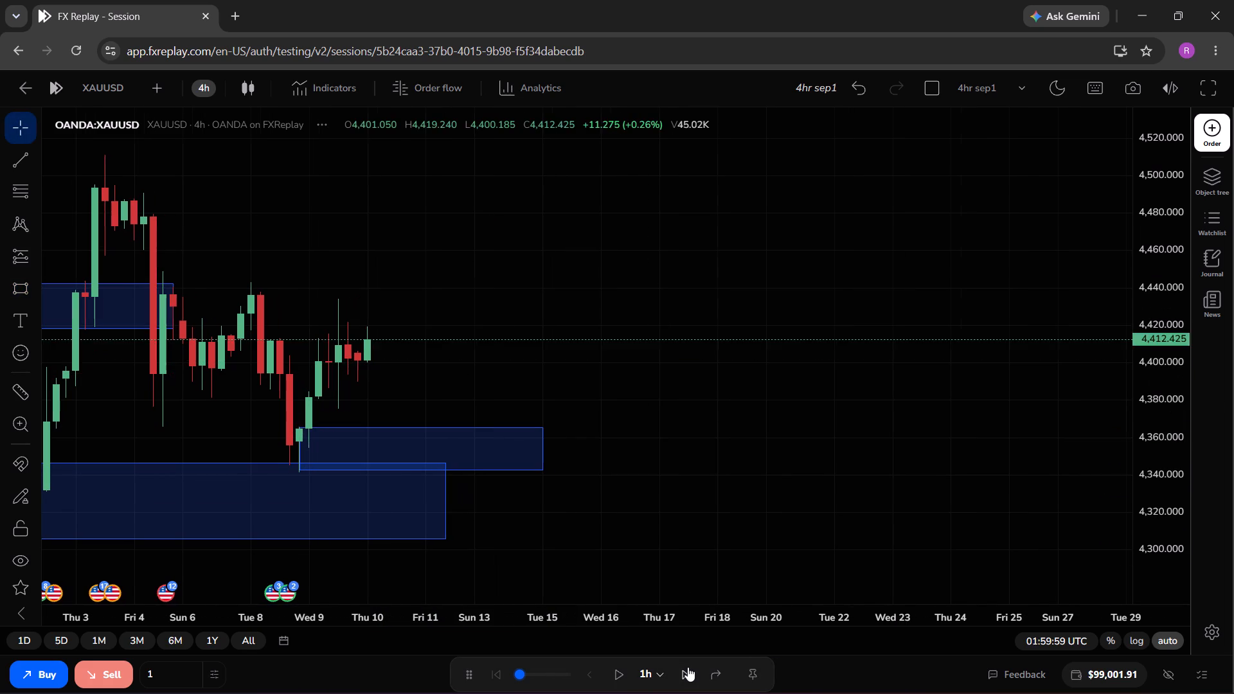
{"action": "left_click", "coordinate": [688, 667]}
{"action": "triple_click", "coordinate": [688, 667]}
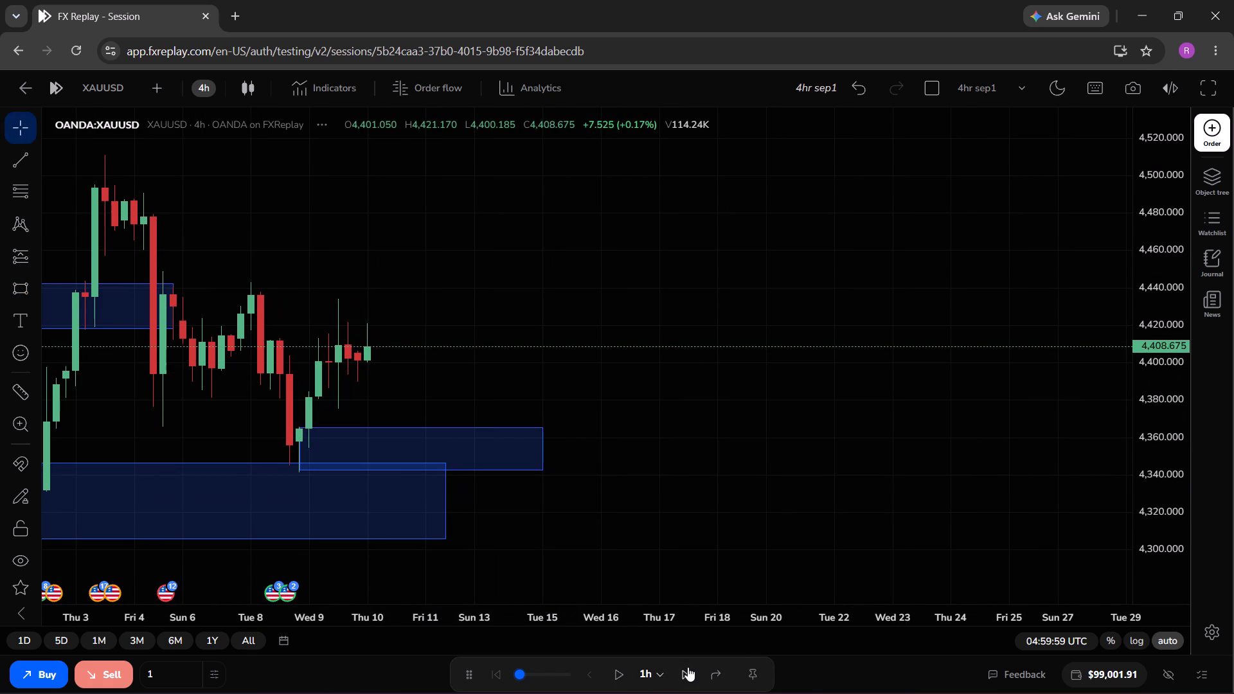
Advance the replay in 1h steps to Thursday 10 September, 13:59:59 UTC.
{"action": "double_click", "coordinate": [688, 667]}
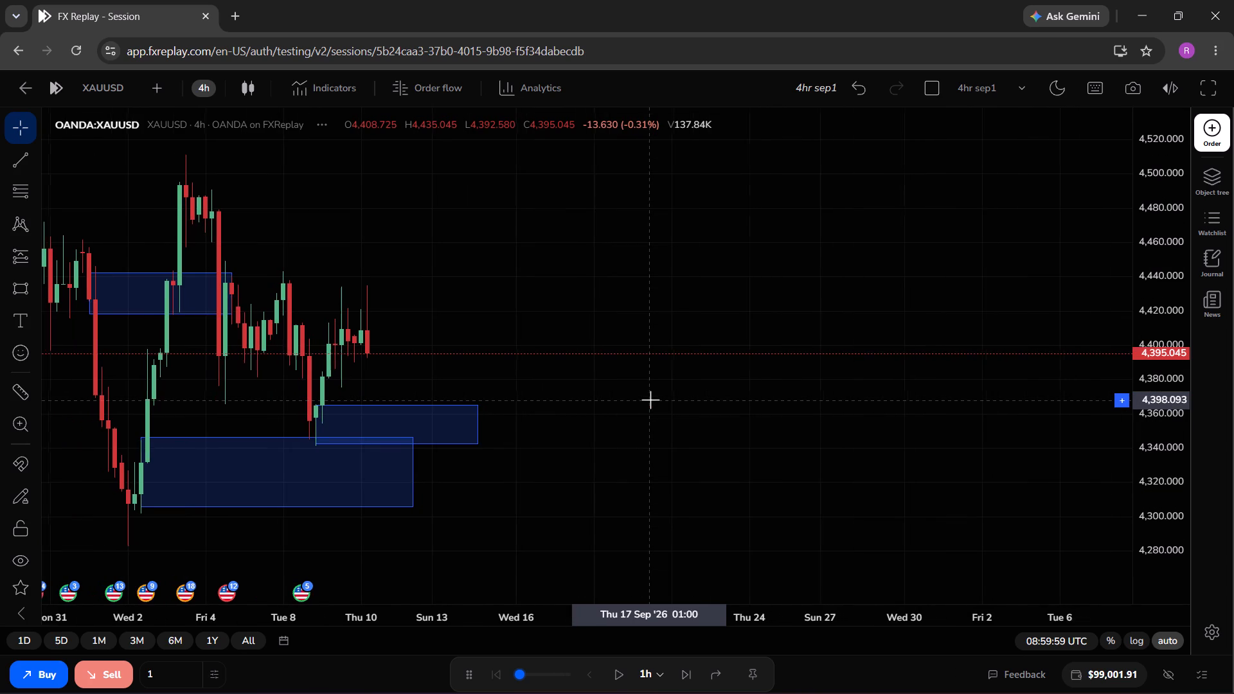
{"action": "left_click_drag", "start_coordinate": [650, 400], "coordinate": [698, 422]}
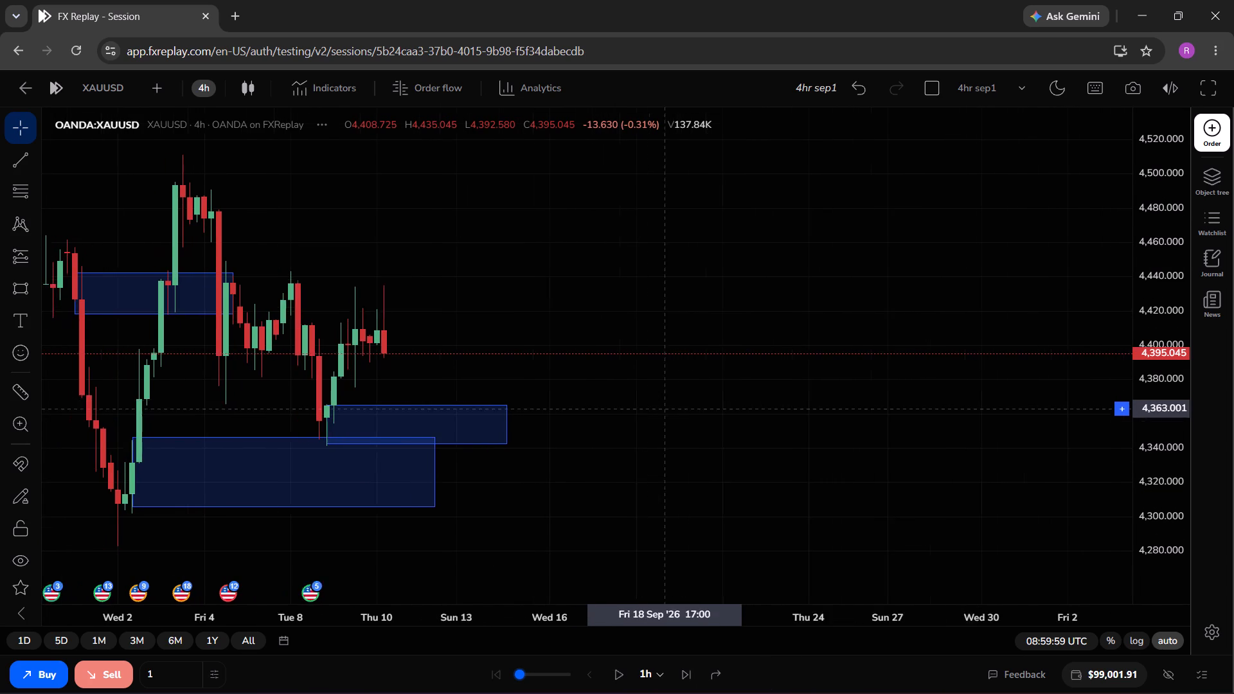
{"action": "left_click_drag", "start_coordinate": [698, 422], "coordinate": [715, 425]}
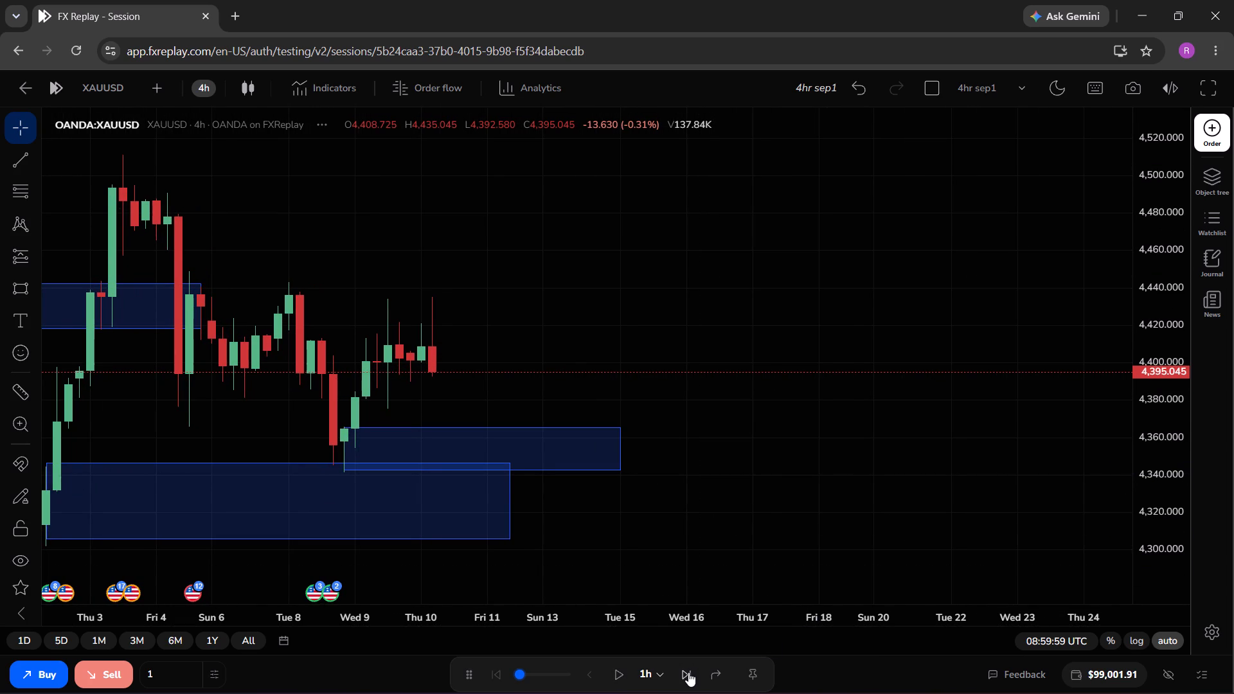
{"action": "triple_click", "coordinate": [688, 672]}
{"action": "left_click", "coordinate": [688, 672]}
{"action": "left_click", "coordinate": [688, 672]}
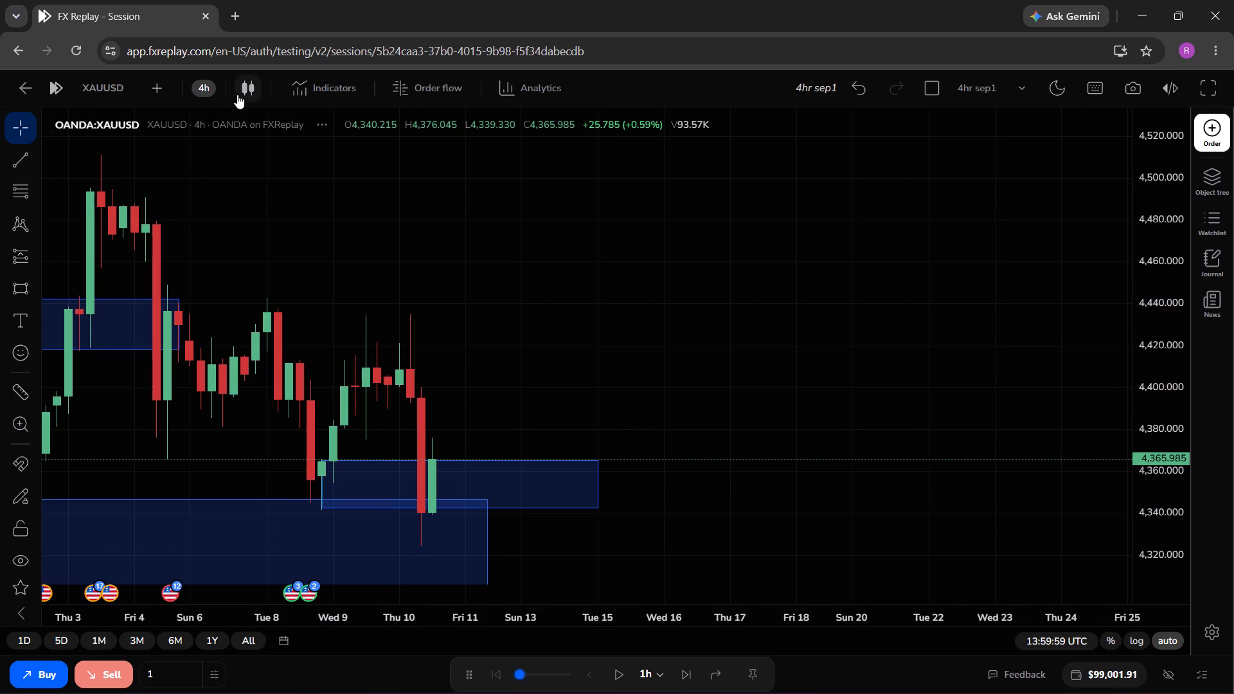
Switch to the 15-minute timeframe and examine the price action around the two overlapping zones.
{"action": "left_click", "coordinate": [201, 82]}
{"action": "scroll", "coordinate": [224, 247], "scroll_direction": "down", "scroll_amount": 1}
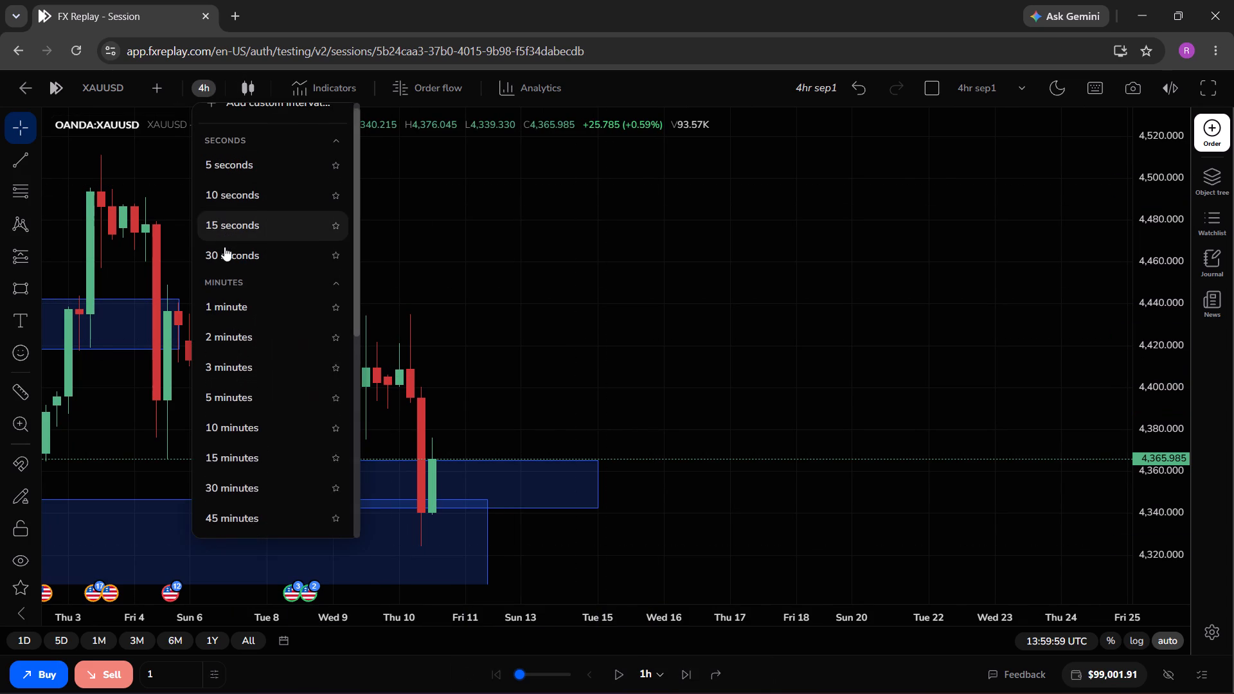
{"action": "scroll", "coordinate": [224, 247], "scroll_direction": "down", "scroll_amount": 1}
{"action": "scroll", "coordinate": [236, 351], "scroll_direction": "down", "scroll_amount": 1}
{"action": "left_click", "coordinate": [557, 347]}
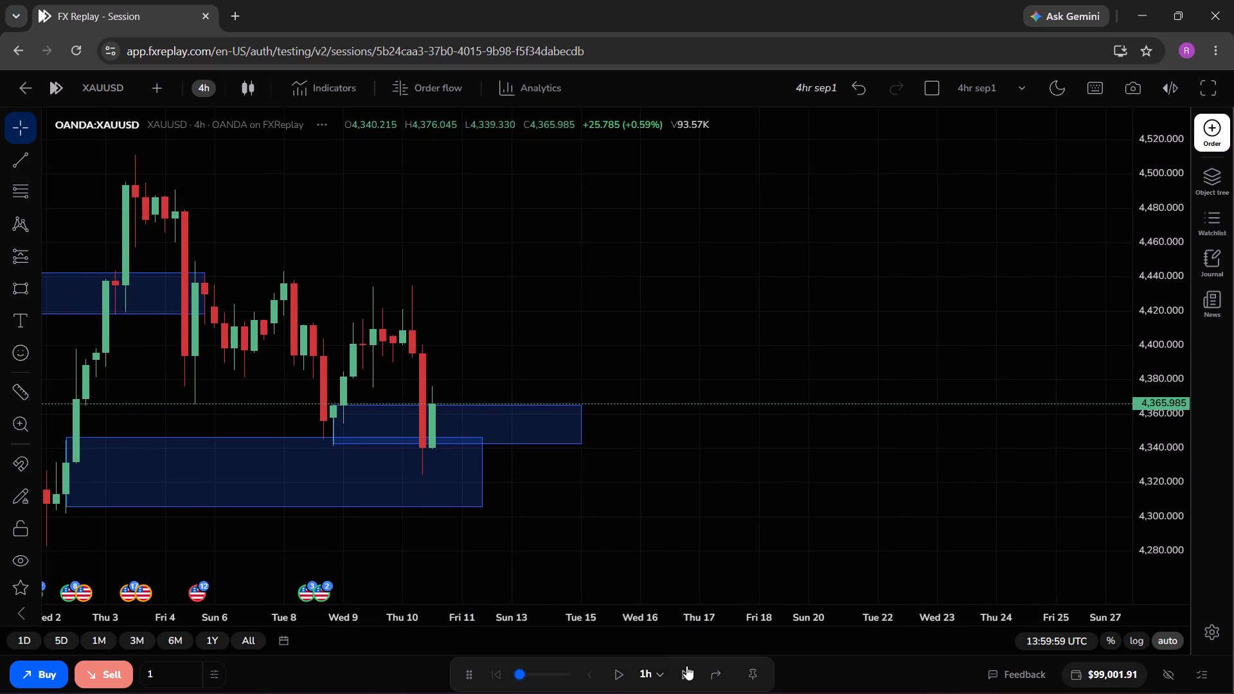
{"action": "left_click", "coordinate": [199, 77]}
{"action": "left_click", "coordinate": [202, 84]}
{"action": "scroll", "coordinate": [237, 338], "scroll_direction": "down", "scroll_amount": 1}
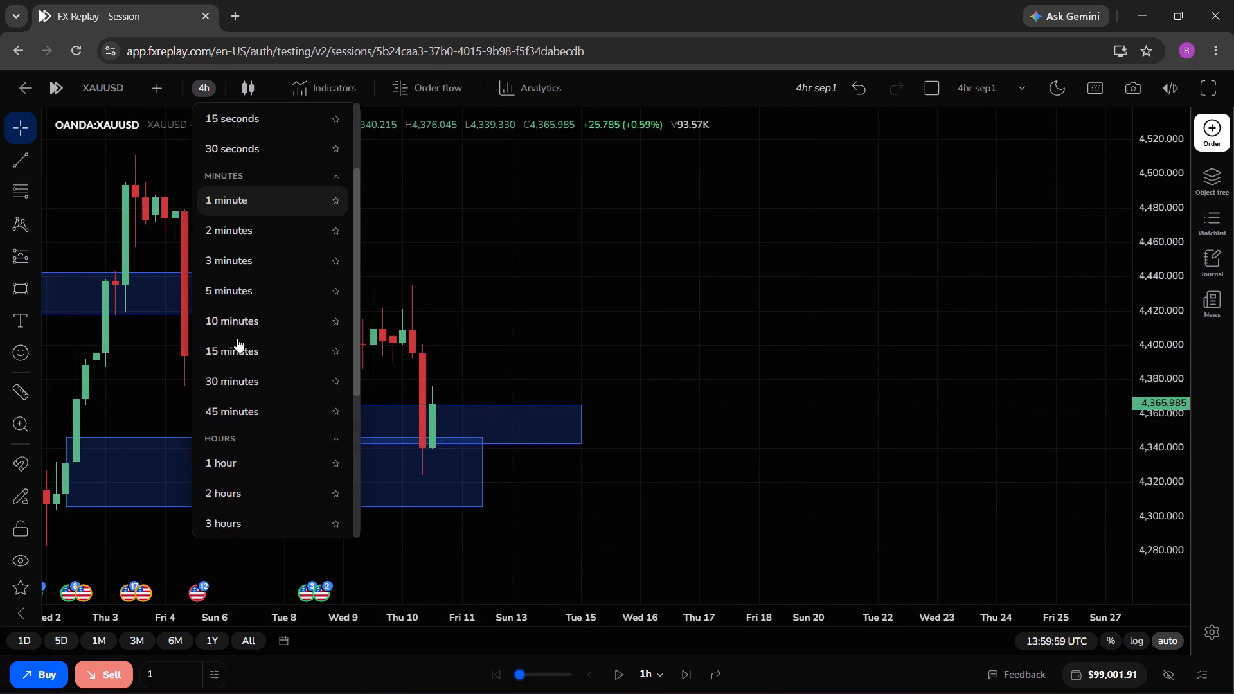
{"action": "left_click", "coordinate": [238, 359]}
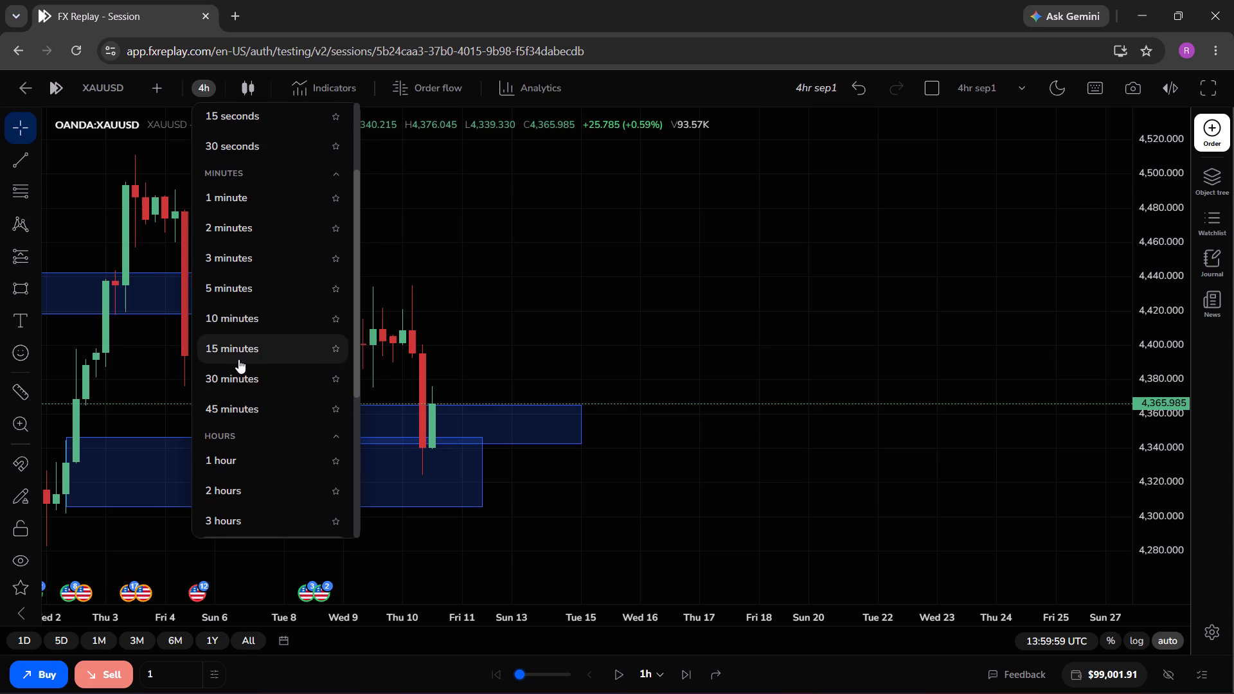
{"action": "left_click", "coordinate": [243, 359]}
{"action": "left_click", "coordinate": [249, 355]}
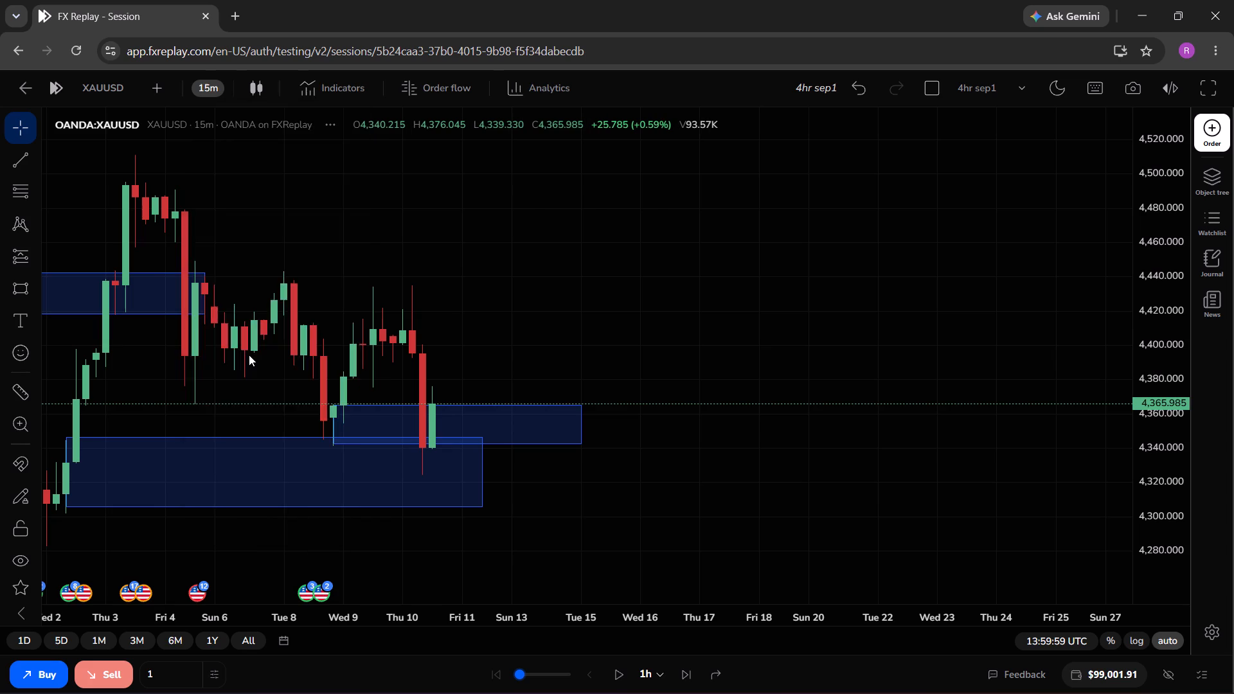
{"action": "left_click_drag", "start_coordinate": [514, 291], "coordinate": [604, 313]}
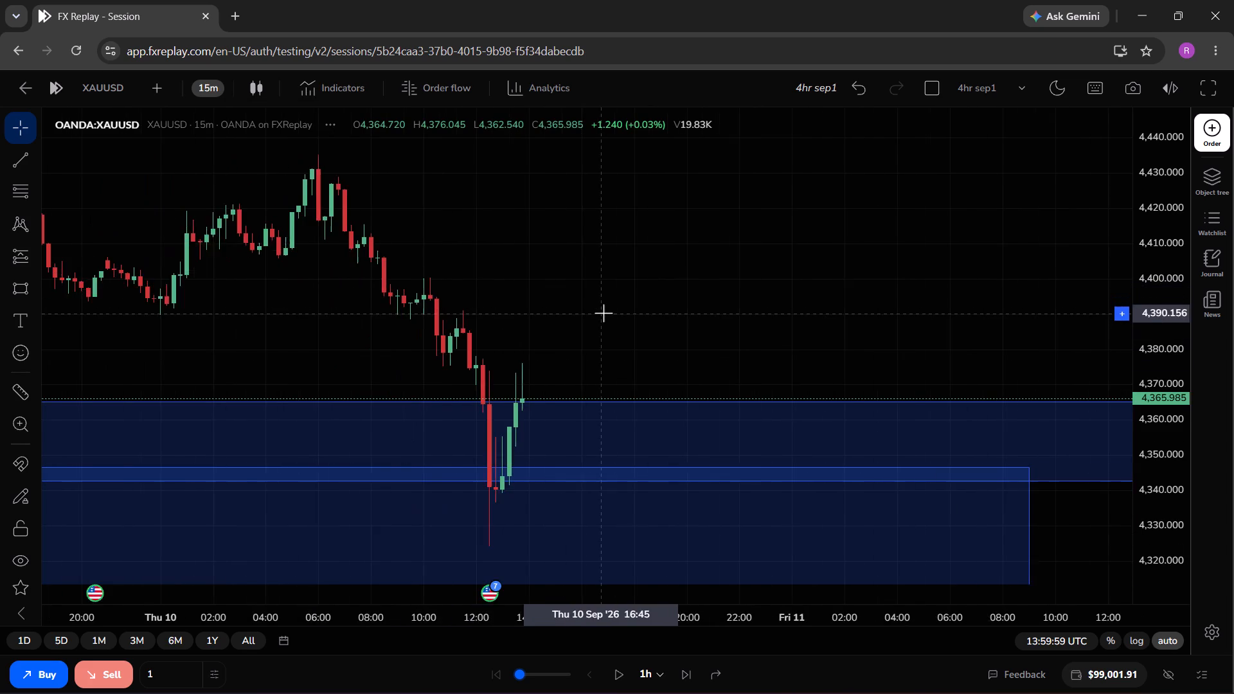
Return to the 4-hour timeframe and advance the replay in 1h steps to Friday 11 September, 05:59:59 UTC.
{"action": "left_click", "coordinate": [219, 89]}
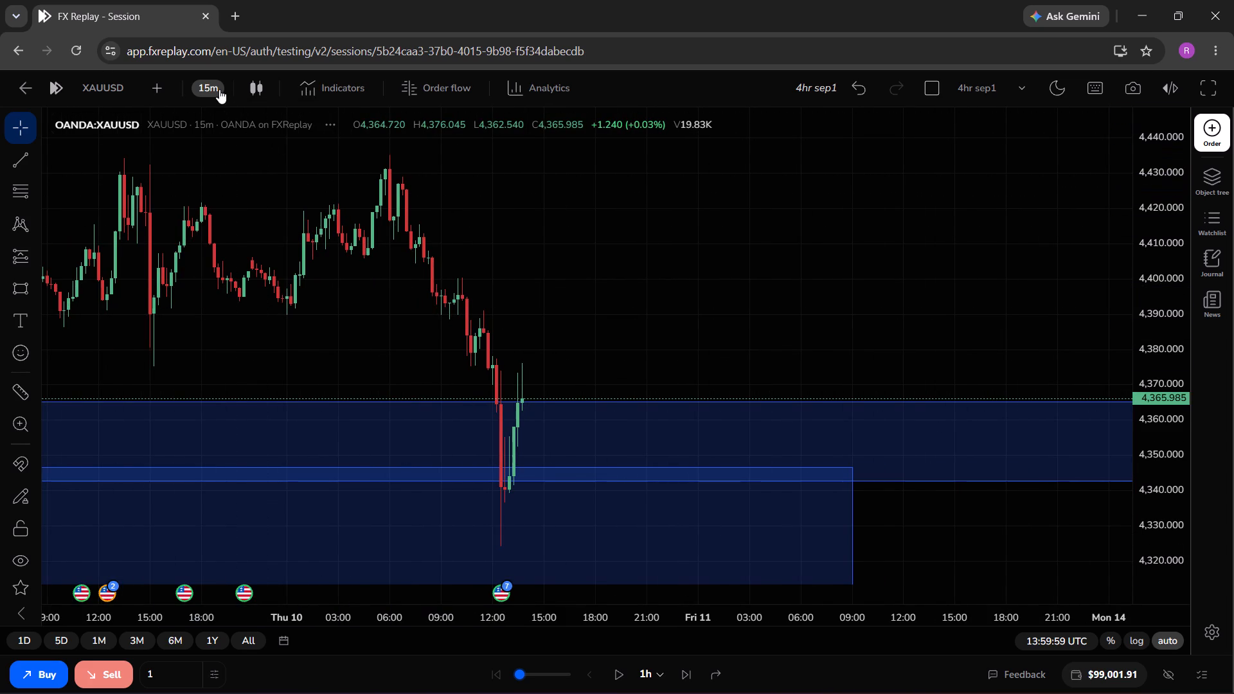
{"action": "scroll", "coordinate": [276, 298], "scroll_direction": "down", "scroll_amount": 1}
{"action": "scroll", "coordinate": [242, 497], "scroll_direction": "down", "scroll_amount": 1}
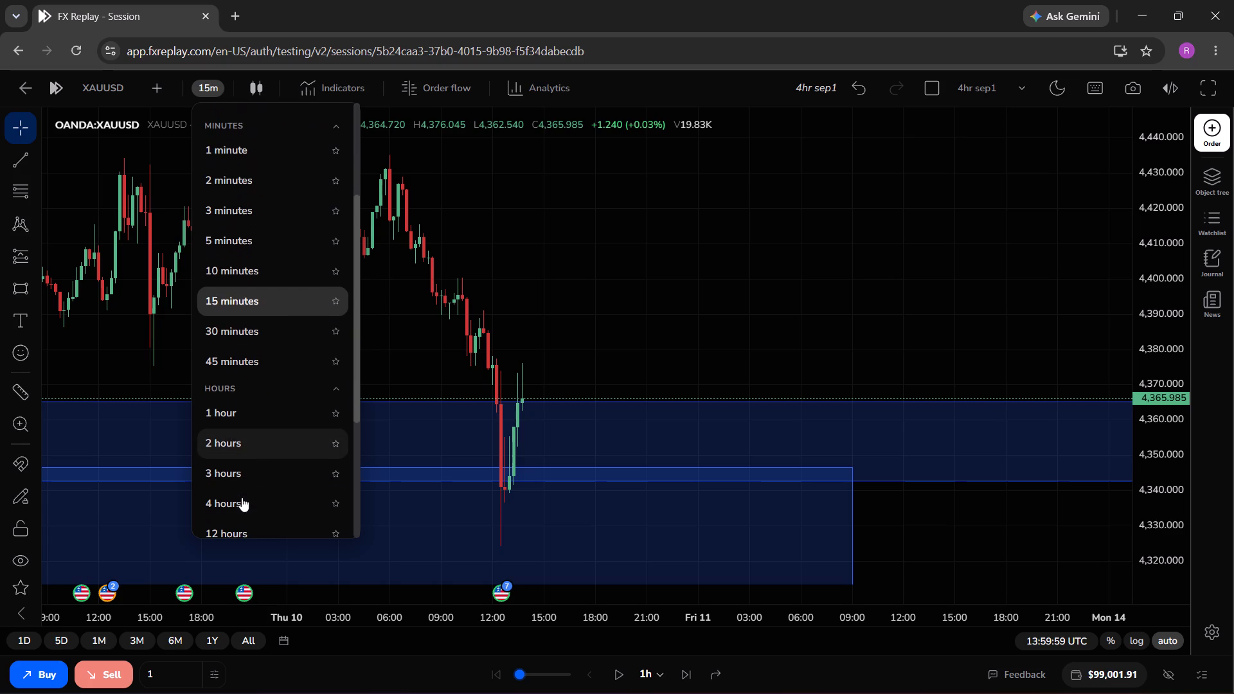
{"action": "left_click", "coordinate": [242, 510]}
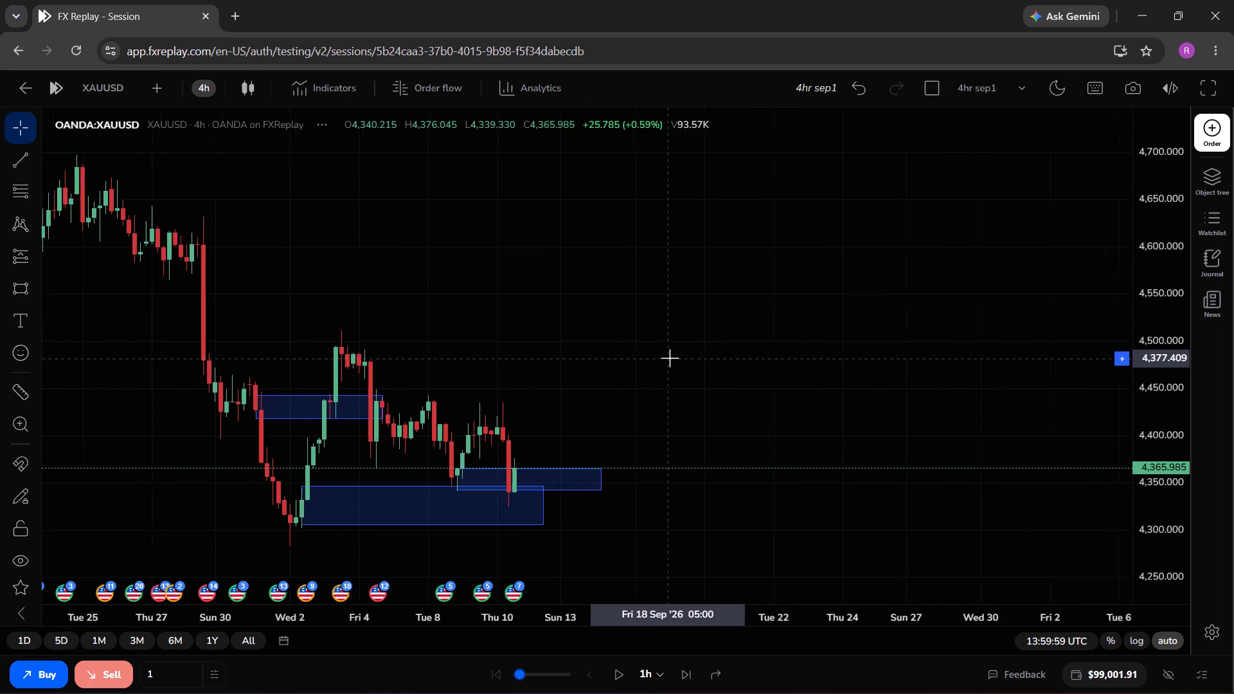
{"action": "left_click", "coordinate": [686, 666]}
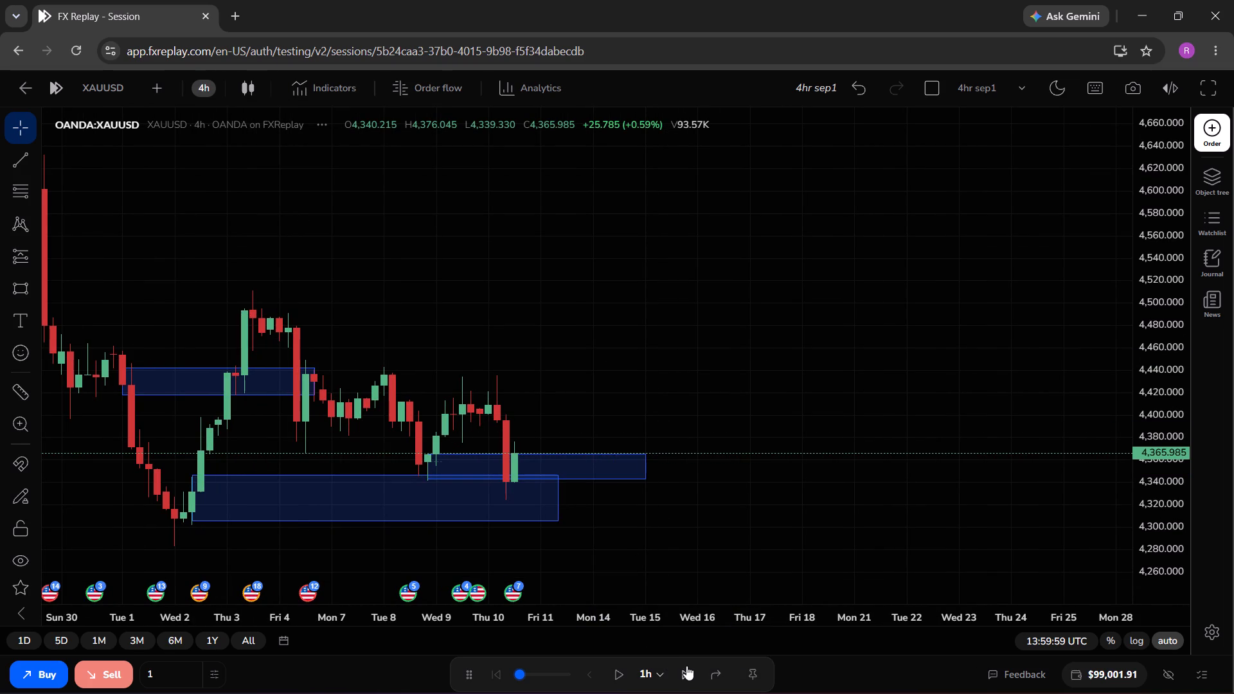
{"action": "triple_click", "coordinate": [686, 666]}
{"action": "triple_click", "coordinate": [686, 666]}
{"action": "triple_click", "coordinate": [686, 666]}
{"action": "triple_click", "coordinate": [686, 666]}
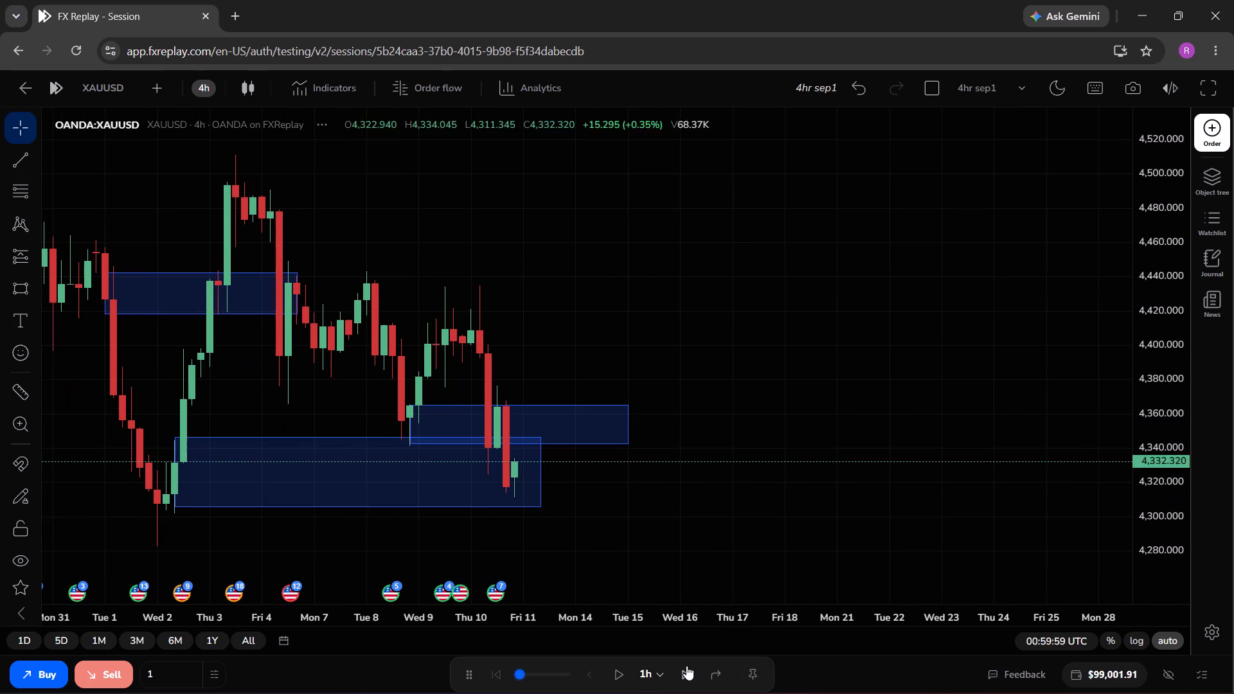
{"action": "double_click", "coordinate": [686, 666]}
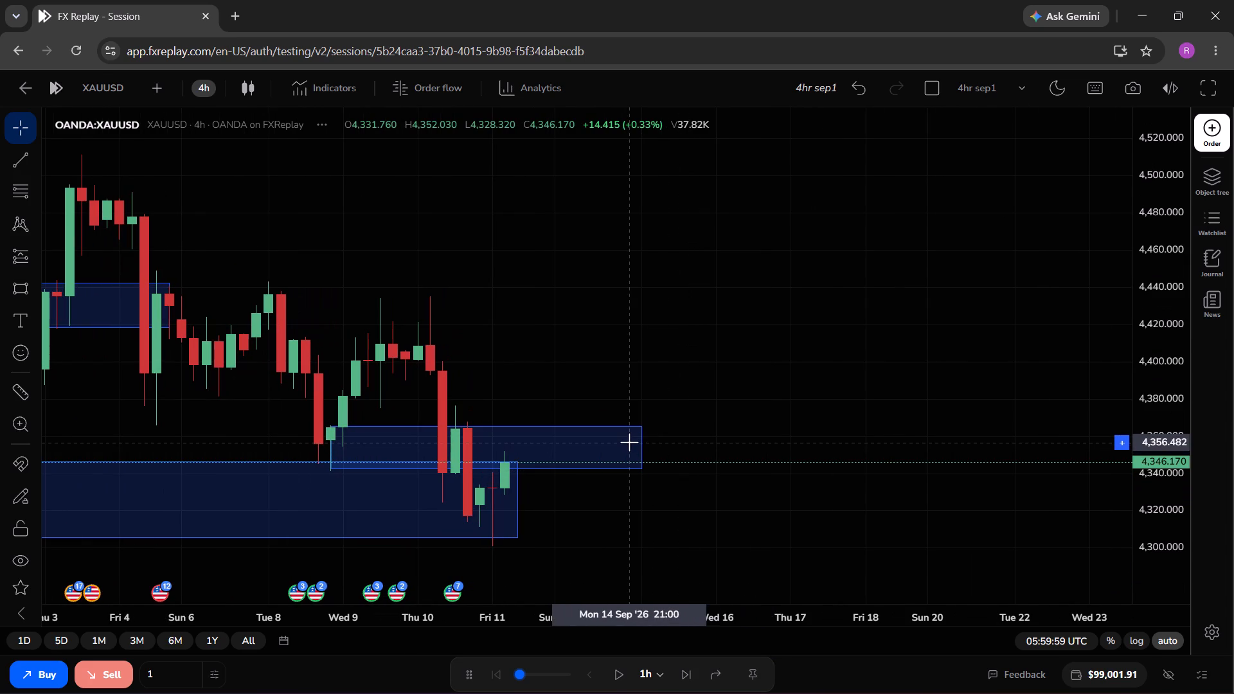
{"action": "left_click", "coordinate": [629, 442]}
Switch to the 15-minute timeframe and advance the replay in 1h steps to Friday 11 September, 15:59:59 UTC.
{"action": "left_click", "coordinate": [206, 94]}
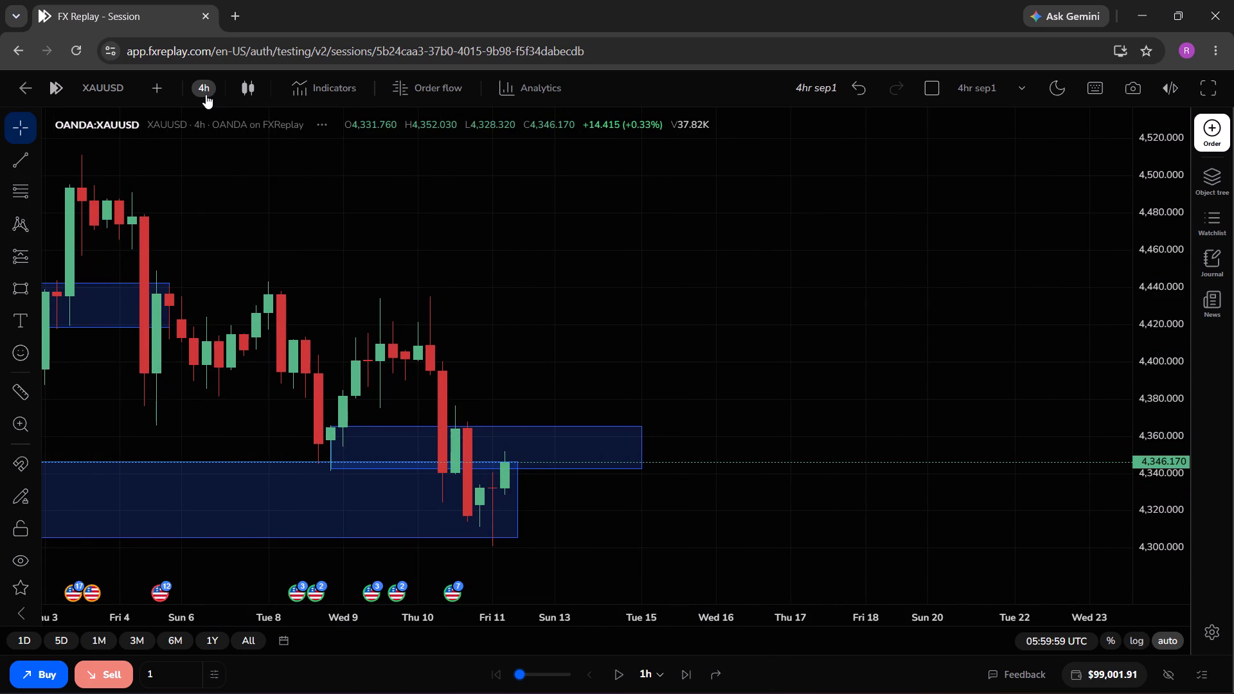
{"action": "left_click", "coordinate": [233, 474]}
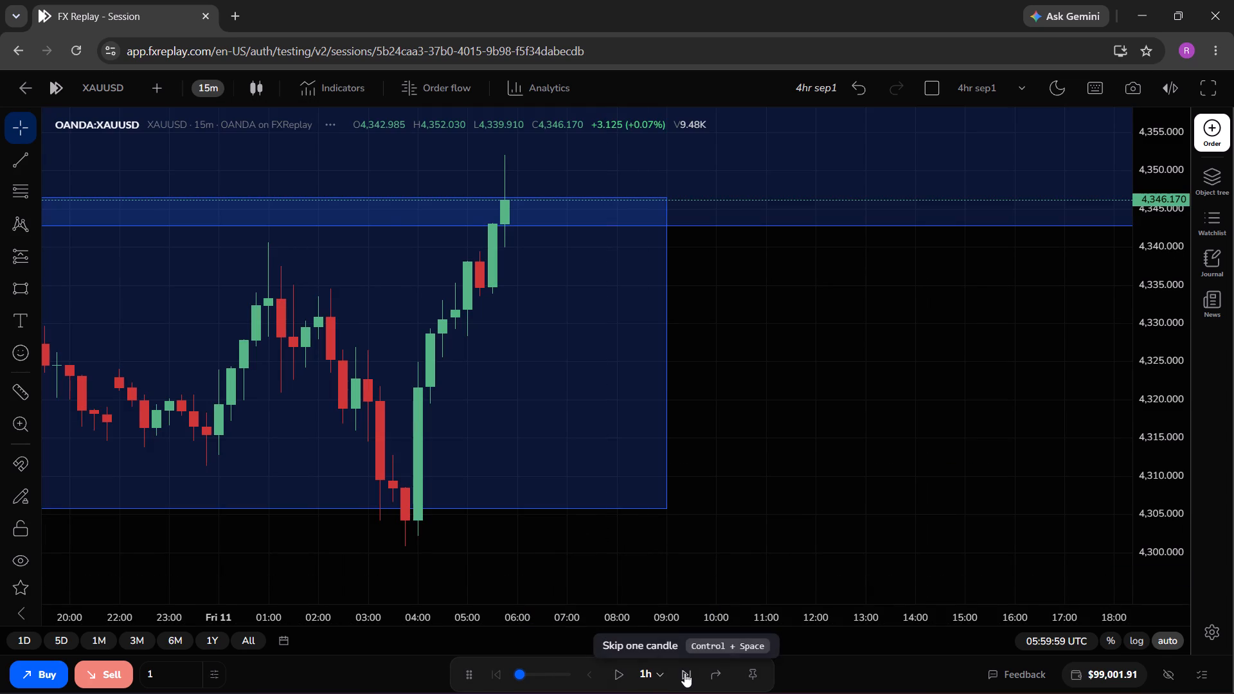
{"action": "left_click", "coordinate": [684, 673]}
{"action": "left_click", "coordinate": [684, 673]}
{"action": "left_click", "coordinate": [684, 673]}
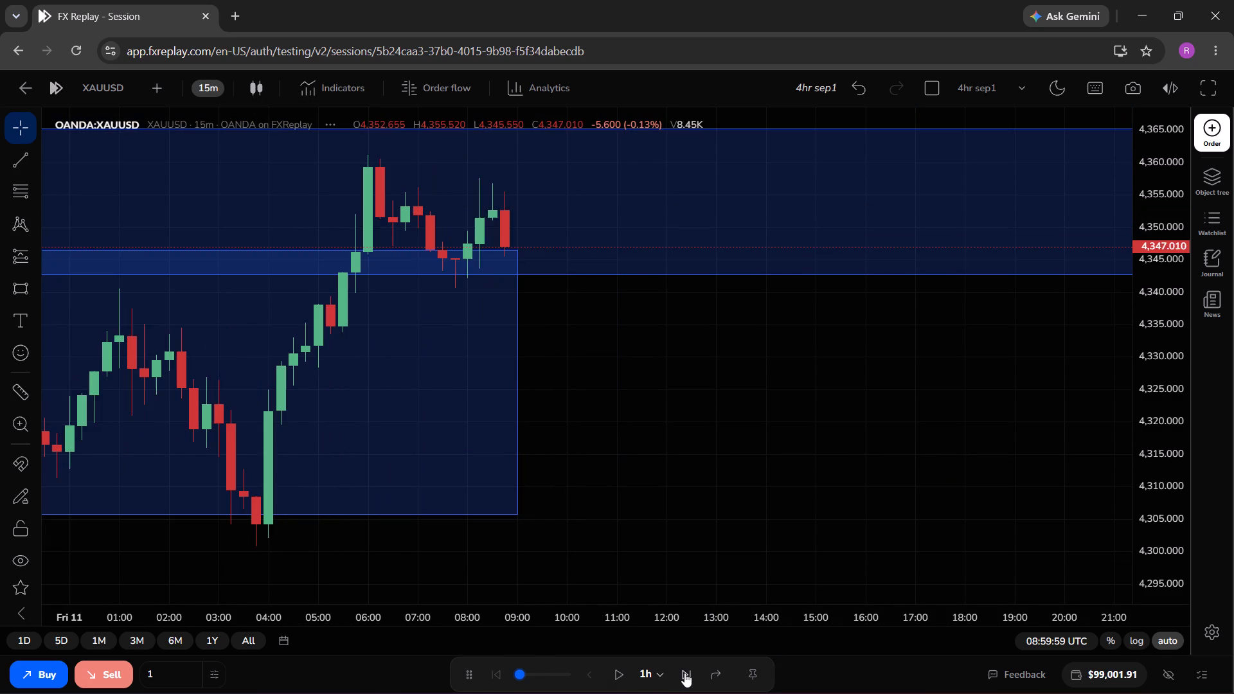
{"action": "left_click", "coordinate": [684, 673]}
{"action": "left_click", "coordinate": [684, 673]}
{"action": "left_click", "coordinate": [684, 673]}
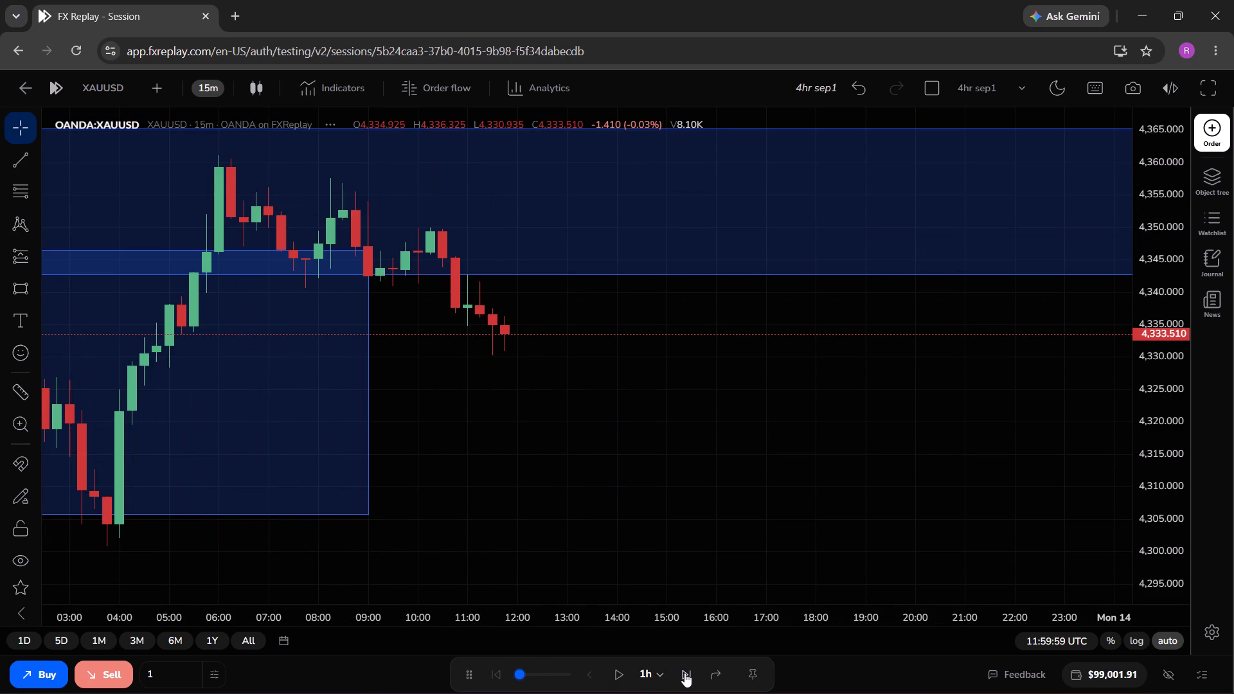
{"action": "left_click_drag", "start_coordinate": [811, 492], "coordinate": [748, 504]}
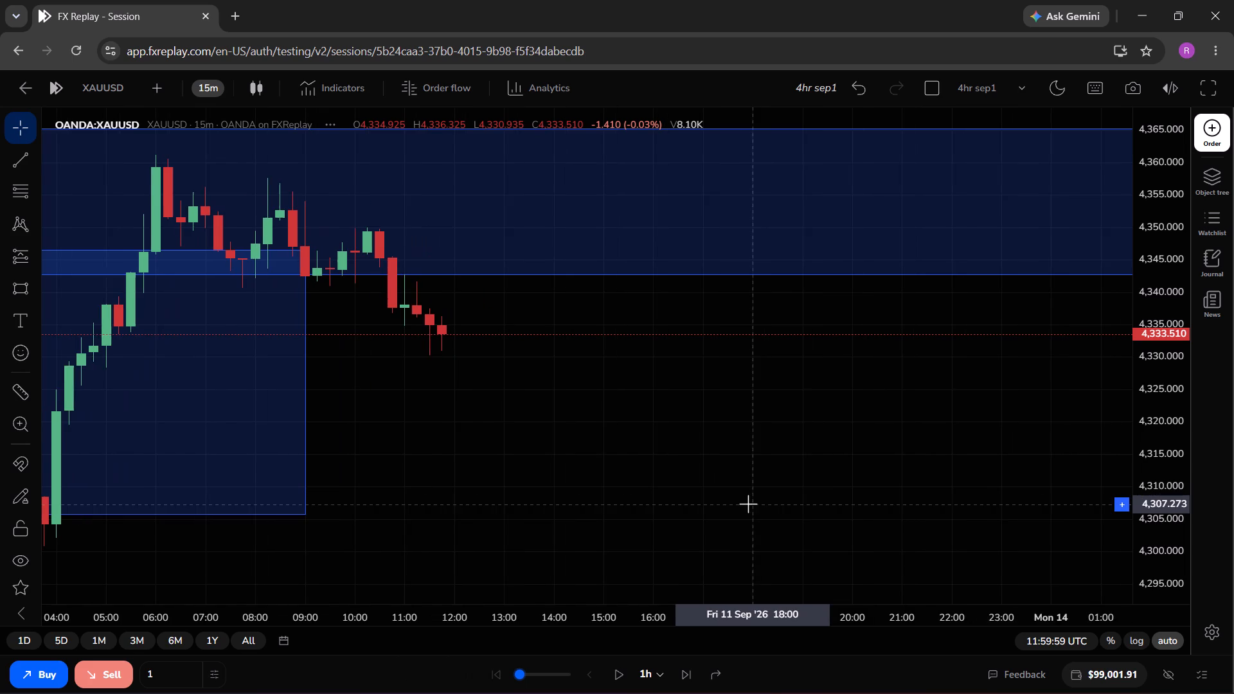
{"action": "triple_click", "coordinate": [688, 664]}
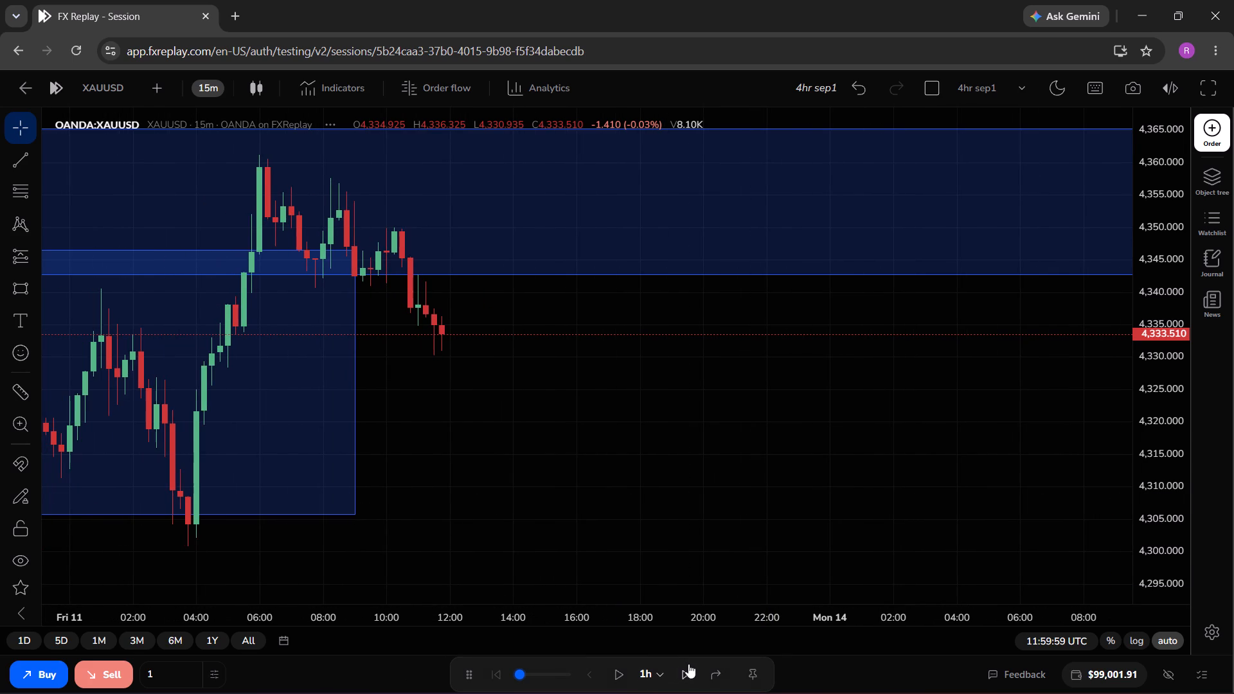
{"action": "left_click", "coordinate": [688, 664]}
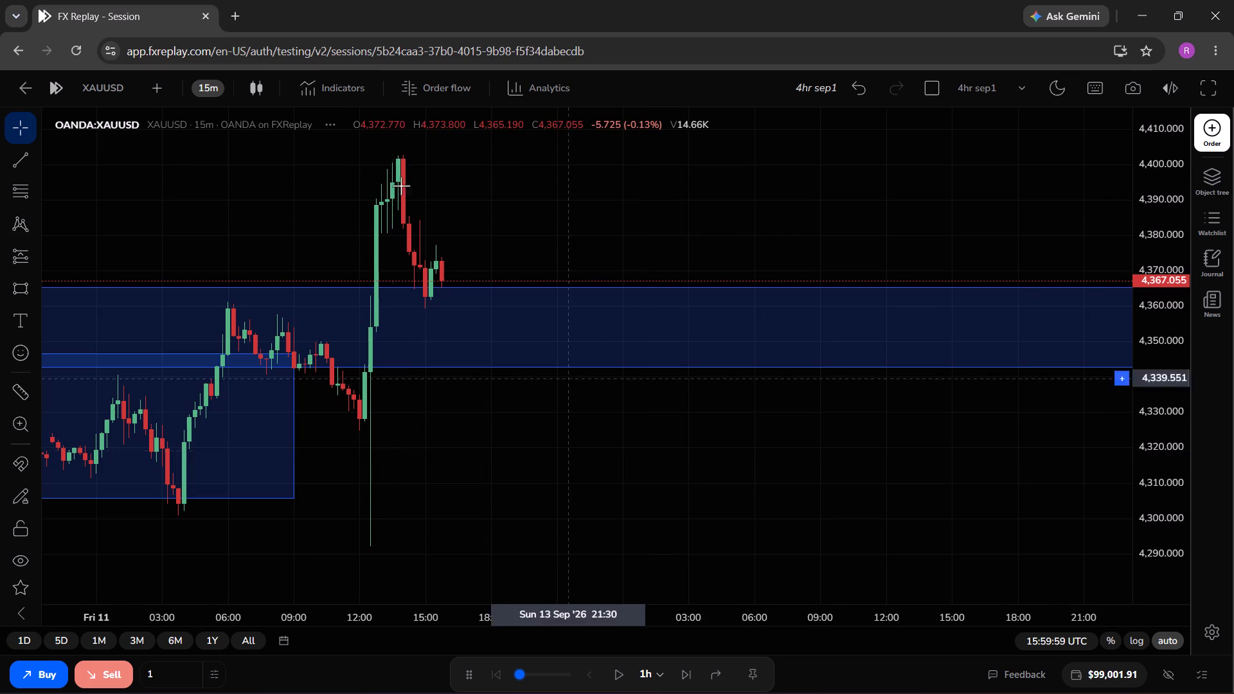
Switch to the 4-hour timeframe and examine the latest candles against the marked zones.
{"action": "left_click", "coordinate": [204, 86]}
{"action": "scroll", "coordinate": [260, 307], "scroll_direction": "down", "scroll_amount": 1}
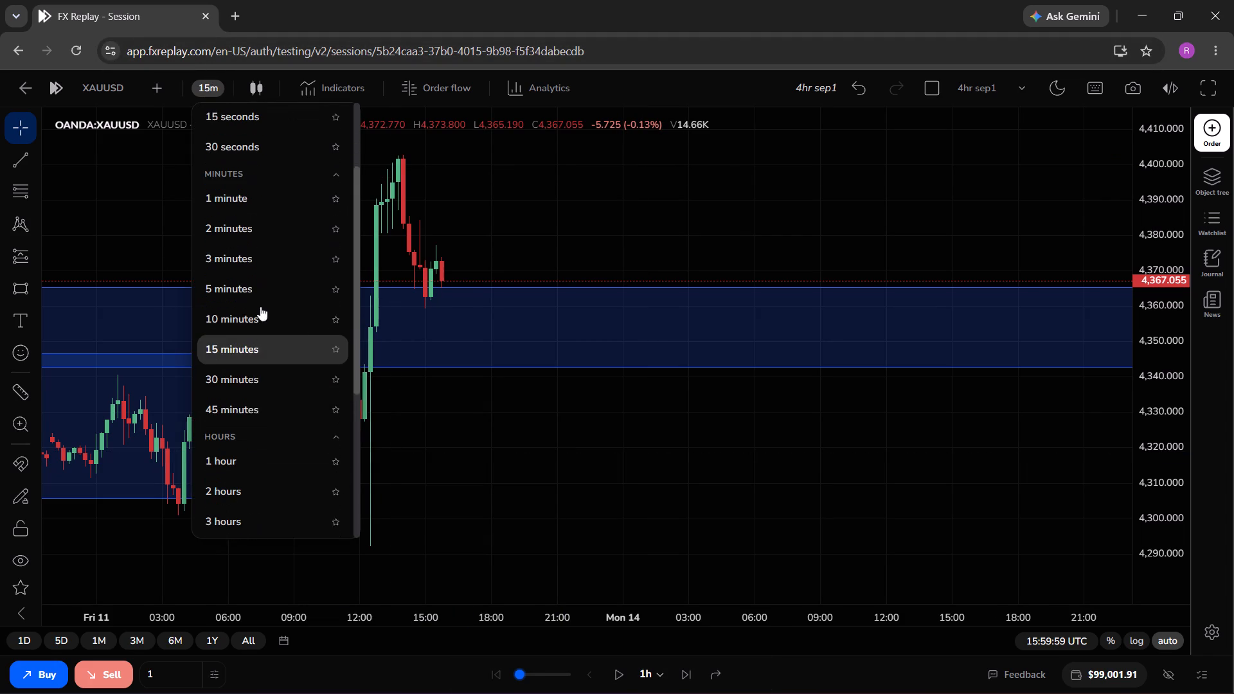
{"action": "scroll", "coordinate": [260, 307], "scroll_direction": "down", "scroll_amount": 1}
{"action": "left_click", "coordinate": [238, 519]}
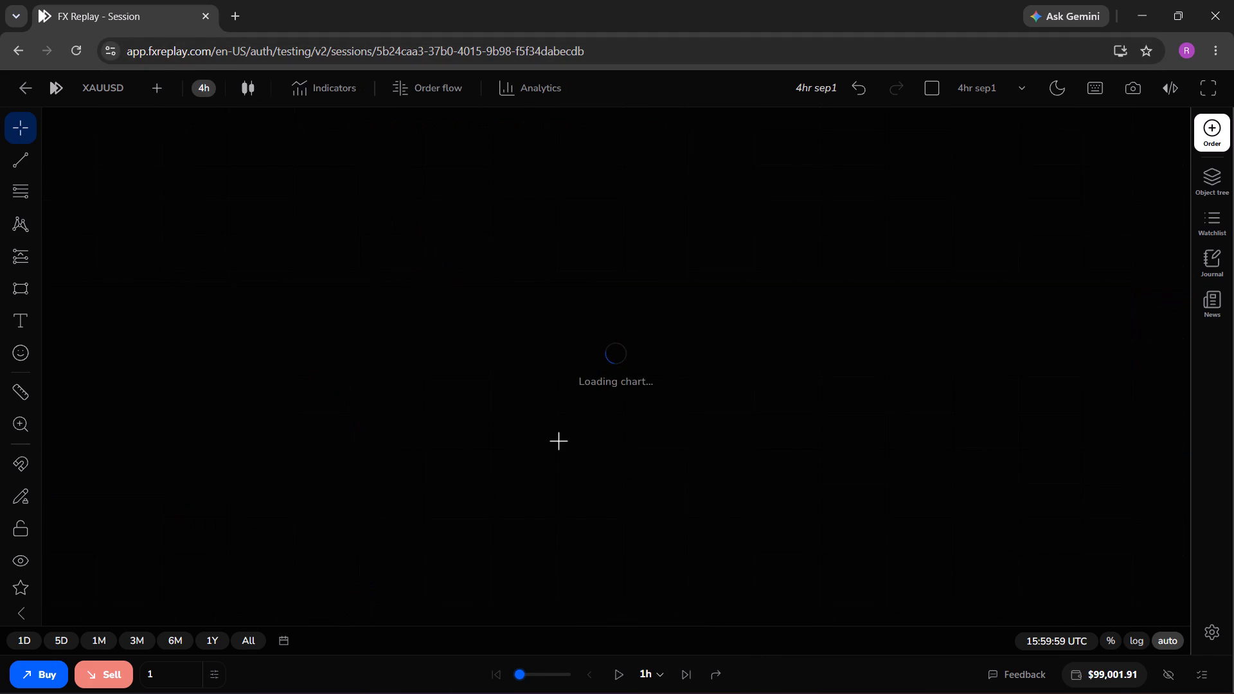
{"action": "left_click_drag", "start_coordinate": [559, 441], "coordinate": [606, 453]}
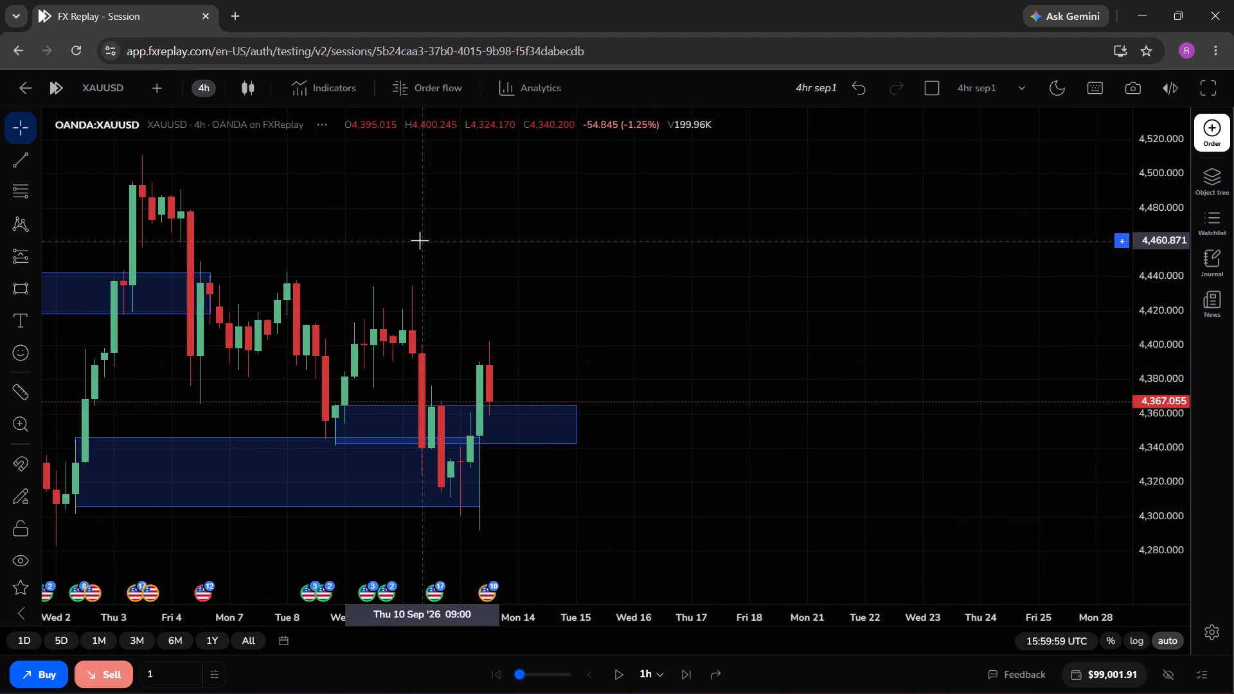
Return to the 15-minute timeframe and advance the replay in 1h steps to Monday 14 September, 11:59:59 UTC.
{"action": "left_click", "coordinate": [206, 85]}
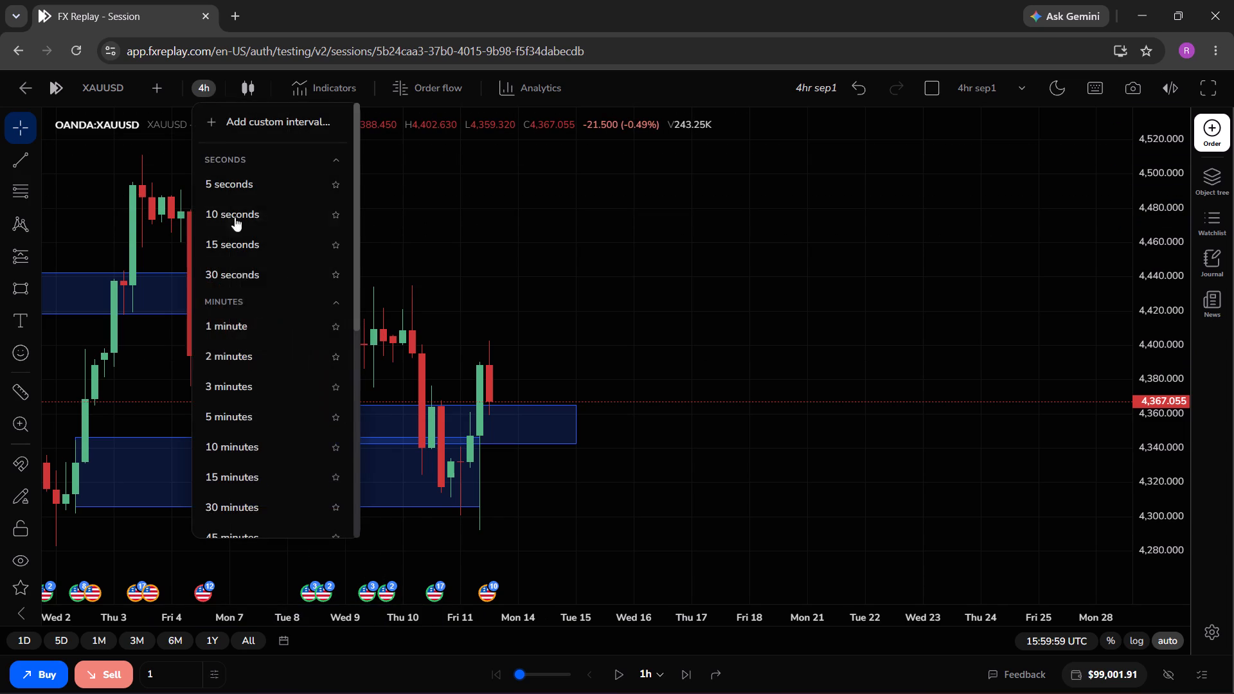
{"action": "left_click", "coordinate": [231, 476]}
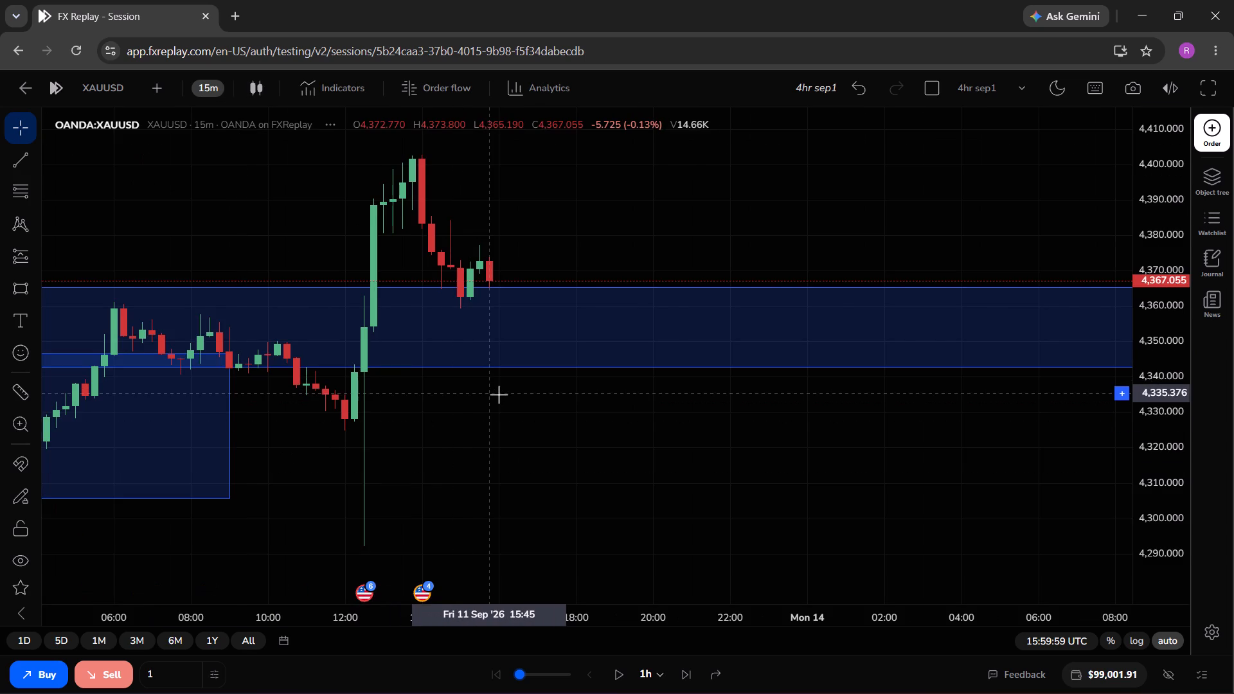
{"action": "left_click", "coordinate": [684, 666]}
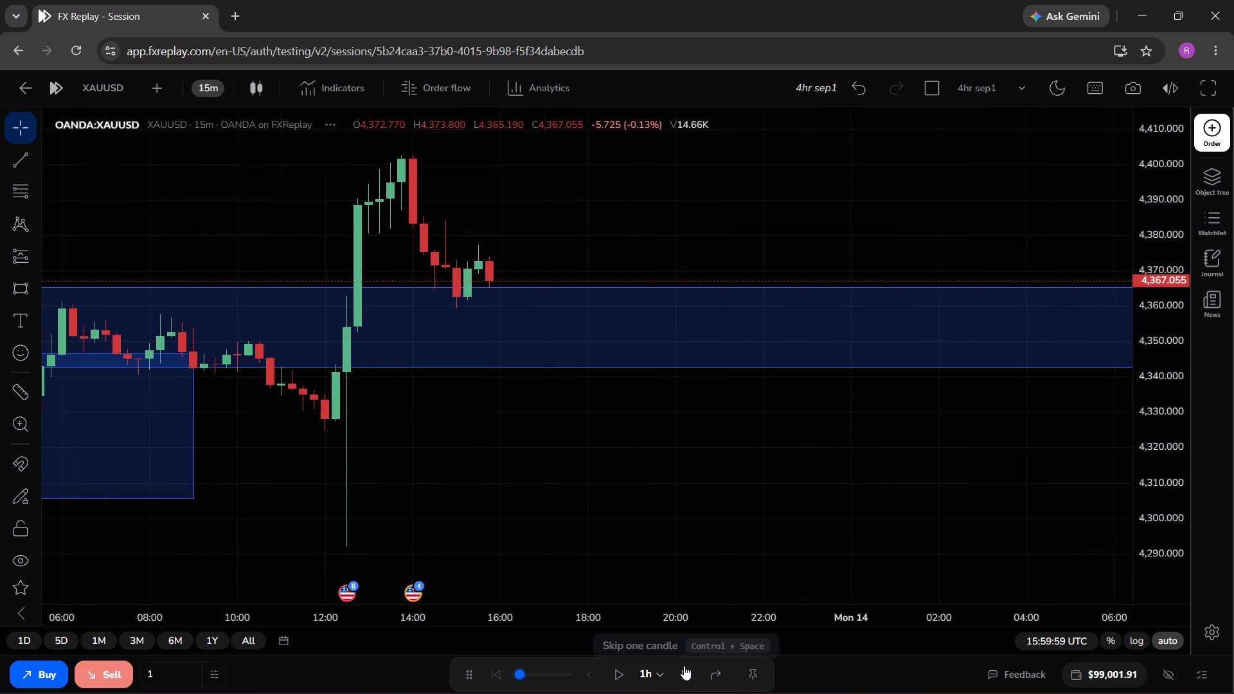
{"action": "left_click", "coordinate": [684, 666]}
{"action": "left_click", "coordinate": [684, 666]}
{"action": "left_click", "coordinate": [684, 666]}
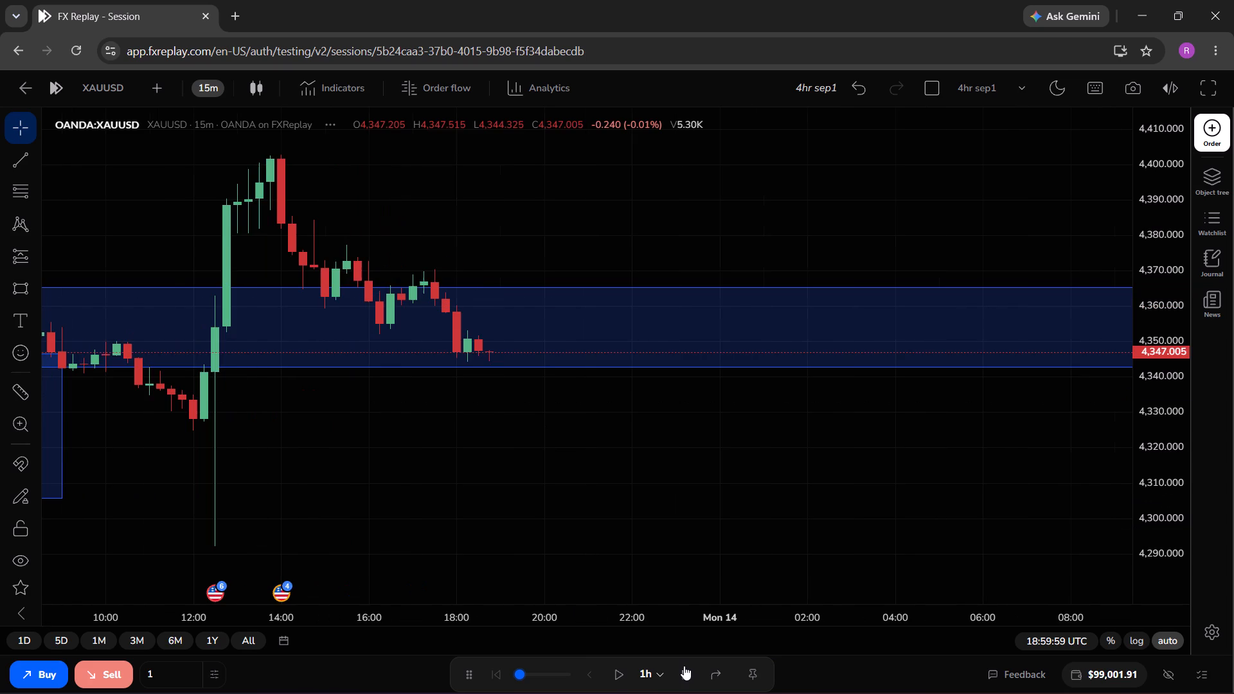
{"action": "left_click", "coordinate": [684, 666]}
{"action": "triple_click", "coordinate": [684, 666]}
{"action": "left_click", "coordinate": [684, 666]}
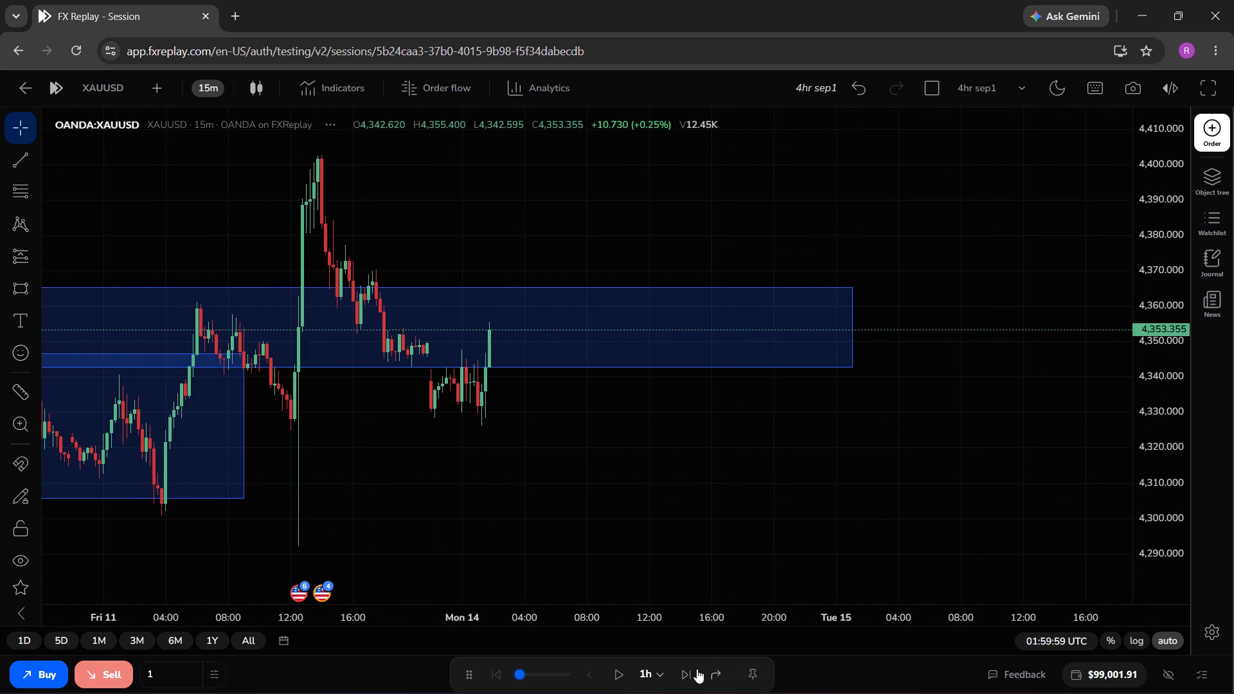
{"action": "left_click", "coordinate": [681, 672]}
{"action": "left_click", "coordinate": [681, 672]}
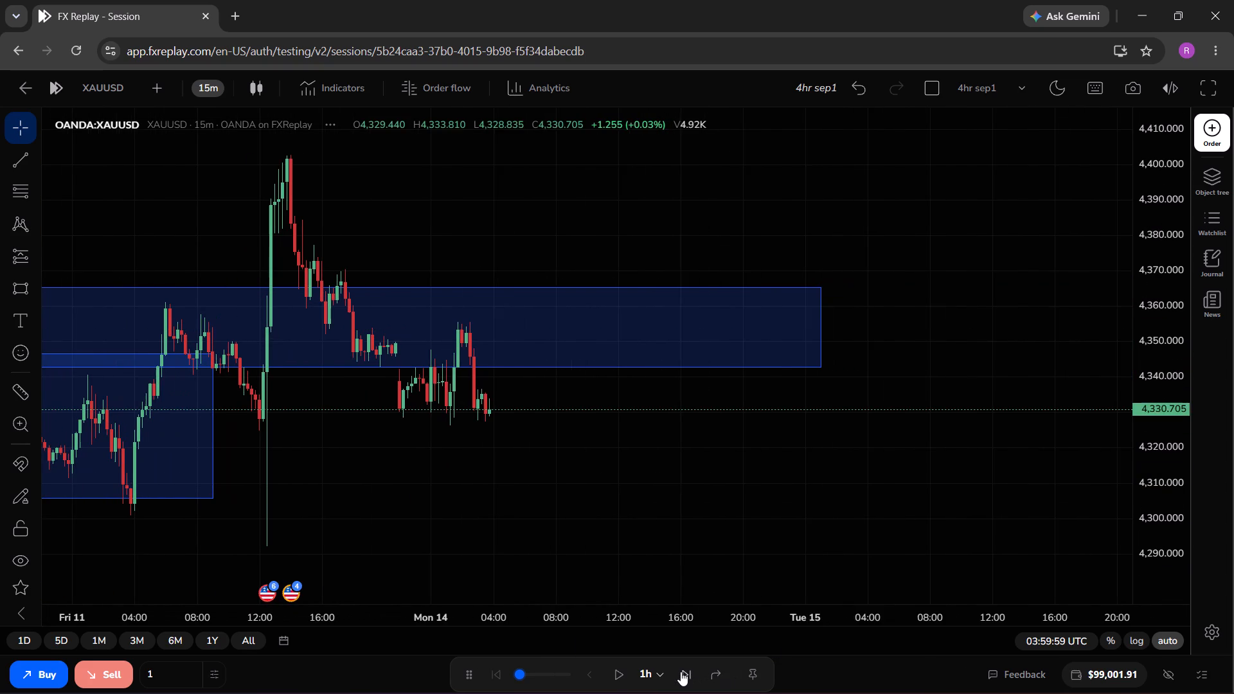
{"action": "triple_click", "coordinate": [681, 672]}
{"action": "triple_click", "coordinate": [681, 672]}
{"action": "double_click", "coordinate": [681, 672]}
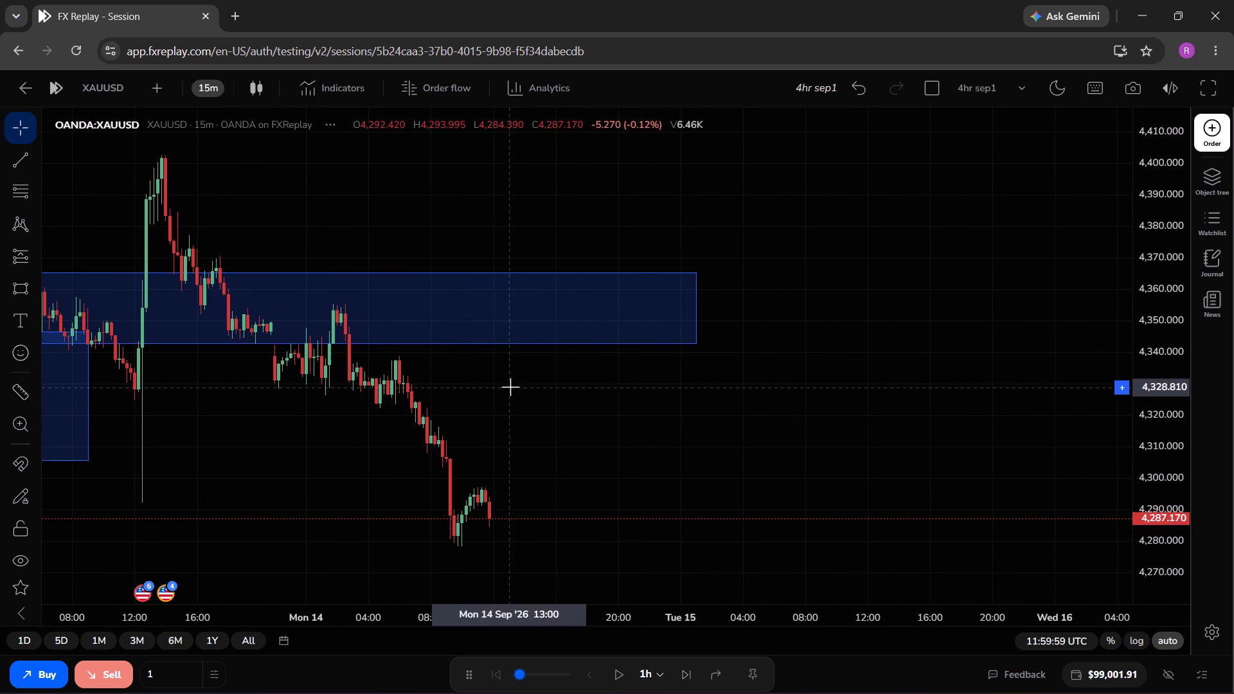
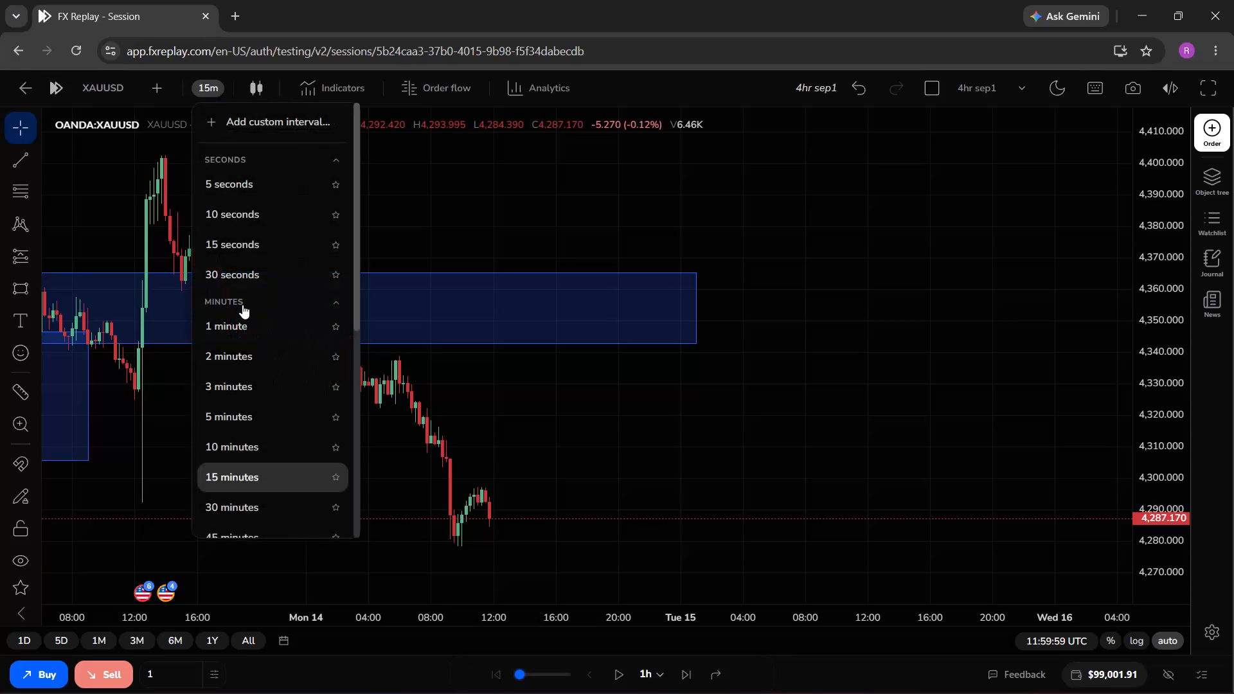
Switch to the 4-hour timeframe and advance the replay in 1h steps to Monday 14 September, 18:59:59 UTC.
{"action": "scroll", "coordinate": [242, 305], "scroll_direction": "down", "scroll_amount": 2}
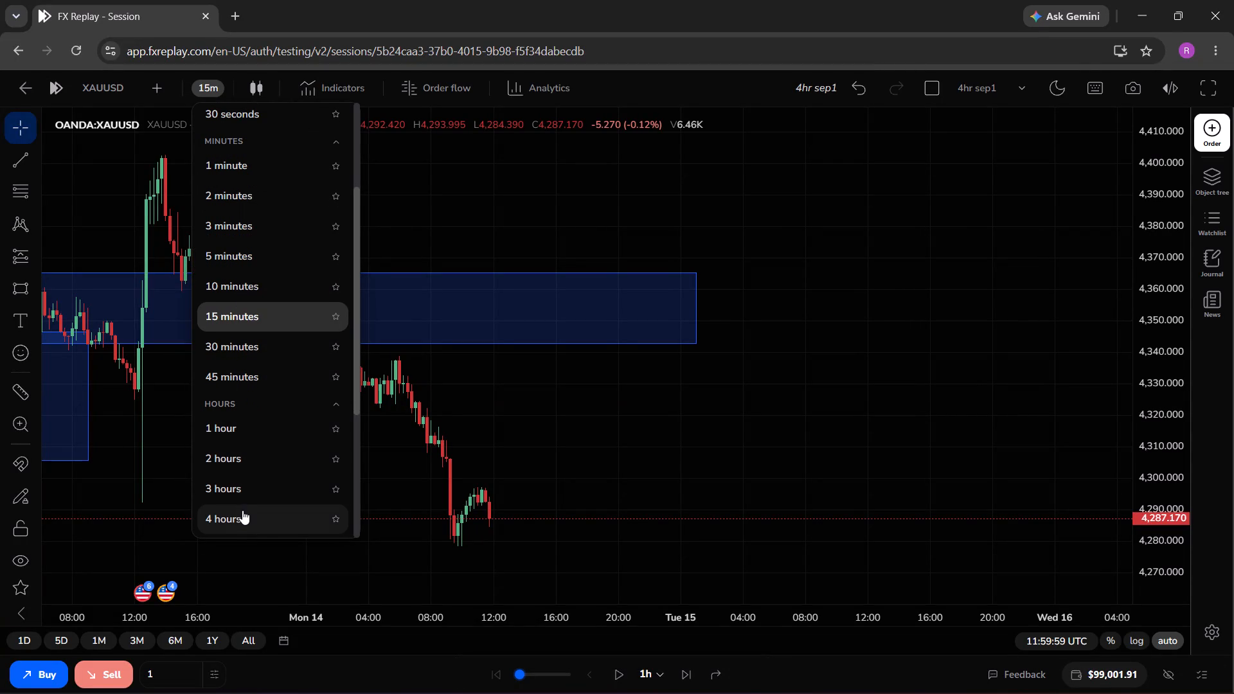
{"action": "left_click", "coordinate": [242, 510]}
{"action": "left_click", "coordinate": [249, 511]}
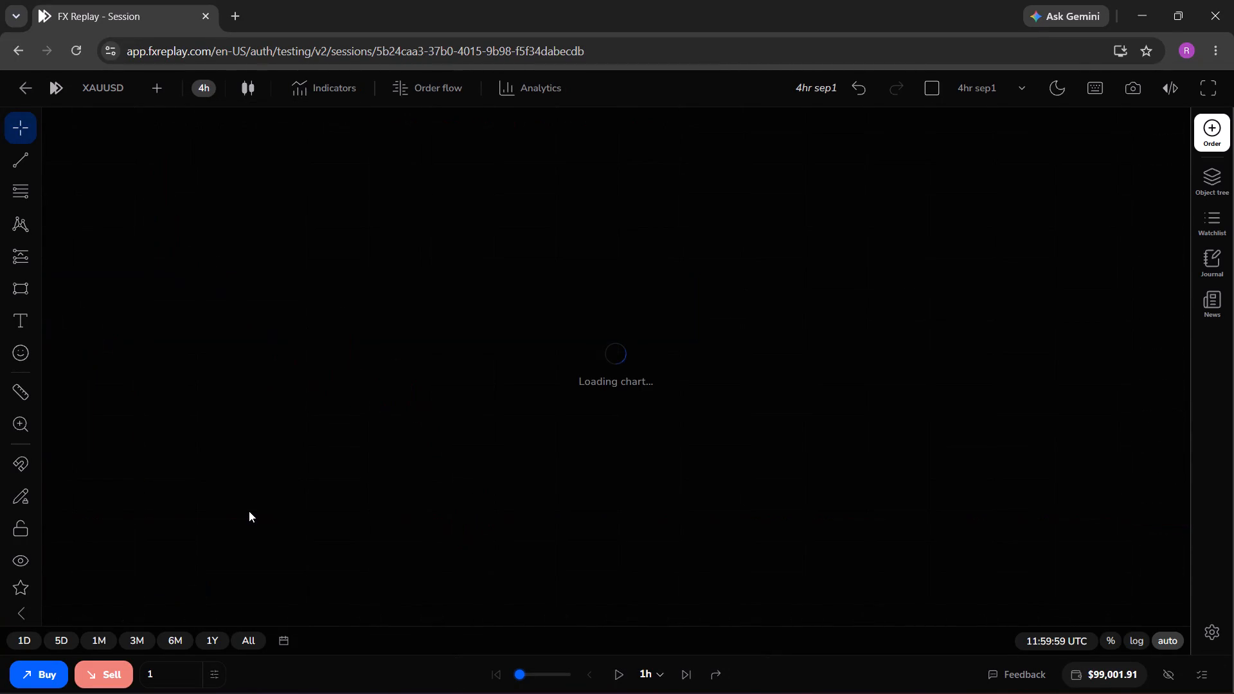
{"action": "left_click_drag", "start_coordinate": [564, 448], "coordinate": [507, 441]}
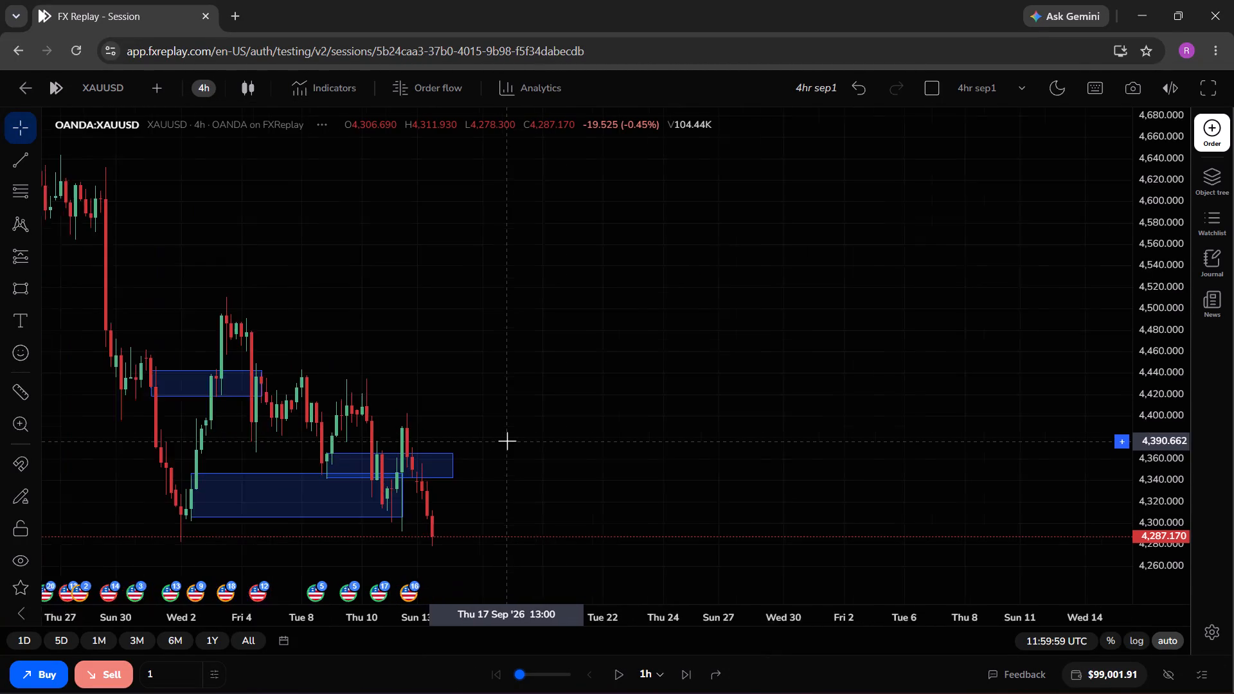
{"action": "left_click_drag", "start_coordinate": [559, 419], "coordinate": [501, 425]}
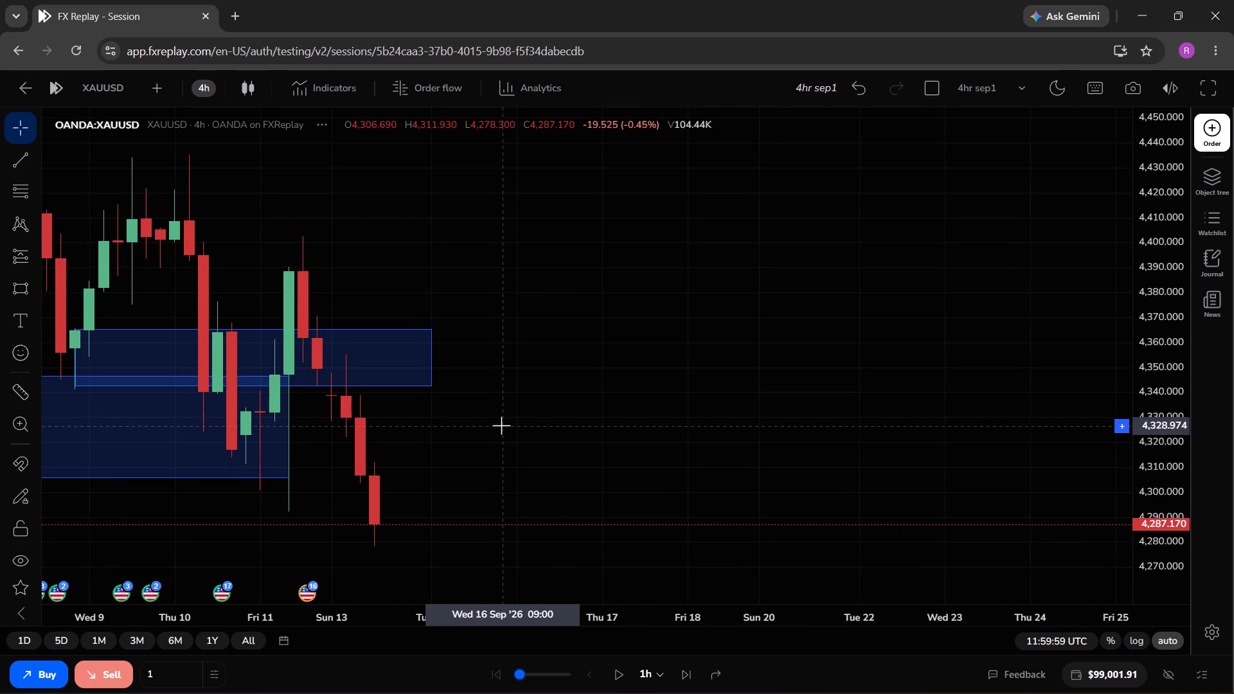
{"action": "left_click", "coordinate": [692, 673]}
{"action": "triple_click", "coordinate": [692, 673]}
{"action": "triple_click", "coordinate": [692, 673]}
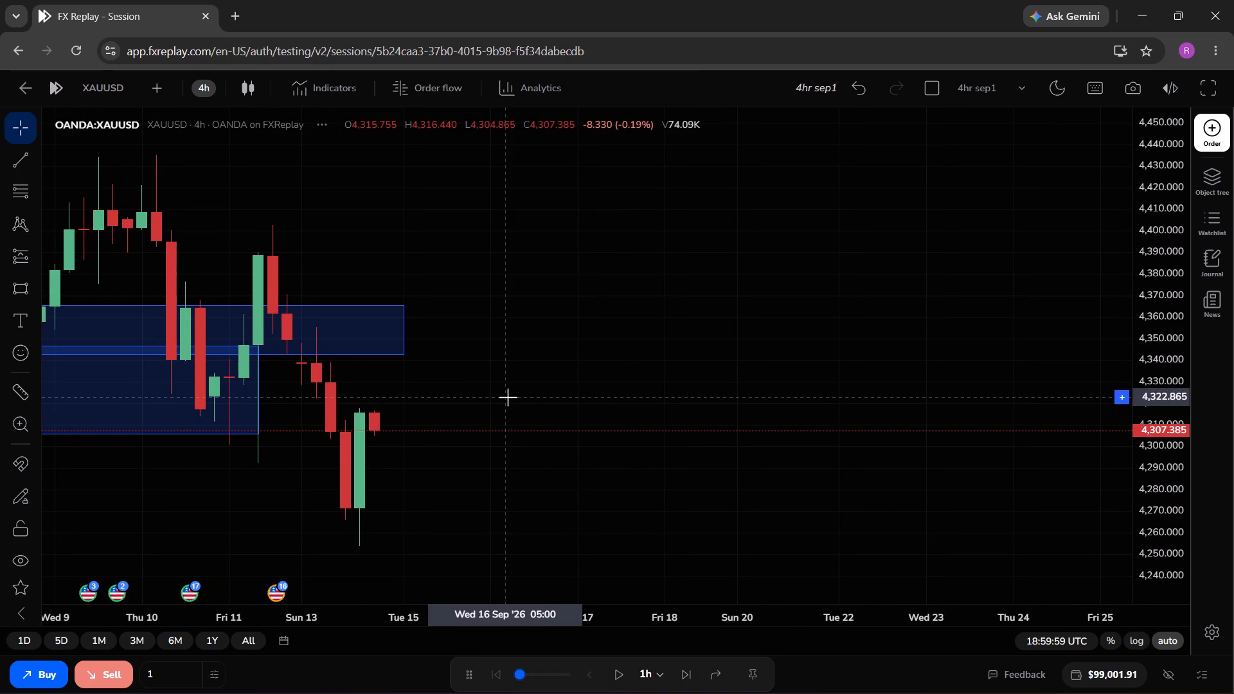
Advance the replay on the 4-hour chart in 1h steps to Wednesday 16 September, 07:59:59 UTC.
{"action": "left_click", "coordinate": [684, 670]}
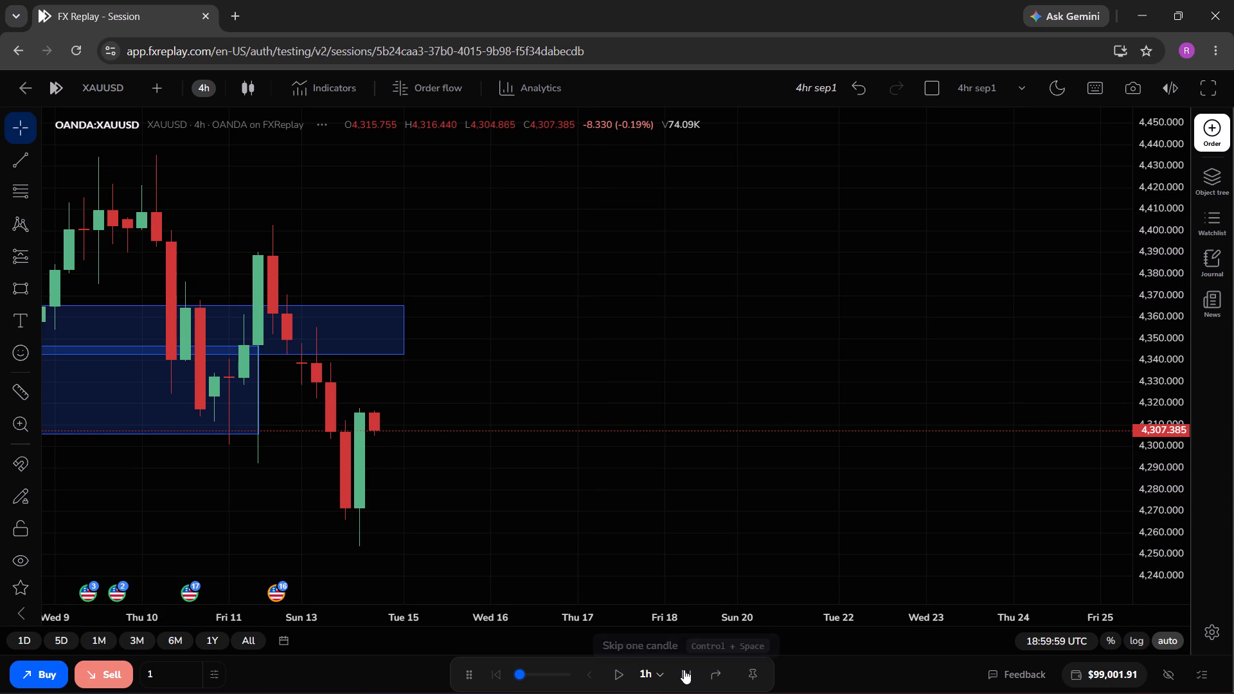
{"action": "triple_click", "coordinate": [684, 670]}
{"action": "triple_click", "coordinate": [684, 670]}
{"action": "triple_click", "coordinate": [684, 670]}
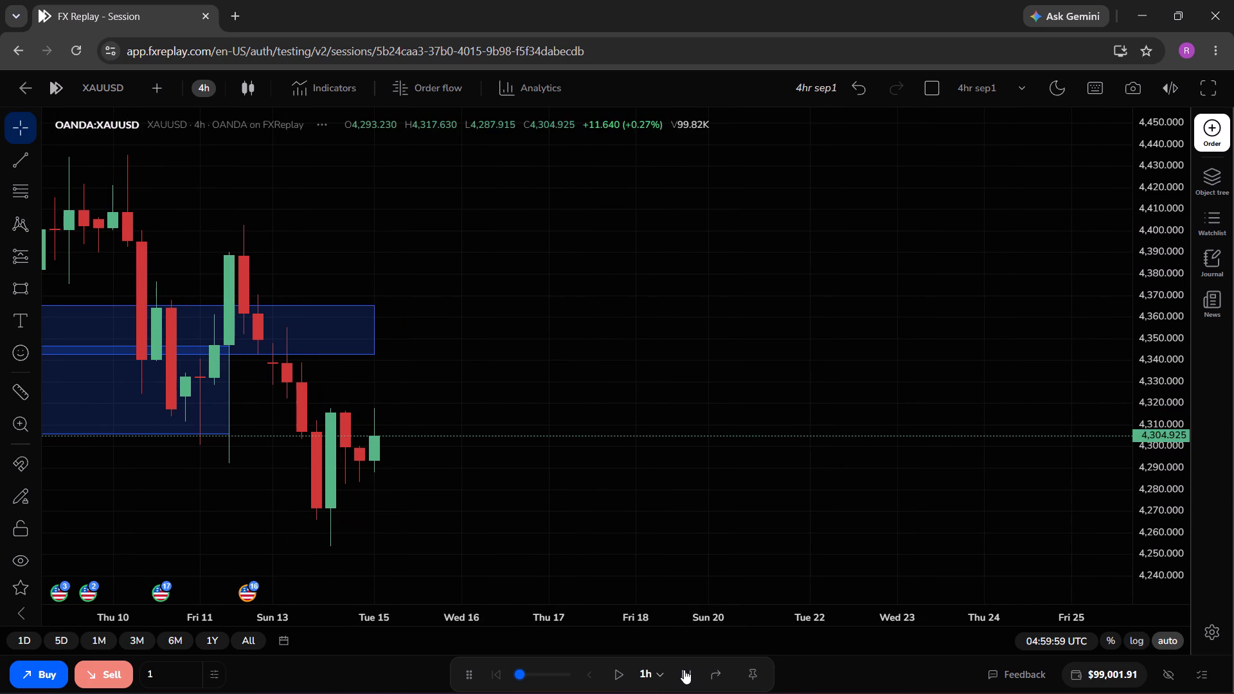
{"action": "double_click", "coordinate": [684, 670]}
{"action": "triple_click", "coordinate": [684, 670]}
{"action": "triple_click", "coordinate": [684, 670]}
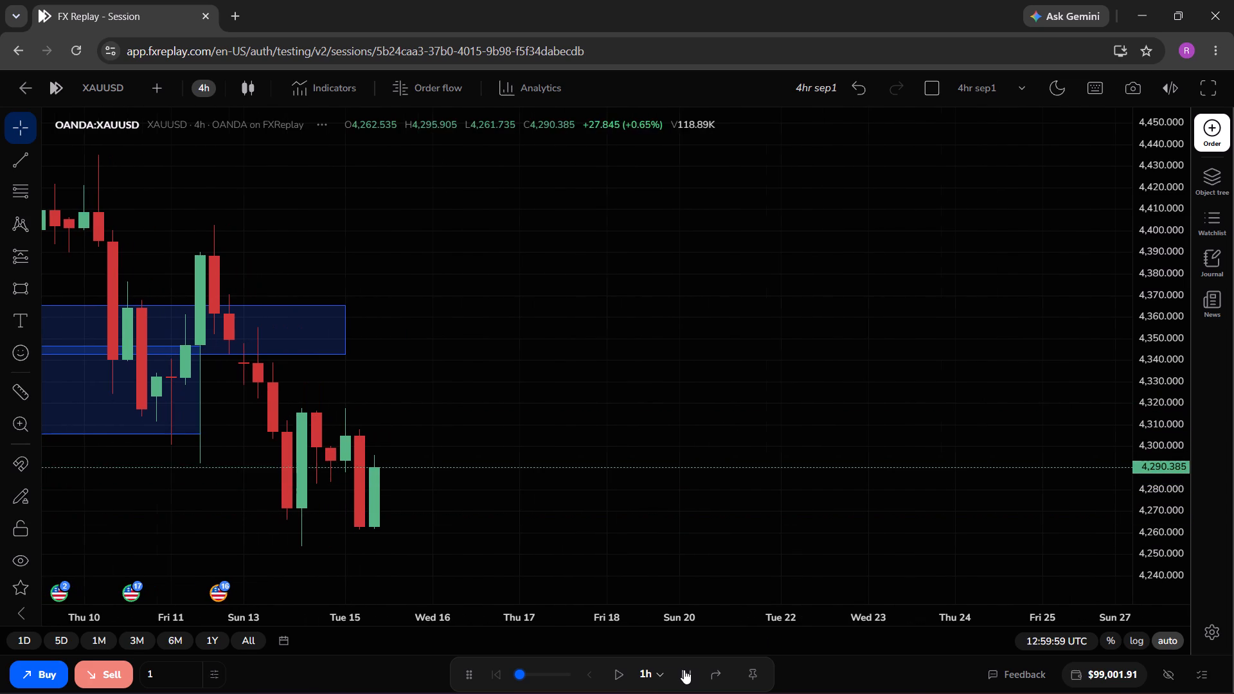
{"action": "triple_click", "coordinate": [684, 670]}
{"action": "triple_click", "coordinate": [684, 670]}
{"action": "triple_click", "coordinate": [684, 670]}
{"action": "triple_click", "coordinate": [684, 670]}
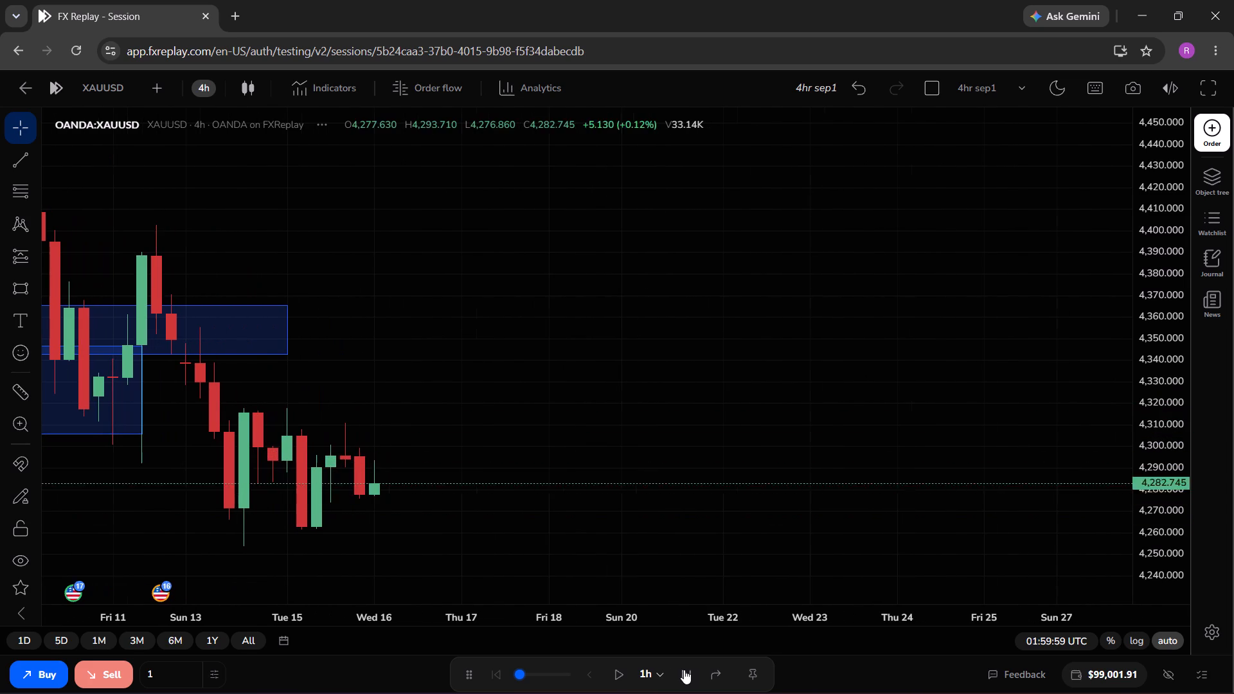
{"action": "triple_click", "coordinate": [684, 670]}
{"action": "left_click", "coordinate": [684, 670]}
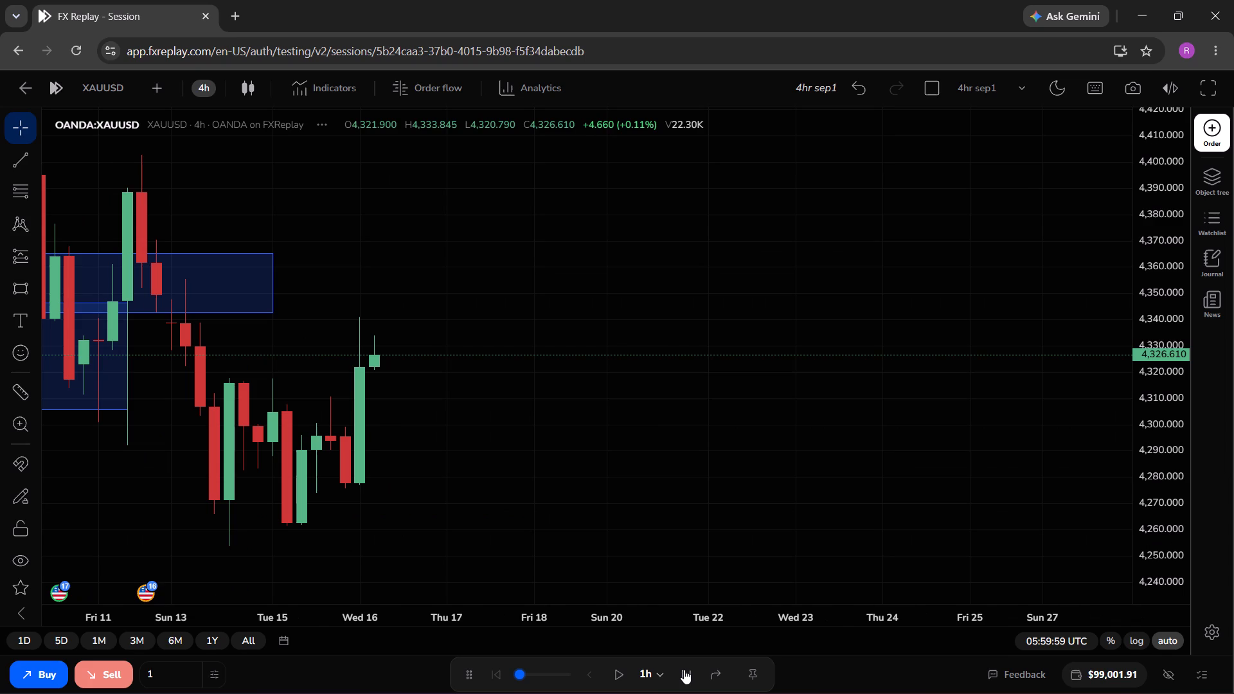
{"action": "left_click", "coordinate": [684, 670]}
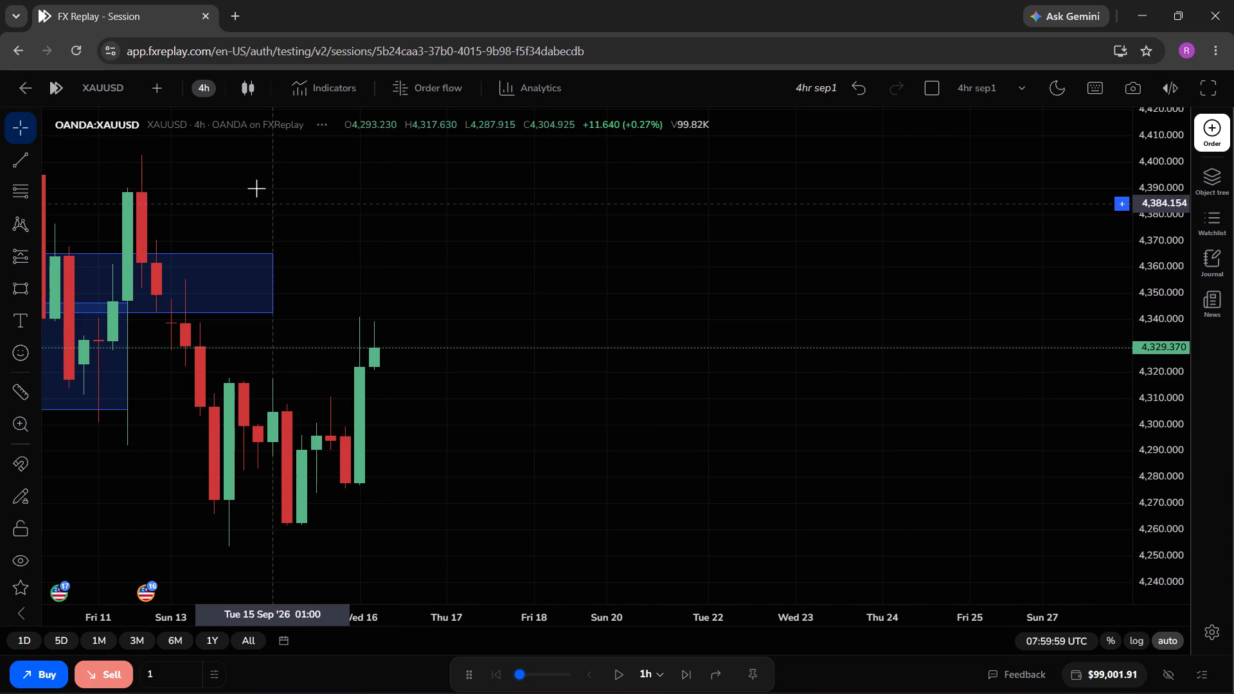
Switch to the 15-minute timeframe and advance the replay in 1h steps to Wednesday 16 September, 14:59:59 UTC.
{"action": "left_click", "coordinate": [197, 84]}
{"action": "left_click", "coordinate": [246, 476]}
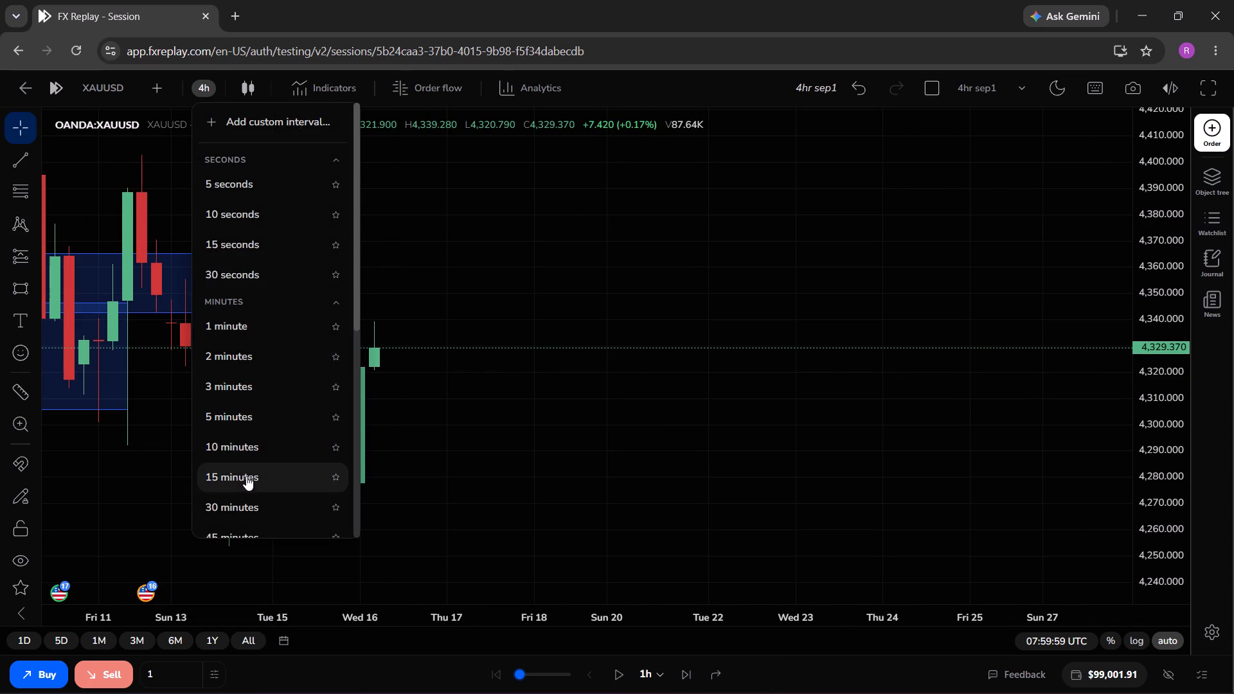
{"action": "left_click_drag", "start_coordinate": [531, 524], "coordinate": [682, 557]}
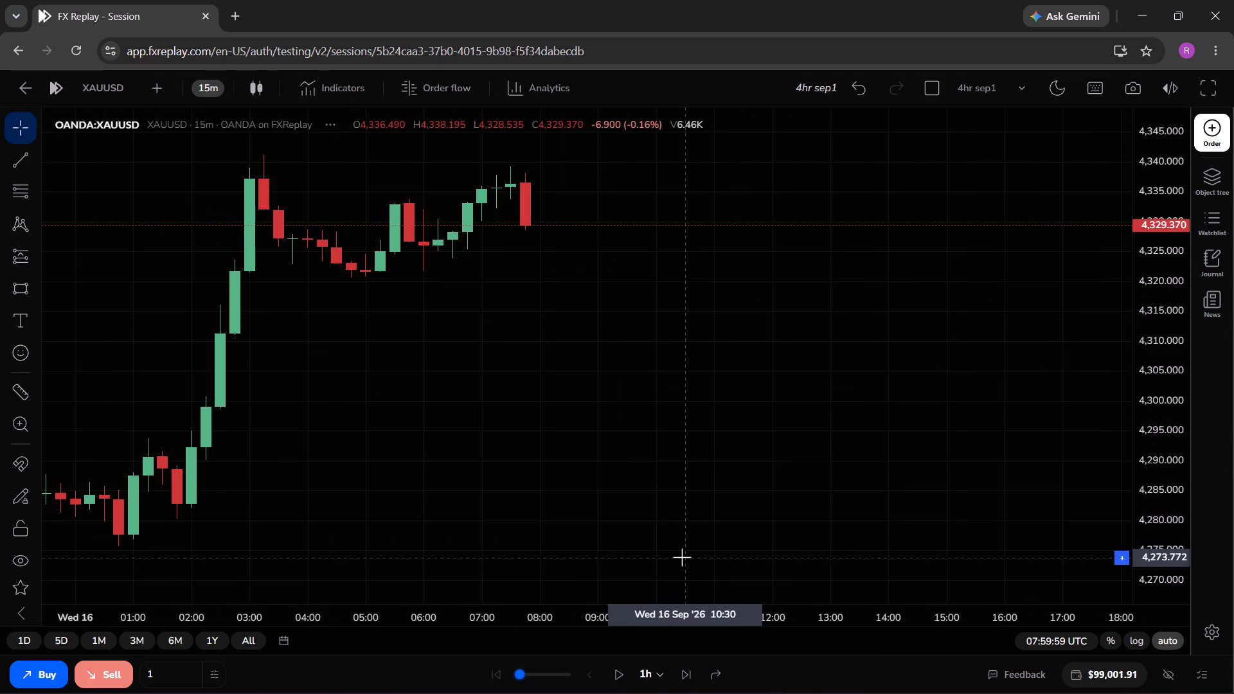
{"action": "left_click", "coordinate": [686, 673]}
{"action": "left_click", "coordinate": [686, 673]}
{"action": "left_click", "coordinate": [686, 673]}
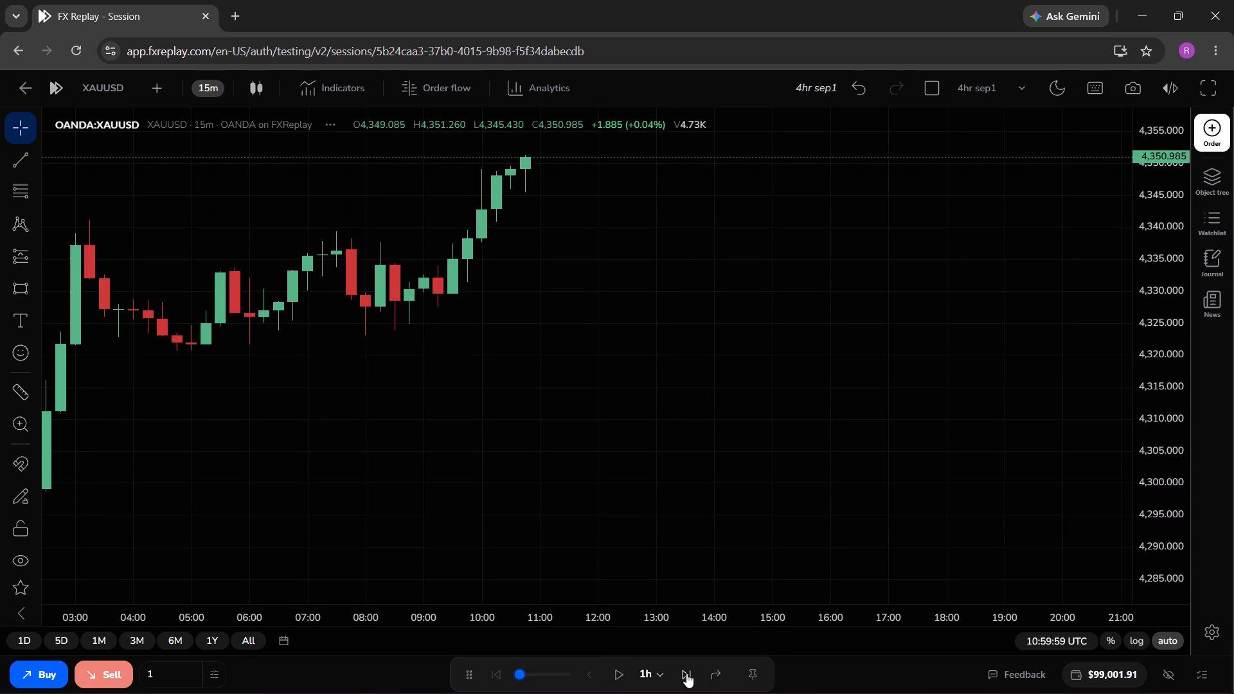
{"action": "left_click", "coordinate": [686, 673]}
{"action": "left_click", "coordinate": [686, 673]}
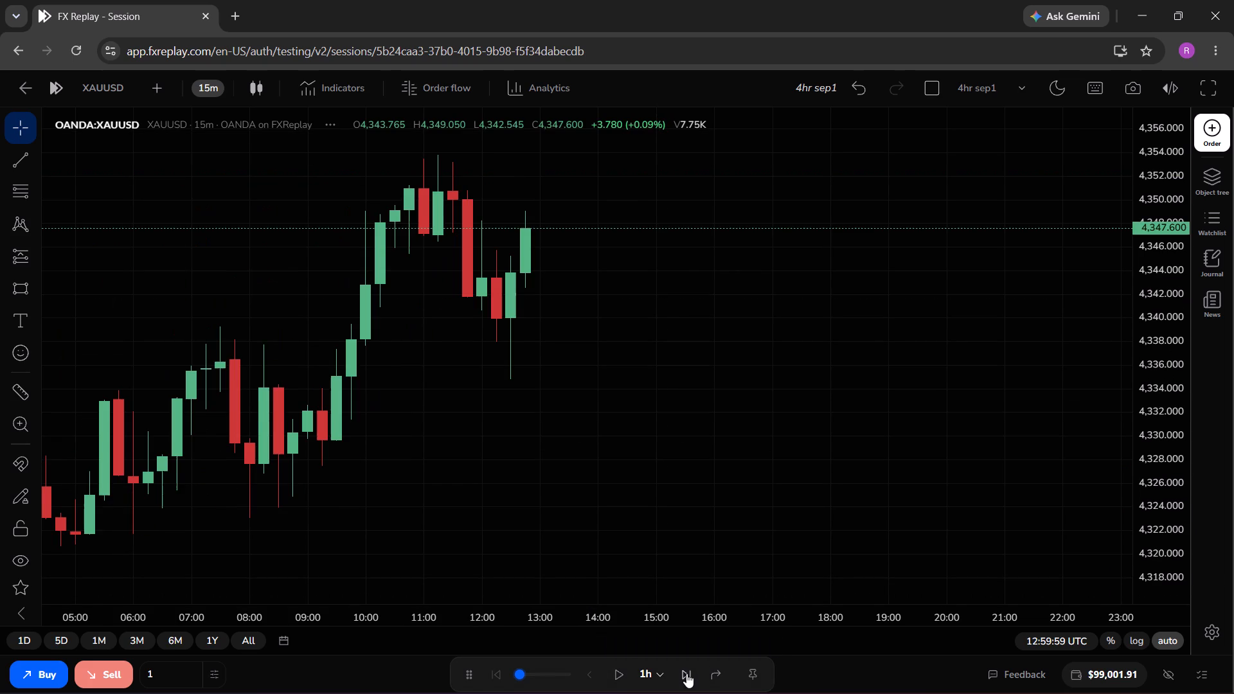
{"action": "left_click", "coordinate": [686, 673]}
{"action": "left_click", "coordinate": [686, 673]}
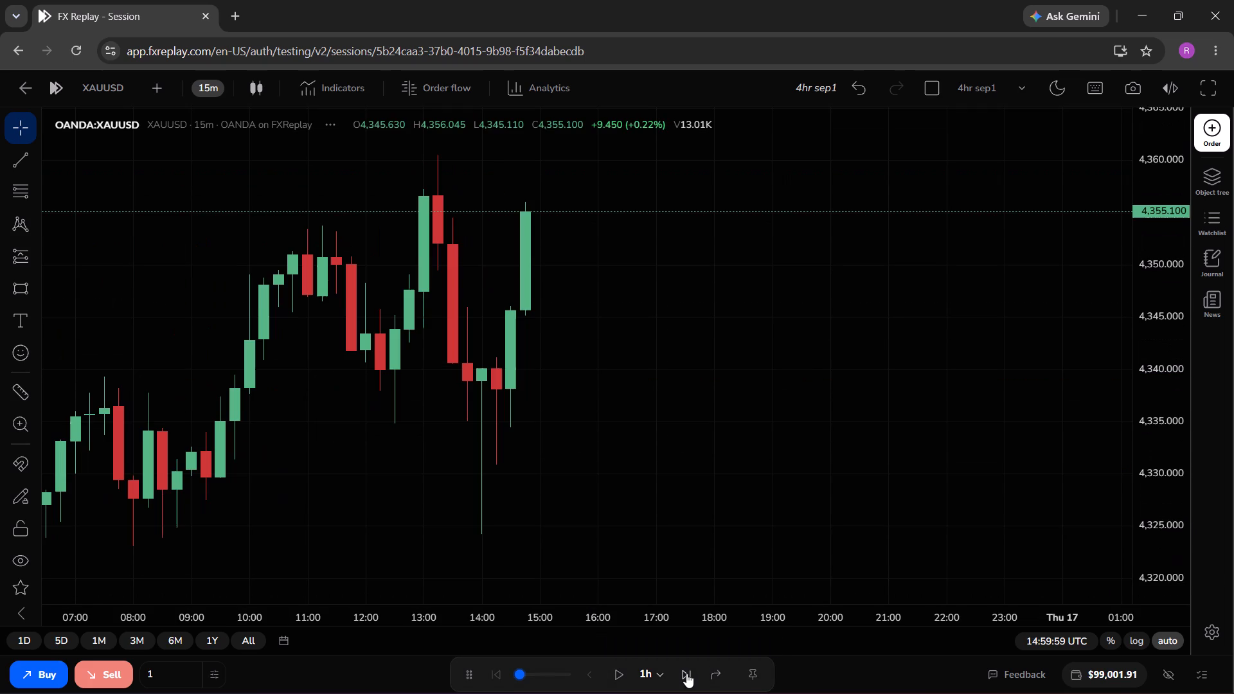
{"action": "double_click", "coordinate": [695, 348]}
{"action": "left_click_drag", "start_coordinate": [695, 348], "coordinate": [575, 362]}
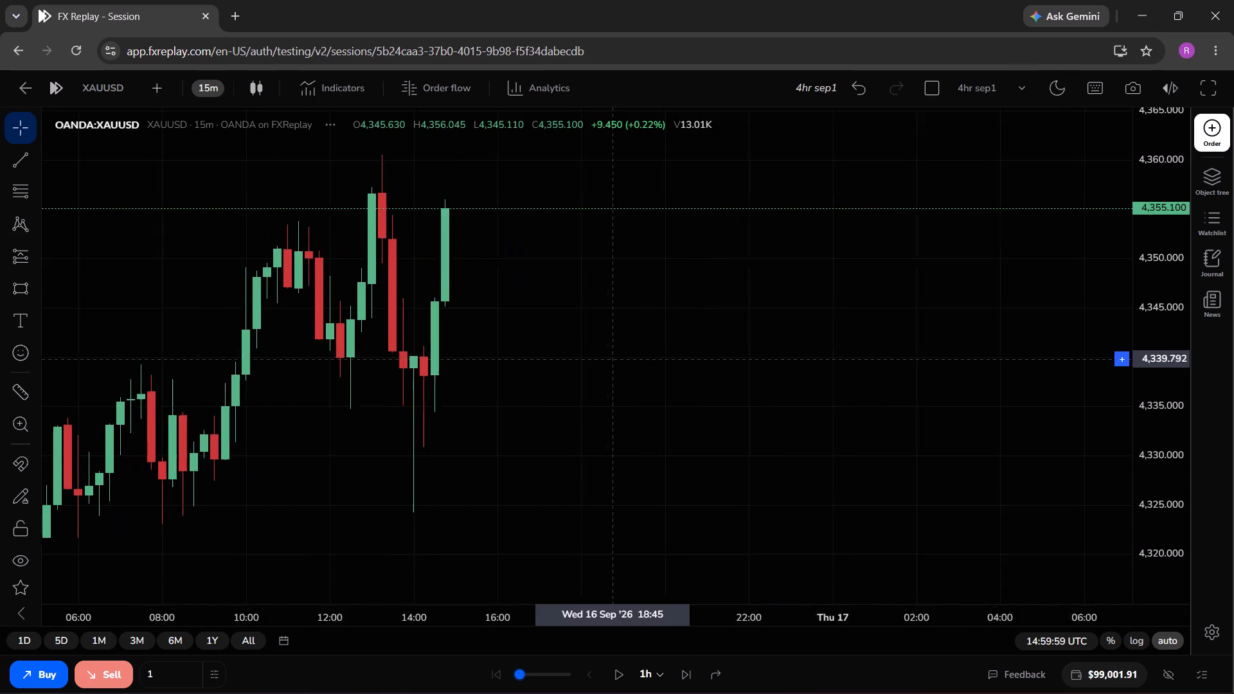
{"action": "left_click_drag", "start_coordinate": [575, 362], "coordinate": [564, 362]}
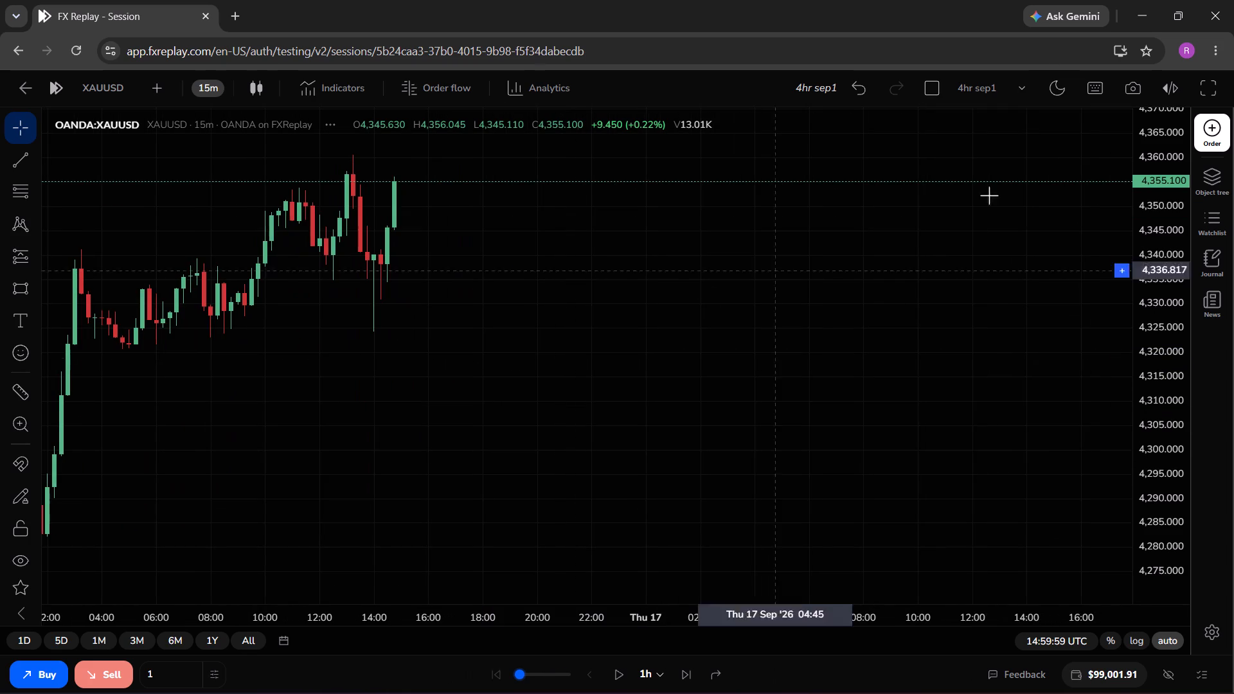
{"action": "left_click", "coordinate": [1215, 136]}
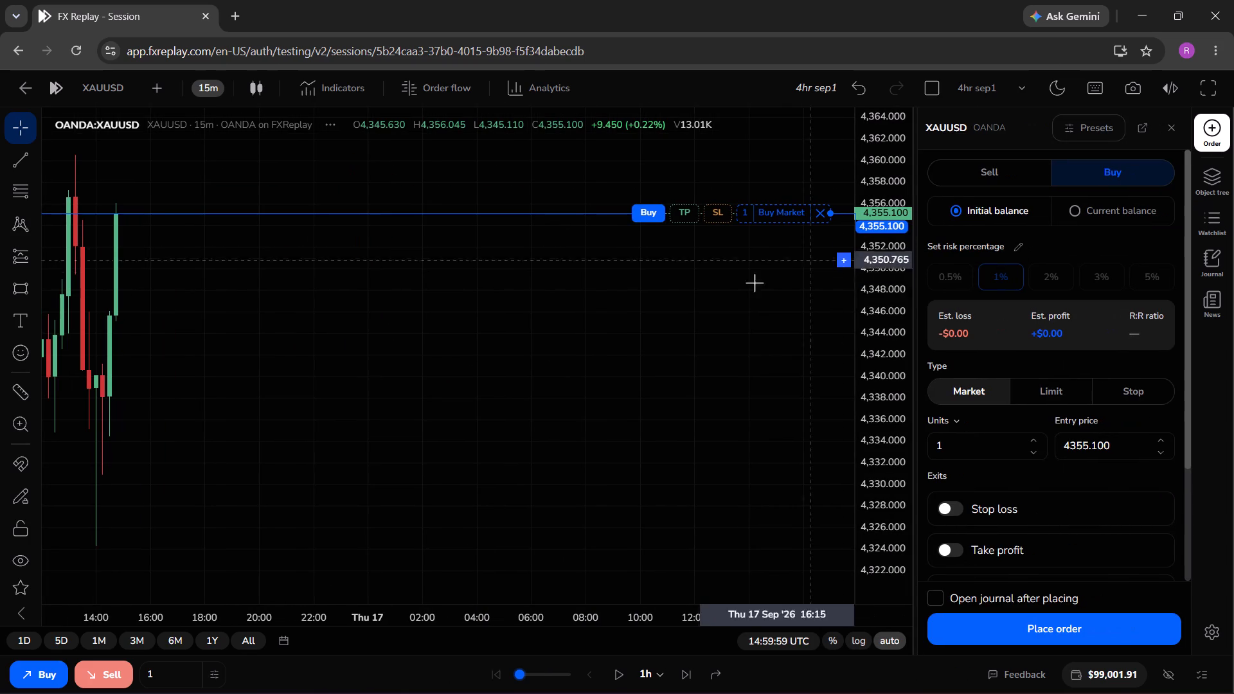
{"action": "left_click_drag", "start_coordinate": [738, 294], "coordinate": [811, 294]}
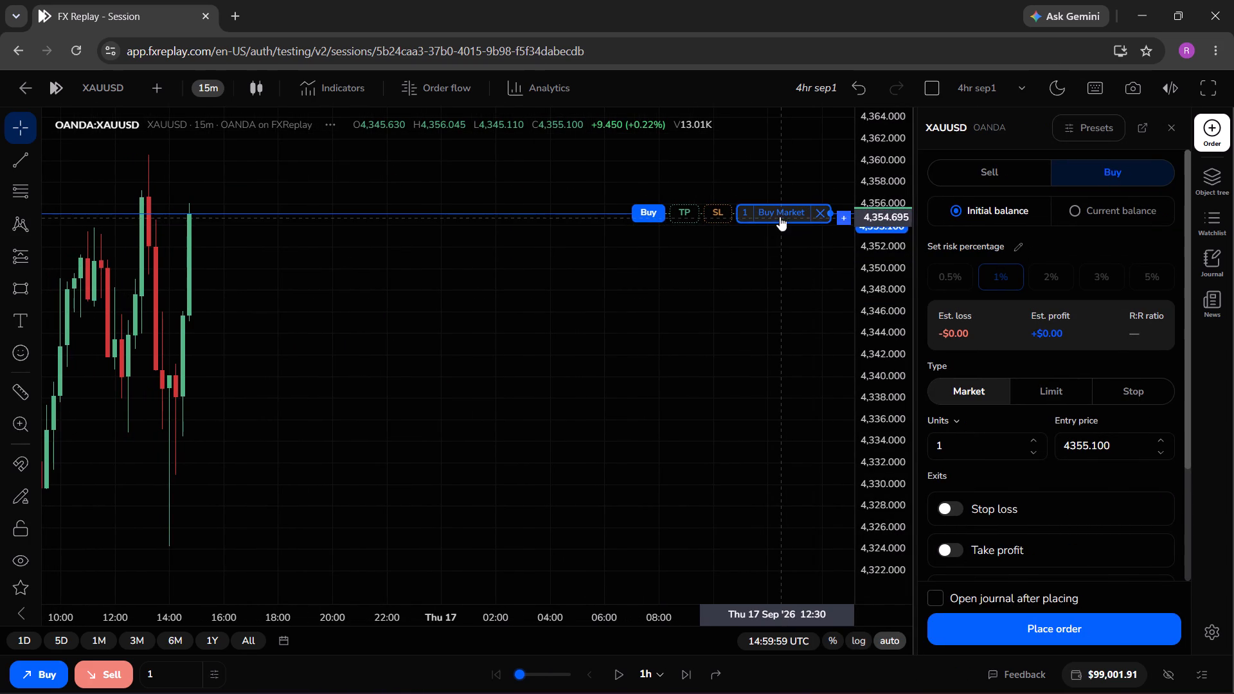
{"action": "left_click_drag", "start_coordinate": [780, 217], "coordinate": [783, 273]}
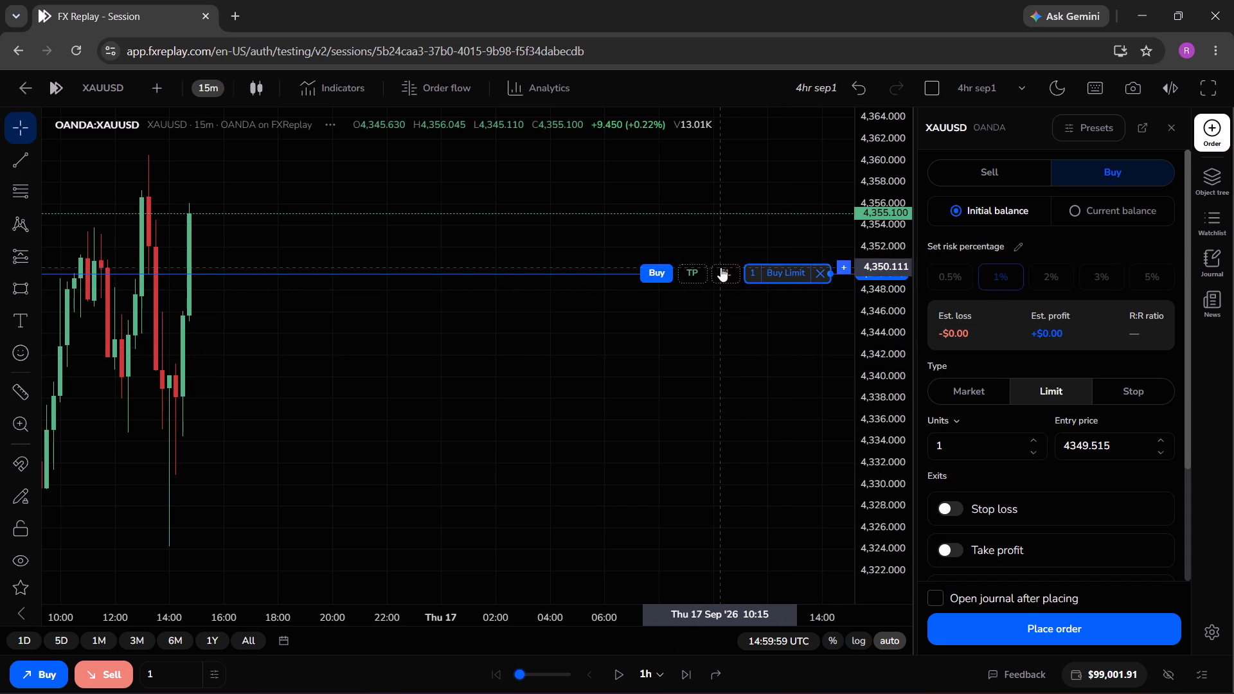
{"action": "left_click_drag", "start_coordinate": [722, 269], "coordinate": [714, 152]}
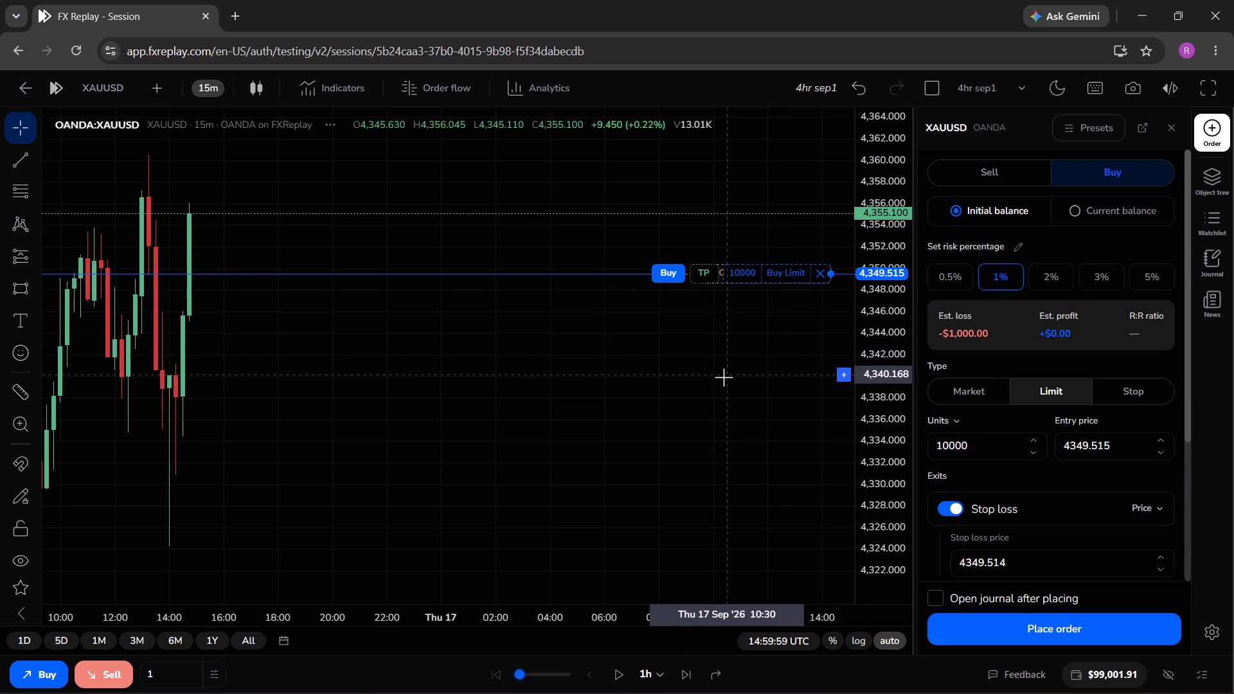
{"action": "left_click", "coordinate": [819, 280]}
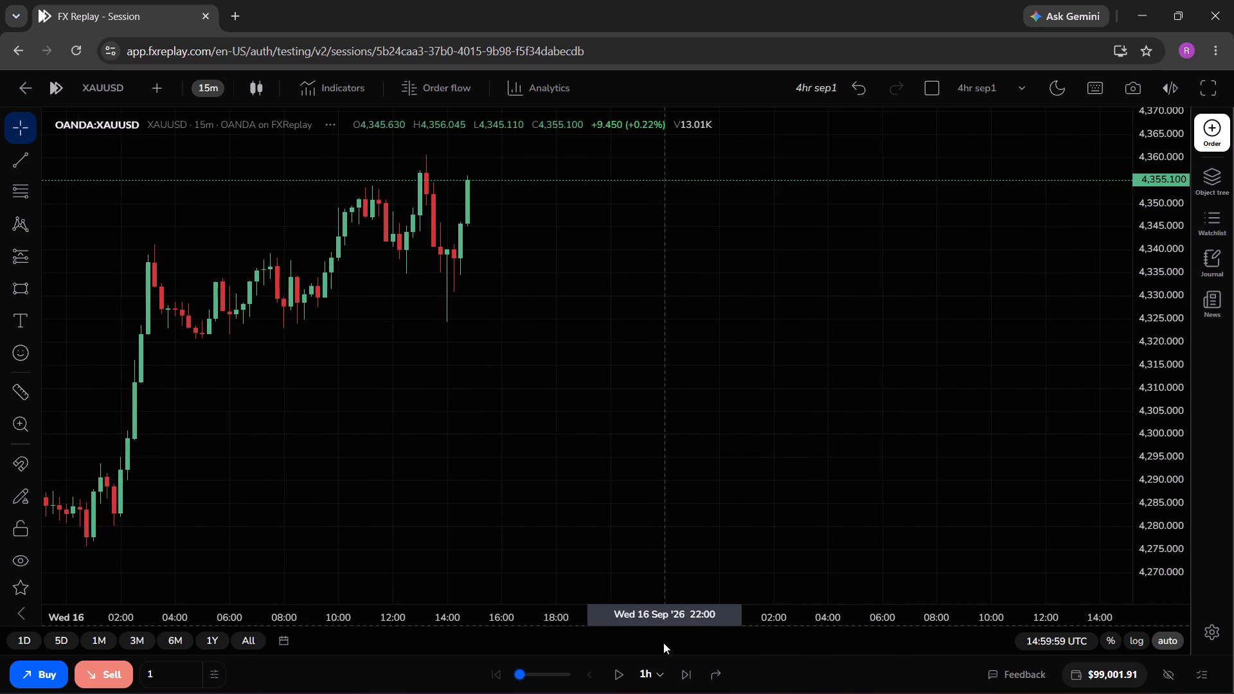
Set the replay step to 15m and advance the replay one step to Wednesday 16 September, 15:14:59 UTC.
{"action": "left_click", "coordinate": [649, 670]}
{"action": "scroll", "coordinate": [652, 574], "scroll_direction": "down", "scroll_amount": 1}
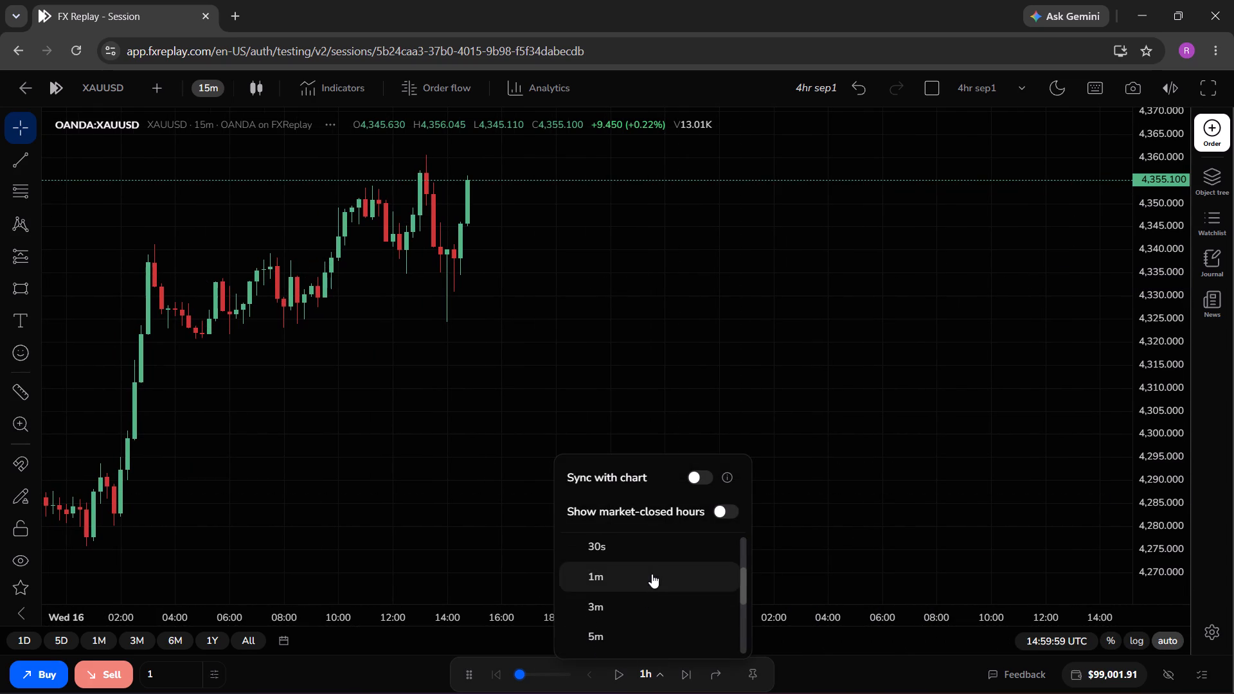
{"action": "scroll", "coordinate": [630, 616], "scroll_direction": "down", "scroll_amount": 1}
{"action": "left_click", "coordinate": [630, 616]}
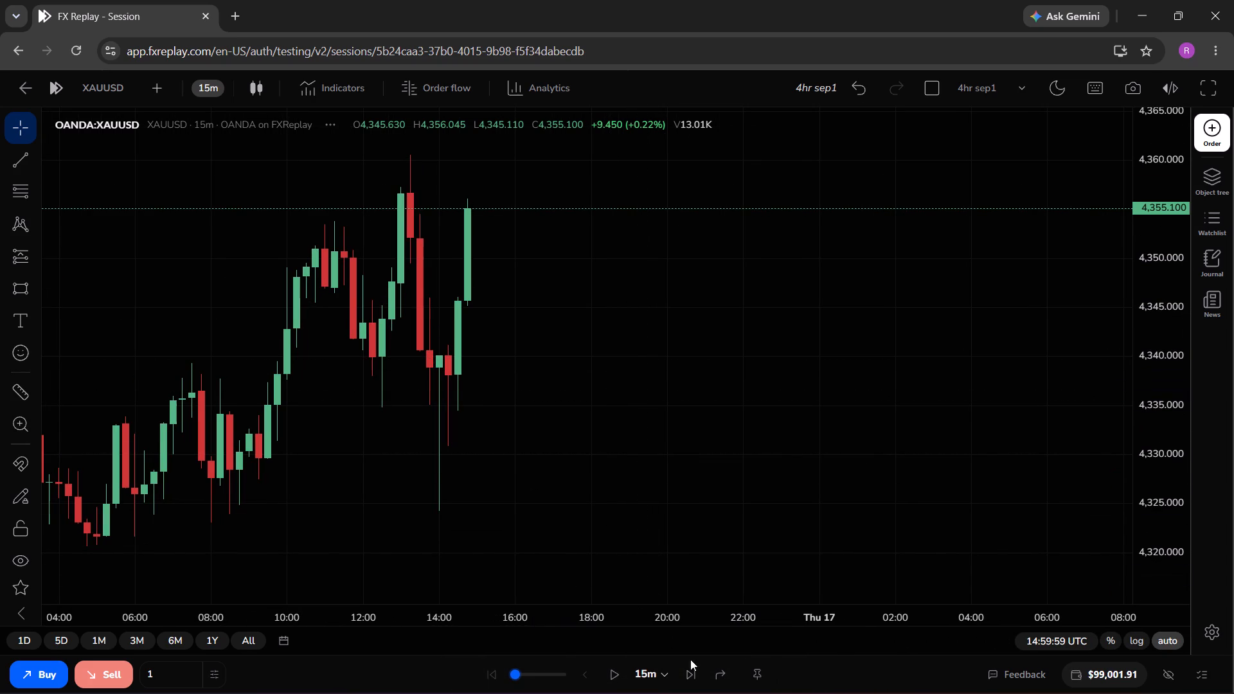
{"action": "left_click", "coordinate": [691, 678]}
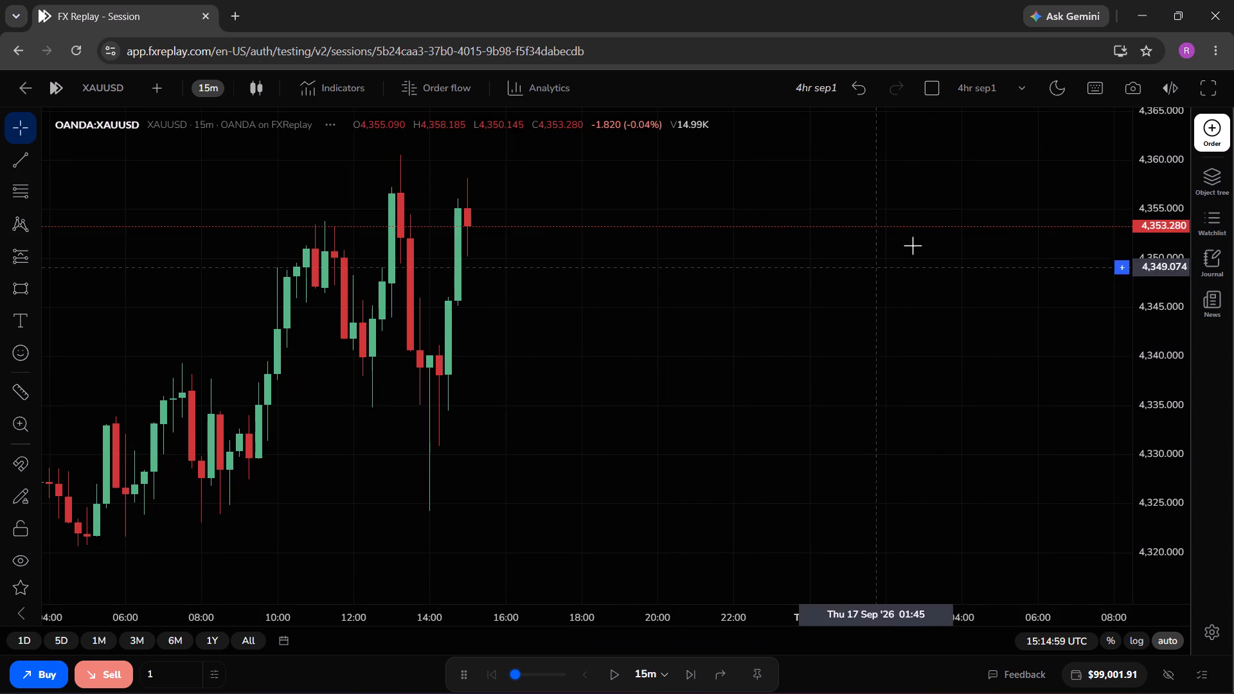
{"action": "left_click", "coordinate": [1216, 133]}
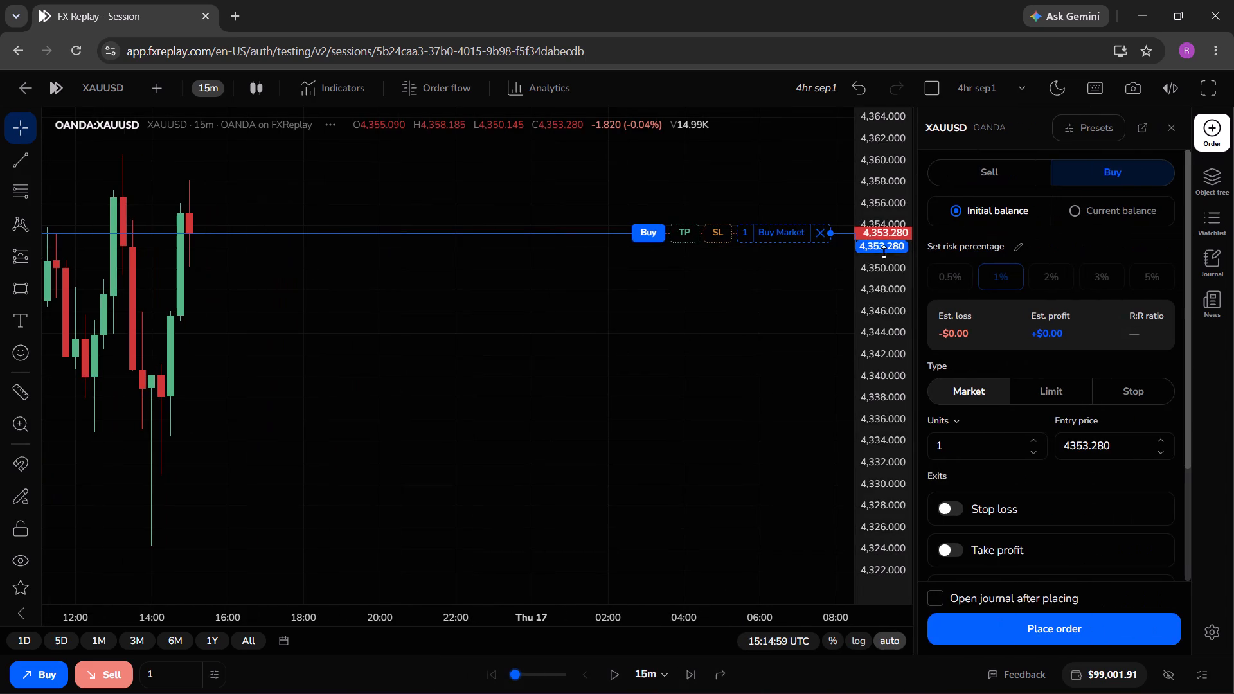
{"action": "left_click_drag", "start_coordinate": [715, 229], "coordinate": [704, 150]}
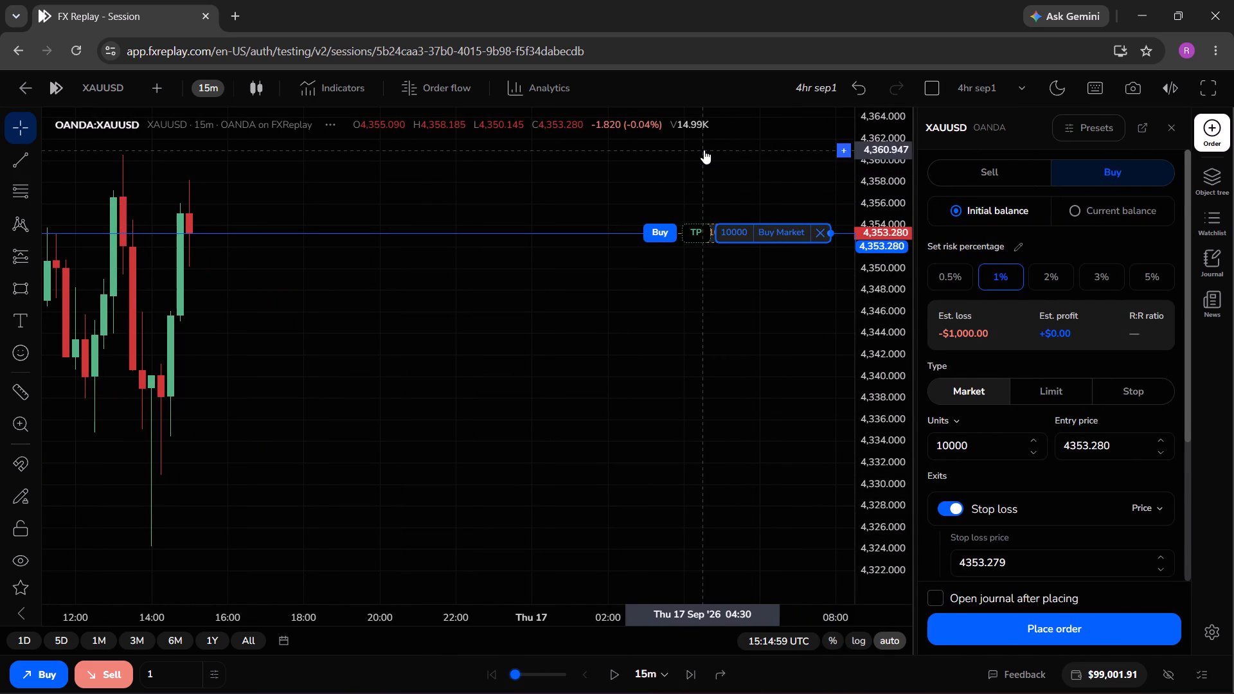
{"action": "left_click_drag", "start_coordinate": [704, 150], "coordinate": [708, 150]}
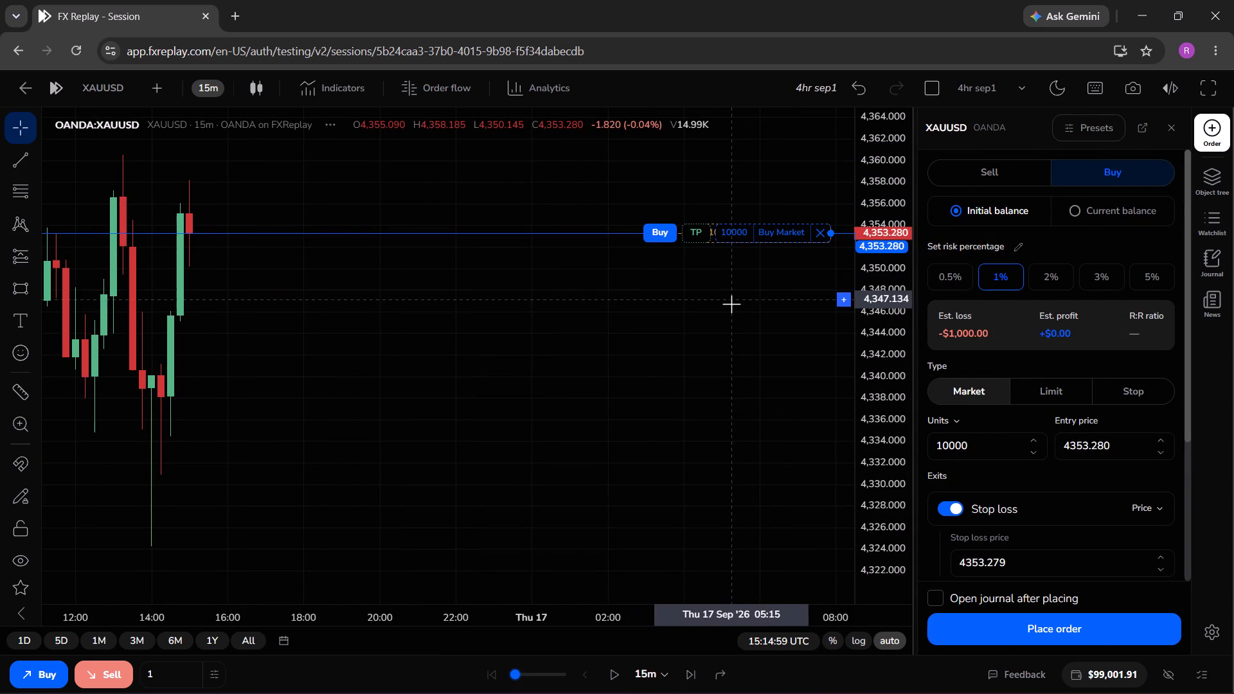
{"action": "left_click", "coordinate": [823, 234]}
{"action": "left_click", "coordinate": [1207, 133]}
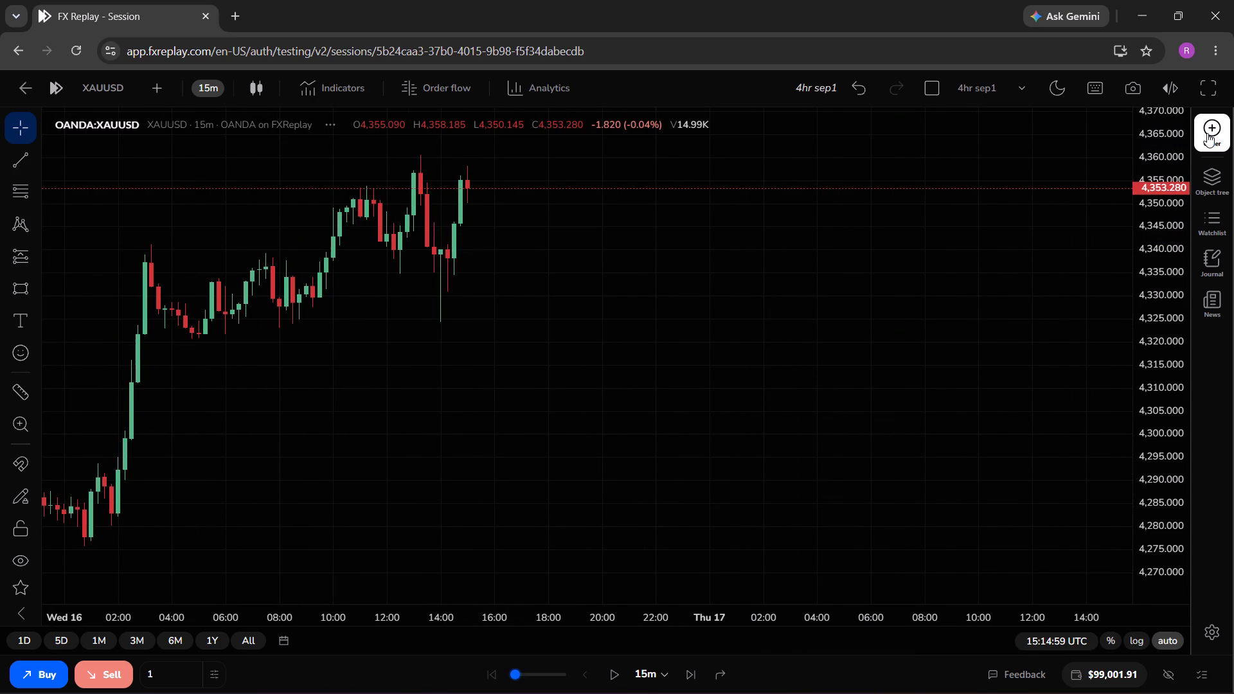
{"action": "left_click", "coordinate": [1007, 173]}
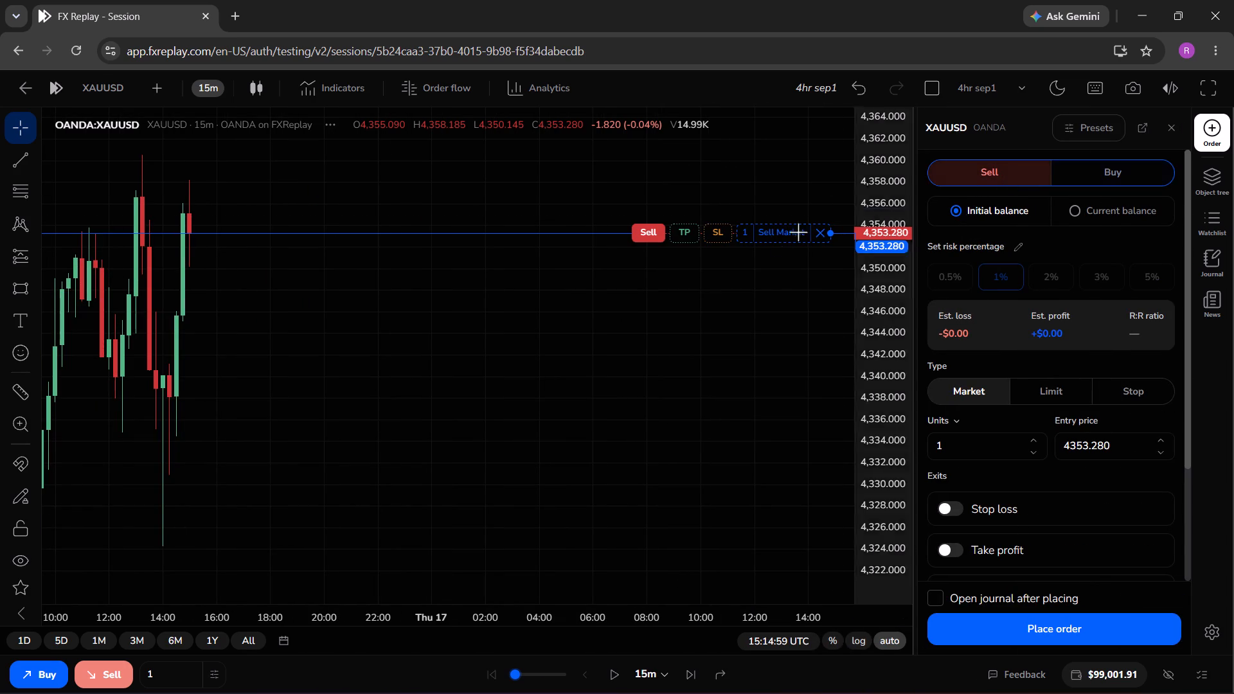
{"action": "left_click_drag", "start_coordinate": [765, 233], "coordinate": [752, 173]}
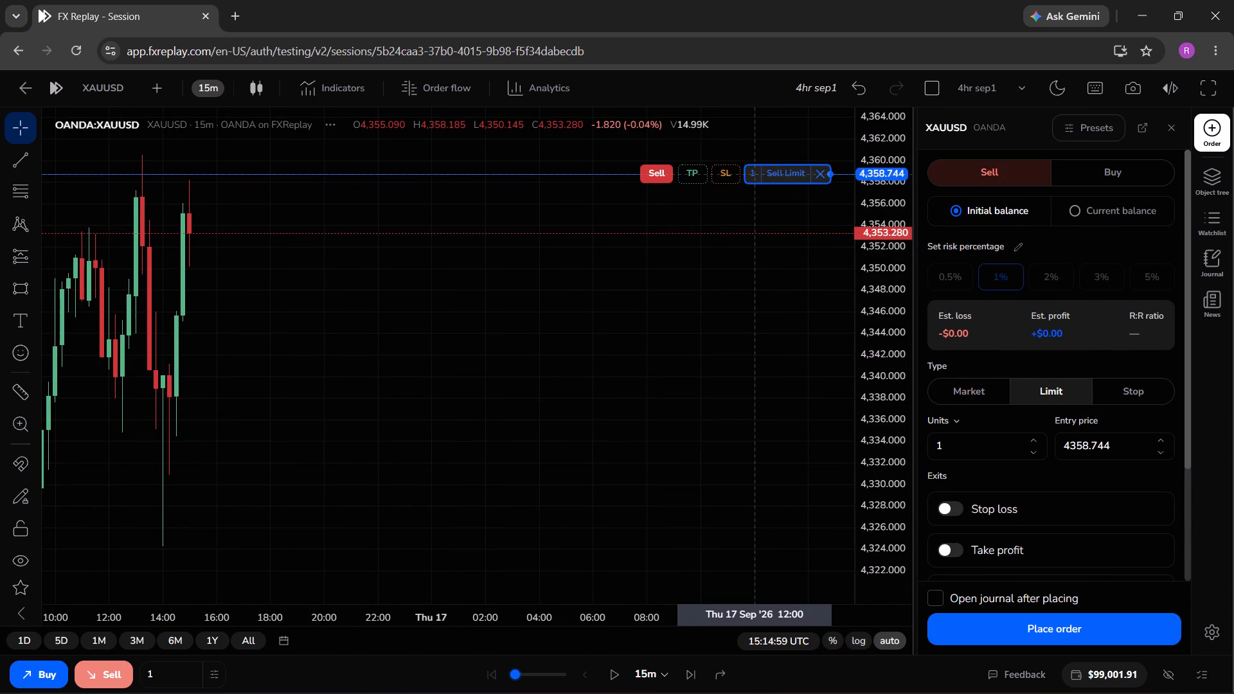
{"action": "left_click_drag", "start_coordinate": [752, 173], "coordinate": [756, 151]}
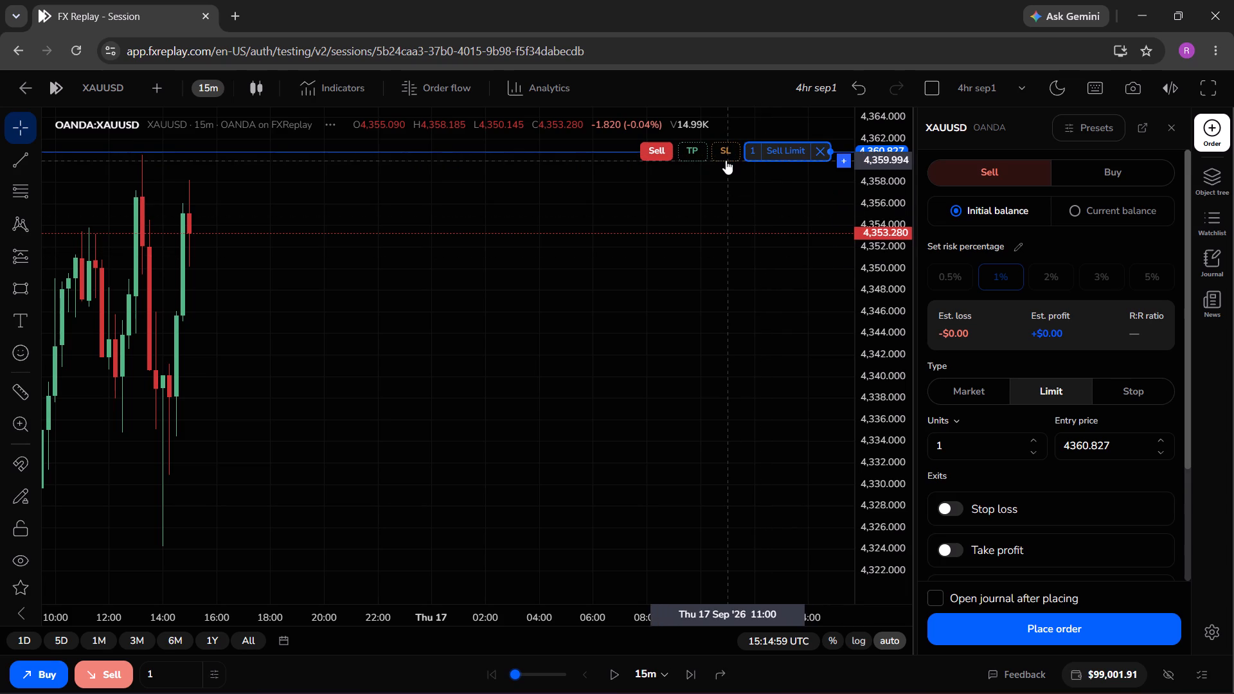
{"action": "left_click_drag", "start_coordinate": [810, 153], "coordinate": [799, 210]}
Place a 1.3-unit market sell order with stop loss at 4360.947 and take profit at 4320.722.
{"action": "left_click", "coordinate": [1204, 138]}
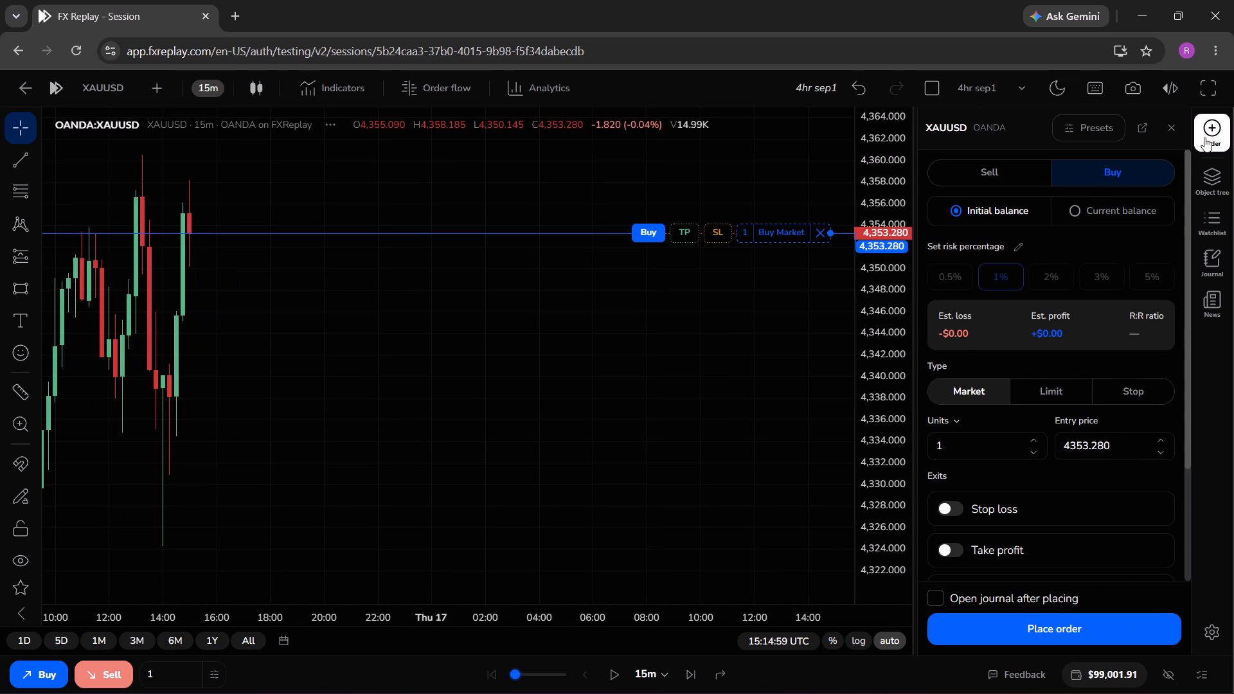
{"action": "left_click", "coordinate": [994, 171]}
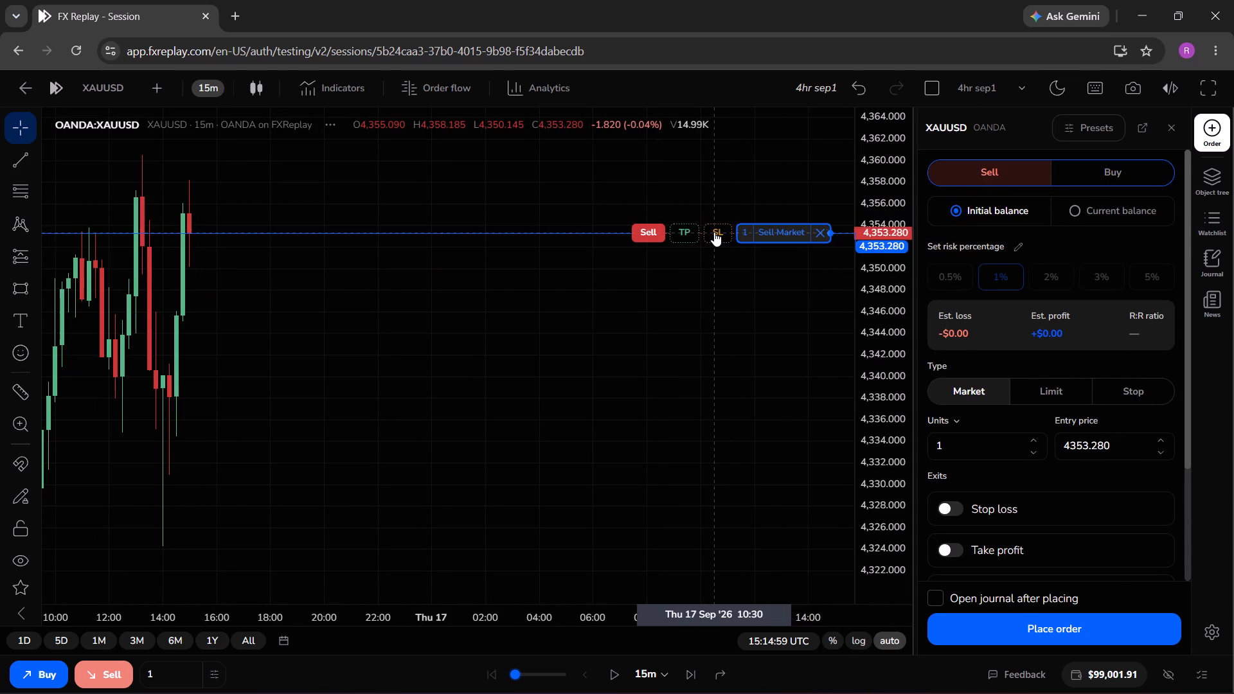
{"action": "left_click_drag", "start_coordinate": [713, 231], "coordinate": [715, 150]}
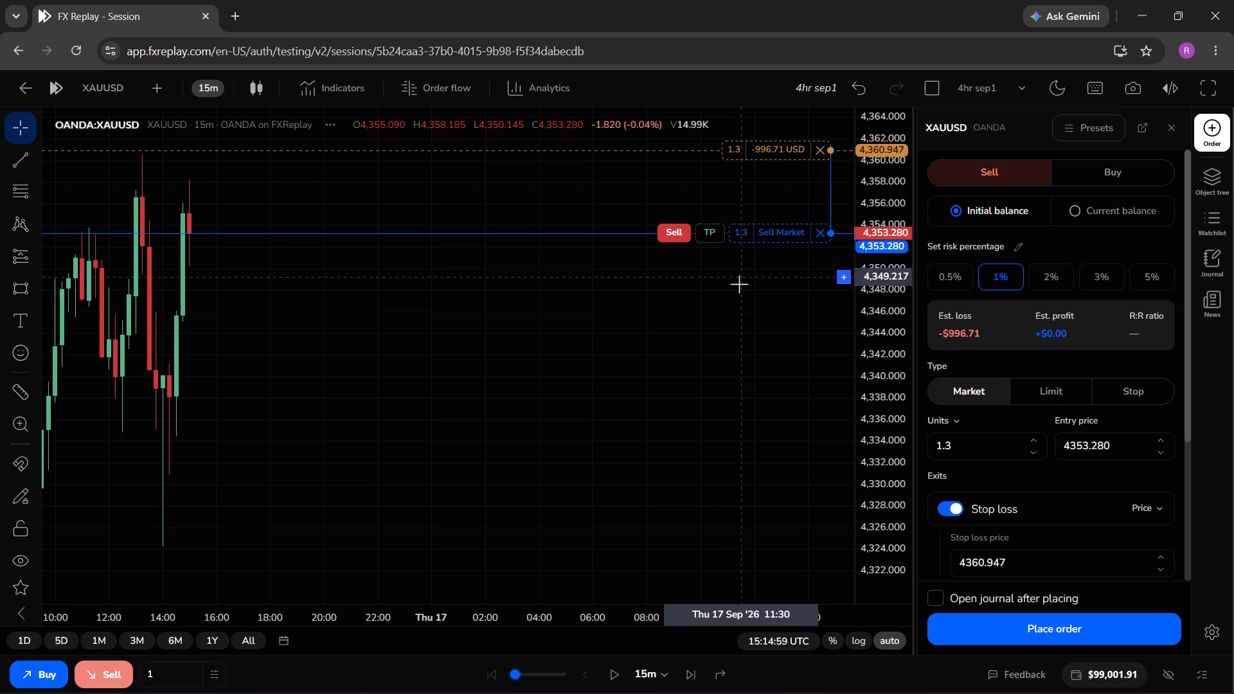
{"action": "left_click_drag", "start_coordinate": [708, 231], "coordinate": [674, 545]}
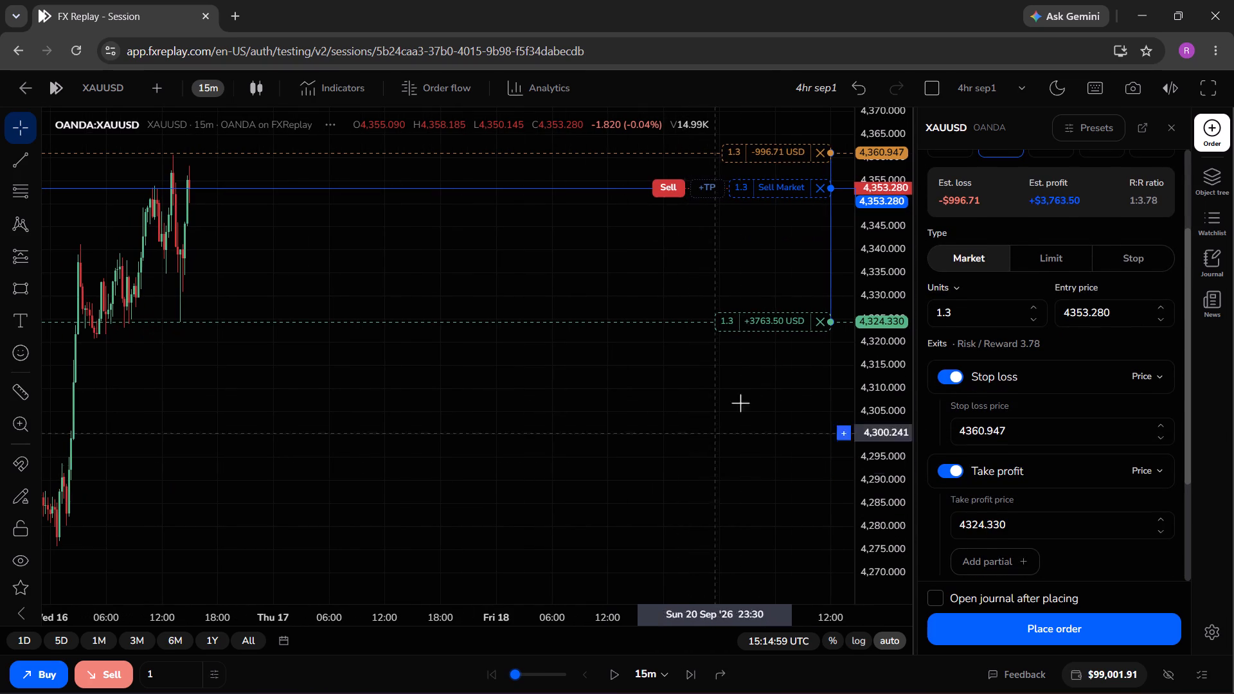
{"action": "left_click_drag", "start_coordinate": [761, 325], "coordinate": [755, 338]}
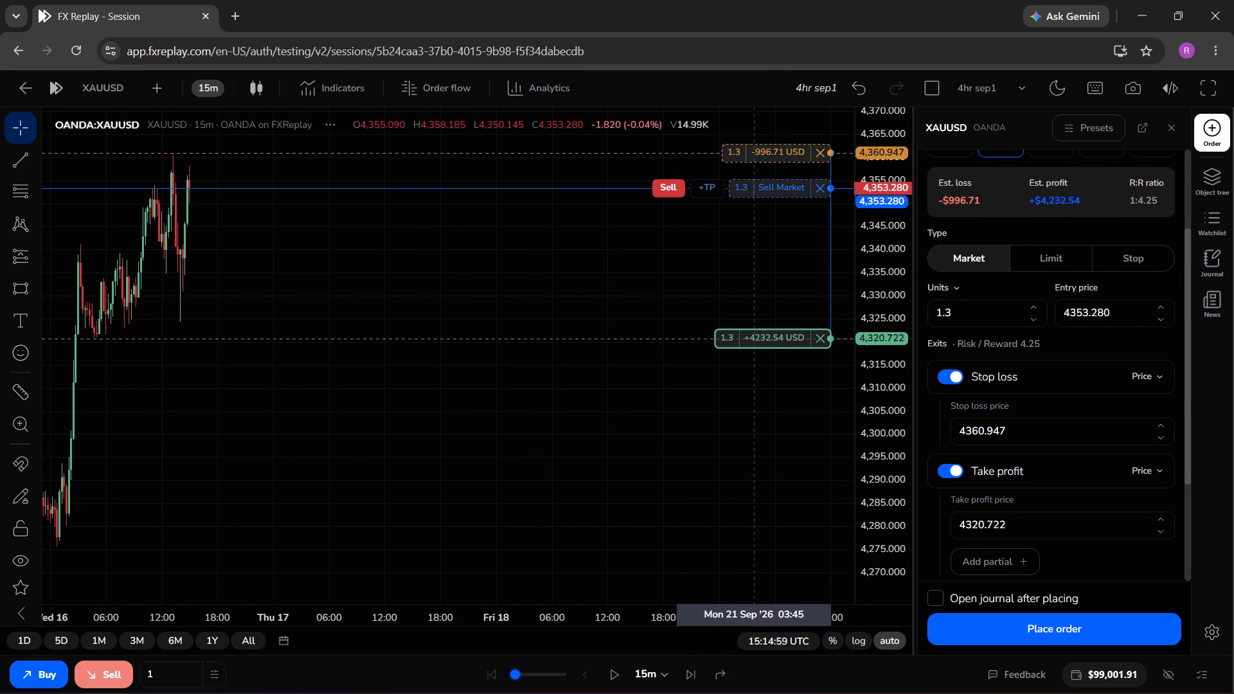
{"action": "left_click_drag", "start_coordinate": [755, 338], "coordinate": [755, 338]}
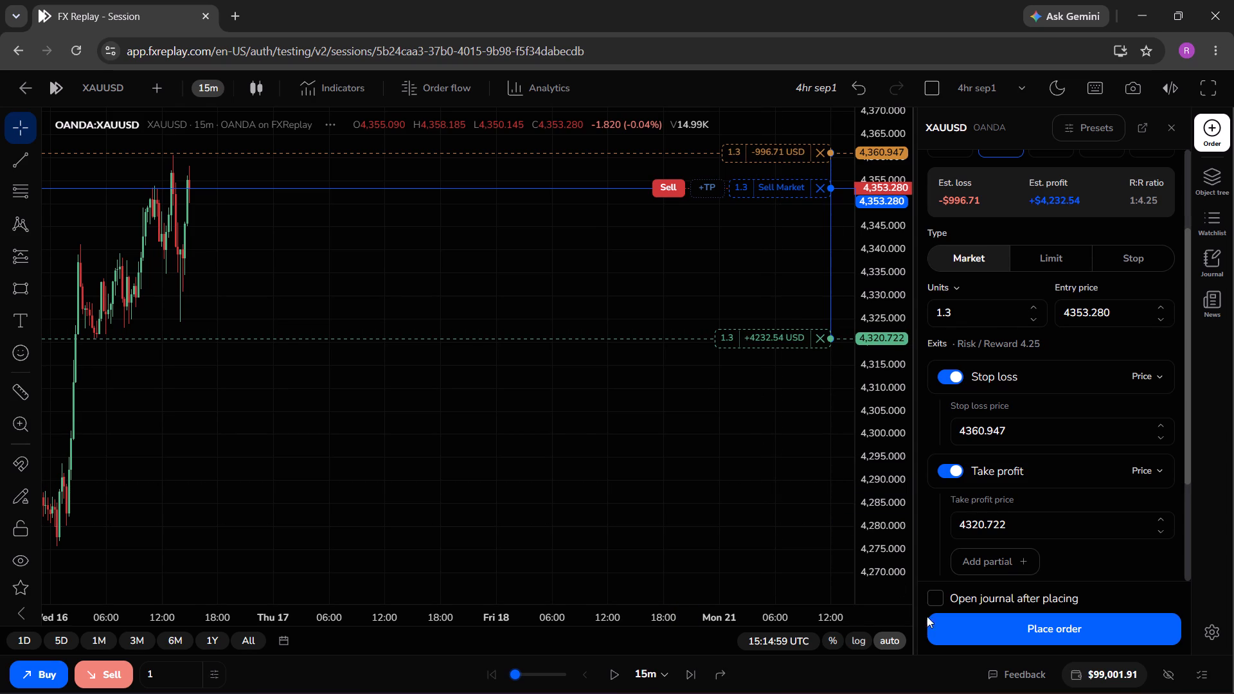
{"action": "left_click", "coordinate": [974, 636]}
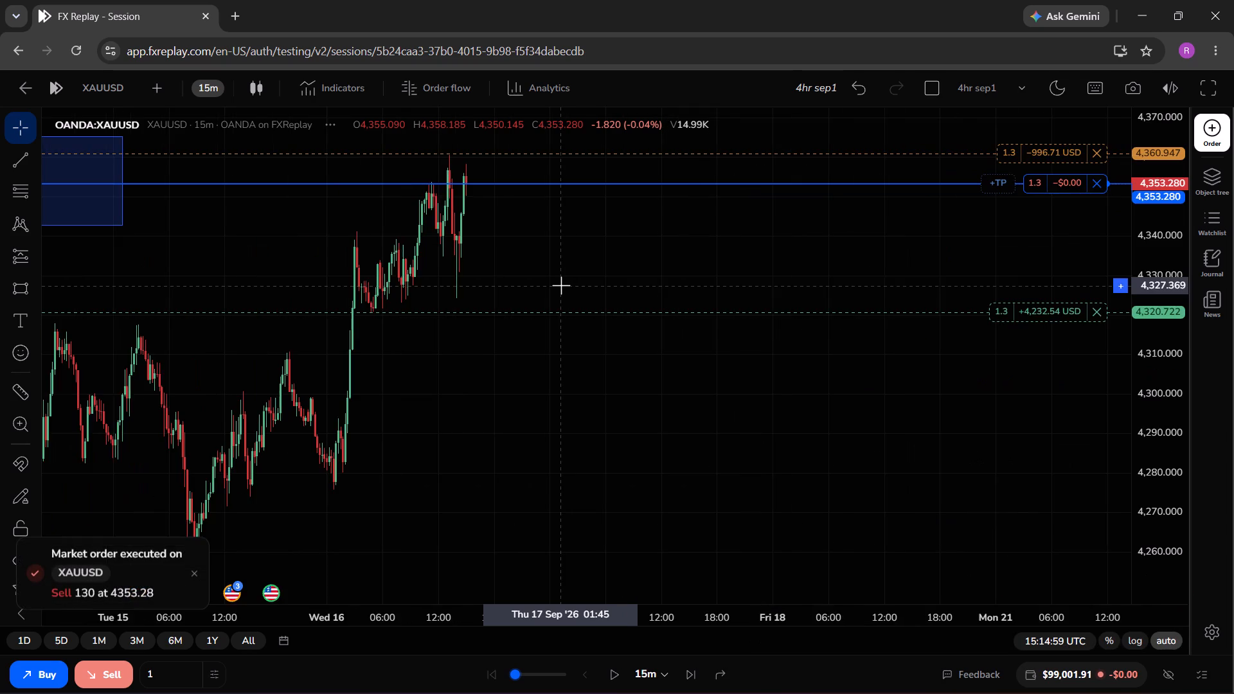
Advance the replay on the 15-minute chart in 15m steps to Wednesday 16 September, 18:29:59 UTC.
{"action": "triple_click", "coordinate": [693, 677]}
{"action": "triple_click", "coordinate": [693, 677]}
{"action": "triple_click", "coordinate": [693, 677]}
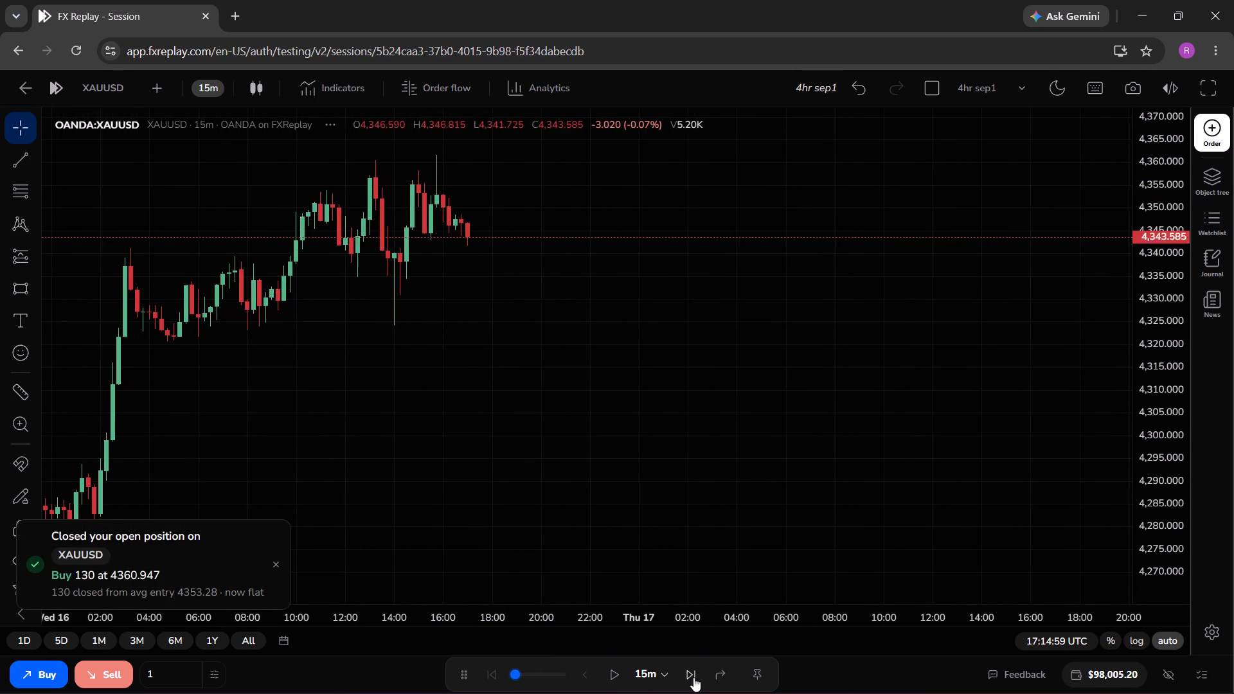
{"action": "triple_click", "coordinate": [693, 677]}
{"action": "left_click", "coordinate": [693, 677]}
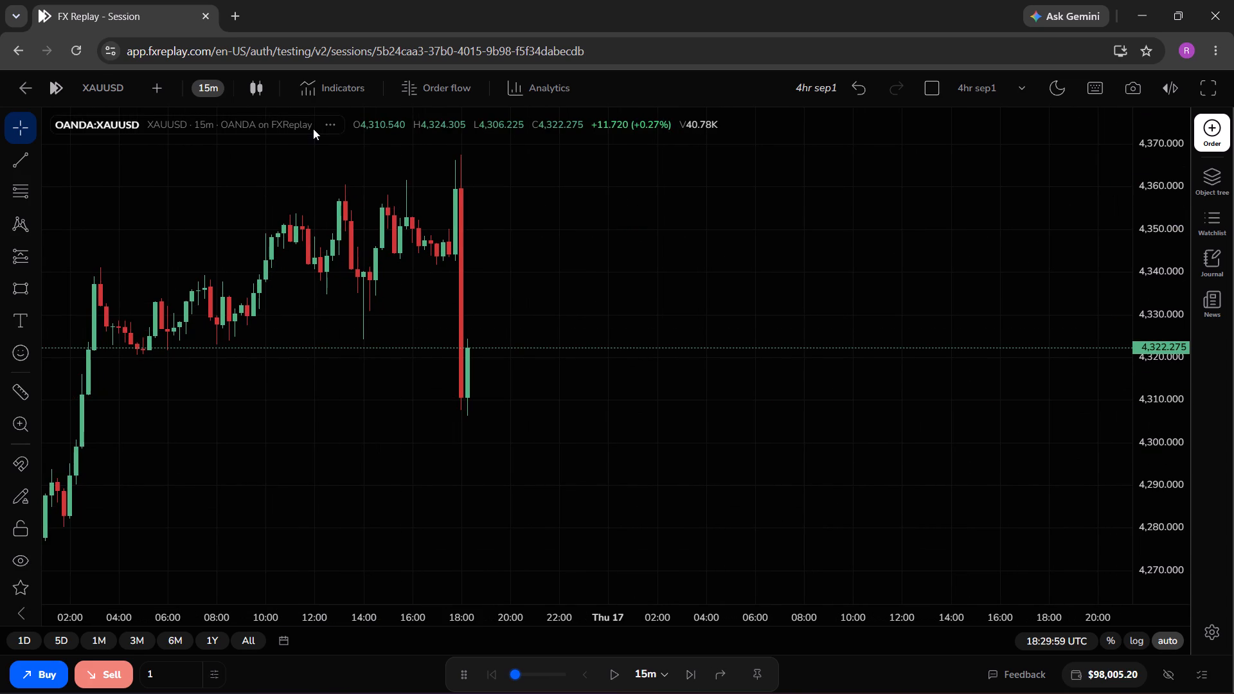
Switch to the 4-hour timeframe and advance the replay in 15m steps to Thursday 17 September, 00:14:59 UTC.
{"action": "left_click", "coordinate": [215, 89]}
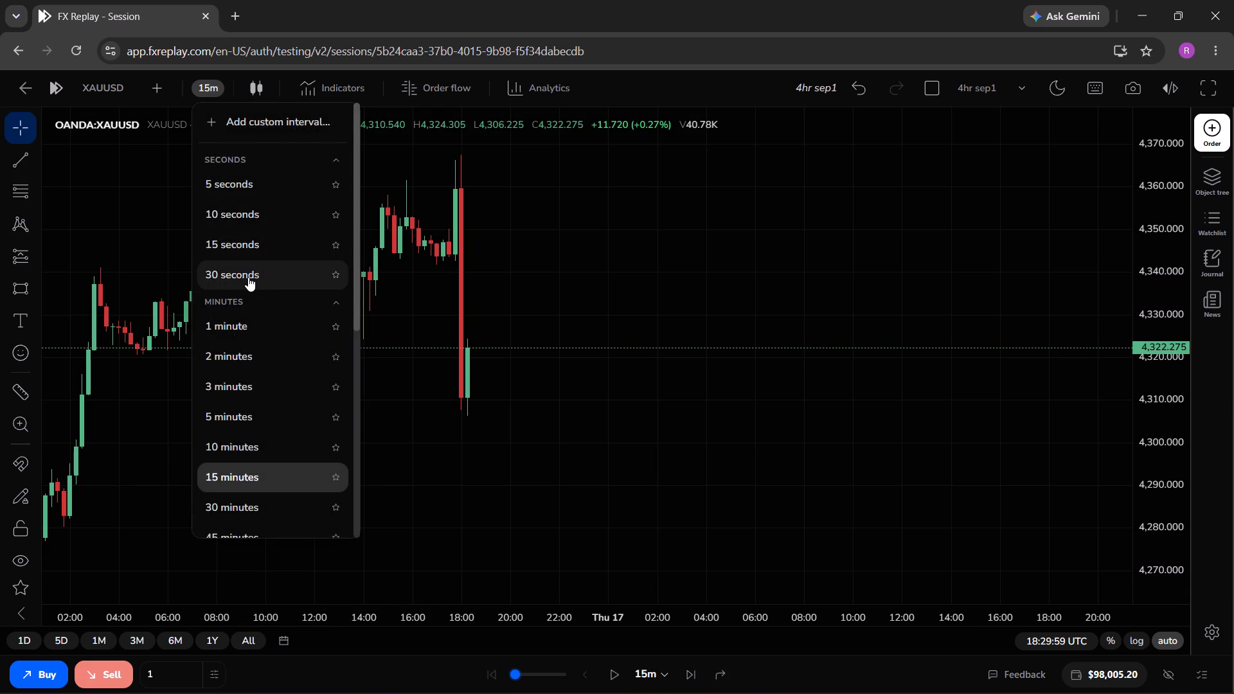
{"action": "scroll", "coordinate": [248, 277], "scroll_direction": "down", "scroll_amount": 1}
{"action": "scroll", "coordinate": [264, 463], "scroll_direction": "down", "scroll_amount": 1}
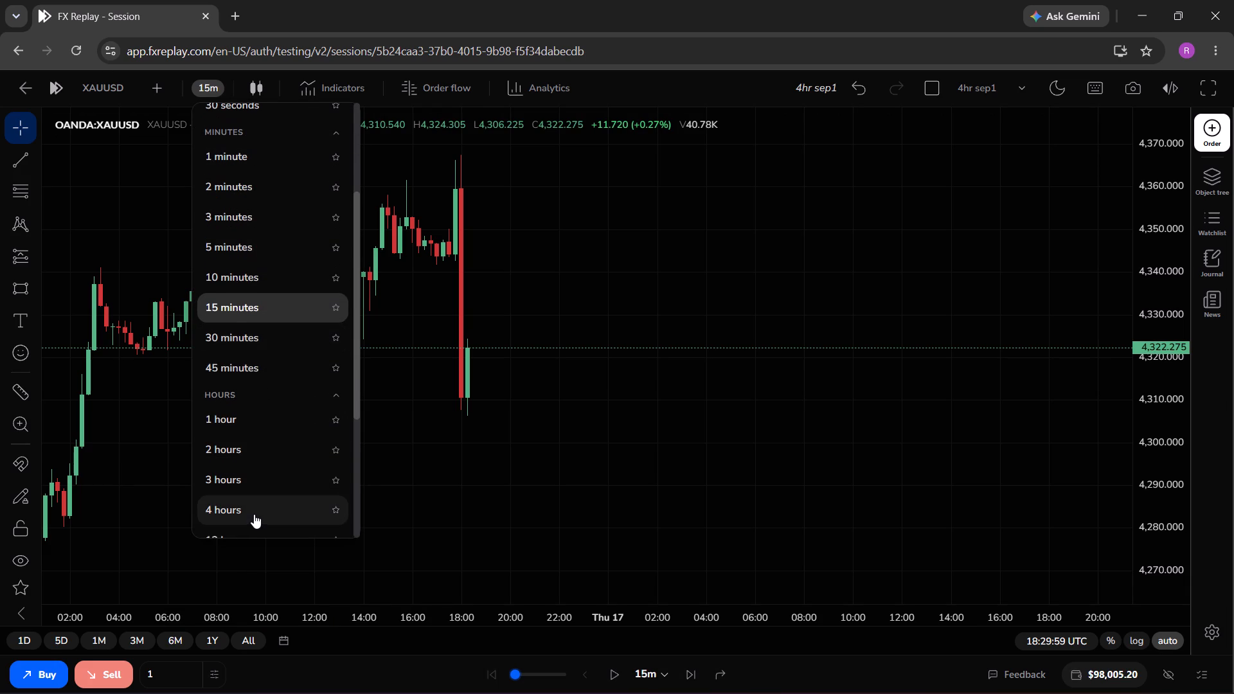
{"action": "left_click", "coordinate": [254, 514]}
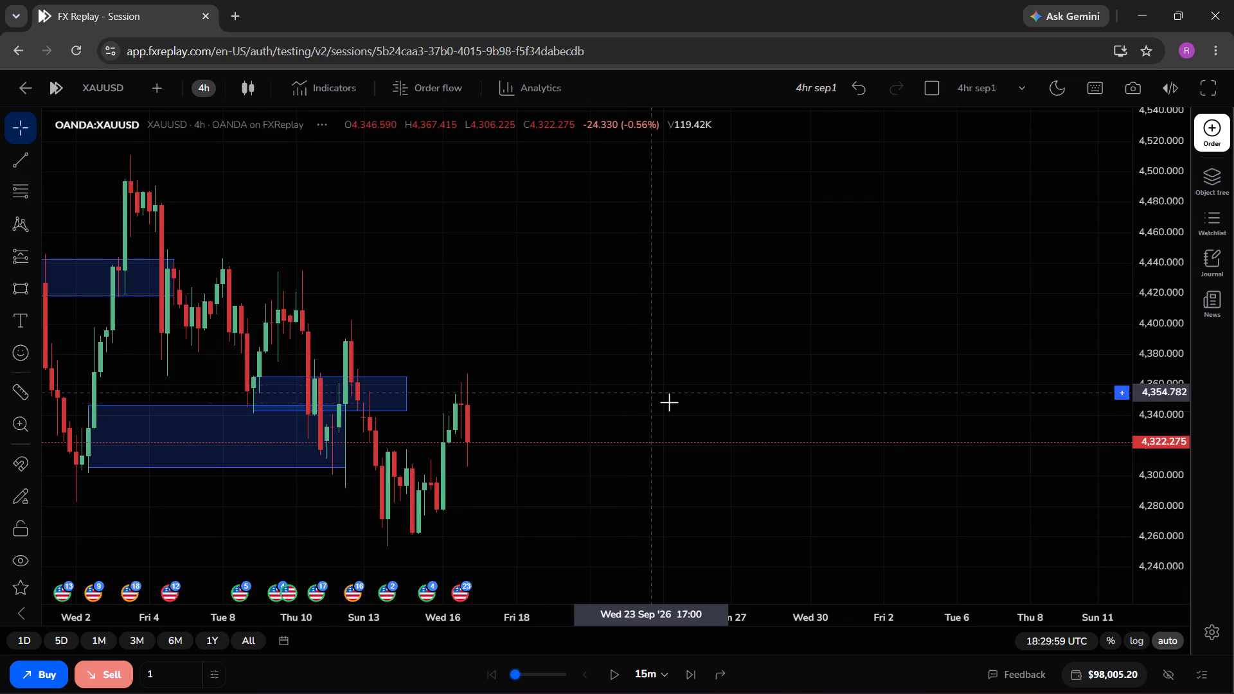
{"action": "left_click_drag", "start_coordinate": [669, 402], "coordinate": [641, 402]}
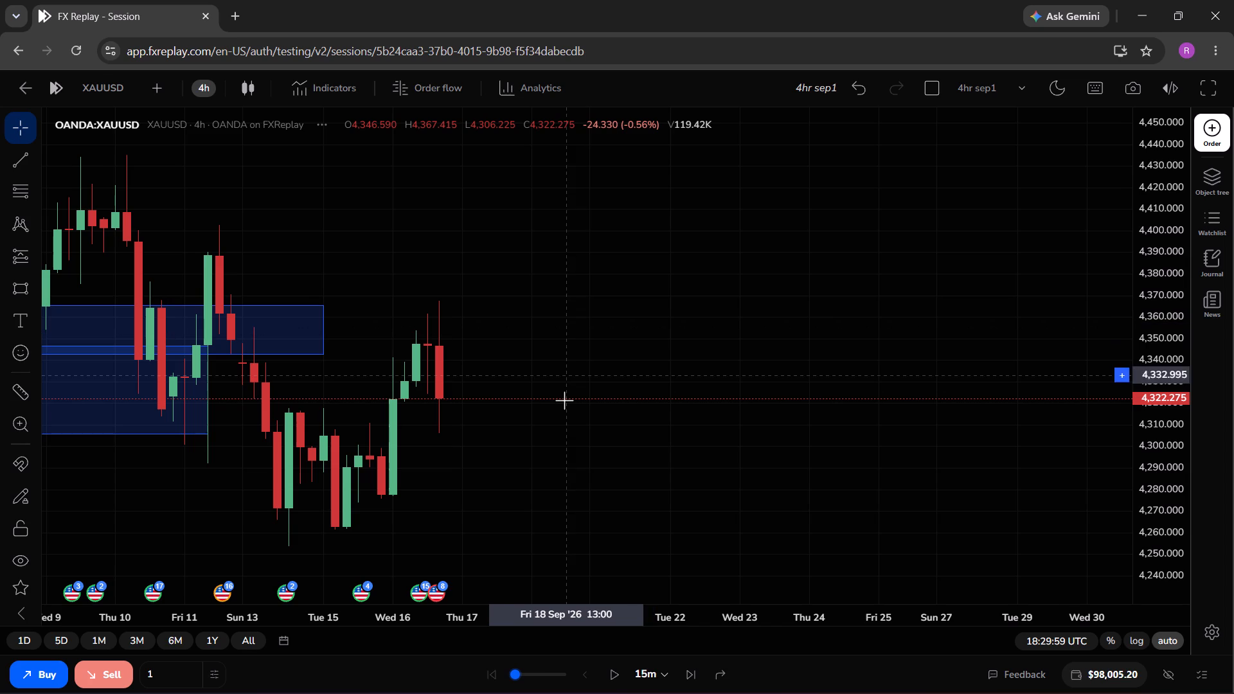
{"action": "left_click", "coordinate": [690, 663]}
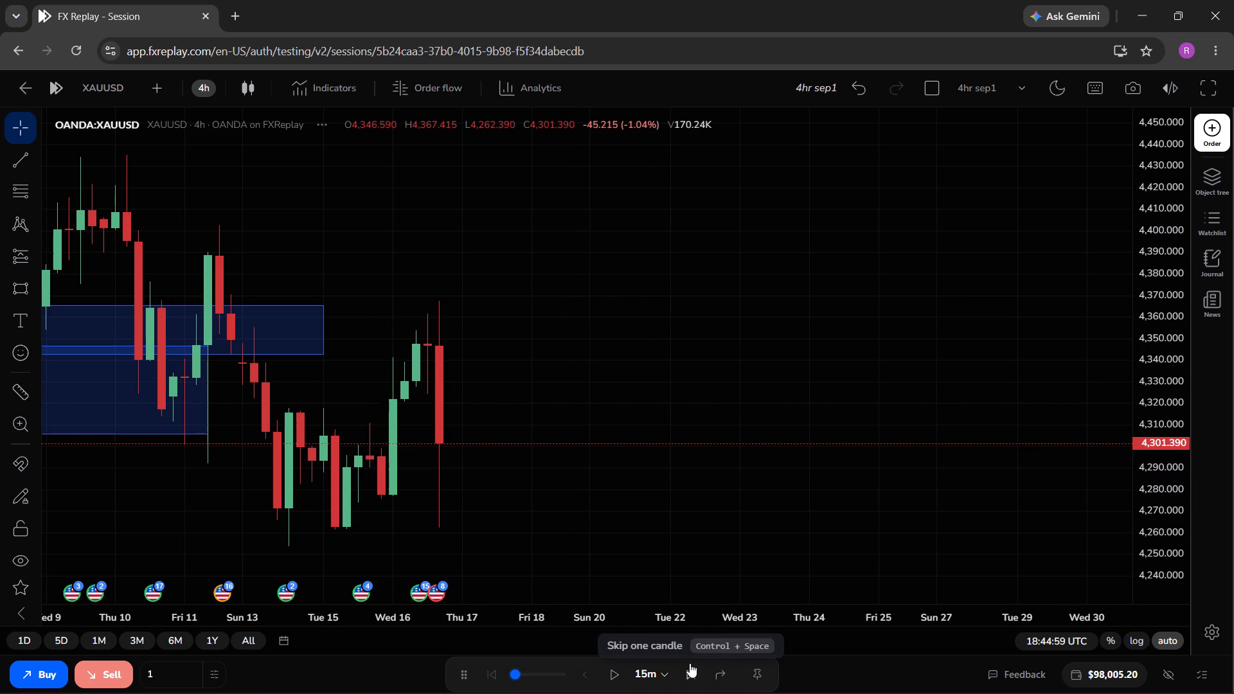
{"action": "left_click", "coordinate": [690, 663]}
{"action": "left_click", "coordinate": [690, 663]}
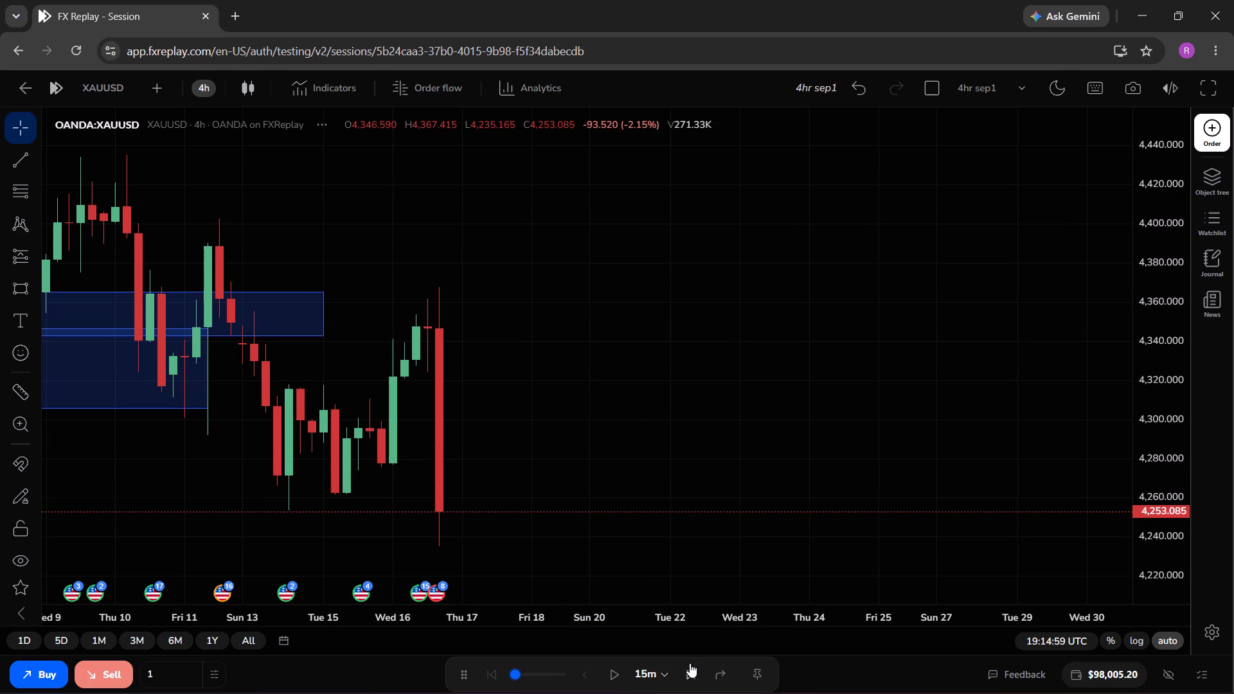
{"action": "left_click", "coordinate": [690, 663]}
{"action": "triple_click", "coordinate": [690, 663]}
{"action": "triple_click", "coordinate": [690, 663]}
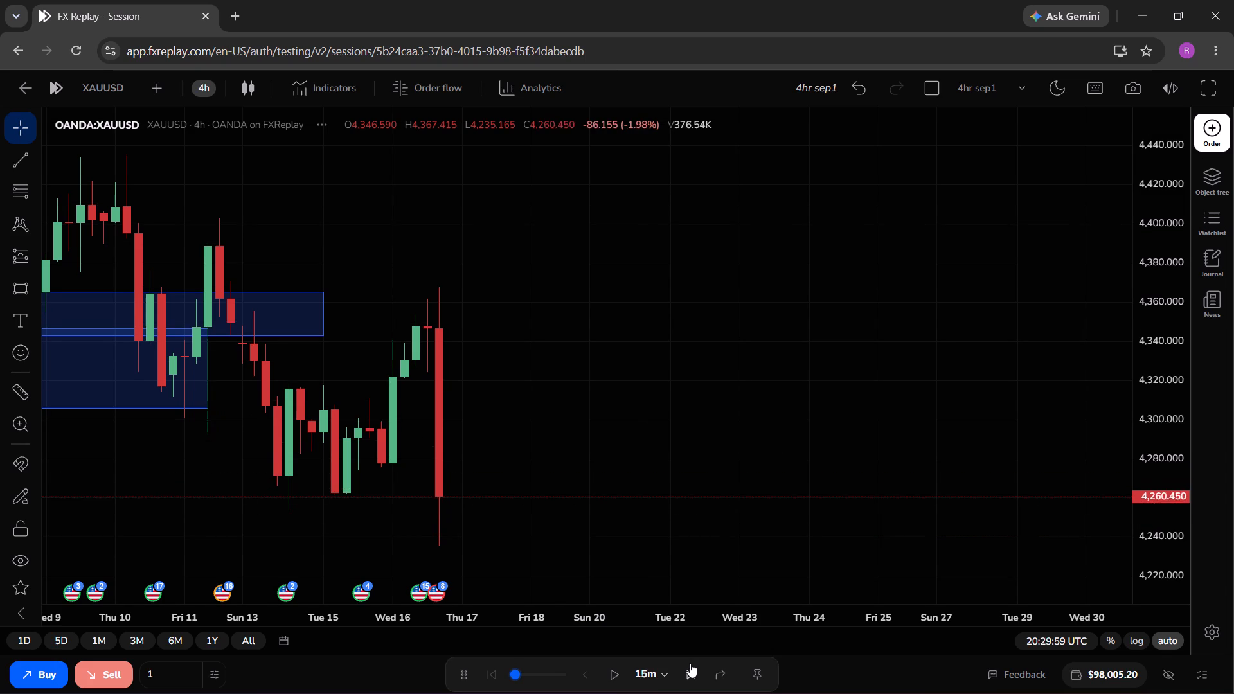
{"action": "triple_click", "coordinate": [690, 663]}
{"action": "triple_click", "coordinate": [690, 663]}
{"action": "triple_click", "coordinate": [690, 663]}
{"action": "triple_click", "coordinate": [690, 663]}
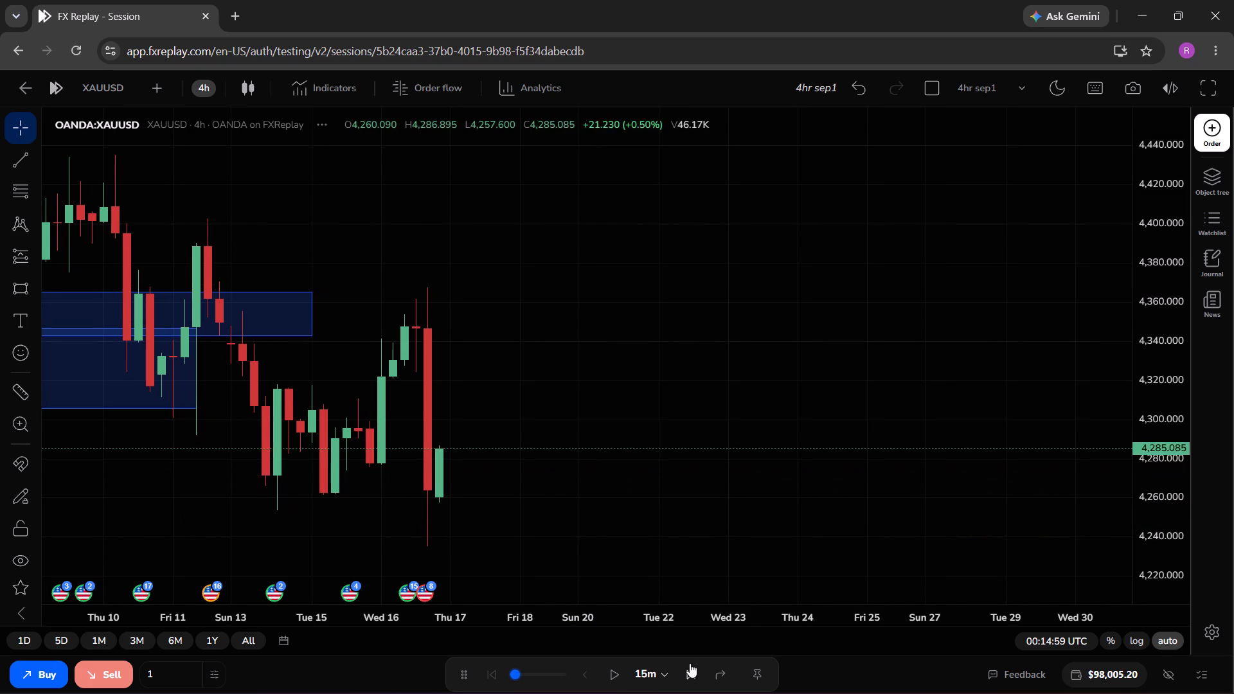
Advance the replay on the 4-hour chart in 15m steps to Thursday 17 September, 08:14:59 UTC.
{"action": "triple_click", "coordinate": [690, 663]}
{"action": "triple_click", "coordinate": [690, 663]}
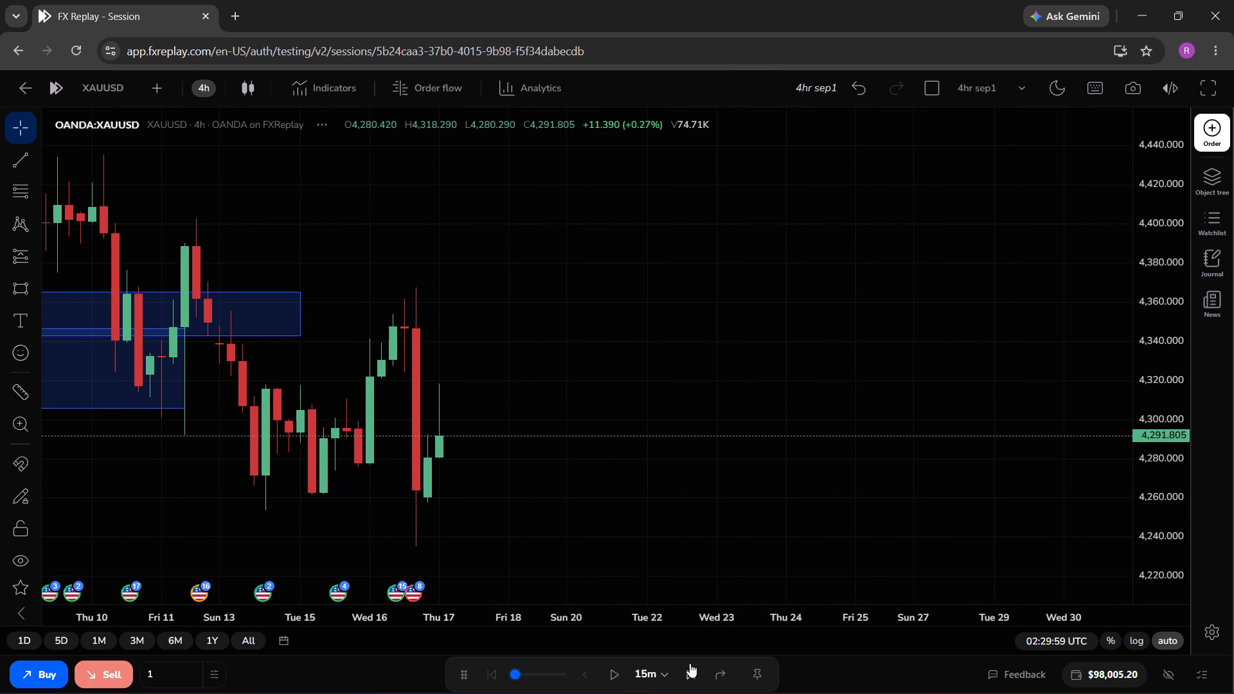
{"action": "triple_click", "coordinate": [690, 663]}
{"action": "triple_click", "coordinate": [690, 663]}
{"action": "triple_click", "coordinate": [690, 663]}
{"action": "triple_click", "coordinate": [690, 663]}
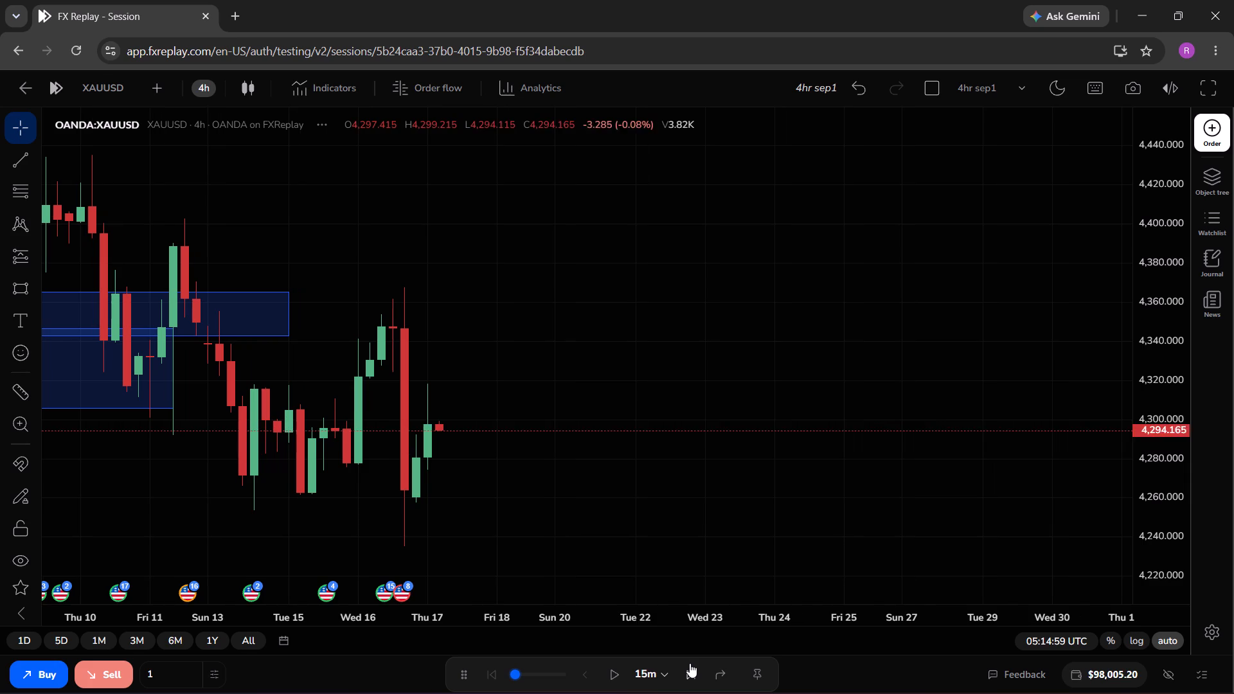
{"action": "triple_click", "coordinate": [690, 663]}
{"action": "triple_click", "coordinate": [690, 663]}
{"action": "triple_click", "coordinate": [690, 663]}
{"action": "left_click", "coordinate": [690, 663]}
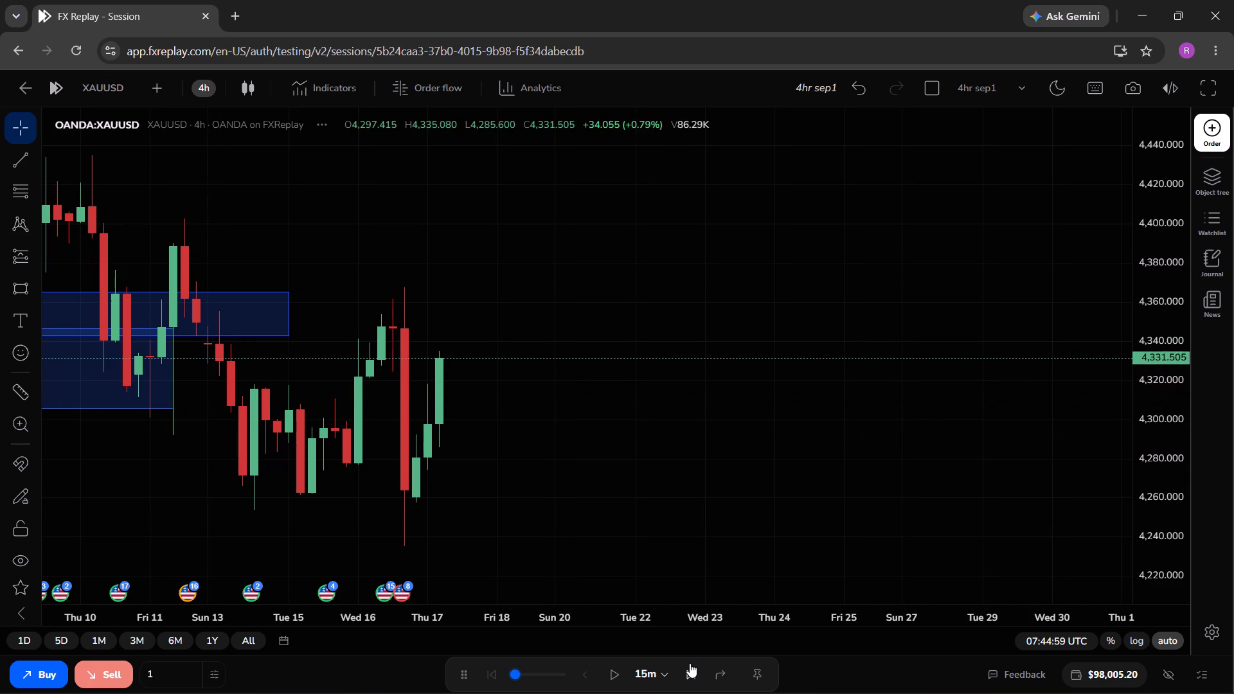
{"action": "left_click", "coordinate": [690, 663]}
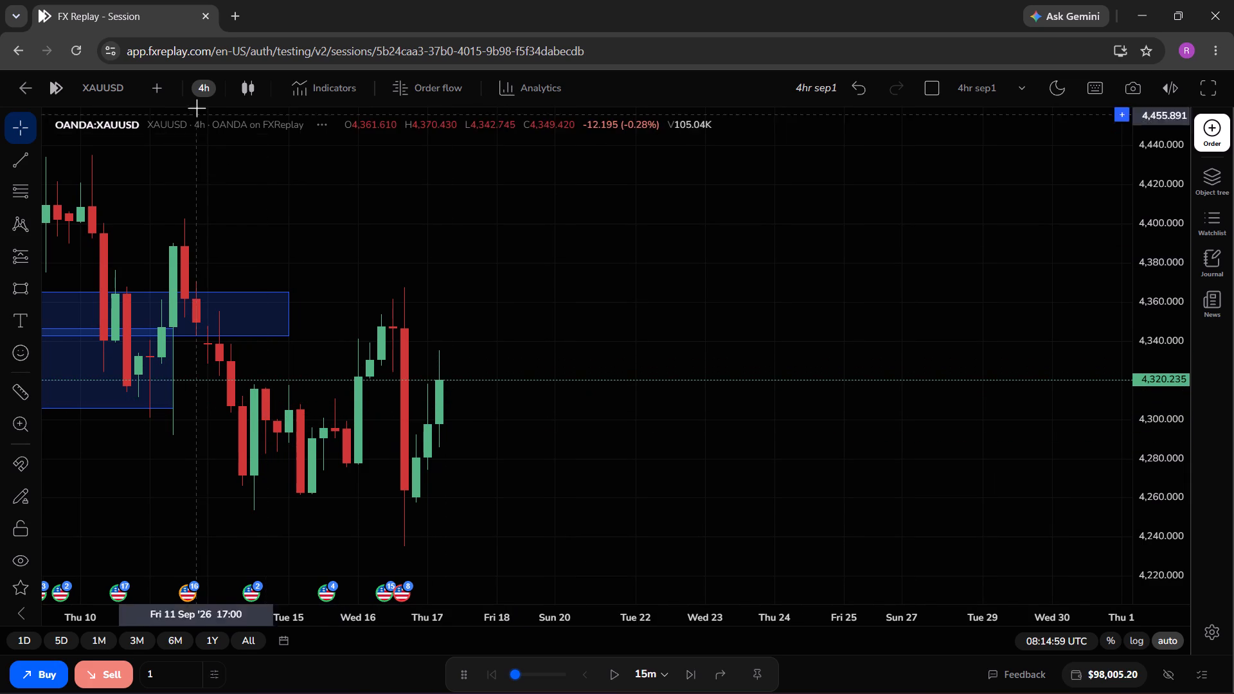
Switch to the 15-minute timeframe and advance the replay in 15m steps to Thursday 17 September, 11:44:59 UTC.
{"action": "left_click", "coordinate": [200, 84]}
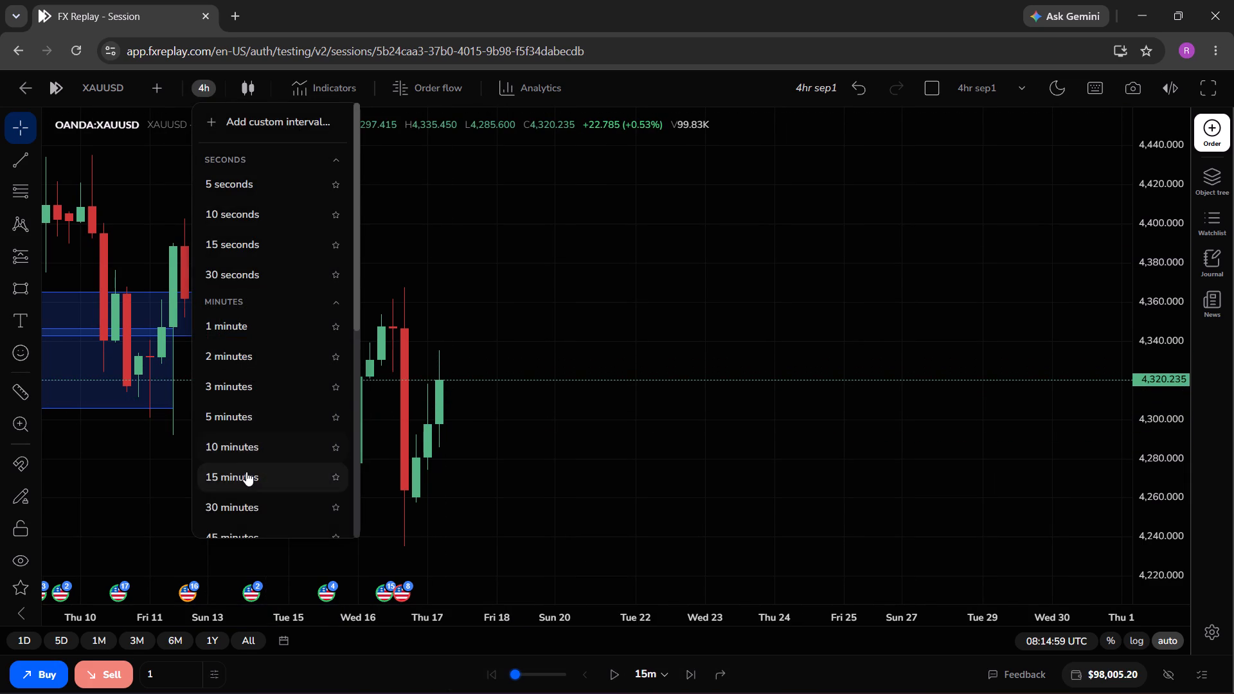
{"action": "left_click", "coordinate": [246, 472]}
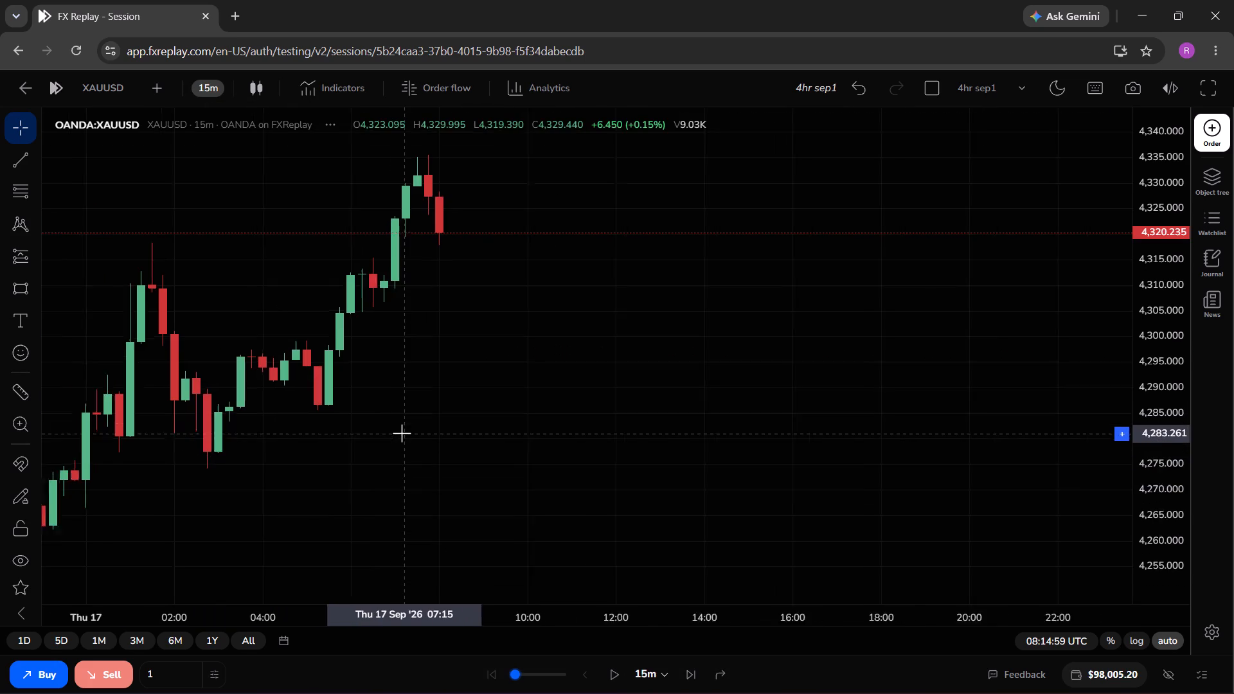
{"action": "triple_click", "coordinate": [689, 677]}
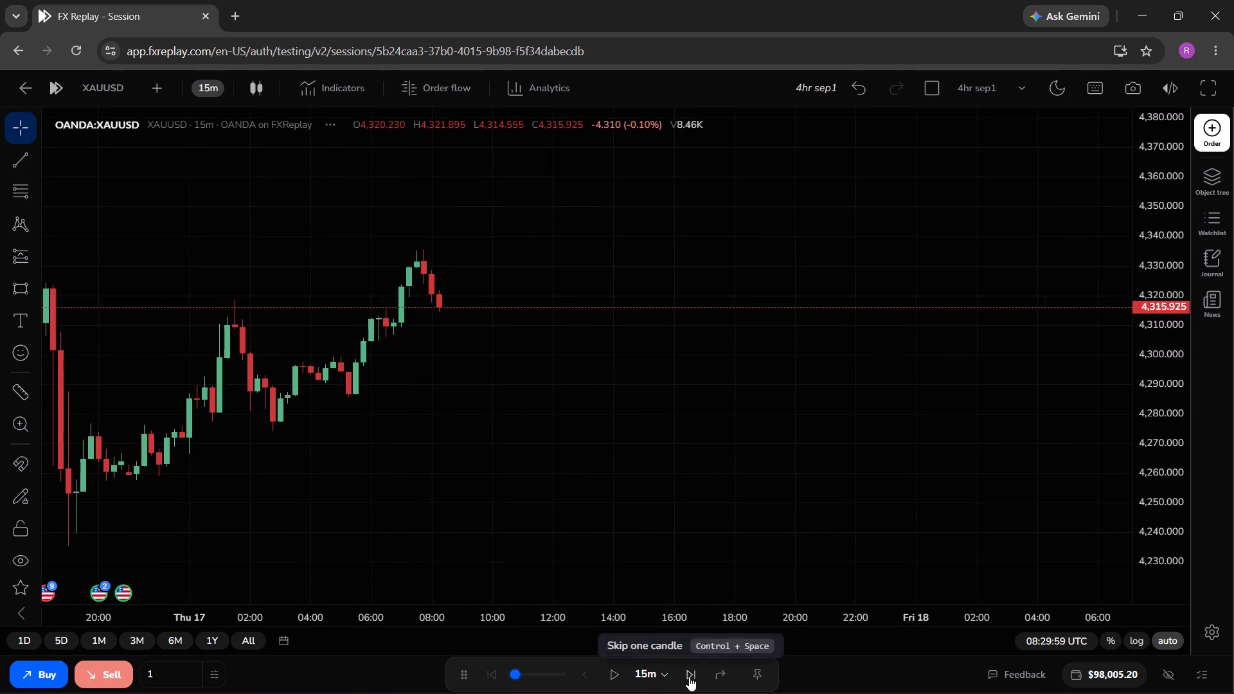
{"action": "left_click", "coordinate": [689, 677]}
{"action": "triple_click", "coordinate": [689, 677]}
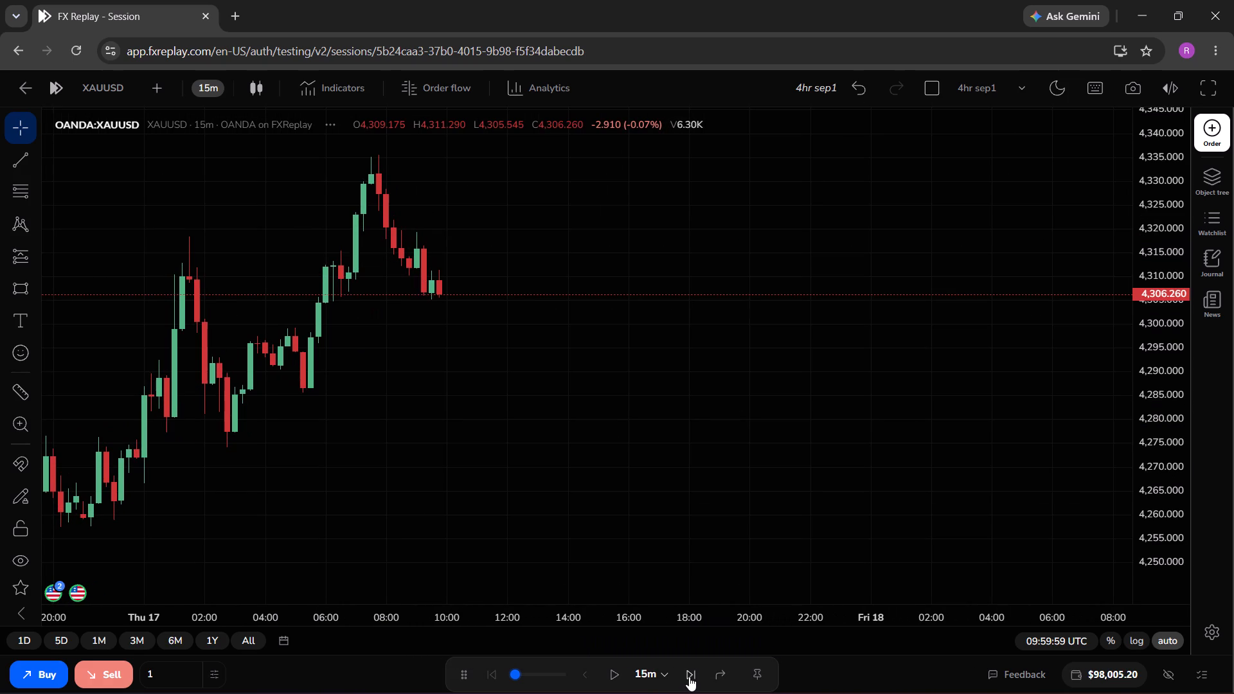
{"action": "left_click", "coordinate": [689, 677]}
{"action": "left_click", "coordinate": [689, 677]}
{"action": "triple_click", "coordinate": [689, 677]}
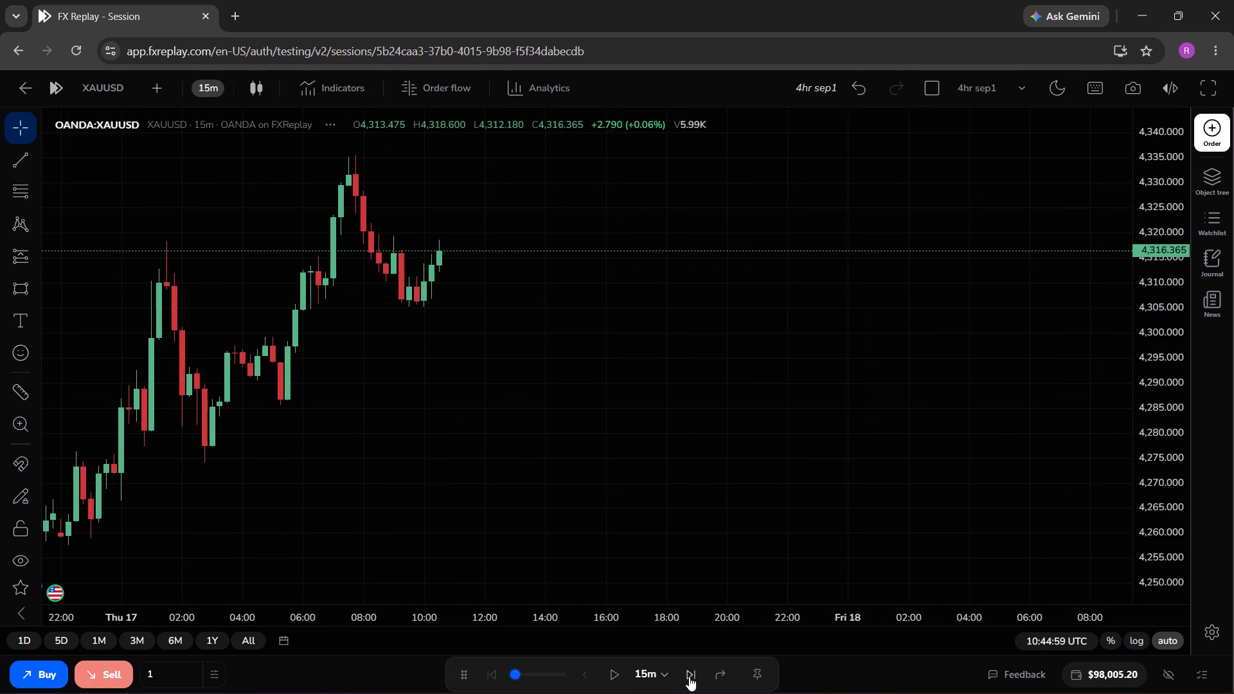
{"action": "left_click", "coordinate": [689, 677]}
{"action": "left_click", "coordinate": [689, 677]}
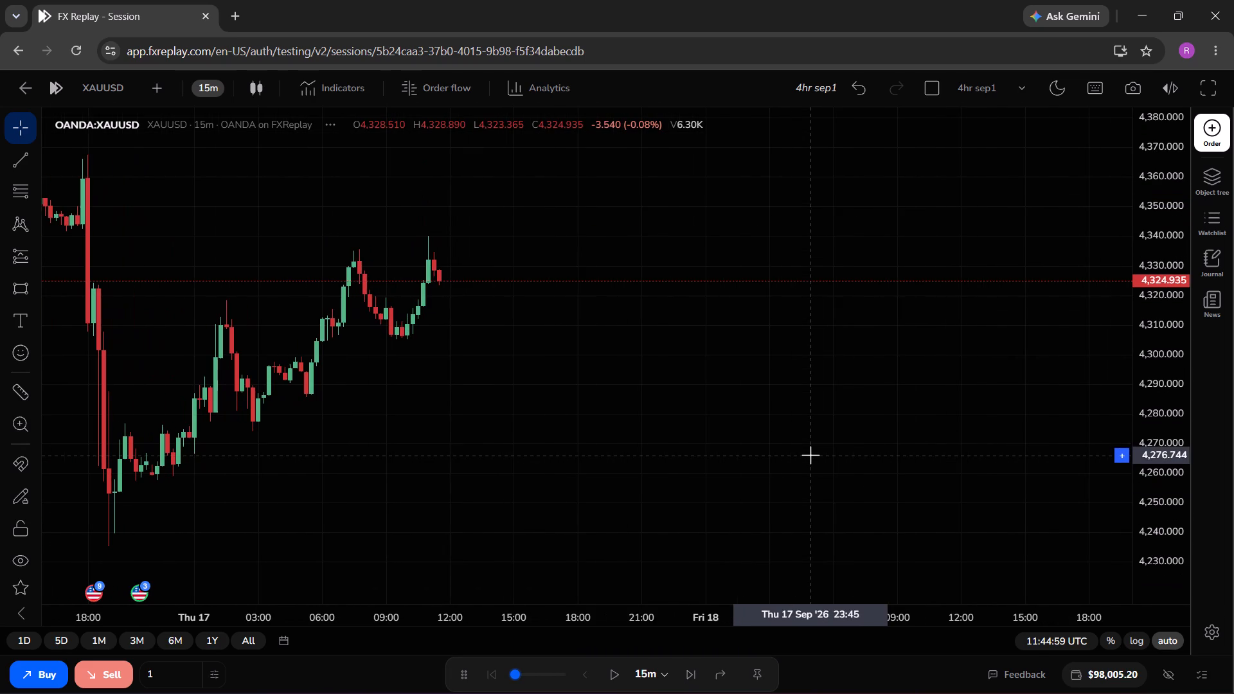
Advance the replay on the 15-minute chart in 15m steps to Thursday 17 September, 18:59:59 UTC.
{"action": "left_click", "coordinate": [585, 240]}
{"action": "left_click_drag", "start_coordinate": [585, 240], "coordinate": [499, 283]}
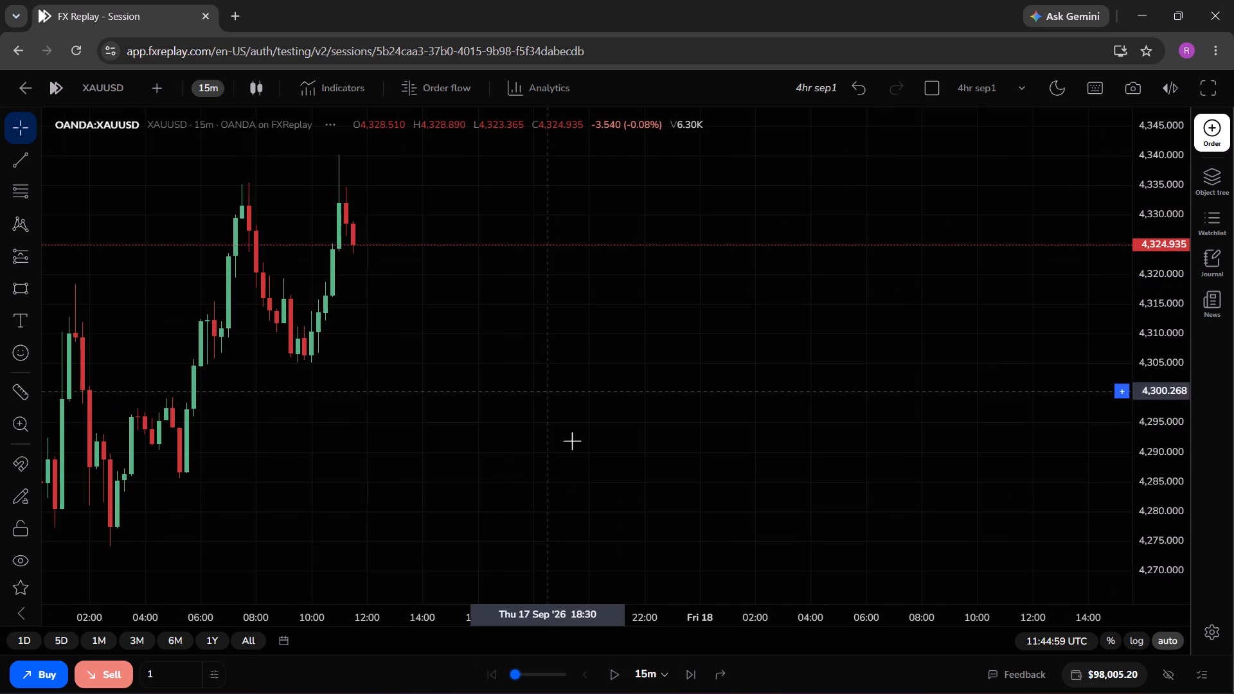
{"action": "triple_click", "coordinate": [691, 675]}
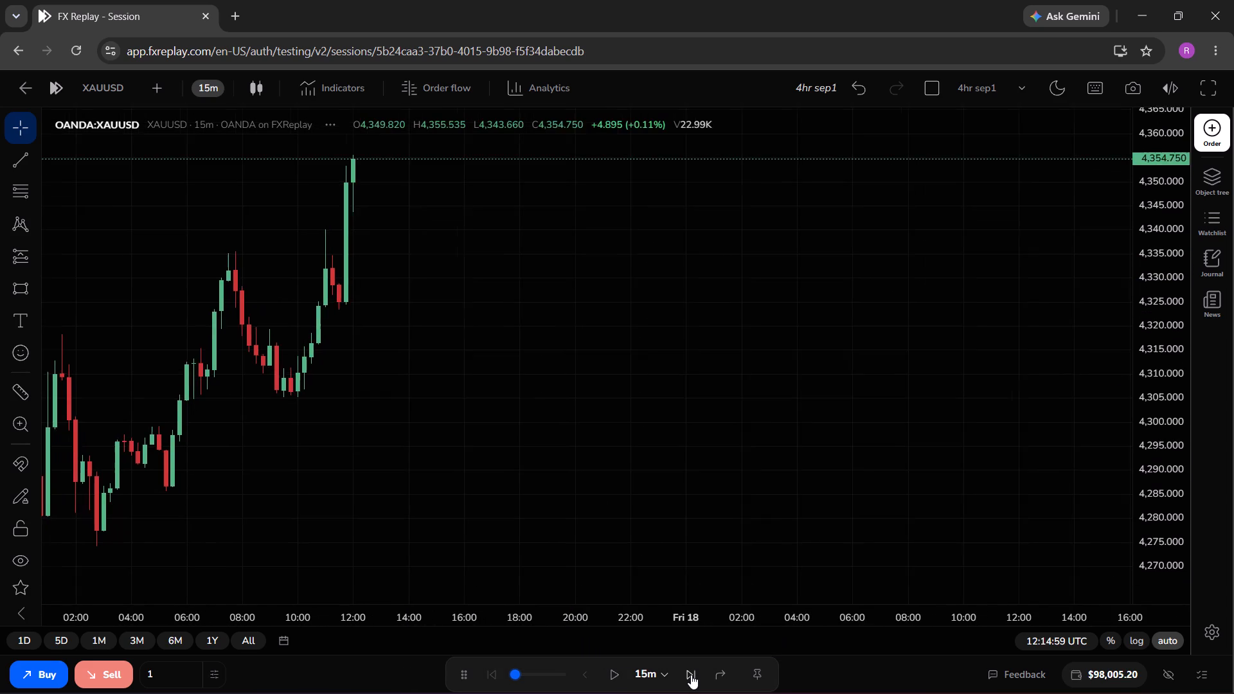
{"action": "triple_click", "coordinate": [691, 675]}
{"action": "triple_click", "coordinate": [691, 675]}
{"action": "triple_click", "coordinate": [691, 675]}
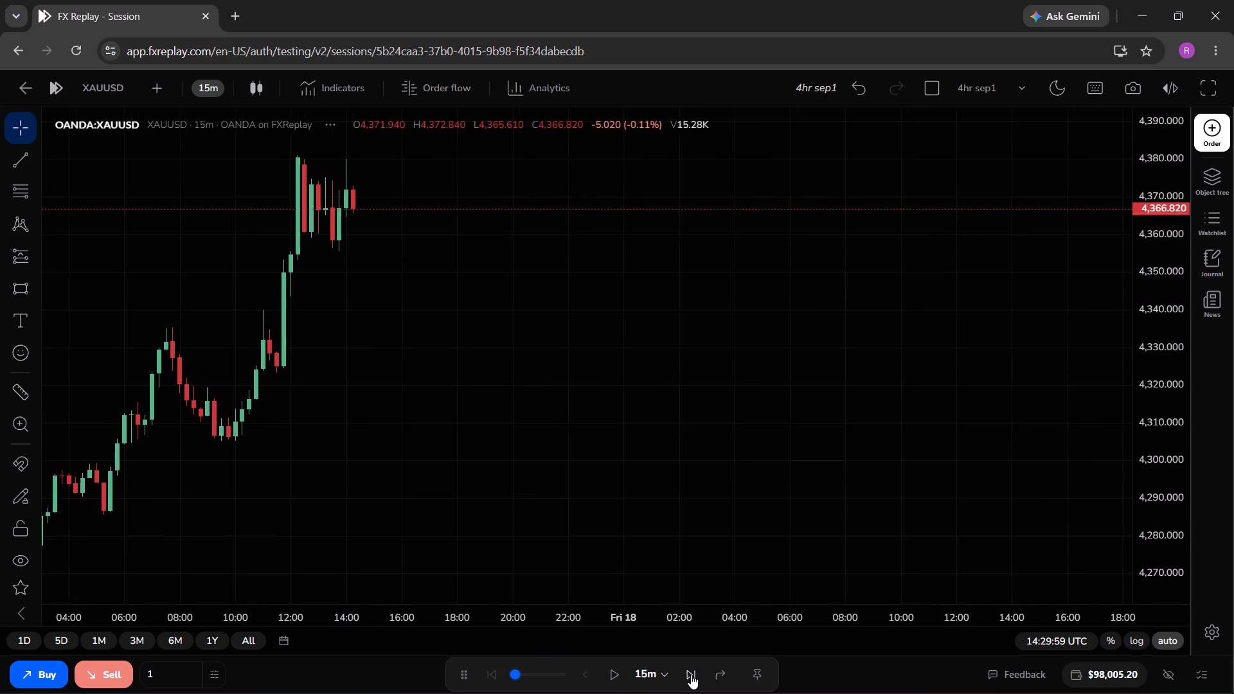
{"action": "triple_click", "coordinate": [691, 675]}
{"action": "triple_click", "coordinate": [691, 675]}
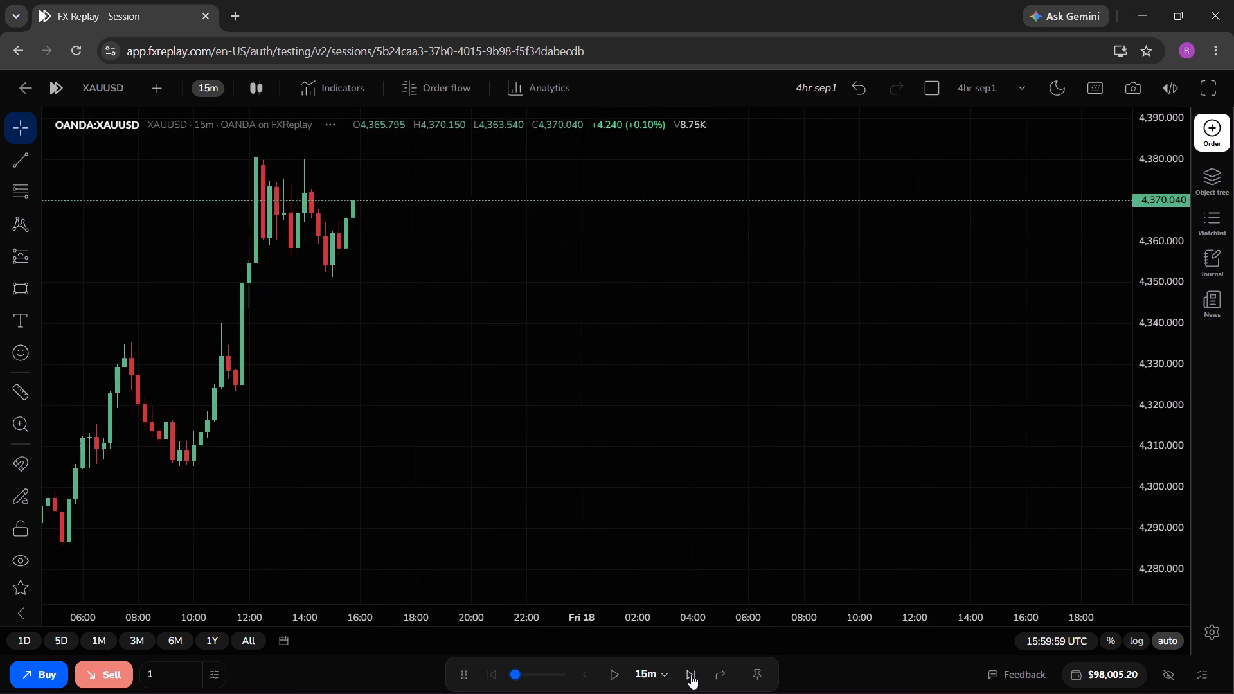
{"action": "triple_click", "coordinate": [691, 675]}
{"action": "triple_click", "coordinate": [691, 675]}
{"action": "triple_click", "coordinate": [691, 675]}
{"action": "triple_click", "coordinate": [691, 675]}
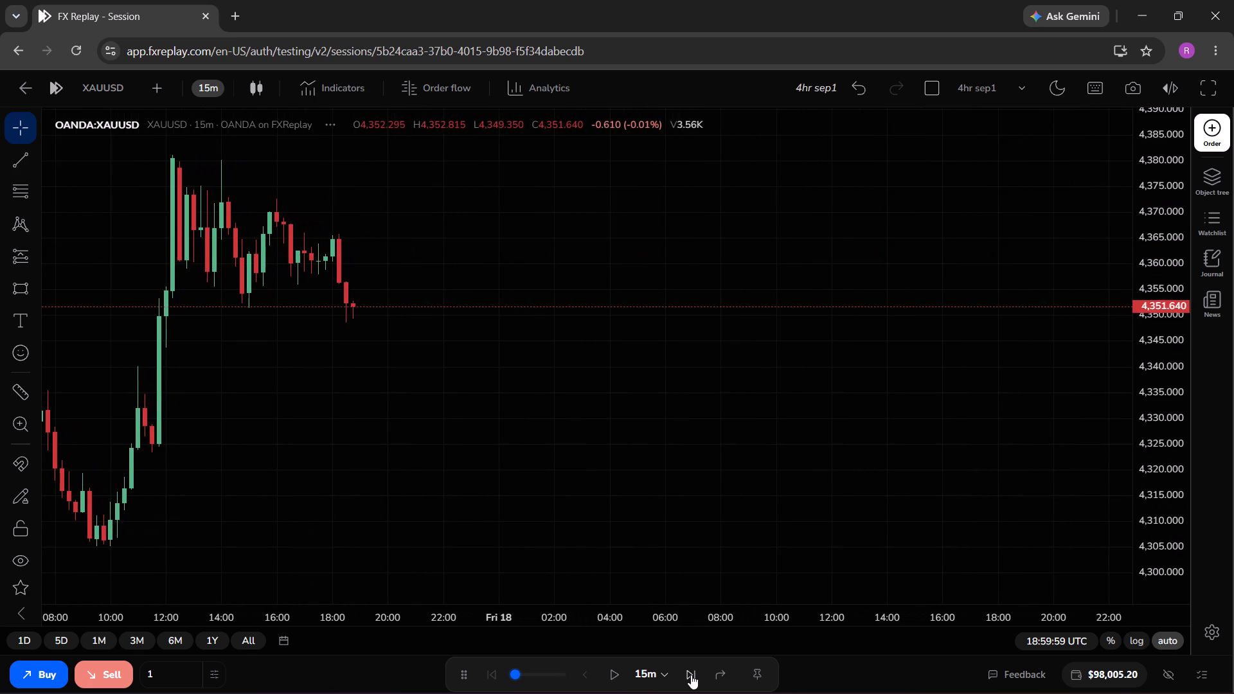
Advance the replay on the 15-minute chart in 15m steps to Friday 18 September, 02:44:59 UTC.
{"action": "triple_click", "coordinate": [691, 675]}
{"action": "triple_click", "coordinate": [691, 675]}
{"action": "triple_click", "coordinate": [691, 675]}
{"action": "triple_click", "coordinate": [691, 675]}
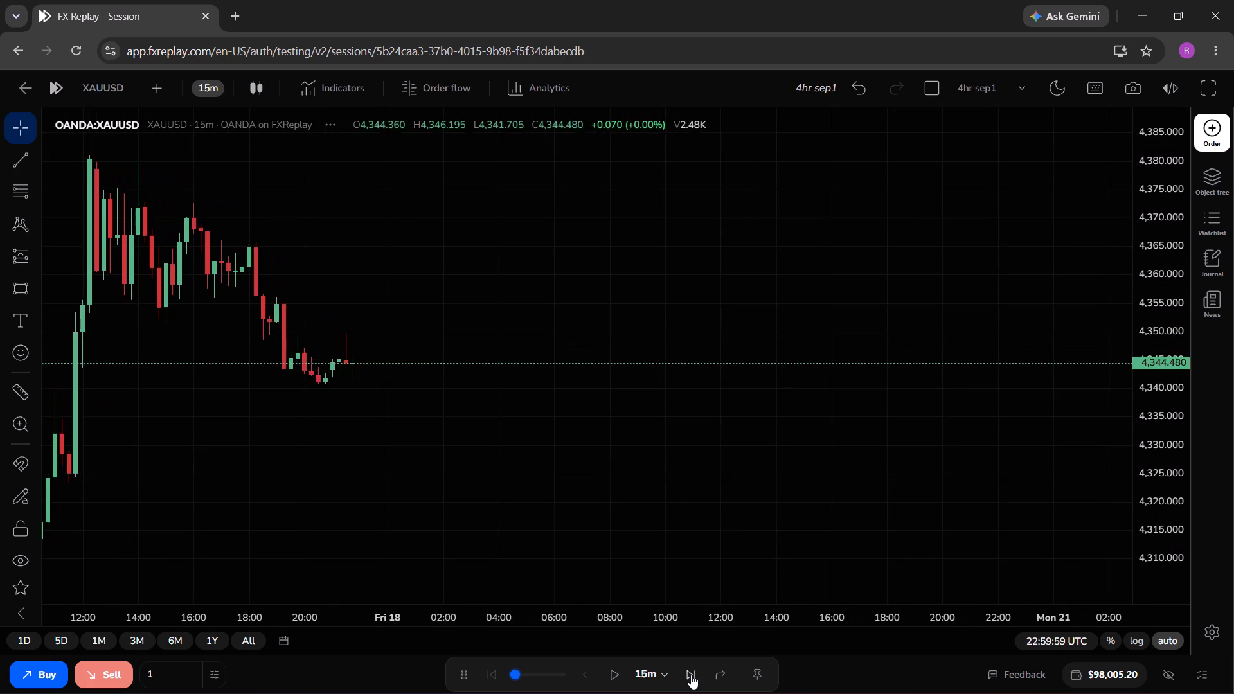
{"action": "triple_click", "coordinate": [691, 675]}
{"action": "triple_click", "coordinate": [691, 675]}
{"action": "triple_click", "coordinate": [691, 675]}
{"action": "triple_click", "coordinate": [691, 675]}
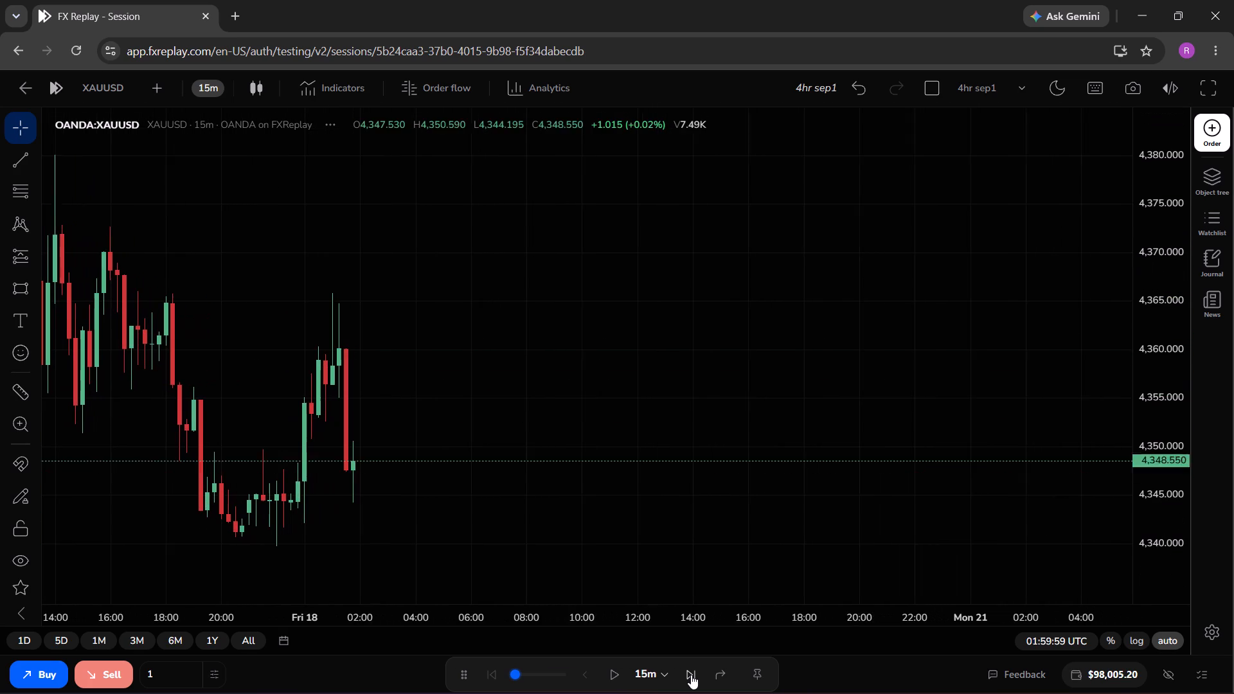
{"action": "left_click", "coordinate": [691, 675]}
{"action": "left_click_drag", "start_coordinate": [691, 675], "coordinate": [631, 458]}
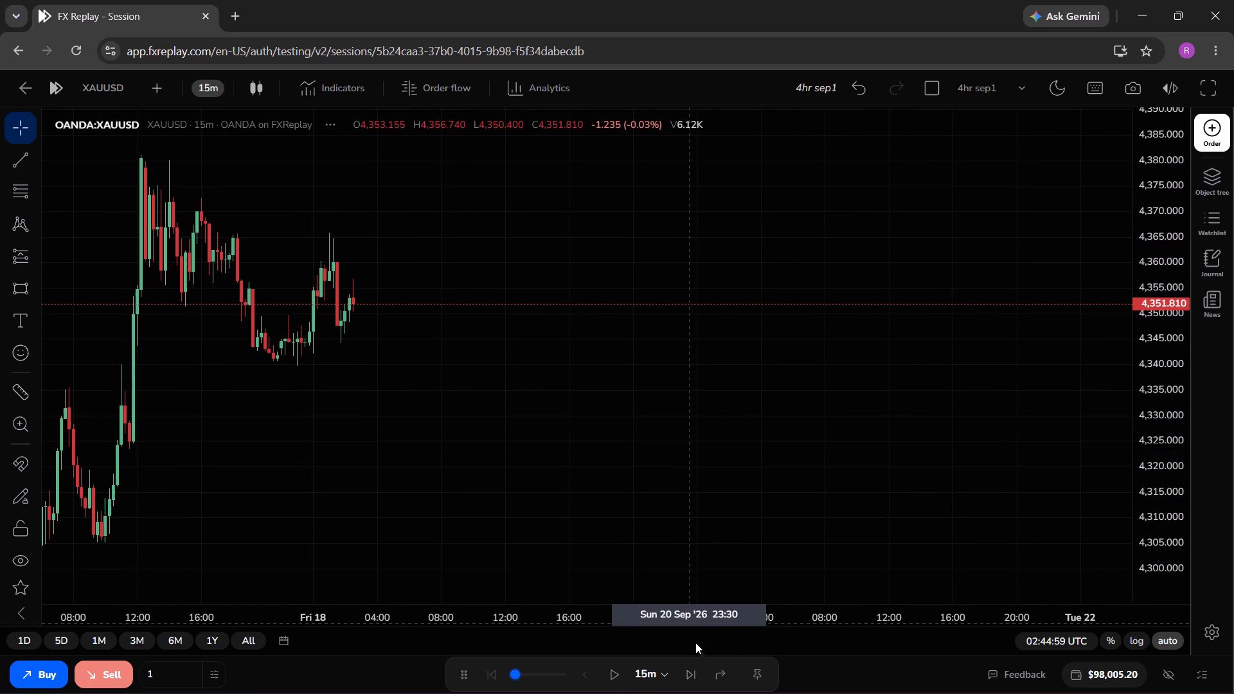
Switch to the 4-hour timeframe and advance the replay in 15m steps to Friday 18 September, 04:29:59 UTC.
{"action": "left_click", "coordinate": [210, 85]}
{"action": "scroll", "coordinate": [262, 318], "scroll_direction": "down", "scroll_amount": 2}
{"action": "left_click", "coordinate": [247, 424]}
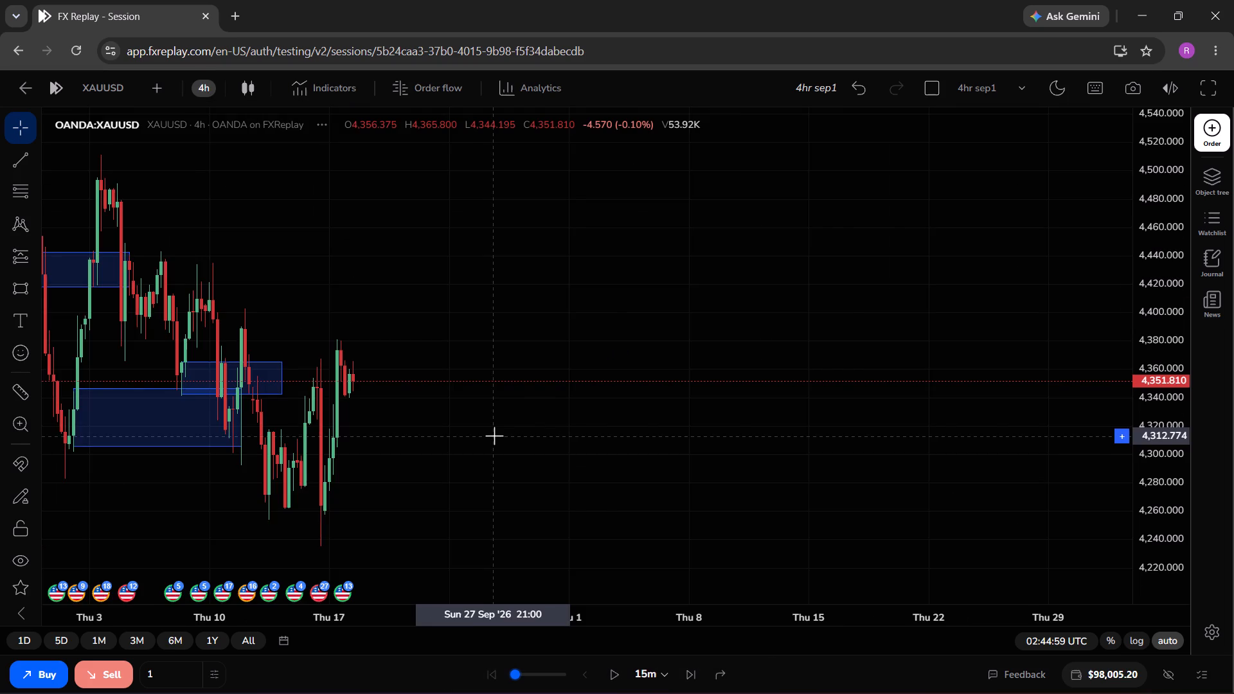
{"action": "left_click_drag", "start_coordinate": [427, 440], "coordinate": [485, 429]}
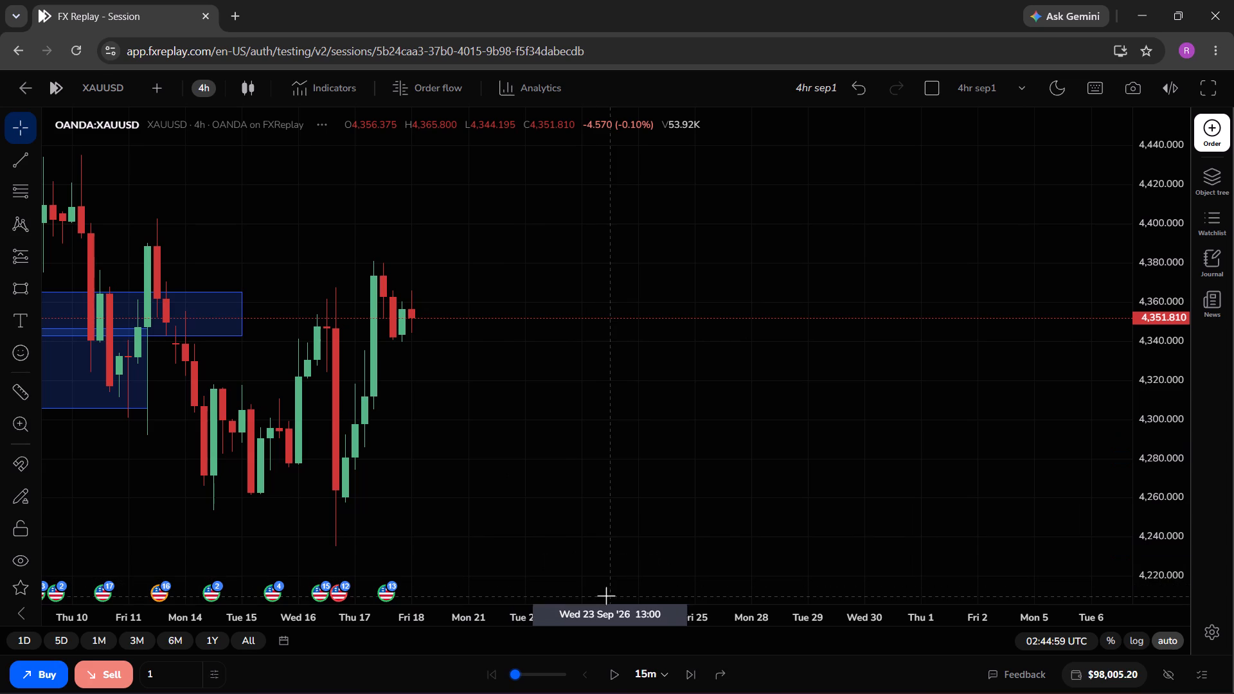
{"action": "triple_click", "coordinate": [685, 666]}
{"action": "triple_click", "coordinate": [685, 666]}
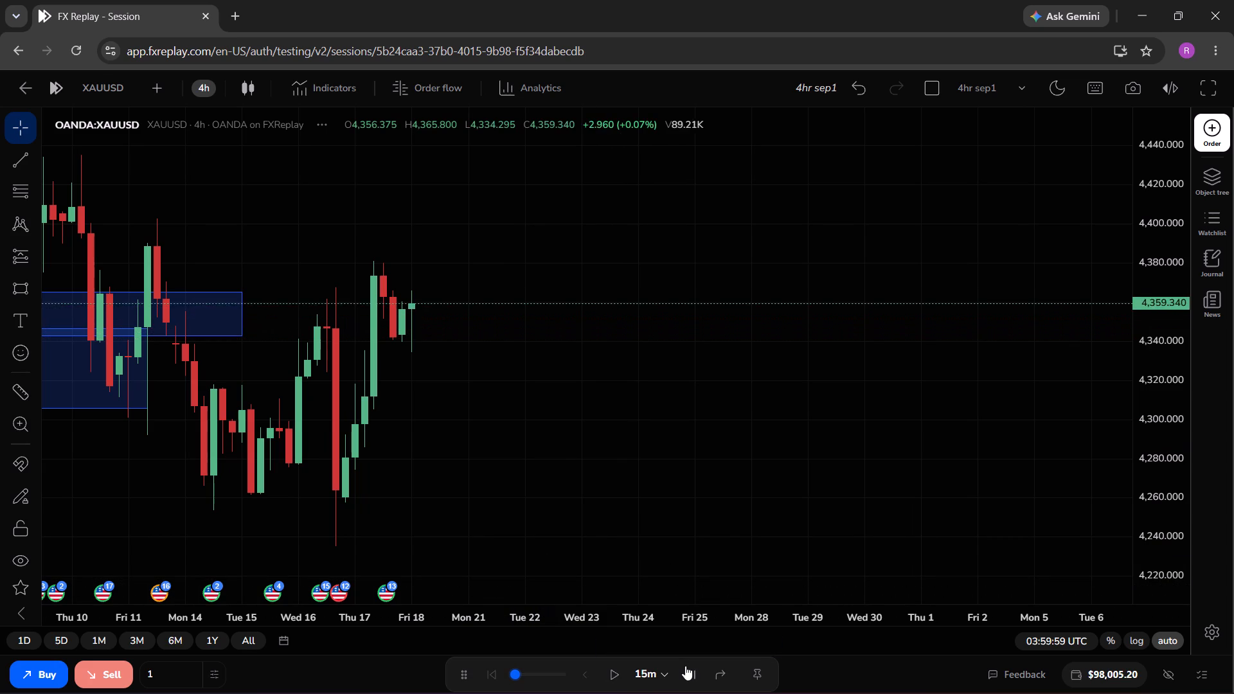
{"action": "left_click", "coordinate": [685, 666]}
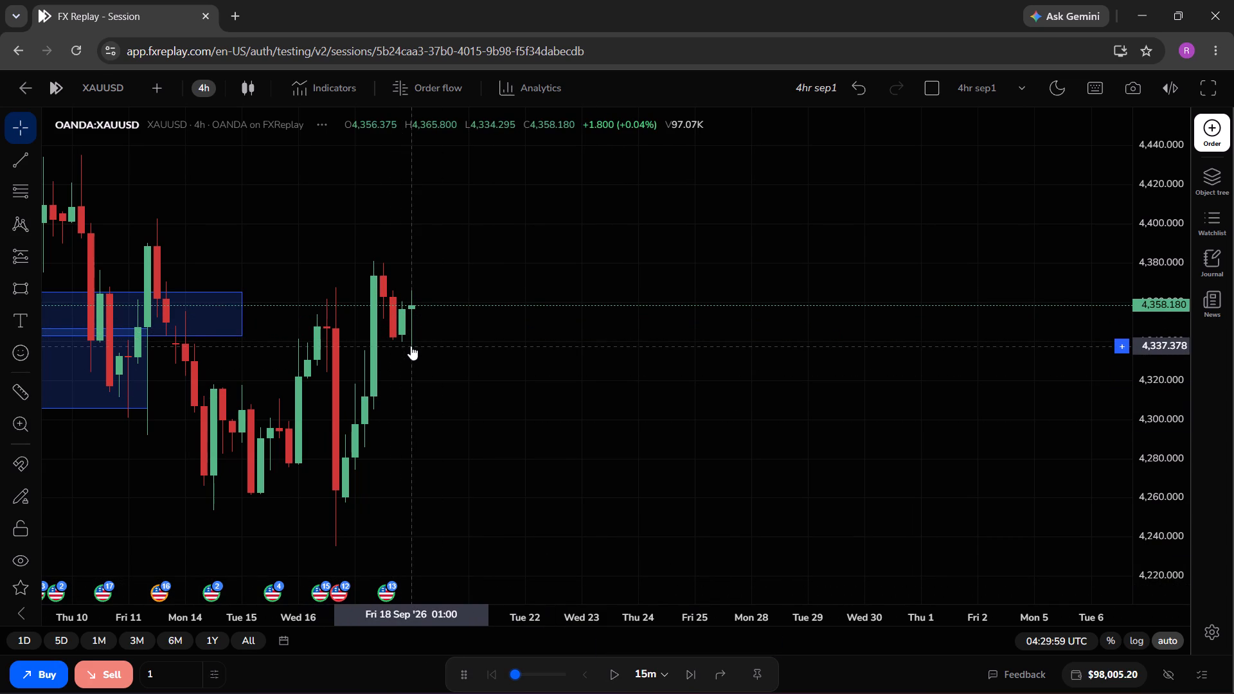
On the 15-minute chart, set up a buy limit order with entry at 4345.106 and stop loss at 4333.816.
{"action": "left_click", "coordinate": [206, 88]}
{"action": "left_click", "coordinate": [237, 473]}
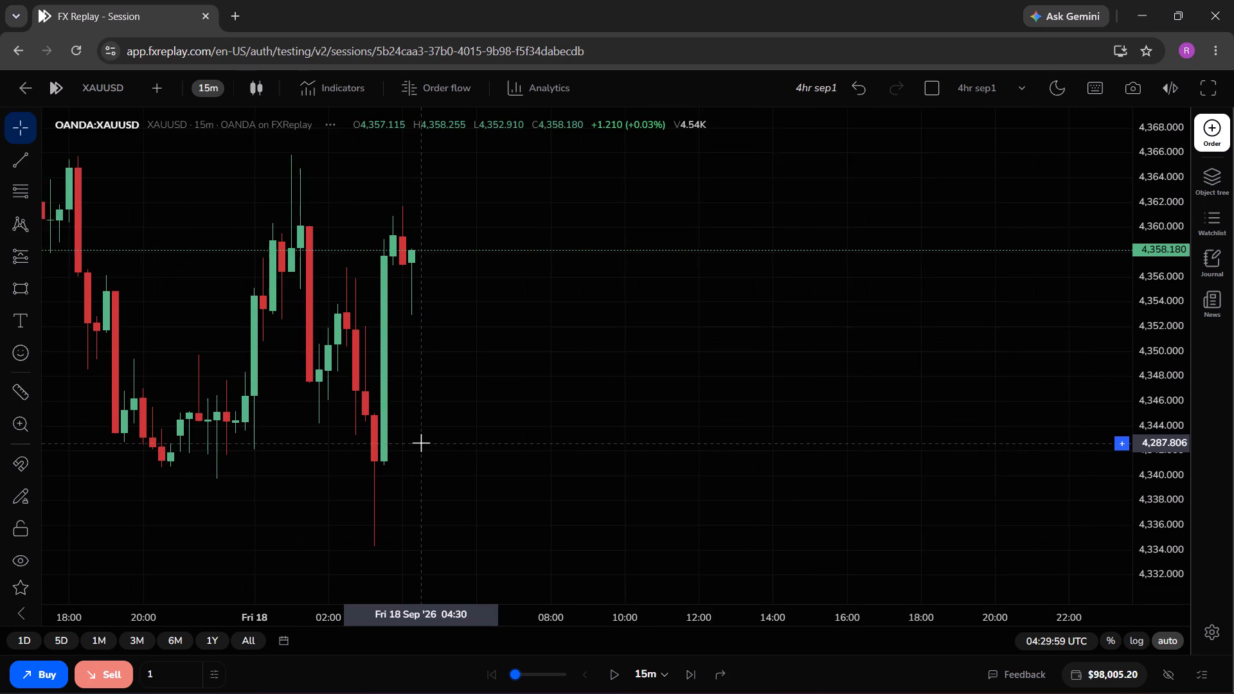
{"action": "left_click_drag", "start_coordinate": [613, 366], "coordinate": [554, 371]}
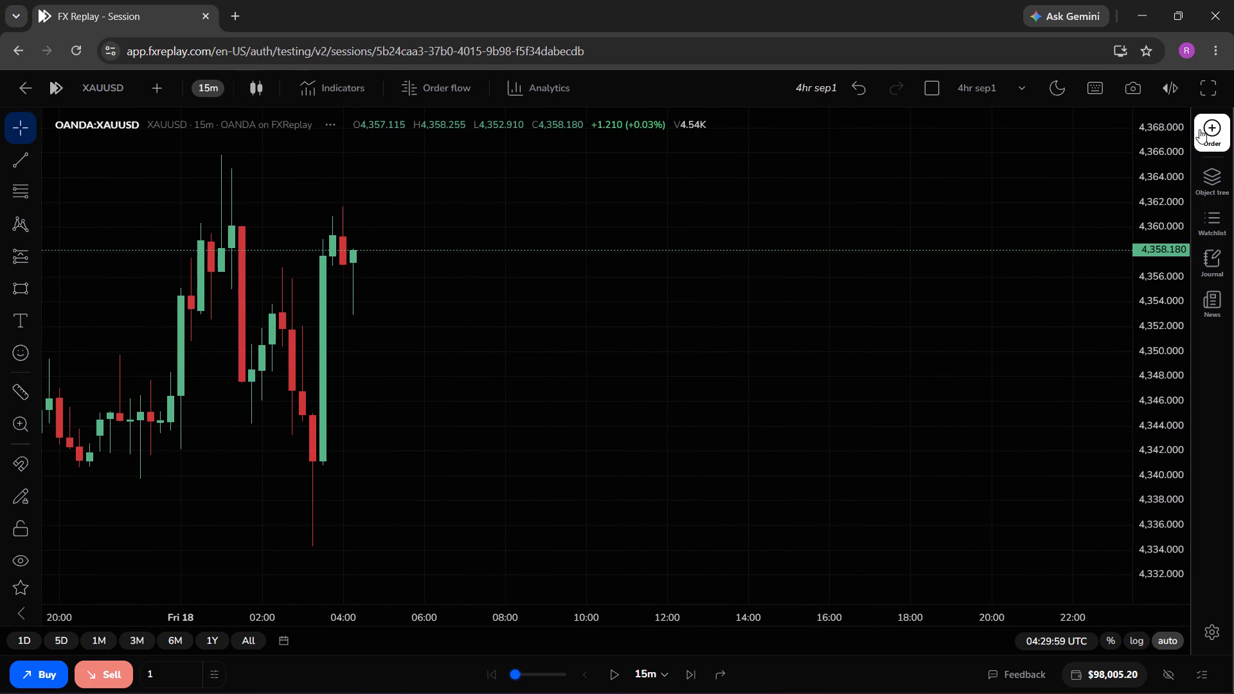
{"action": "left_click", "coordinate": [1208, 129]}
{"action": "left_click_drag", "start_coordinate": [733, 282], "coordinate": [806, 282]}
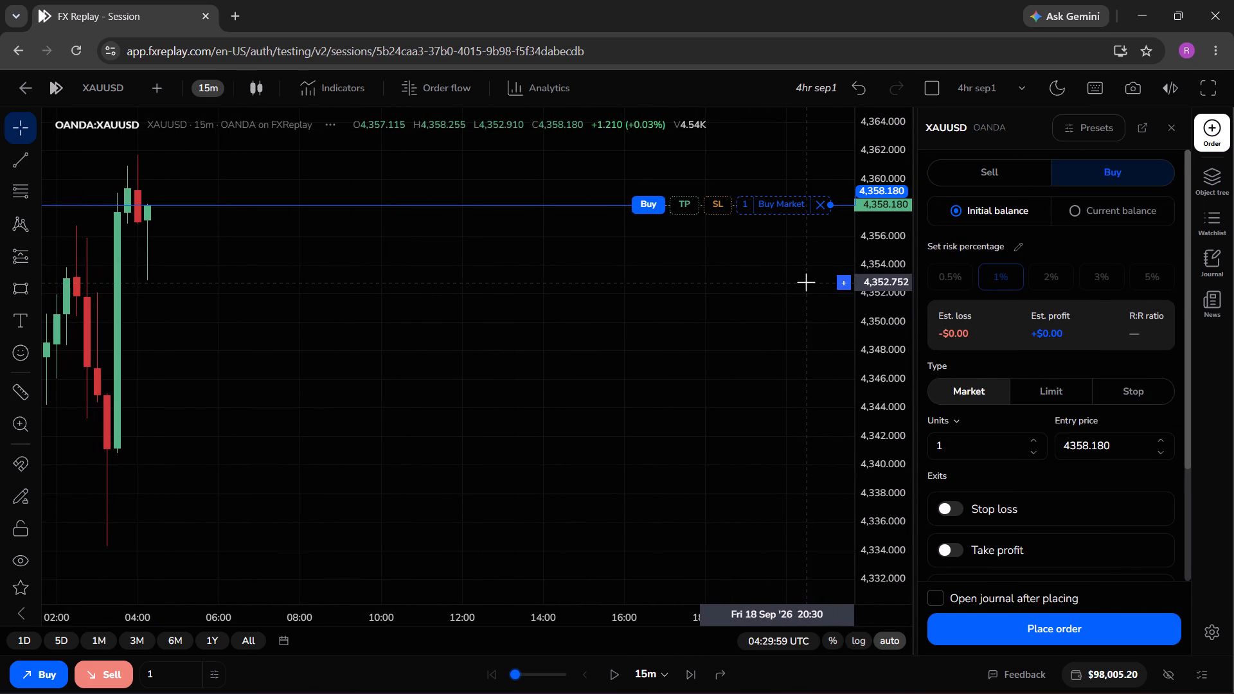
{"action": "left_click_drag", "start_coordinate": [764, 208], "coordinate": [720, 388]}
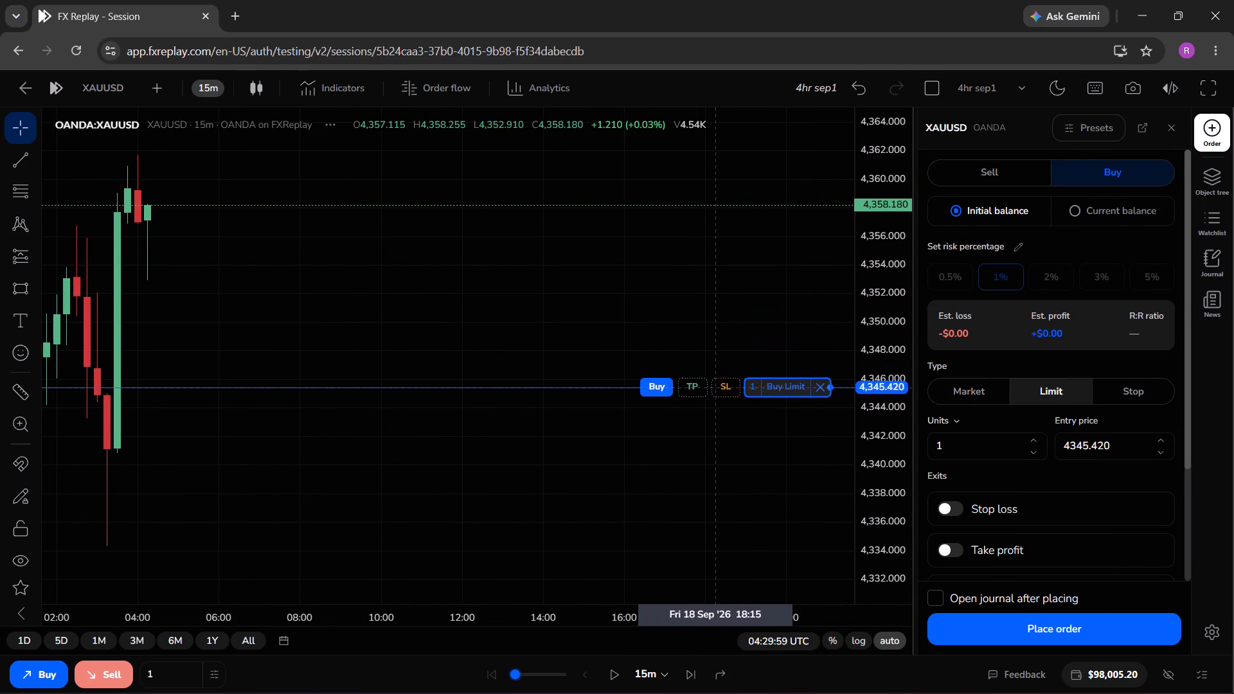
{"action": "left_click_drag", "start_coordinate": [720, 388], "coordinate": [720, 391]}
{"action": "left_click_drag", "start_coordinate": [721, 391], "coordinate": [719, 529]}
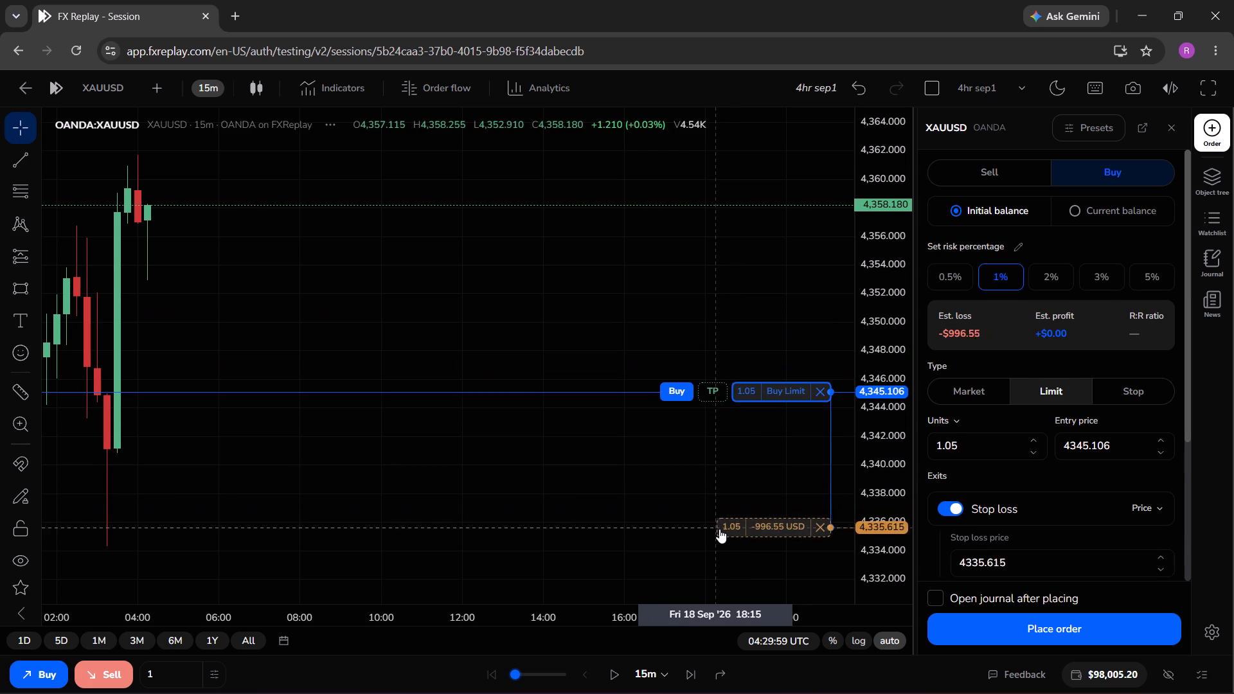
{"action": "left_click_drag", "start_coordinate": [719, 529], "coordinate": [719, 553]}
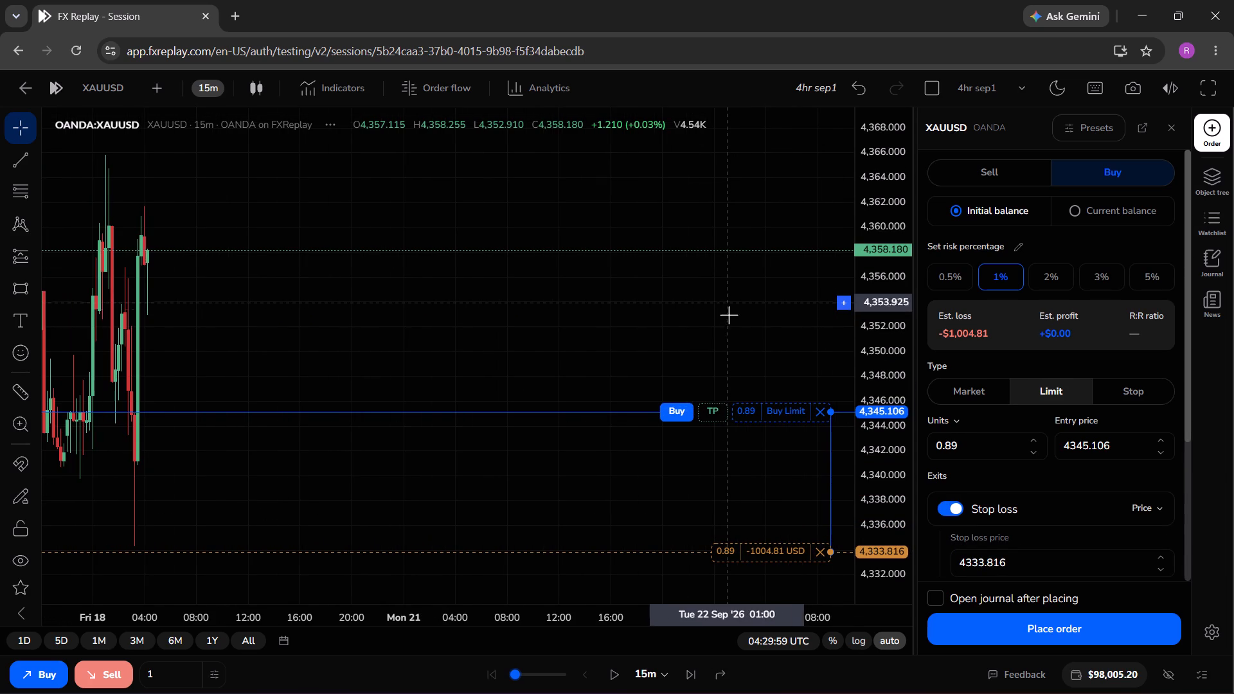
Set the buy limit order's take profit to 4381.185 and place the order.
{"action": "left_click_drag", "start_coordinate": [712, 405], "coordinate": [693, 227]}
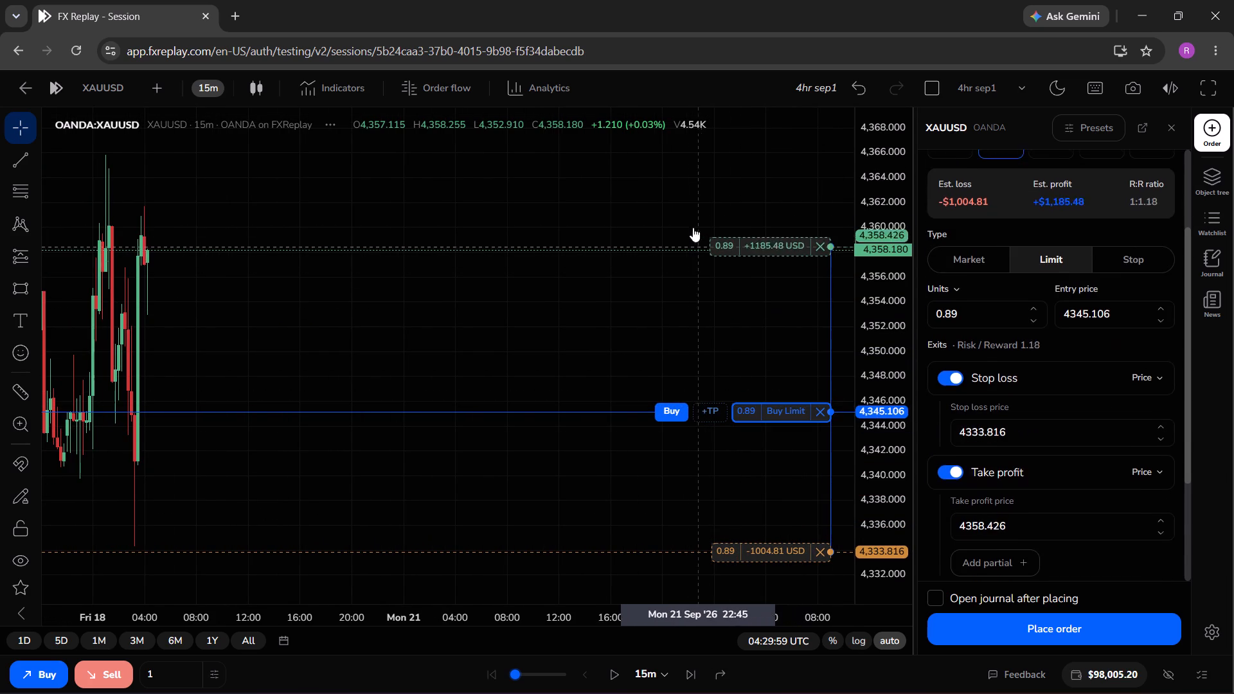
{"action": "left_click_drag", "start_coordinate": [693, 227], "coordinate": [672, 152]}
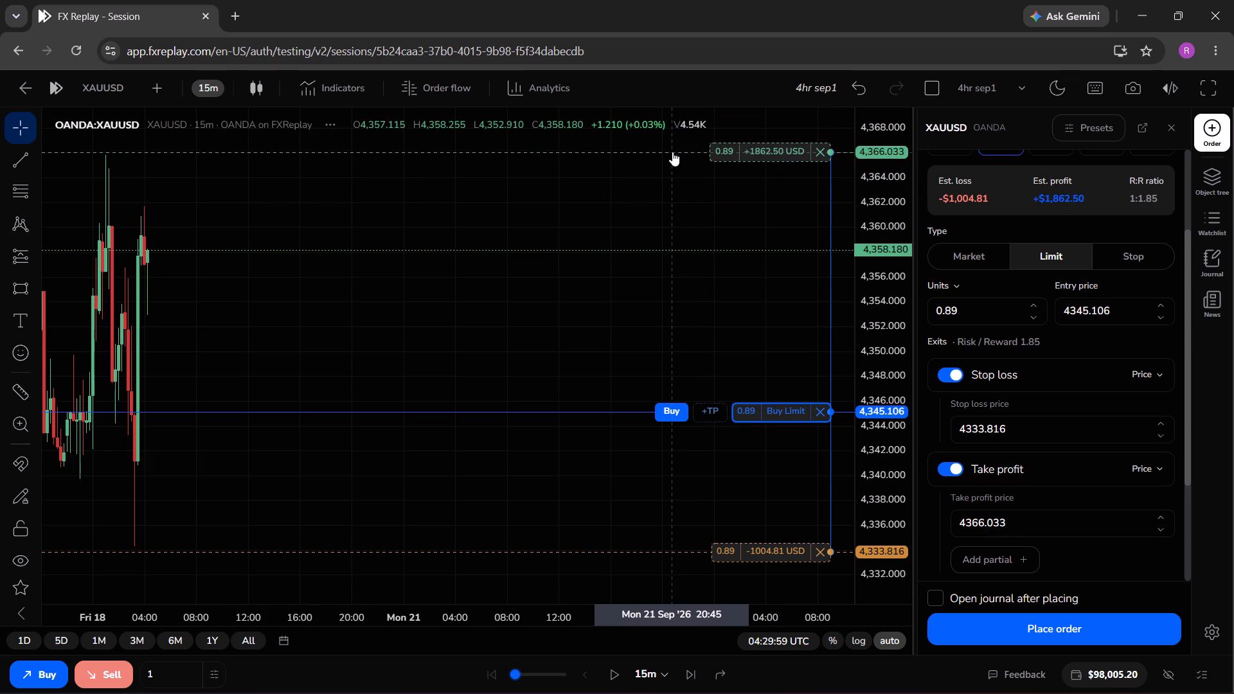
{"action": "left_click_drag", "start_coordinate": [672, 152], "coordinate": [672, 152]}
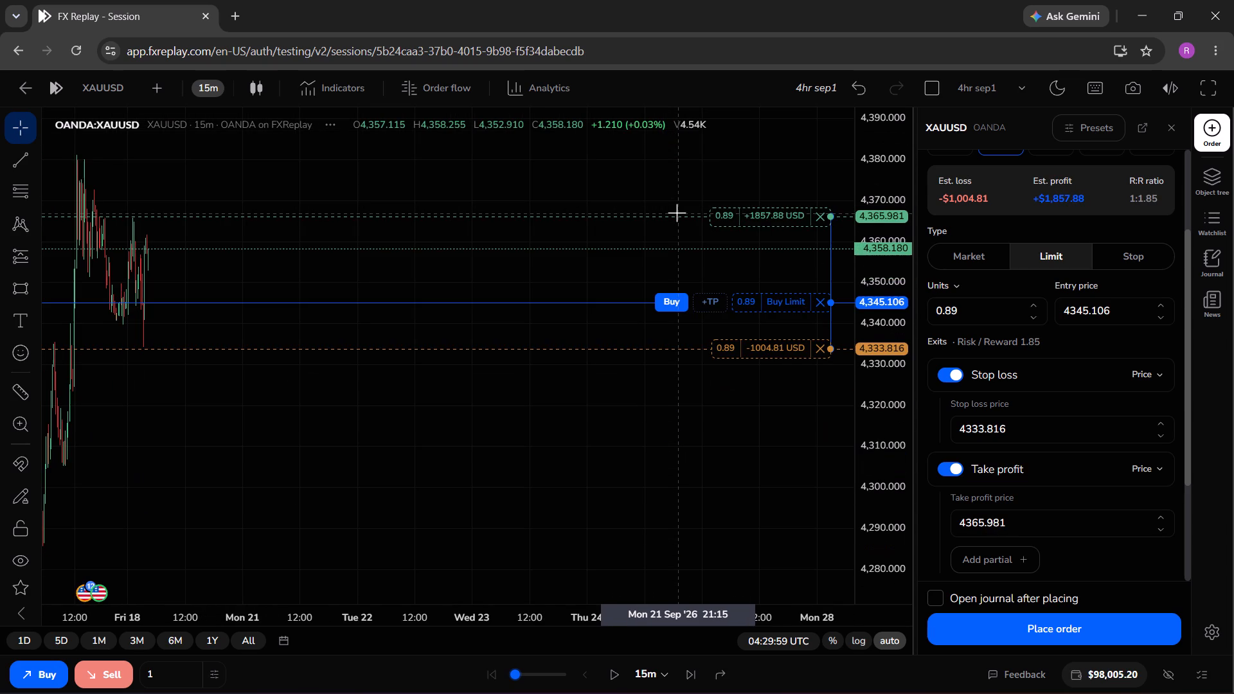
{"action": "left_click_drag", "start_coordinate": [761, 191], "coordinate": [762, 161]}
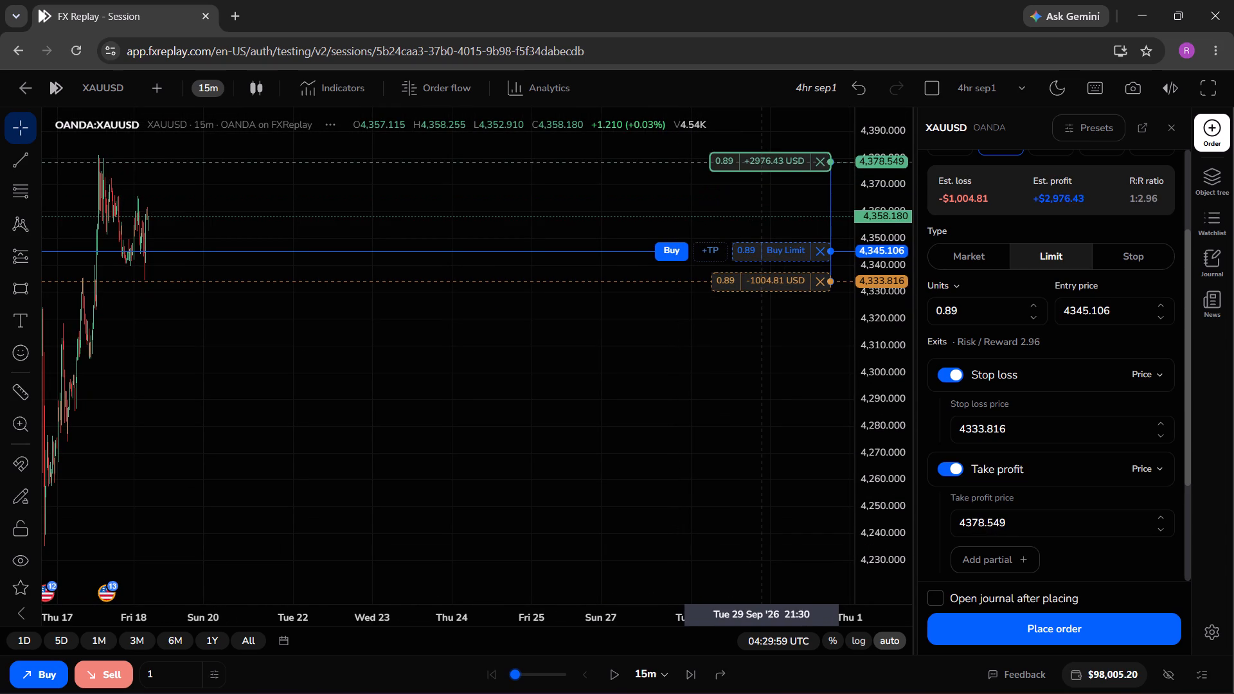
{"action": "left_click_drag", "start_coordinate": [762, 161], "coordinate": [762, 154]}
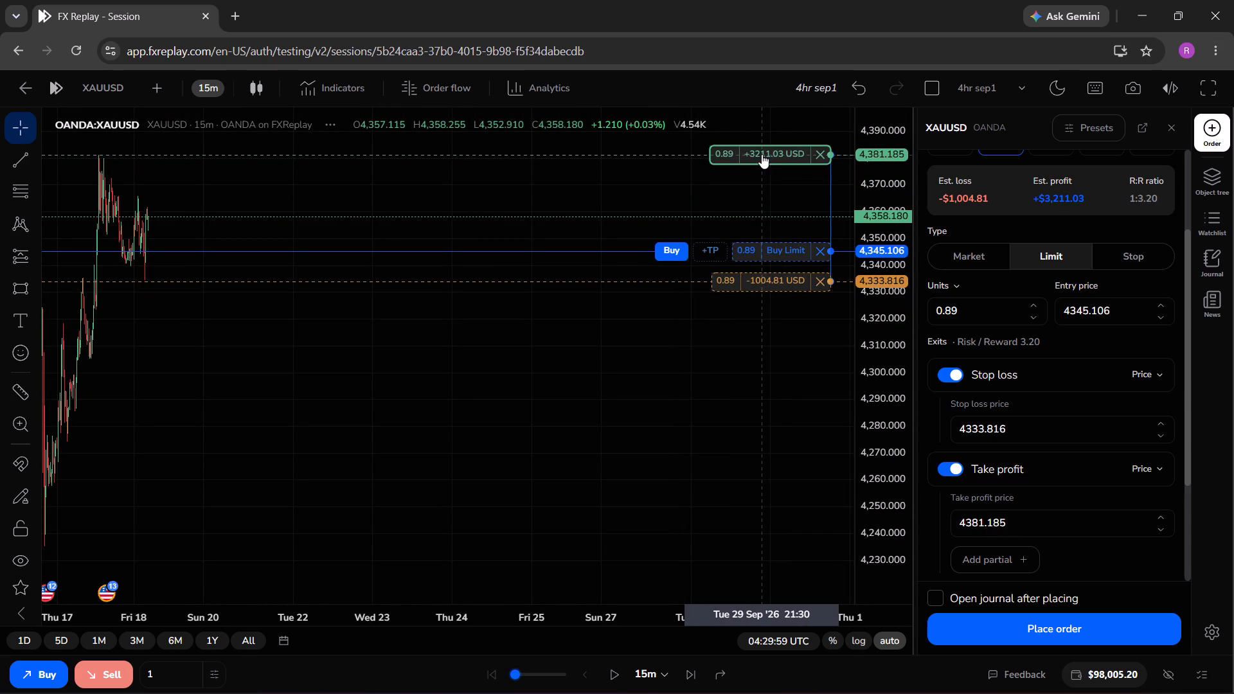
{"action": "left_click", "coordinate": [976, 619]}
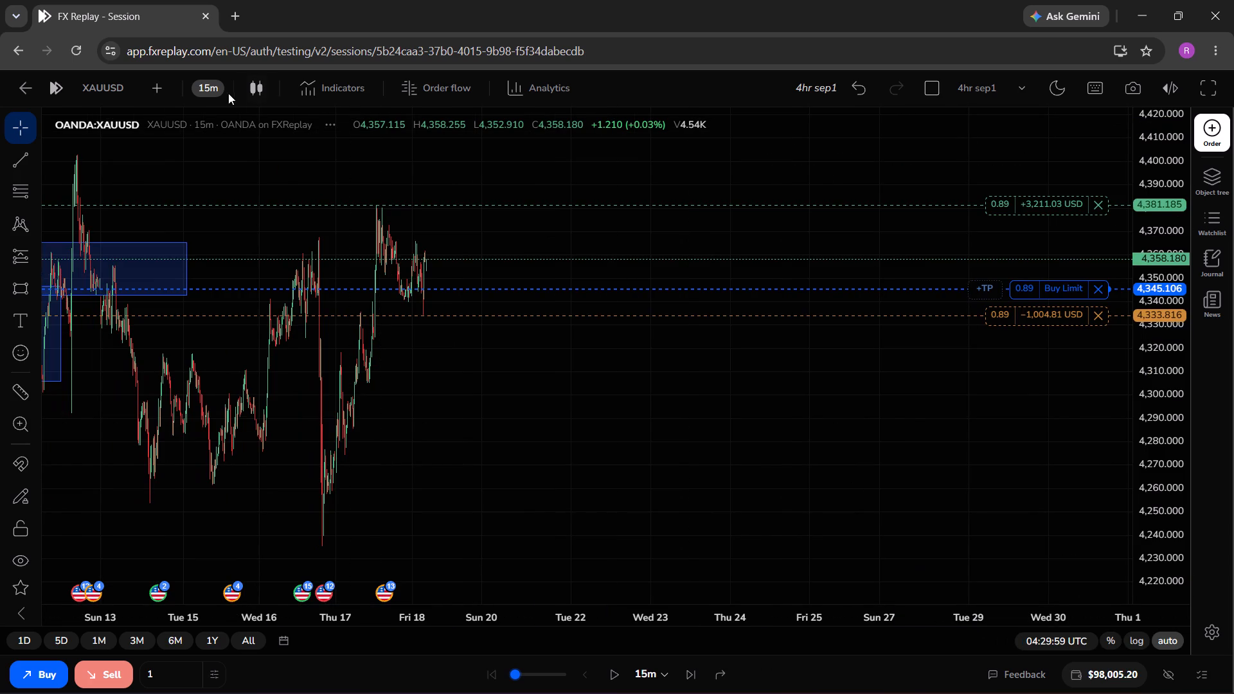
Switch to the 4-hour timeframe and advance the replay in 15m steps to Friday 18 September, 06:59:59 UTC.
{"action": "left_click", "coordinate": [211, 85]}
{"action": "scroll", "coordinate": [248, 343], "scroll_direction": "down", "scroll_amount": 1}
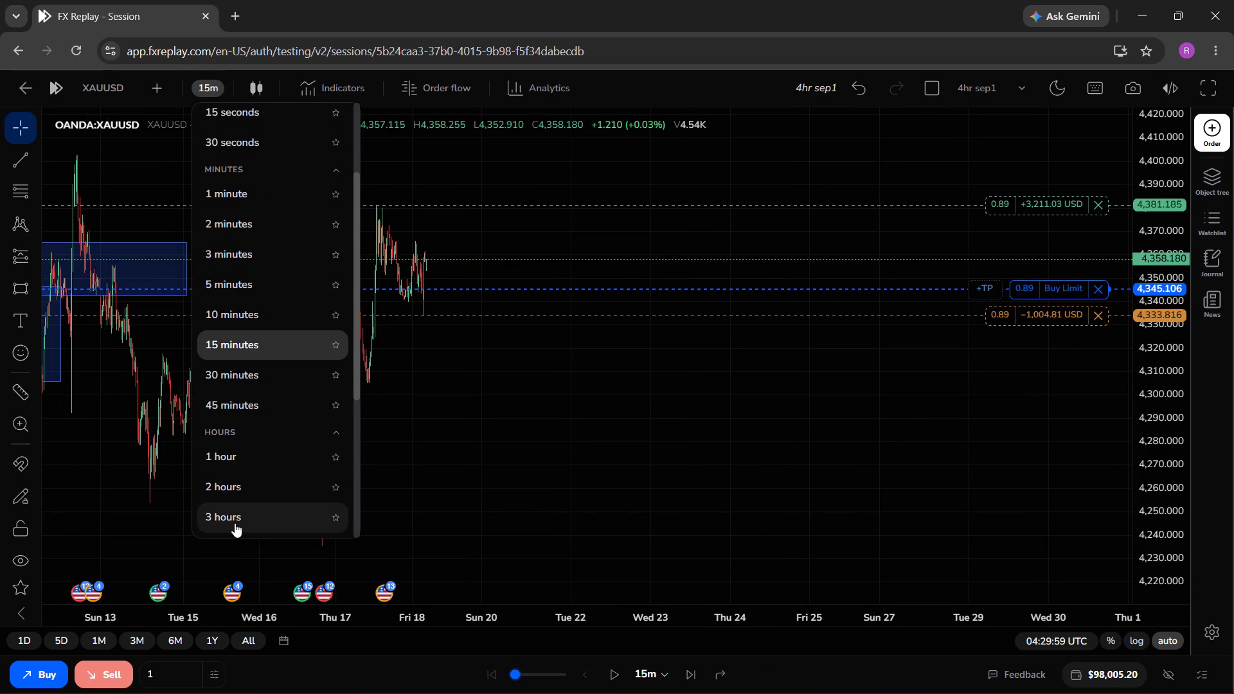
{"action": "scroll", "coordinate": [235, 523], "scroll_direction": "down", "scroll_amount": 1}
{"action": "left_click", "coordinate": [240, 514]}
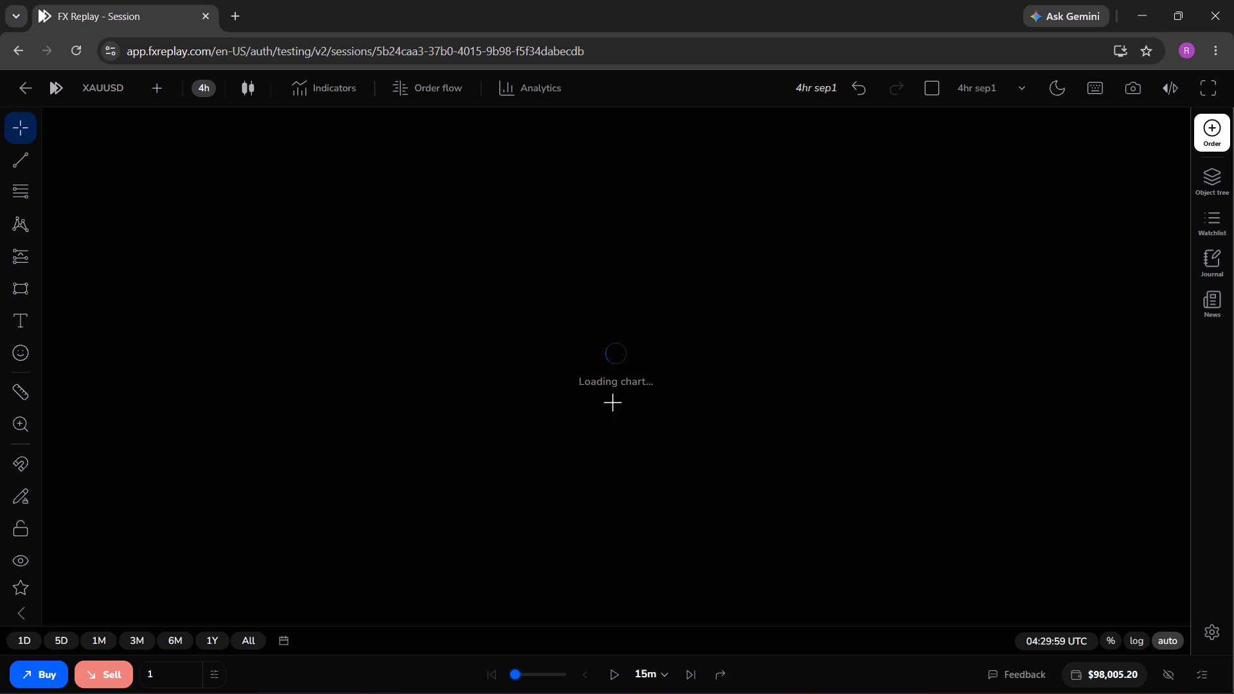
{"action": "left_click_drag", "start_coordinate": [668, 395], "coordinate": [581, 395]}
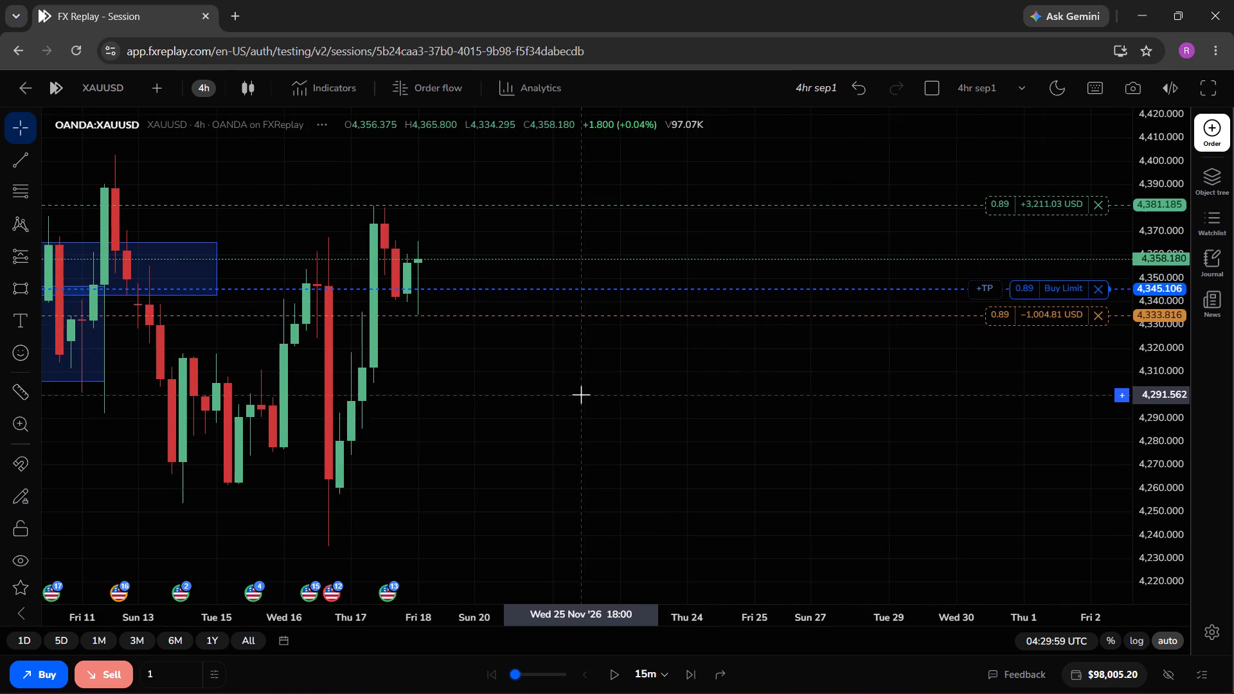
{"action": "left_click", "coordinate": [690, 668]}
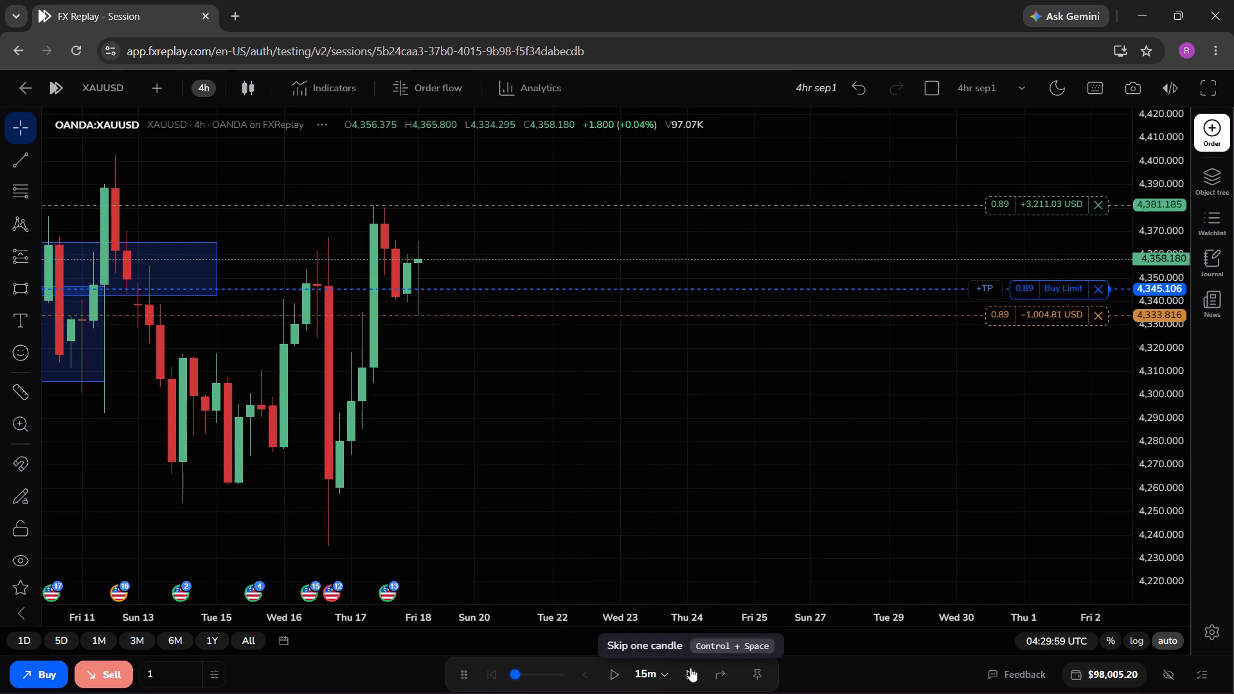
{"action": "left_click", "coordinate": [690, 668]}
{"action": "triple_click", "coordinate": [690, 668]}
{"action": "double_click", "coordinate": [690, 668]}
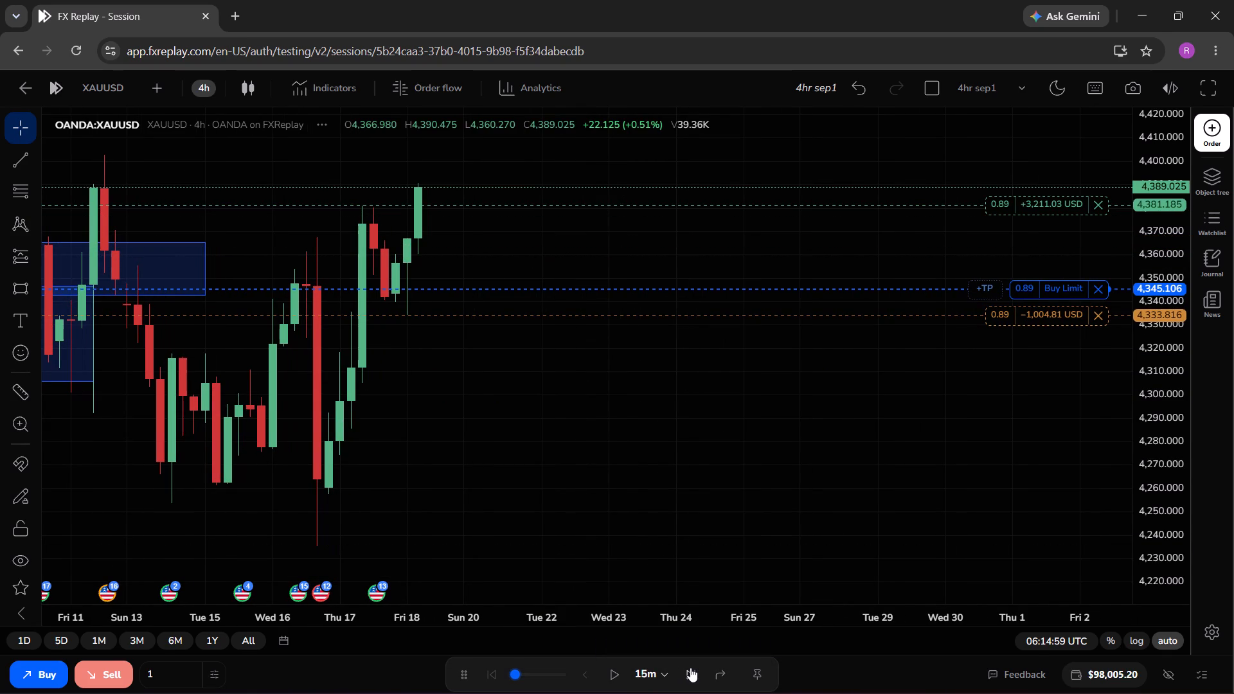
{"action": "left_click", "coordinate": [690, 668]}
{"action": "double_click", "coordinate": [690, 668]}
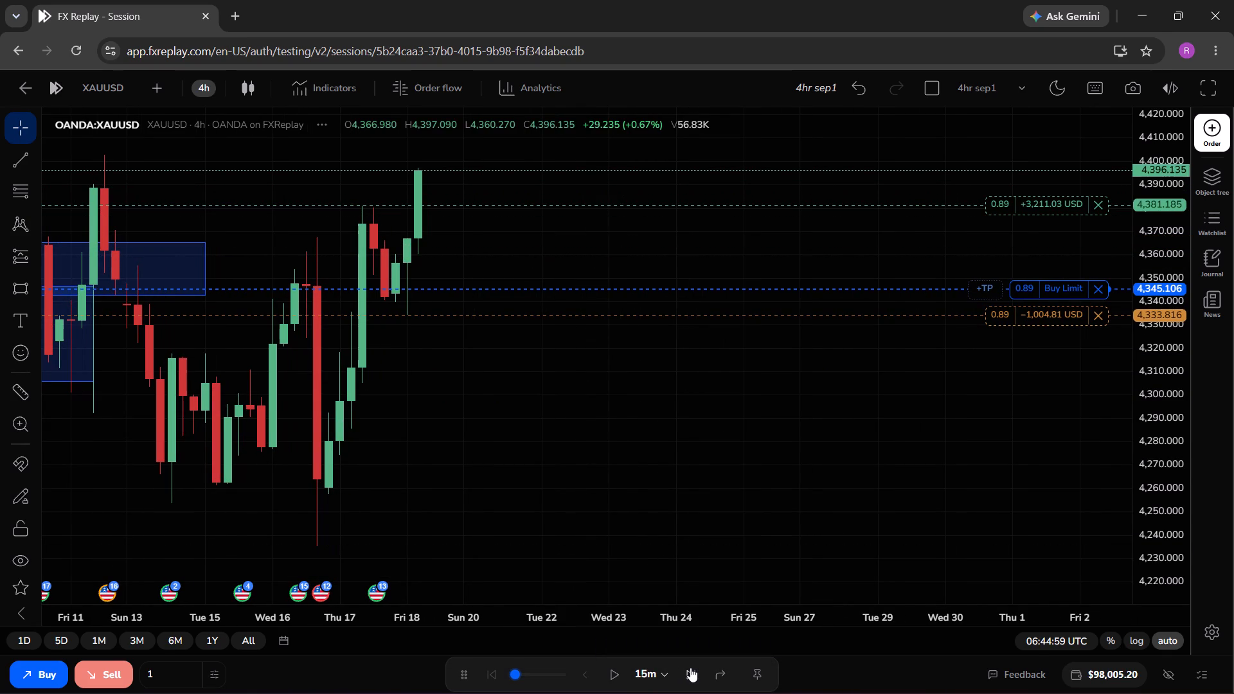
{"action": "triple_click", "coordinate": [690, 668]}
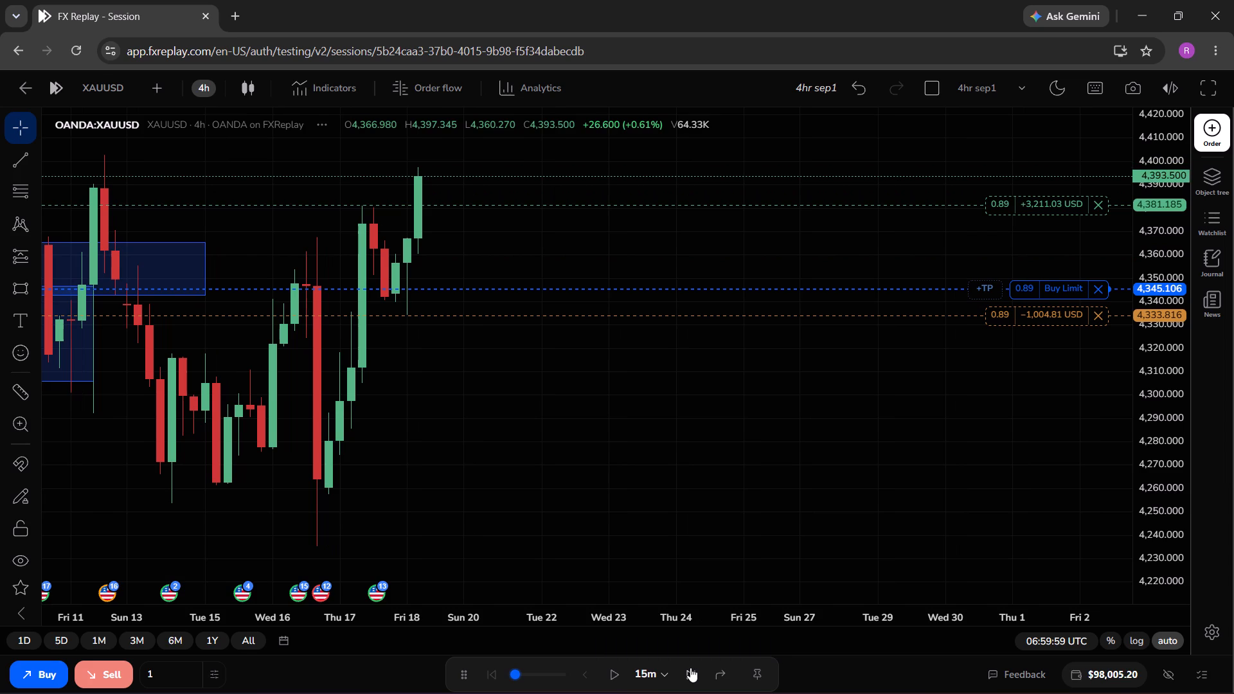
Advance the replay on the 4-hour chart in 15m steps to Friday 18 September, 14:29:59 UTC.
{"action": "triple_click", "coordinate": [690, 668]}
{"action": "left_click", "coordinate": [690, 668]}
{"action": "triple_click", "coordinate": [690, 668]}
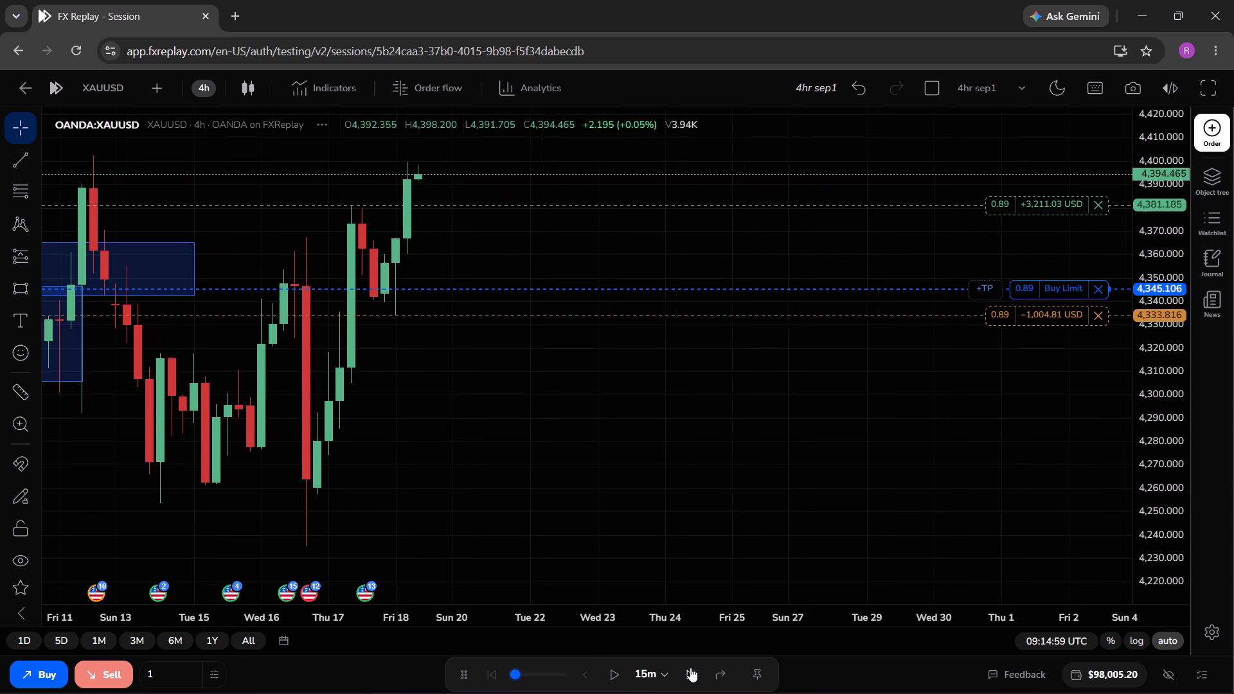
{"action": "double_click", "coordinate": [690, 668]}
{"action": "triple_click", "coordinate": [690, 668]}
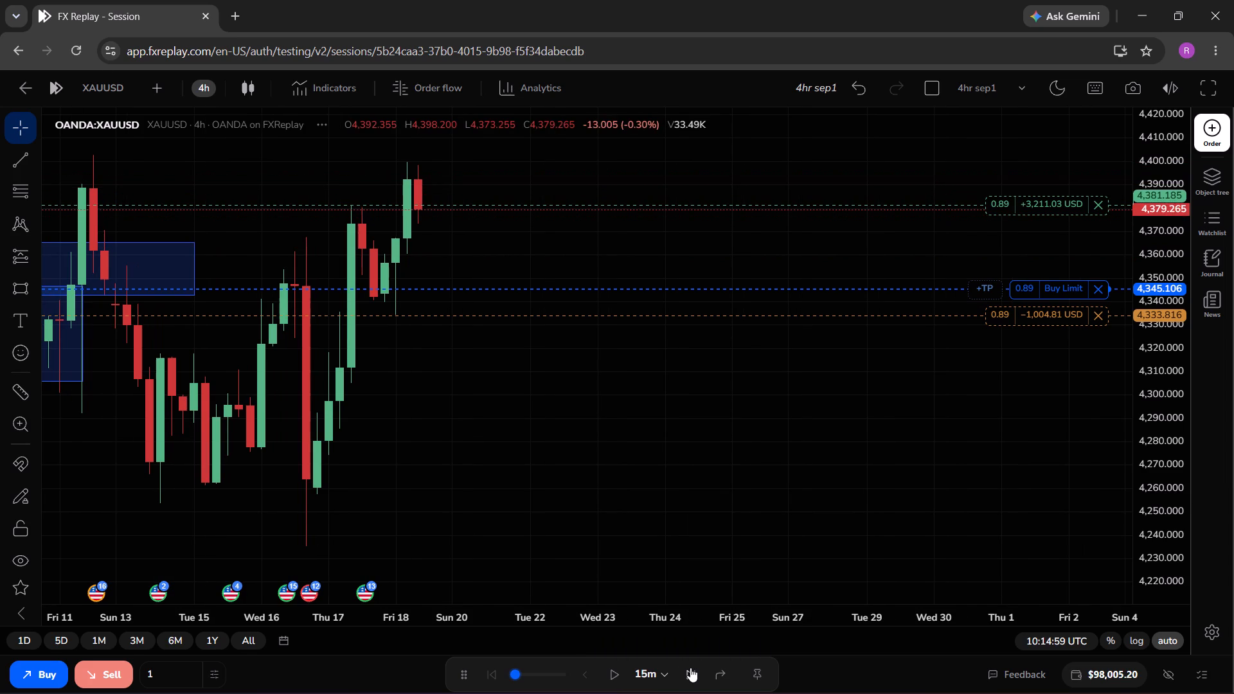
{"action": "triple_click", "coordinate": [690, 668]}
{"action": "triple_click", "coordinate": [690, 668]}
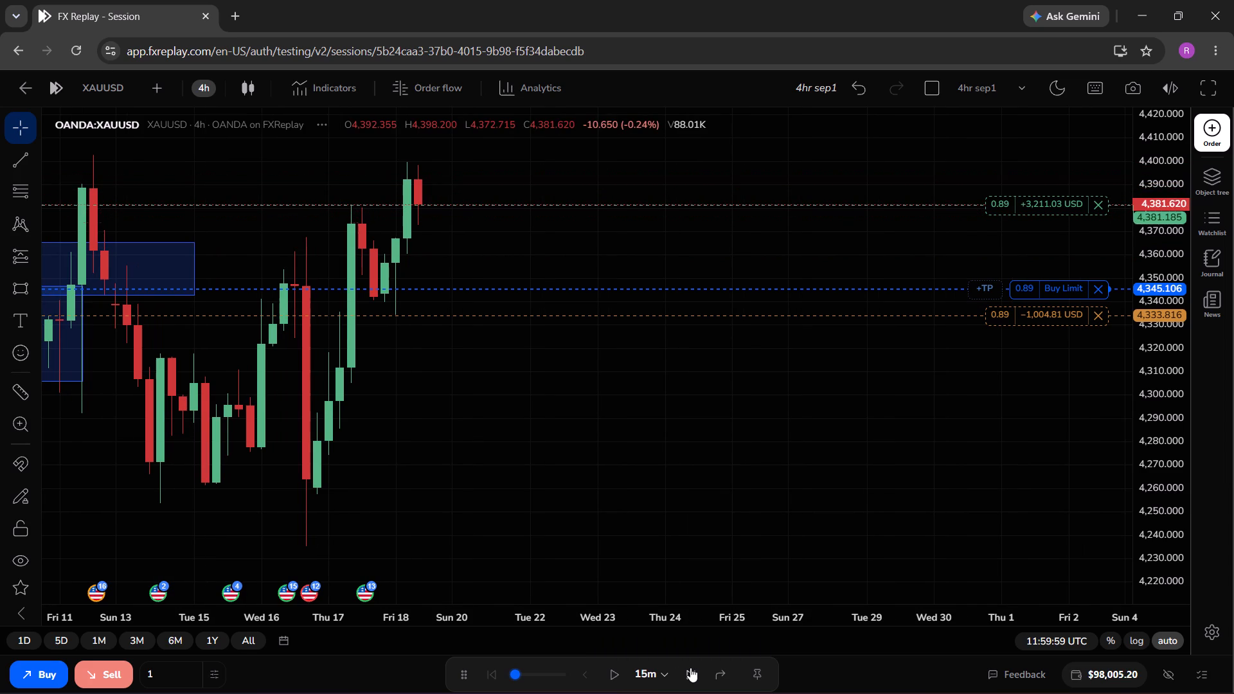
{"action": "double_click", "coordinate": [690, 668]}
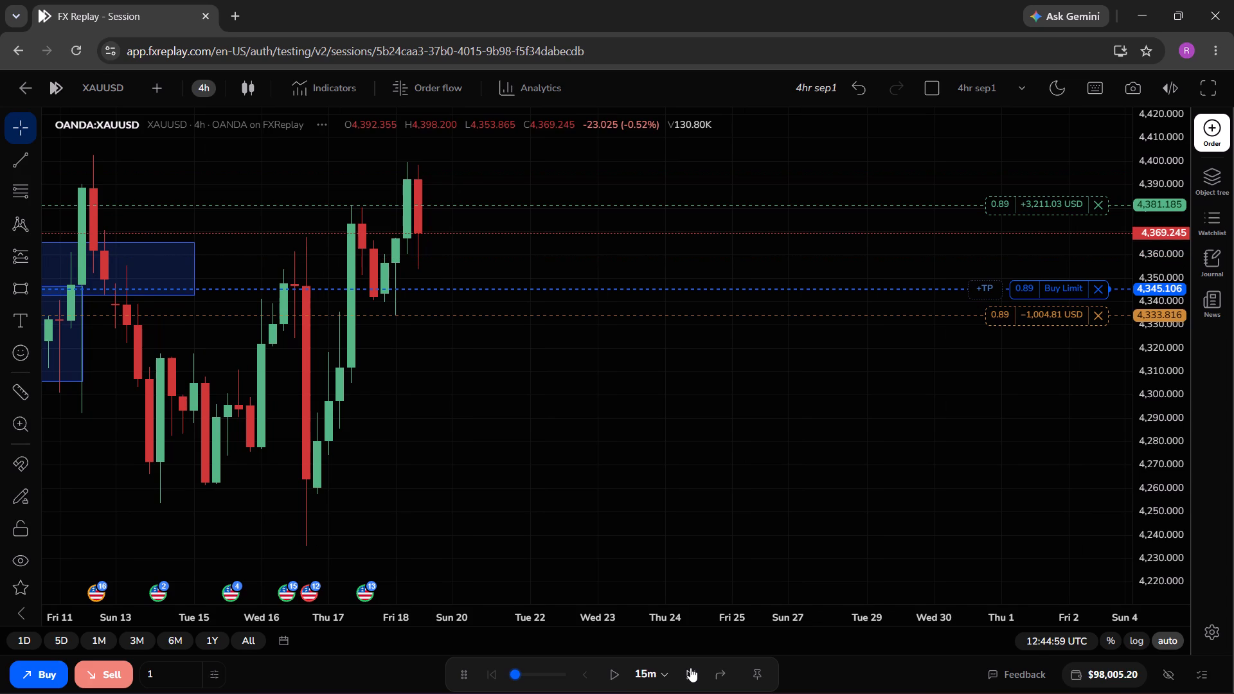
{"action": "triple_click", "coordinate": [690, 668]}
{"action": "triple_click", "coordinate": [690, 668]}
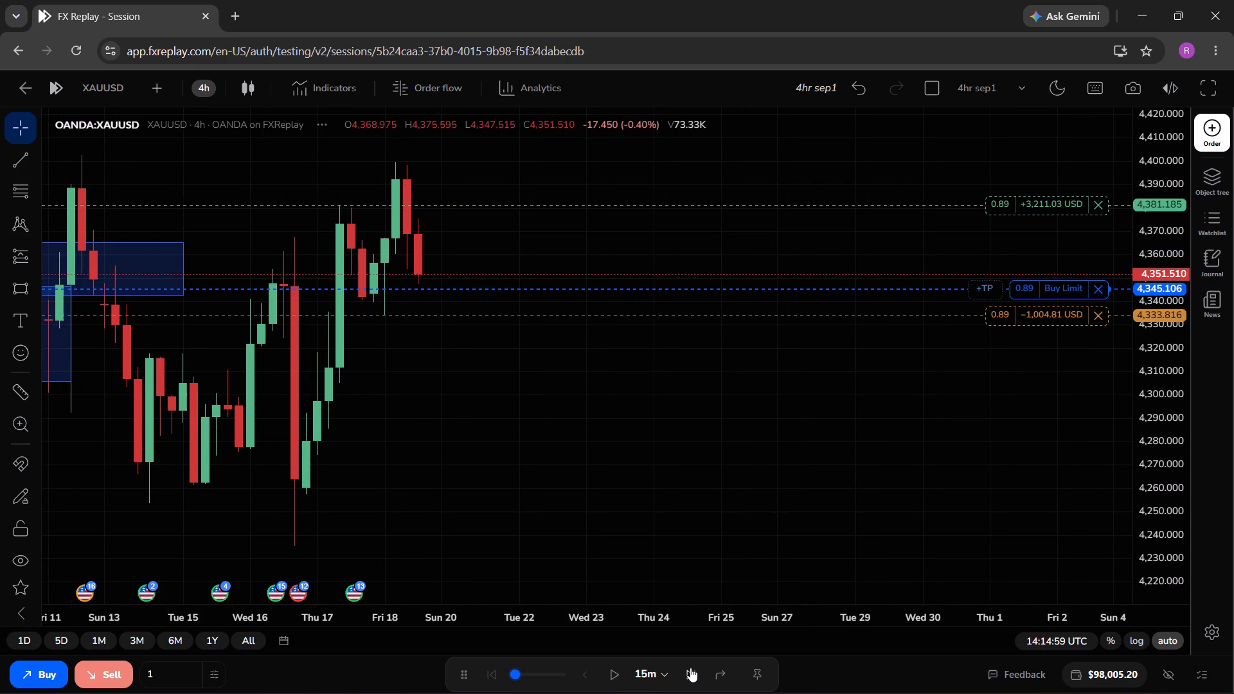
{"action": "left_click", "coordinate": [690, 668]}
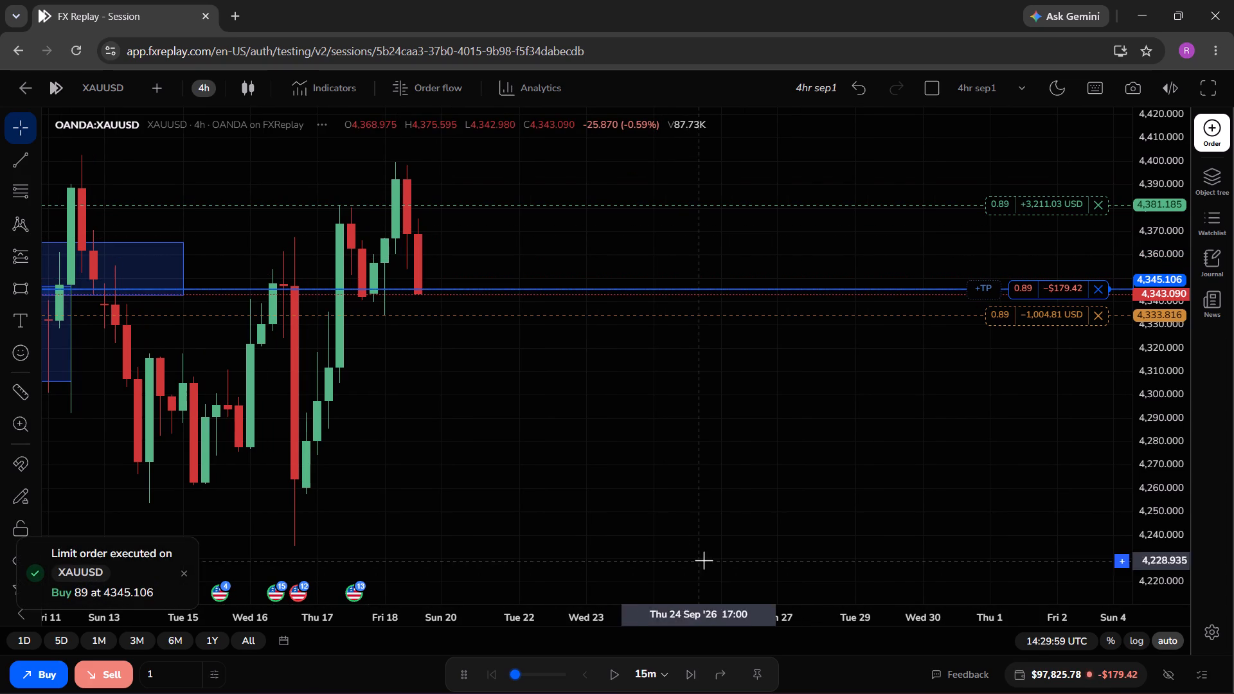
Raise the open buy position's take profit to 4400.292.
{"action": "left_click_drag", "start_coordinate": [1049, 202], "coordinate": [1040, 178]}
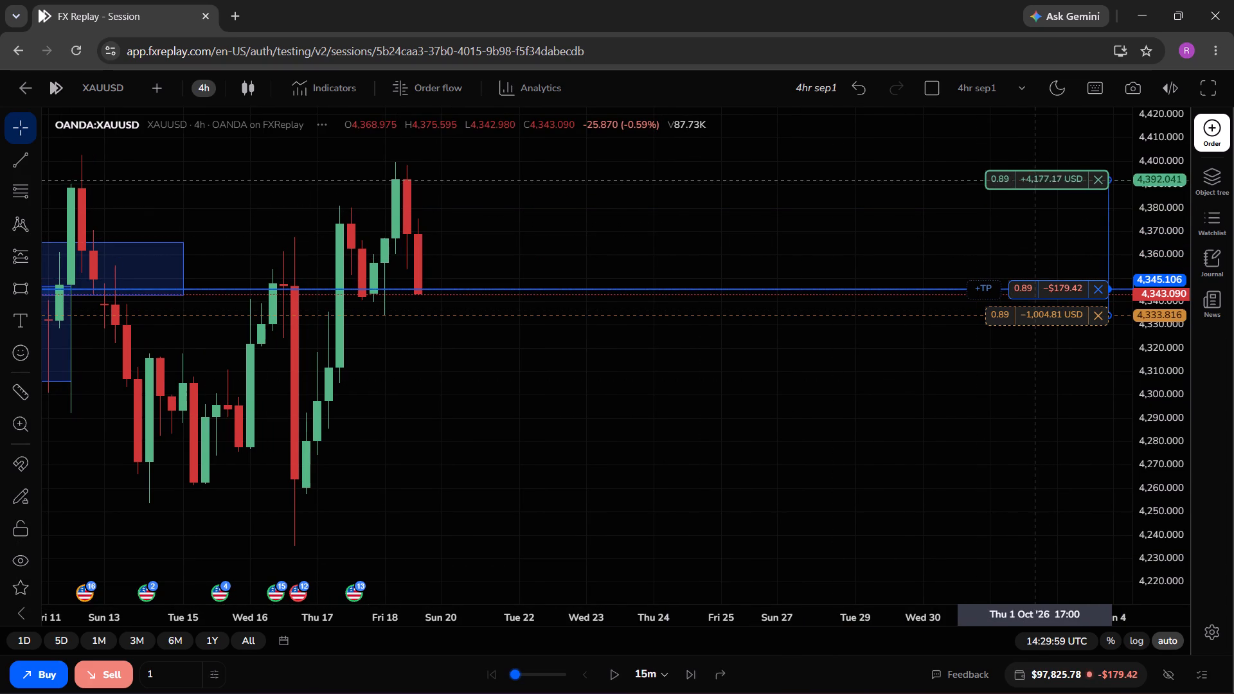
{"action": "left_click_drag", "start_coordinate": [1040, 178], "coordinate": [1042, 160]}
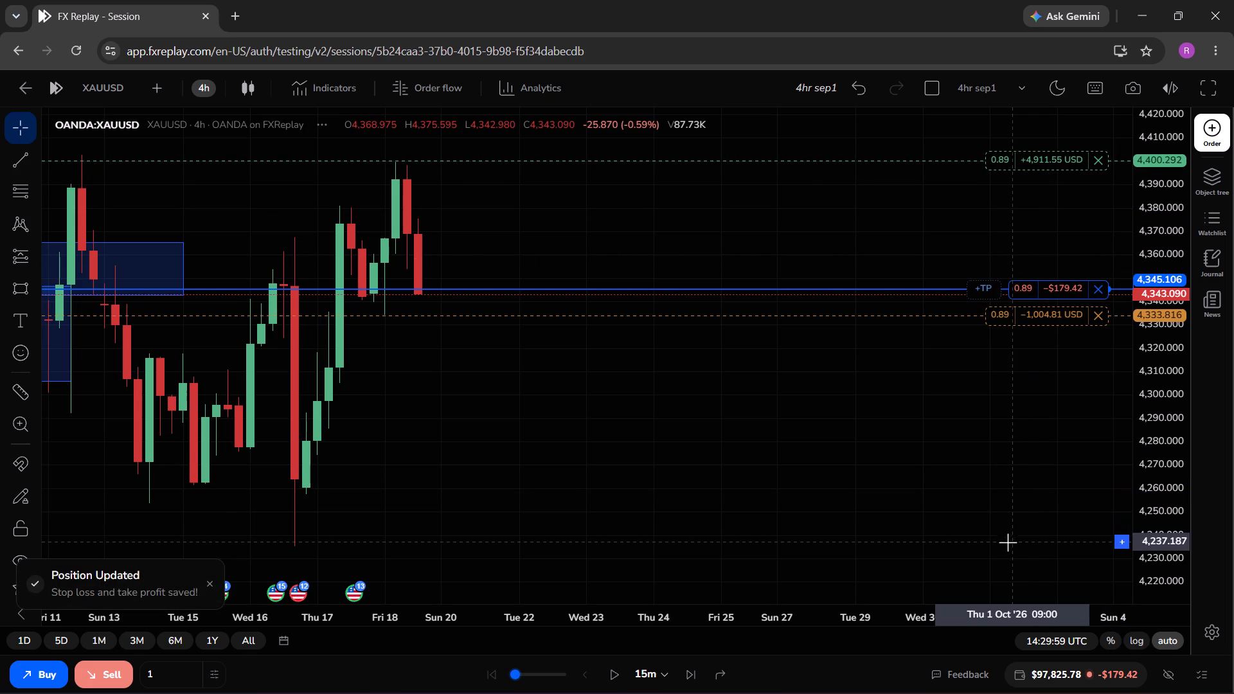
Advance the replay on the 4-hour chart in 15m steps to Sunday 20 September, 22:14:59 UTC.
{"action": "left_click_drag", "start_coordinate": [1008, 542], "coordinate": [907, 538]}
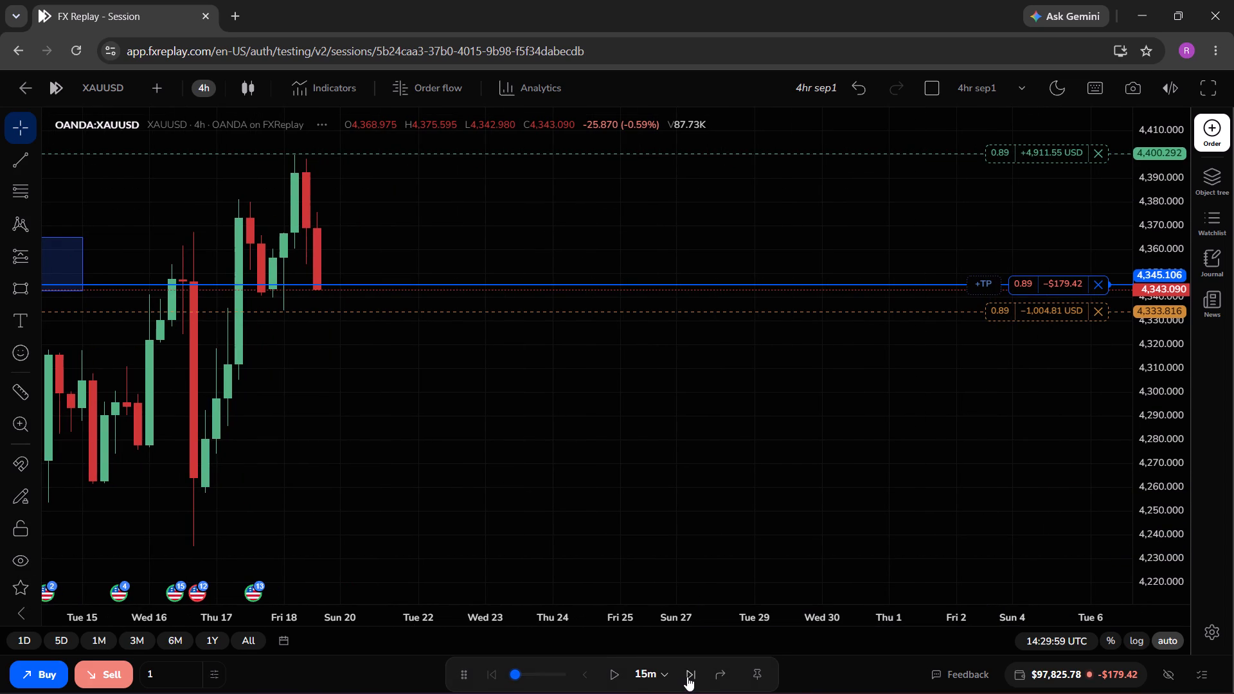
{"action": "left_click", "coordinate": [687, 677]}
{"action": "left_click", "coordinate": [687, 677]}
{"action": "triple_click", "coordinate": [687, 677]}
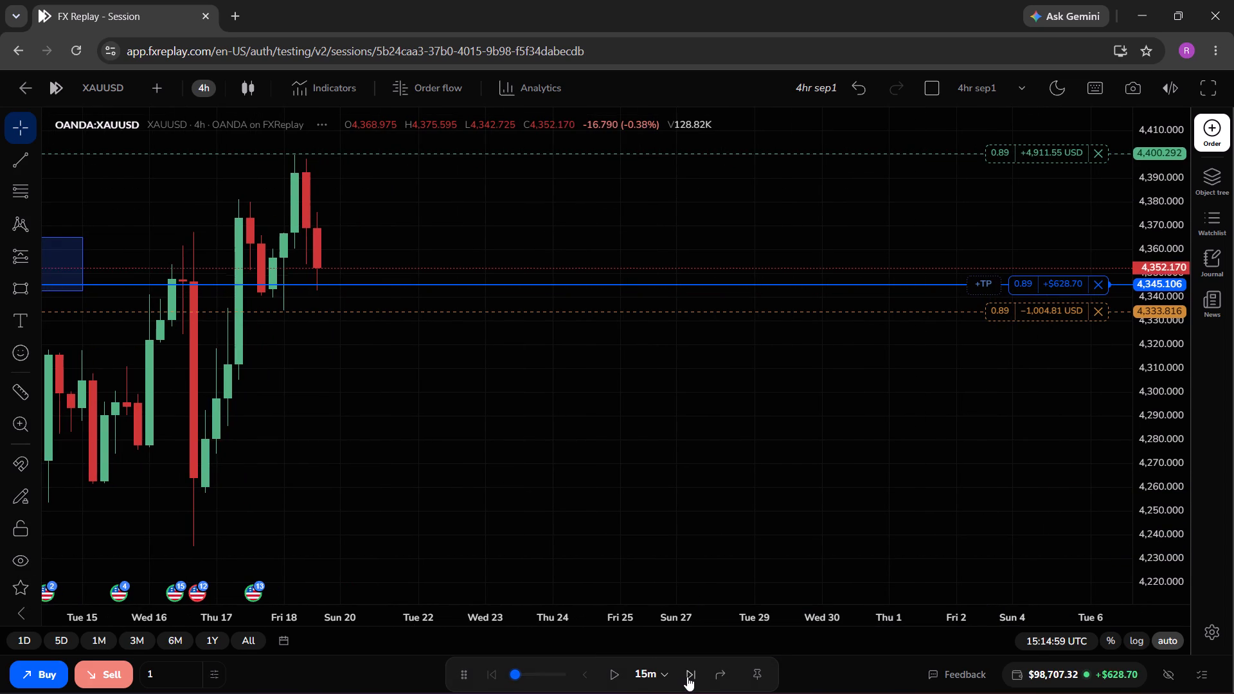
{"action": "triple_click", "coordinate": [687, 677]}
{"action": "triple_click", "coordinate": [687, 677]}
{"action": "triple_click", "coordinate": [687, 677]}
{"action": "triple_click", "coordinate": [687, 677]}
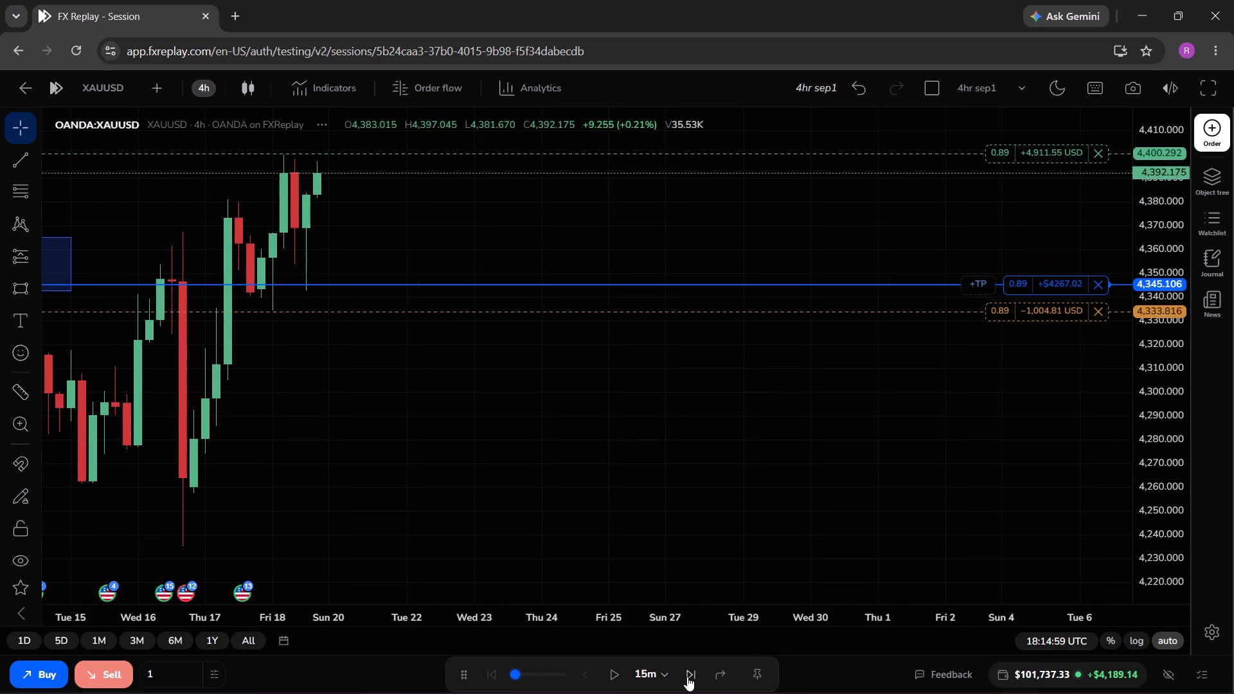
{"action": "triple_click", "coordinate": [687, 677]}
{"action": "triple_click", "coordinate": [687, 677]}
{"action": "triple_click", "coordinate": [687, 677]}
{"action": "triple_click", "coordinate": [687, 677]}
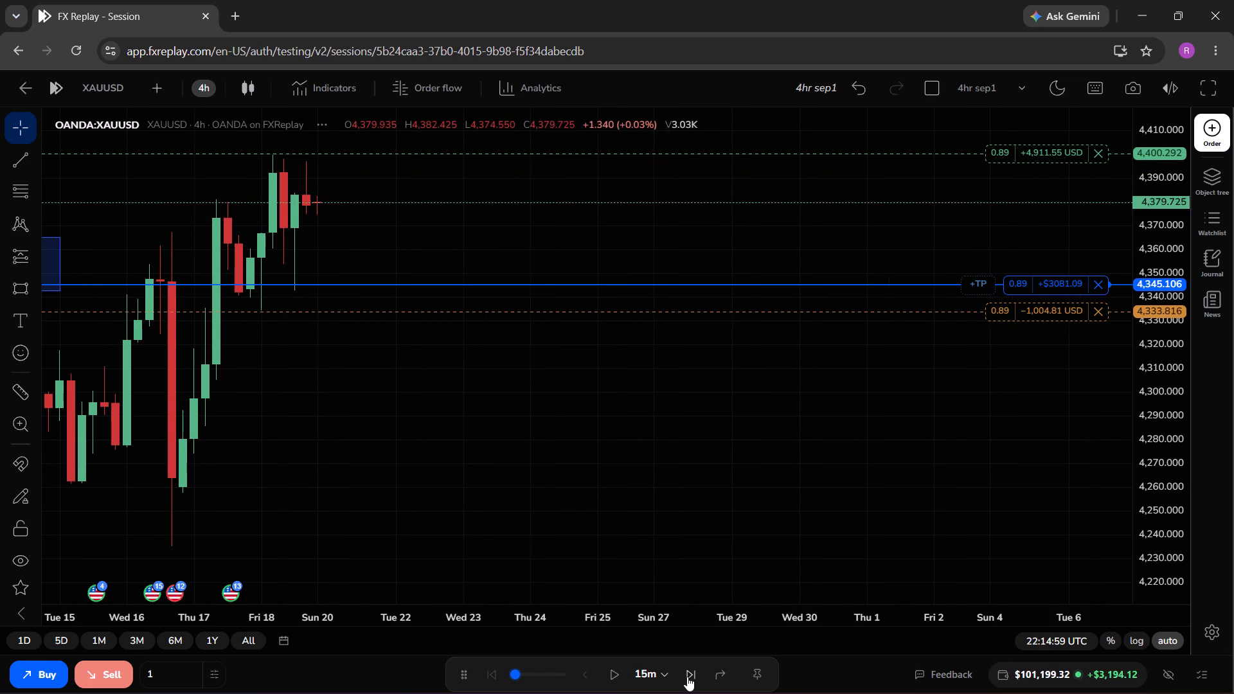
Advance the replay on the 4-hour chart in 15m steps to Monday 21 September, 06:59:59 UTC.
{"action": "triple_click", "coordinate": [687, 677]}
{"action": "triple_click", "coordinate": [687, 677]}
{"action": "triple_click", "coordinate": [687, 677]}
{"action": "triple_click", "coordinate": [687, 677]}
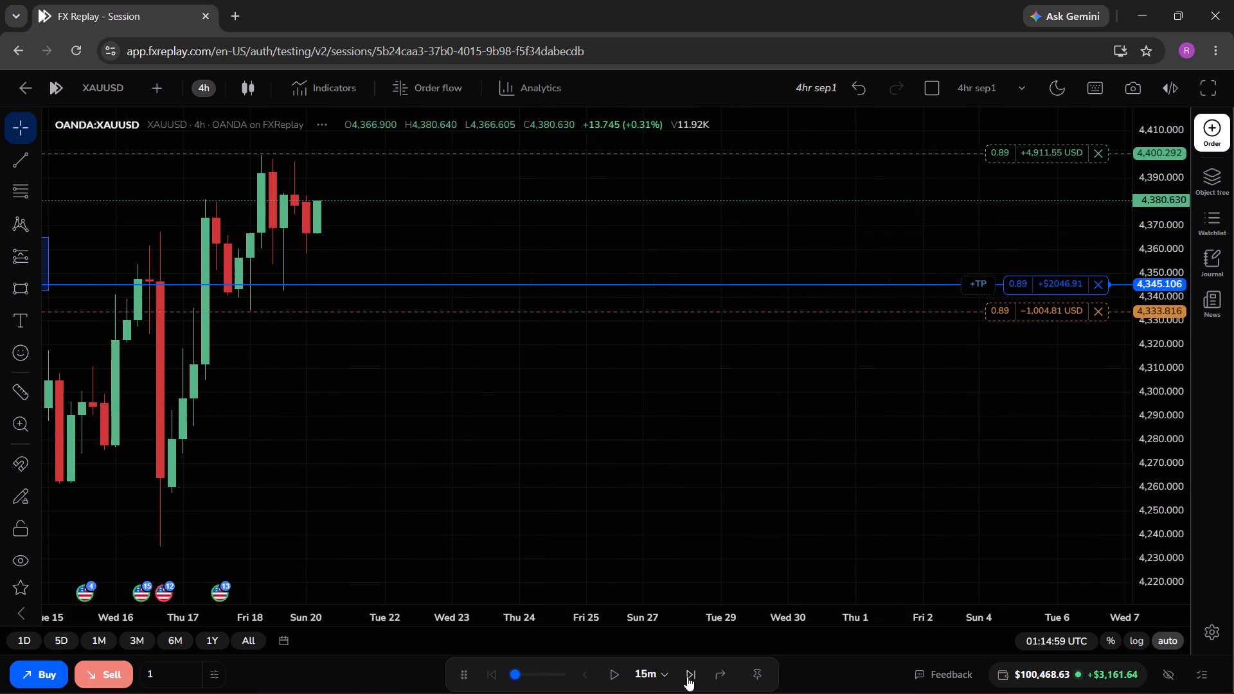
{"action": "triple_click", "coordinate": [687, 677]}
{"action": "triple_click", "coordinate": [687, 677]}
{"action": "triple_click", "coordinate": [687, 677]}
{"action": "triple_click", "coordinate": [687, 677]}
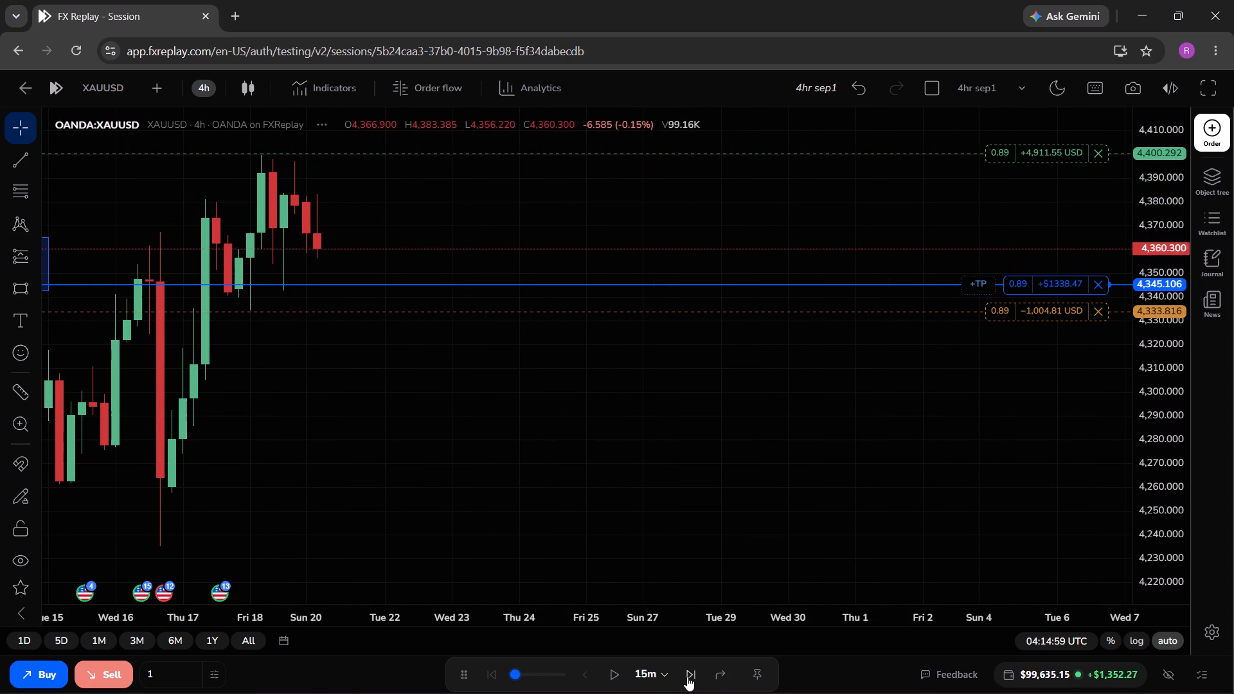
{"action": "triple_click", "coordinate": [687, 677]}
{"action": "triple_click", "coordinate": [687, 677]}
{"action": "triple_click", "coordinate": [687, 677]}
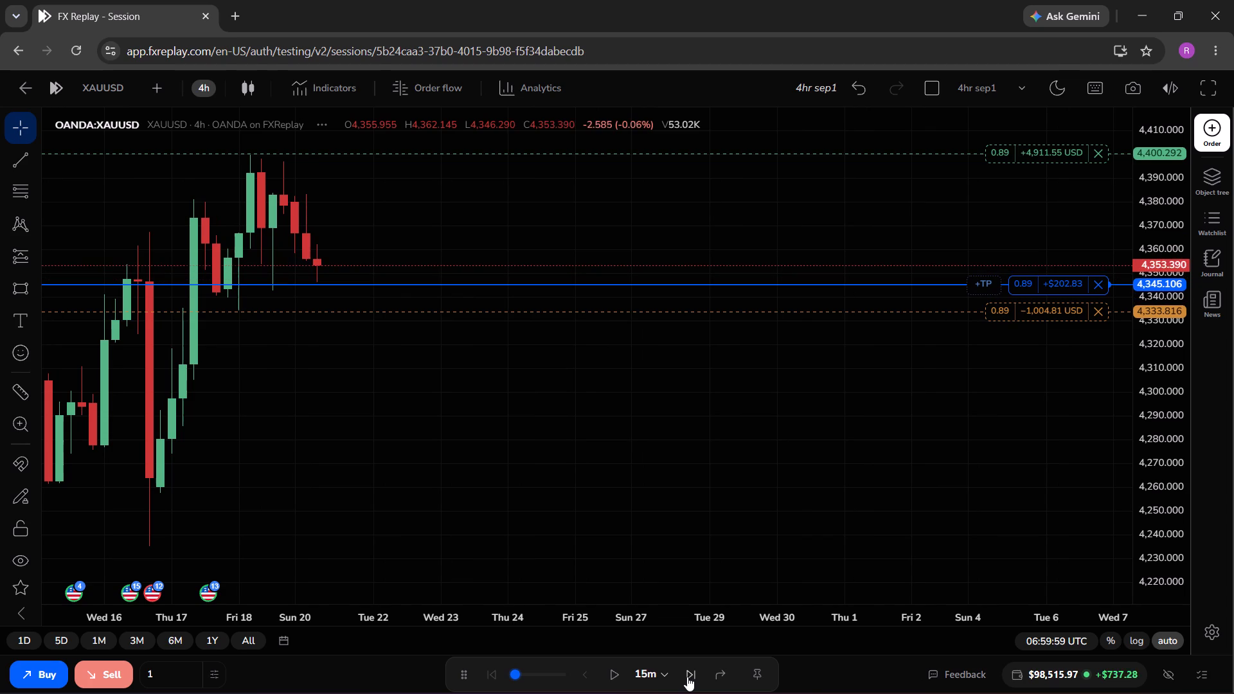
Advance the replay on the 4-hour chart in 15m steps to Monday 21 September, 14:59:59 UTC.
{"action": "triple_click", "coordinate": [687, 677]}
{"action": "triple_click", "coordinate": [687, 677]}
{"action": "triple_click", "coordinate": [687, 677]}
{"action": "triple_click", "coordinate": [687, 677]}
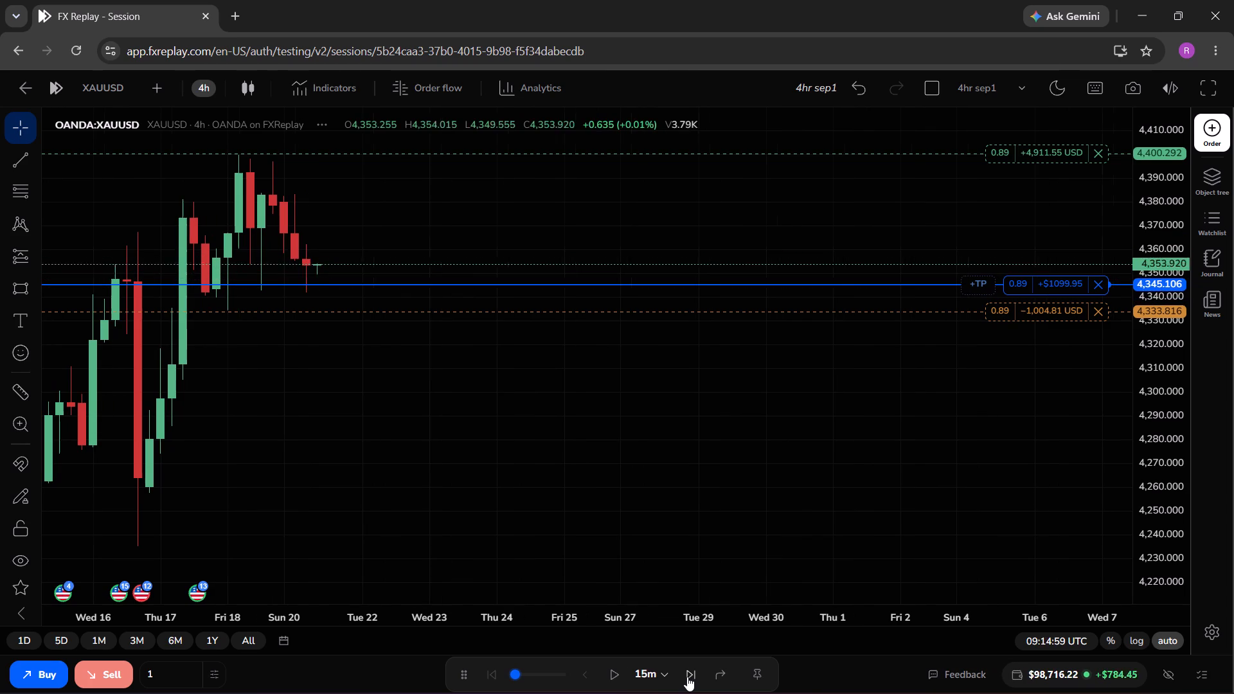
{"action": "triple_click", "coordinate": [687, 677]}
{"action": "triple_click", "coordinate": [687, 677]}
{"action": "triple_click", "coordinate": [687, 677]}
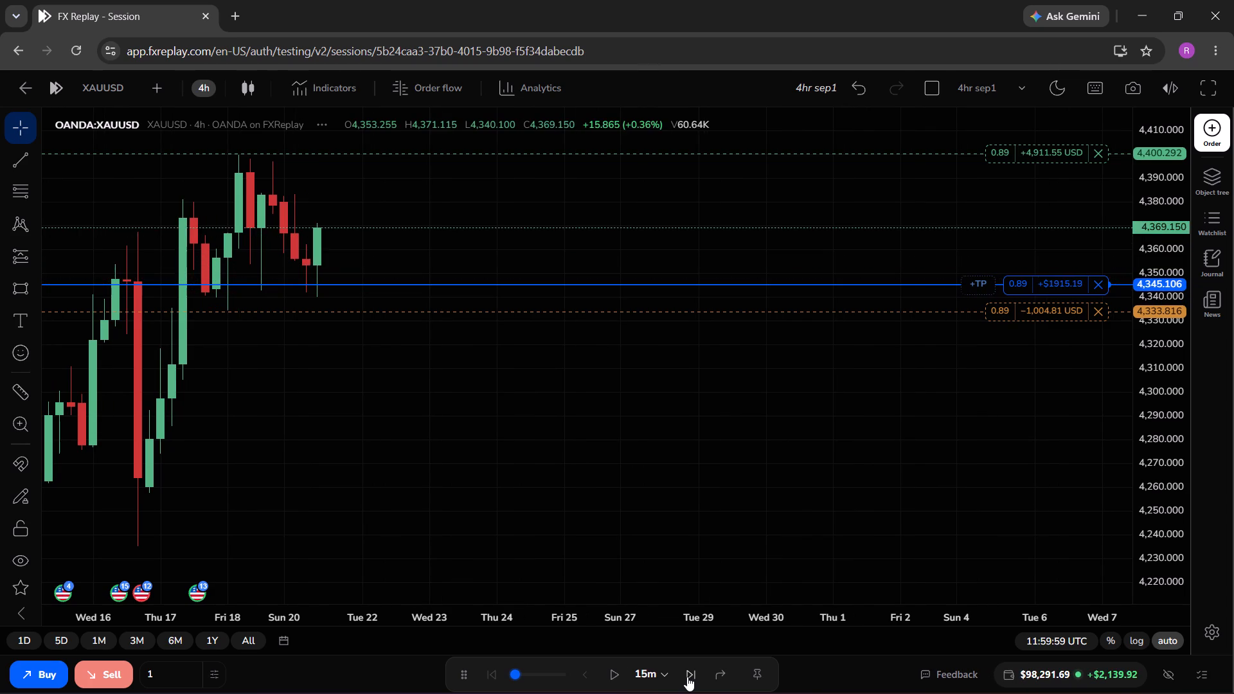
{"action": "triple_click", "coordinate": [687, 677]}
{"action": "triple_click", "coordinate": [687, 677]}
{"action": "triple_click", "coordinate": [687, 677]}
{"action": "double_click", "coordinate": [687, 677]}
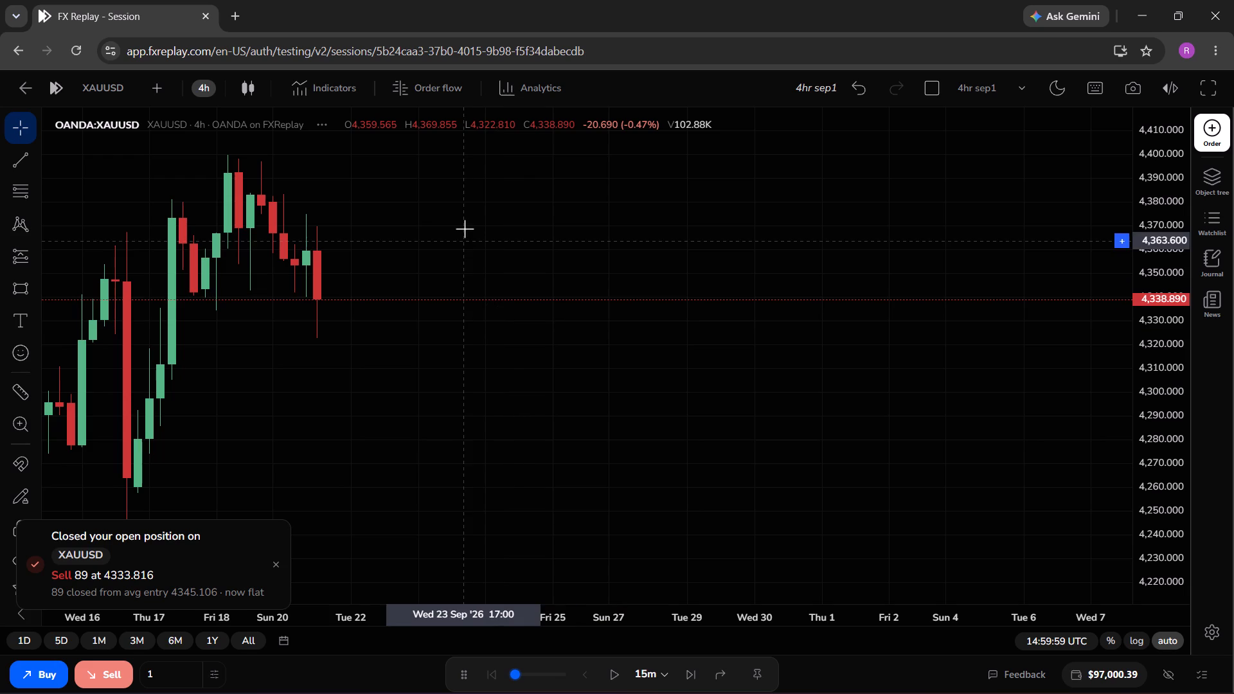
{"action": "left_click_drag", "start_coordinate": [465, 229], "coordinate": [505, 235]}
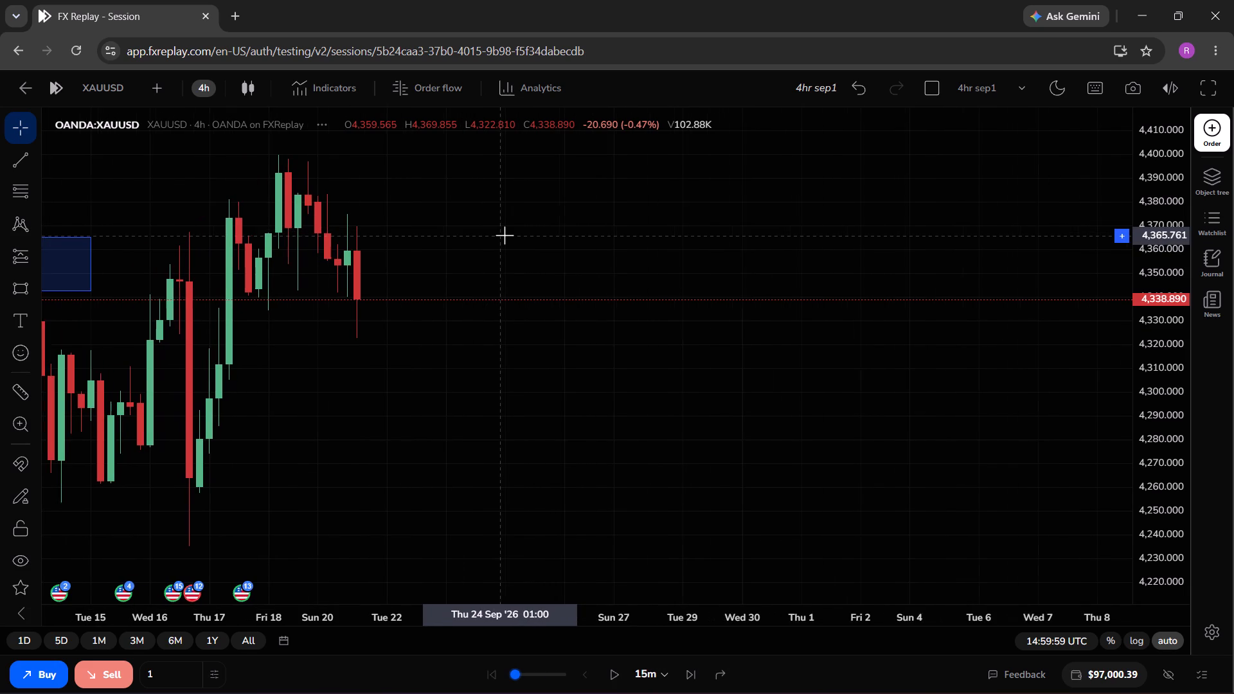
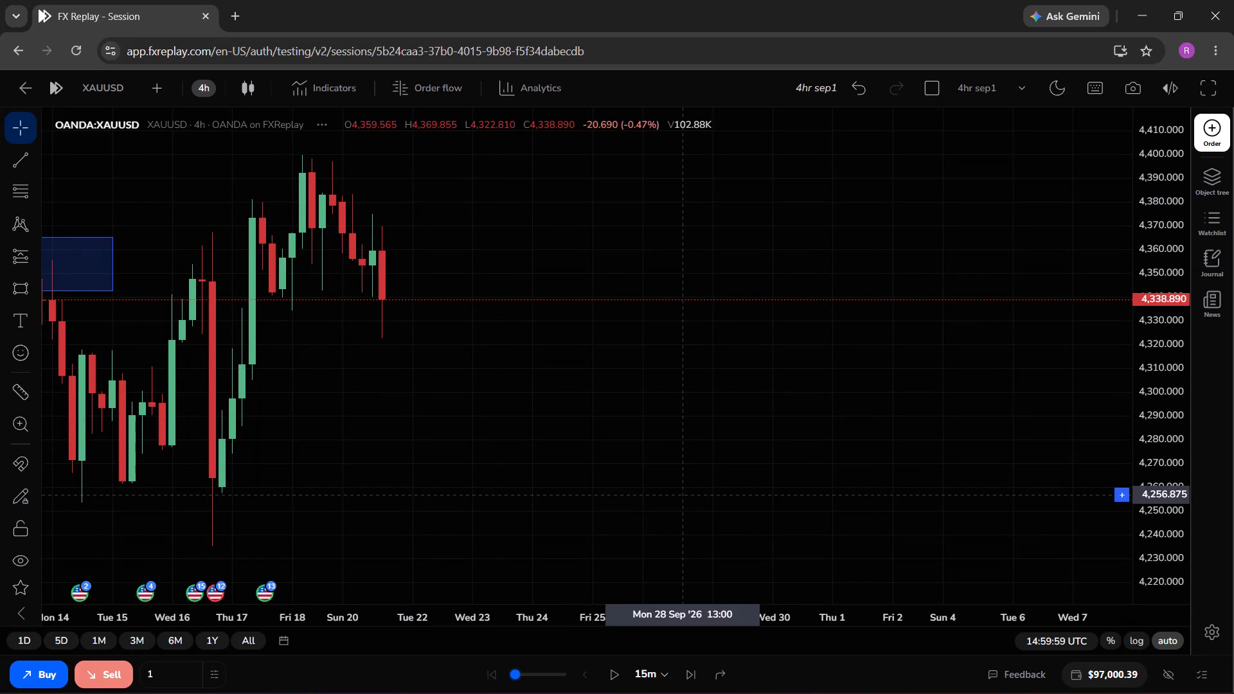
Turn on the mobile hotspot in the Windows quick settings and return to the replay chart.
{"action": "left_click", "coordinate": [1123, 672]}
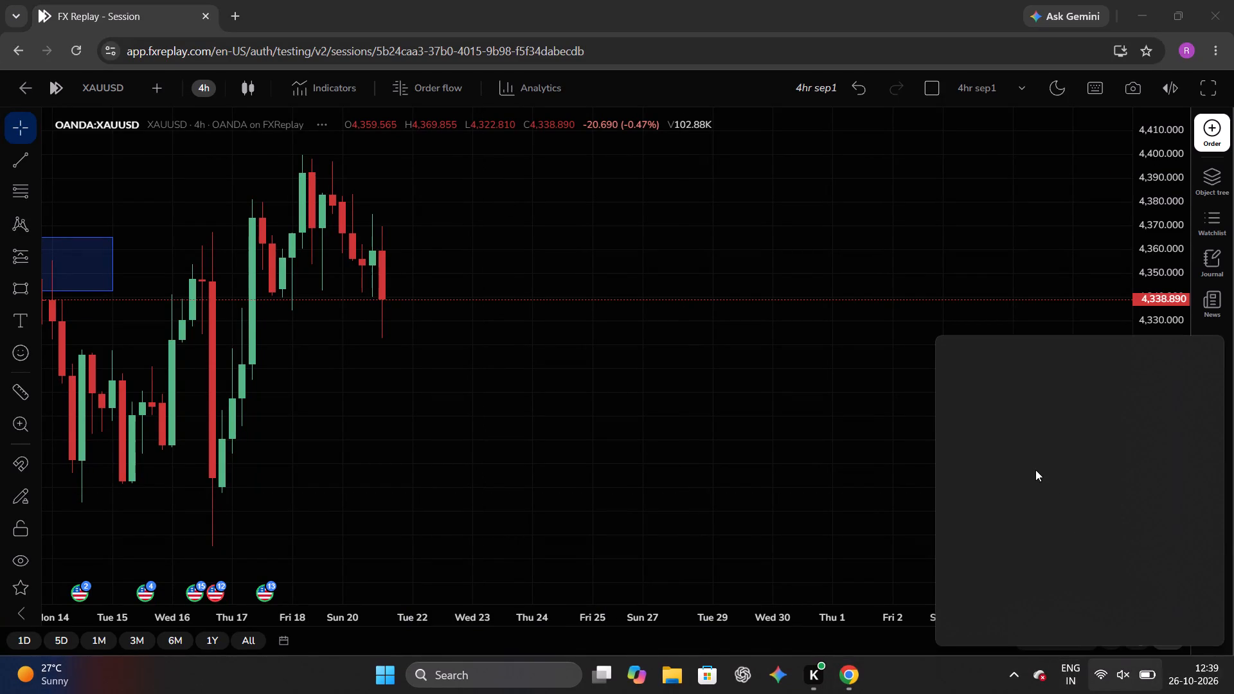
{"action": "scroll", "coordinate": [1035, 470], "scroll_direction": "down", "scroll_amount": 2}
{"action": "left_click", "coordinate": [1074, 385]}
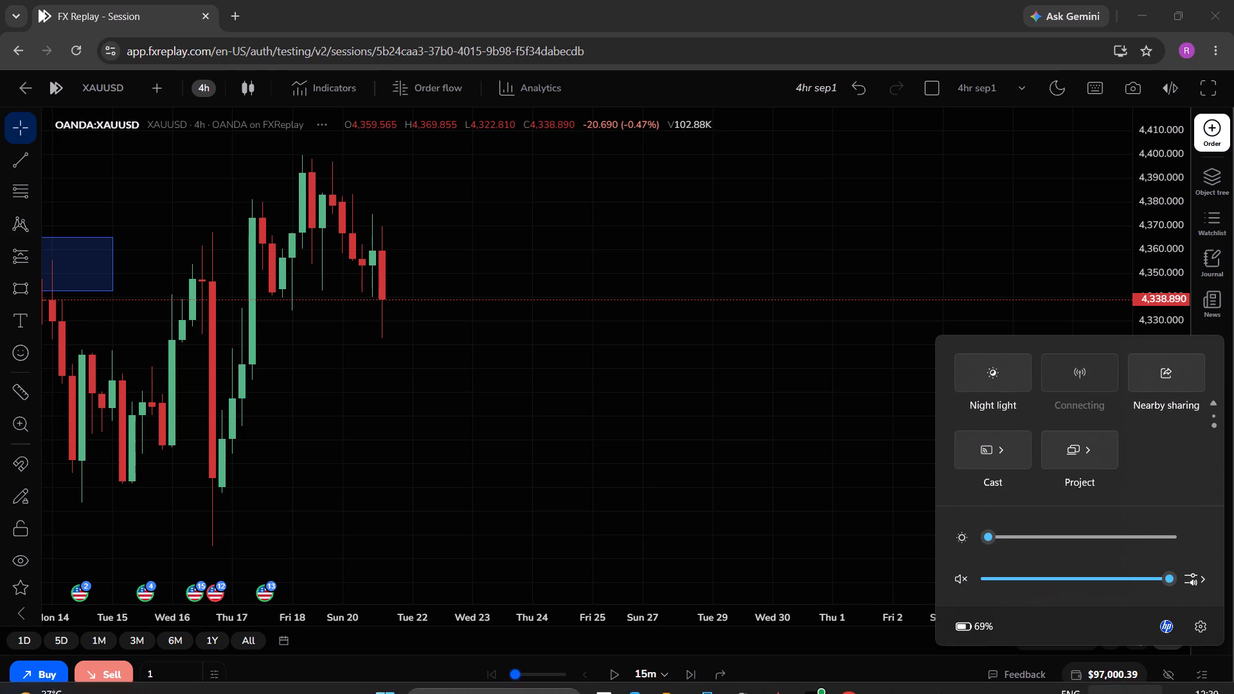
{"action": "left_click", "coordinate": [885, 681]}
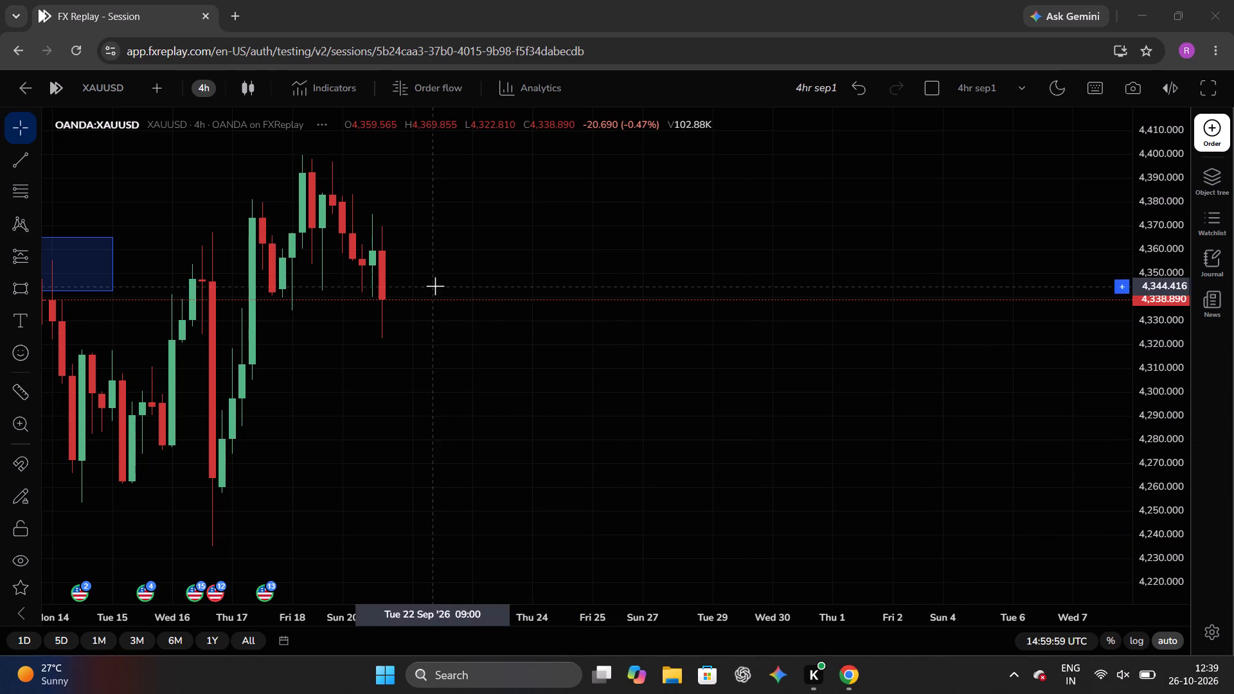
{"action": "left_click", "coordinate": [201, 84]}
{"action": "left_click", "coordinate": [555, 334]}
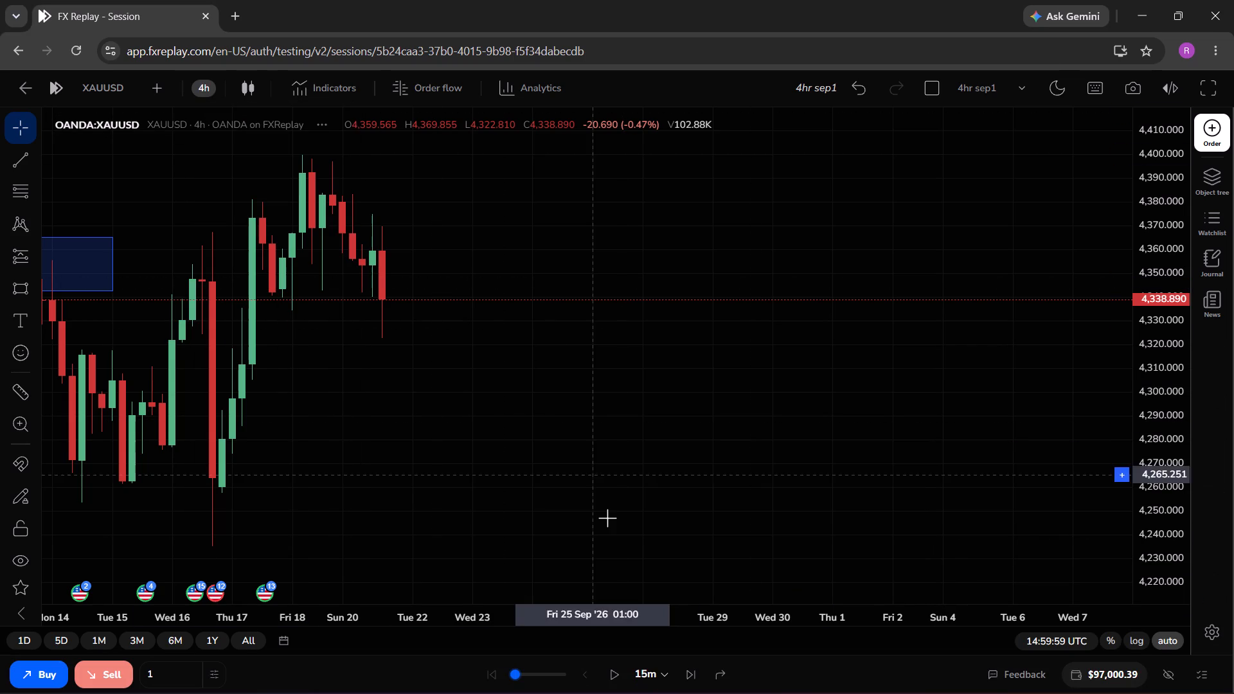
Advance the replay on the 4-hour chart in 15m steps to Tuesday 22 September, 02:14:59 UTC.
{"action": "triple_click", "coordinate": [685, 670]}
{"action": "triple_click", "coordinate": [685, 670]}
{"action": "triple_click", "coordinate": [685, 670]}
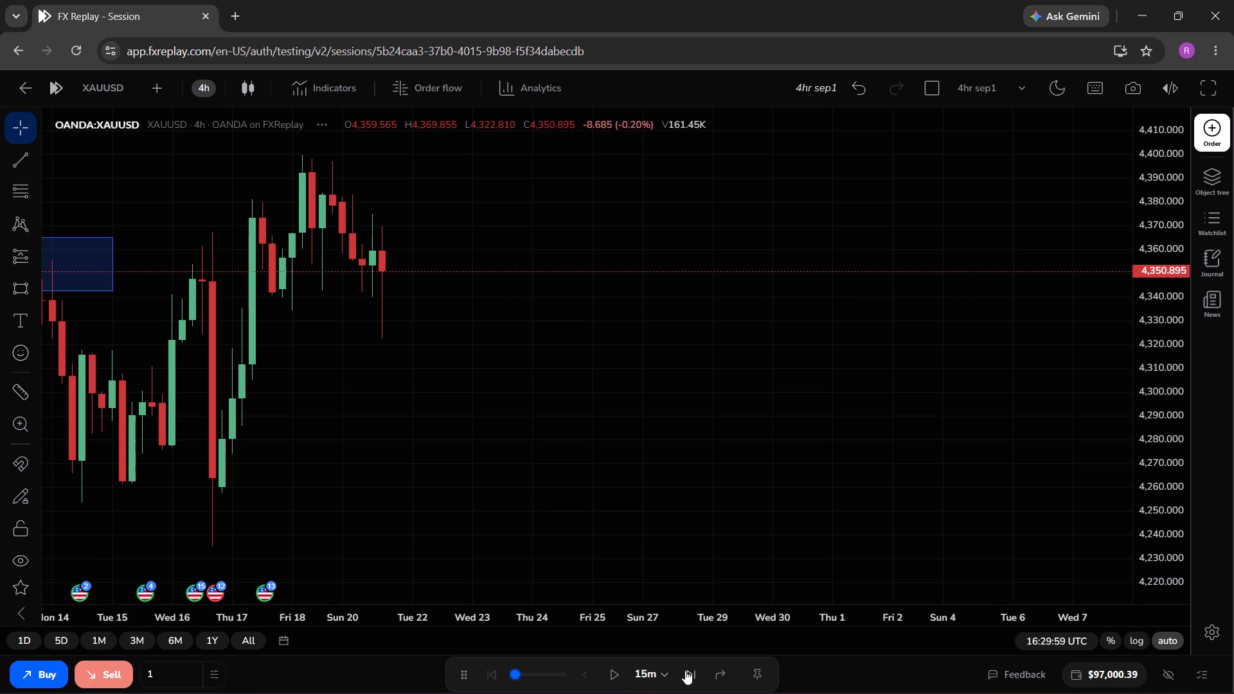
{"action": "triple_click", "coordinate": [685, 670]}
{"action": "triple_click", "coordinate": [685, 670]}
{"action": "triple_click", "coordinate": [685, 670]}
{"action": "triple_click", "coordinate": [685, 670]}
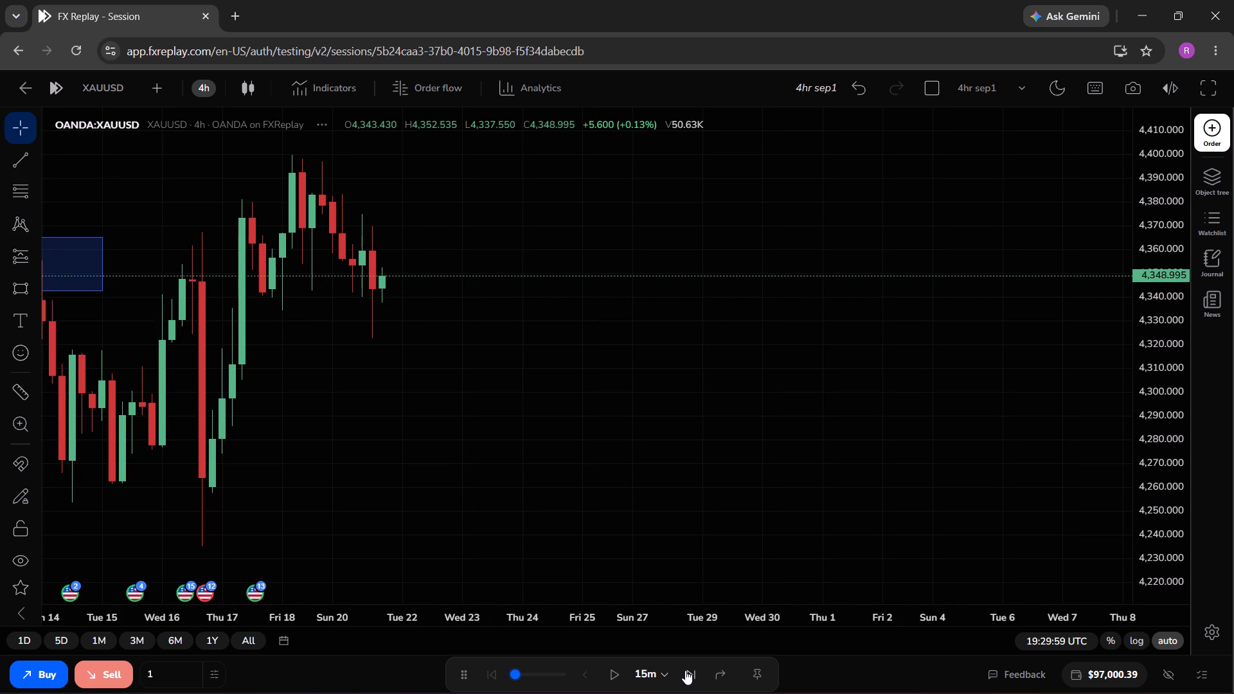
{"action": "triple_click", "coordinate": [685, 670]}
{"action": "triple_click", "coordinate": [685, 670]}
{"action": "triple_click", "coordinate": [685, 670]}
{"action": "triple_click", "coordinate": [685, 670]}
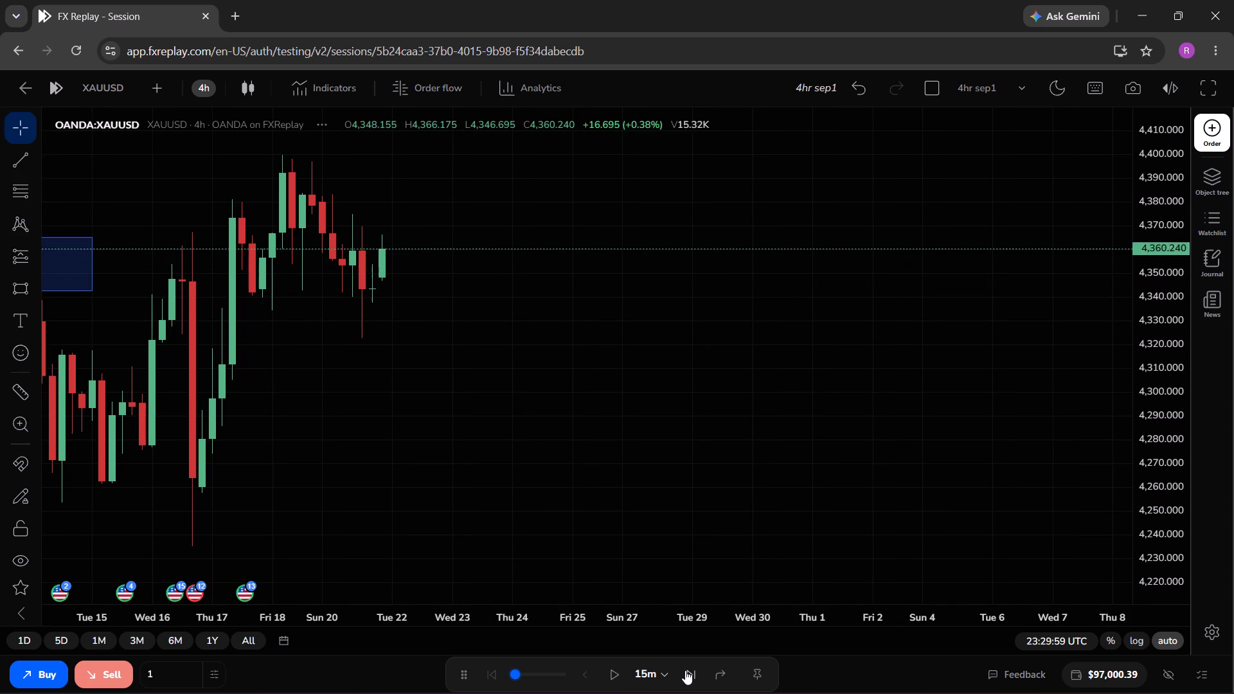
{"action": "triple_click", "coordinate": [685, 670]}
{"action": "triple_click", "coordinate": [685, 670]}
{"action": "triple_click", "coordinate": [685, 670]}
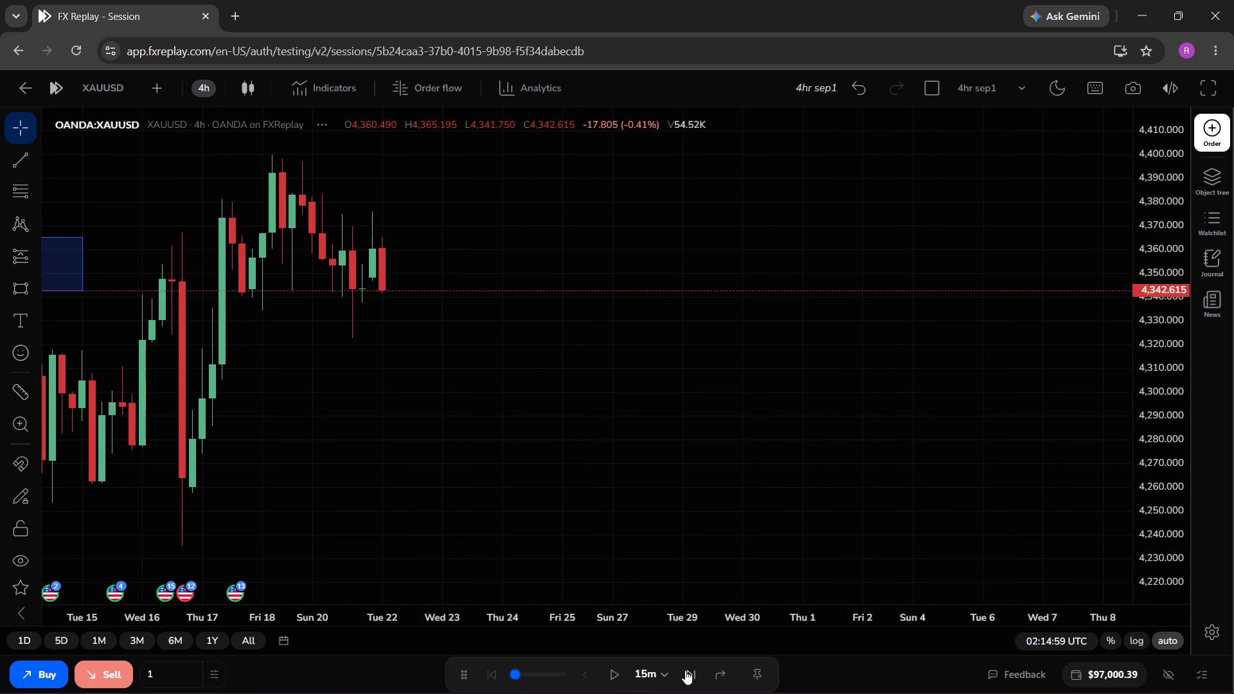
Advance the replay on the 4-hour chart in 15m steps to Tuesday 22 September, 13:29:59 UTC.
{"action": "triple_click", "coordinate": [685, 670]}
{"action": "triple_click", "coordinate": [685, 670]}
{"action": "triple_click", "coordinate": [685, 670]}
{"action": "triple_click", "coordinate": [685, 670]}
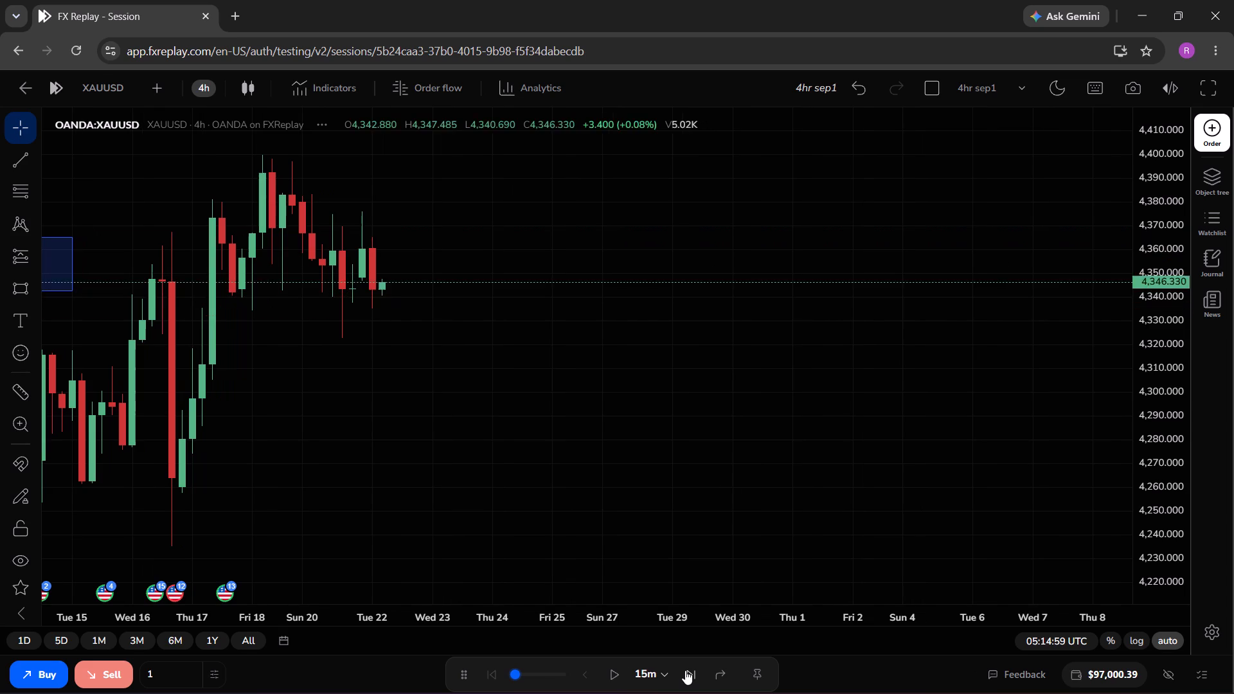
{"action": "triple_click", "coordinate": [685, 670]}
{"action": "triple_click", "coordinate": [685, 670]}
{"action": "triple_click", "coordinate": [685, 670]}
{"action": "triple_click", "coordinate": [685, 670]}
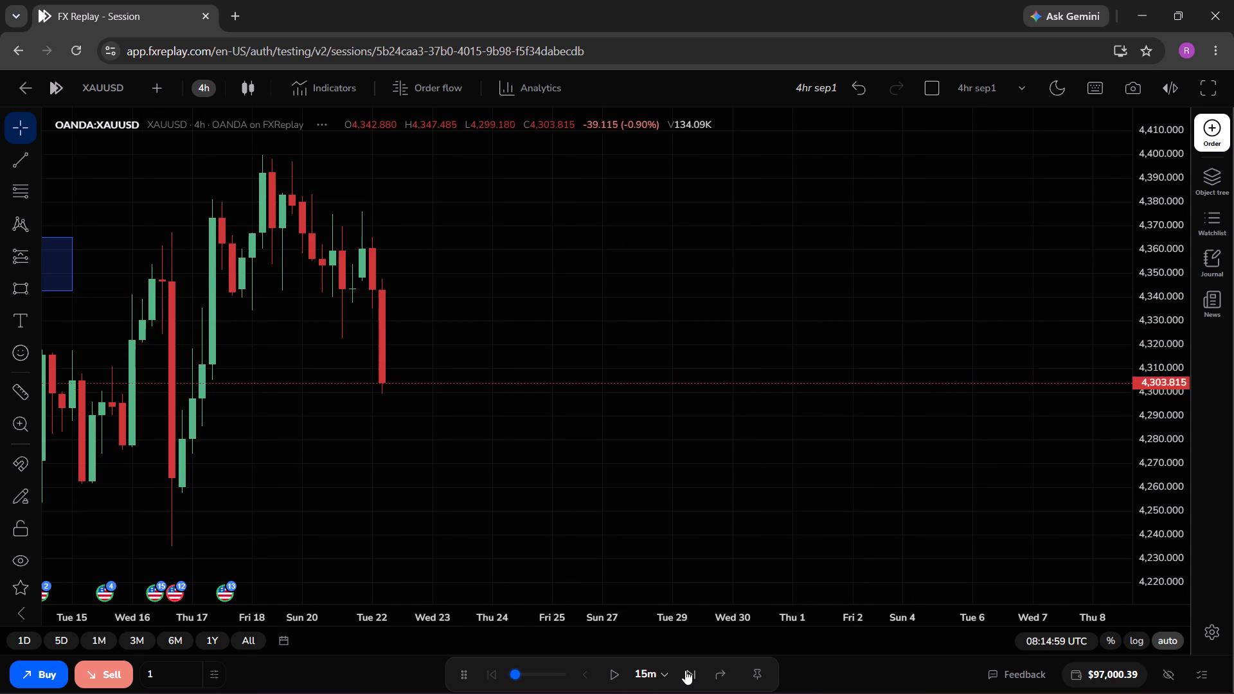
{"action": "triple_click", "coordinate": [685, 670]}
{"action": "triple_click", "coordinate": [685, 670]}
{"action": "double_click", "coordinate": [685, 670]}
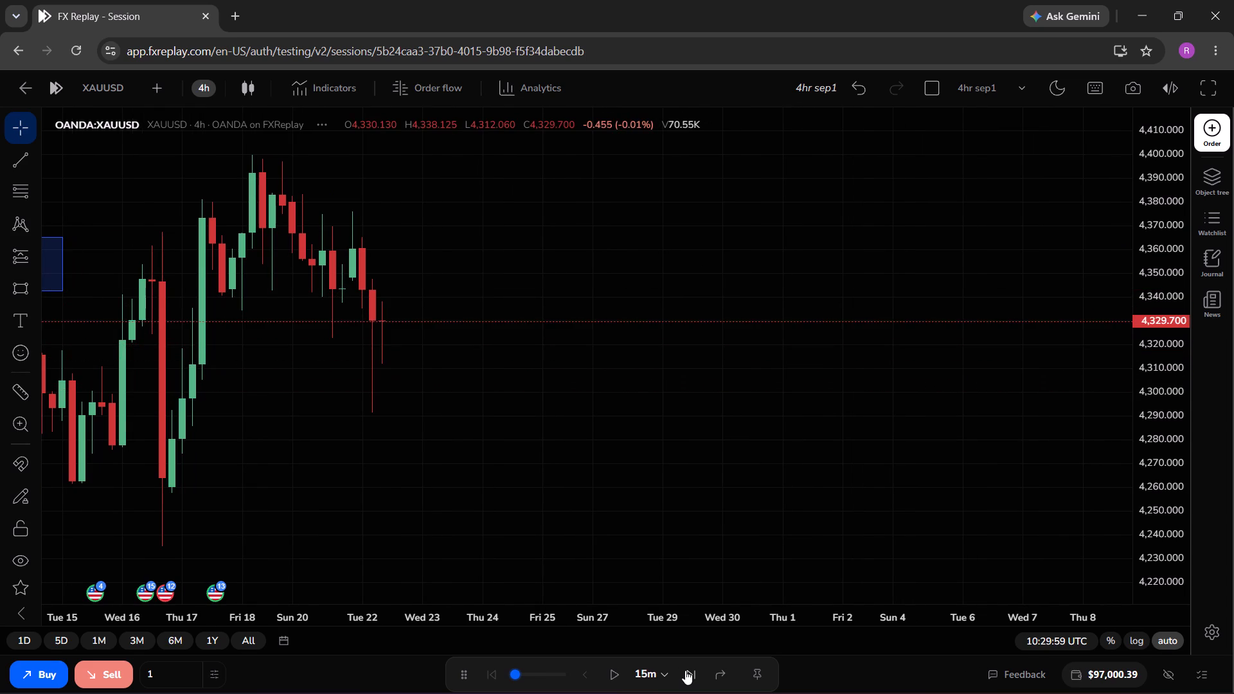
{"action": "triple_click", "coordinate": [685, 670]}
{"action": "triple_click", "coordinate": [685, 670]}
{"action": "triple_click", "coordinate": [685, 670]}
{"action": "triple_click", "coordinate": [685, 670]}
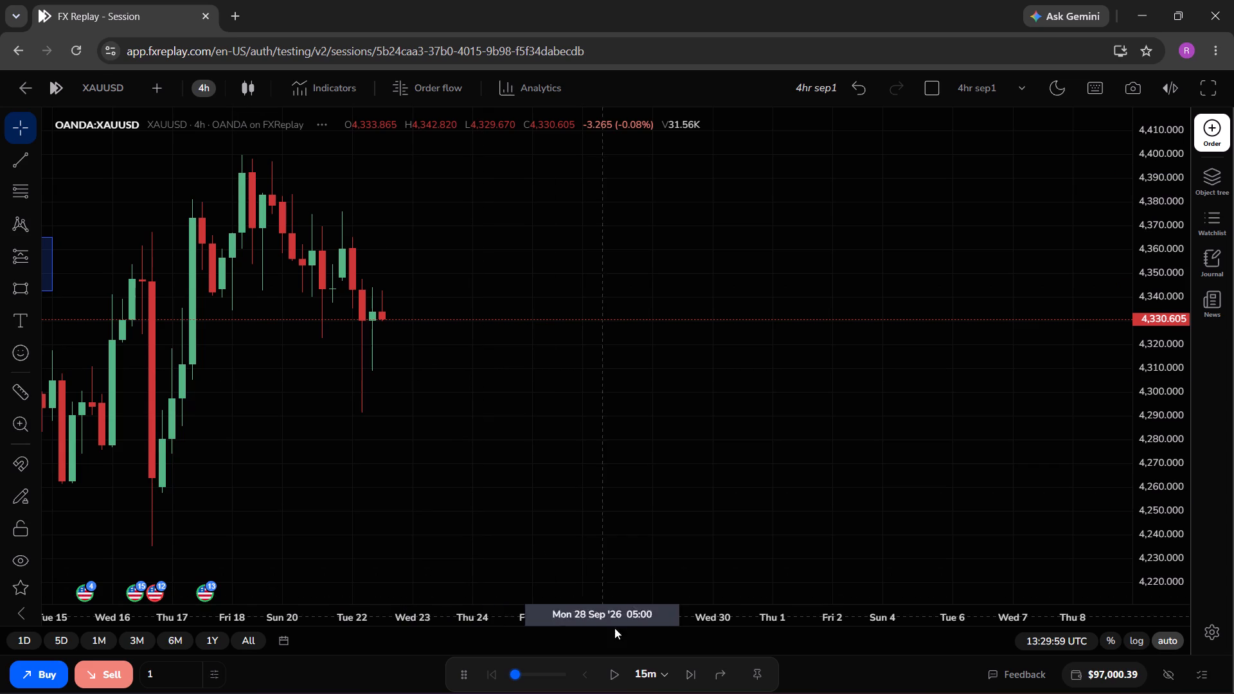
Set the replay step to 1h and advance the 4-hour chart to Wednesday 23 September, 01:59:59 UTC.
{"action": "left_click", "coordinate": [645, 668]}
{"action": "scroll", "coordinate": [647, 540], "scroll_direction": "down", "scroll_amount": 1}
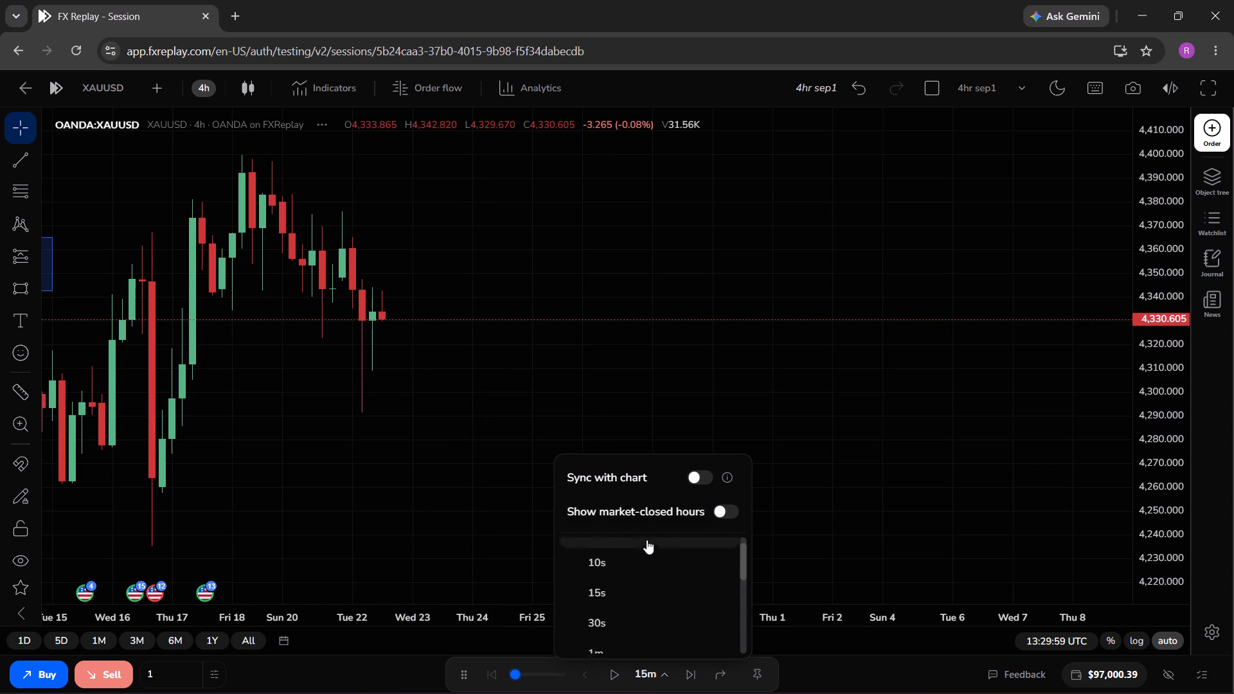
{"action": "scroll", "coordinate": [647, 540], "scroll_direction": "down", "scroll_amount": 1}
{"action": "scroll", "coordinate": [632, 600], "scroll_direction": "down", "scroll_amount": 2}
{"action": "left_click", "coordinate": [630, 607]}
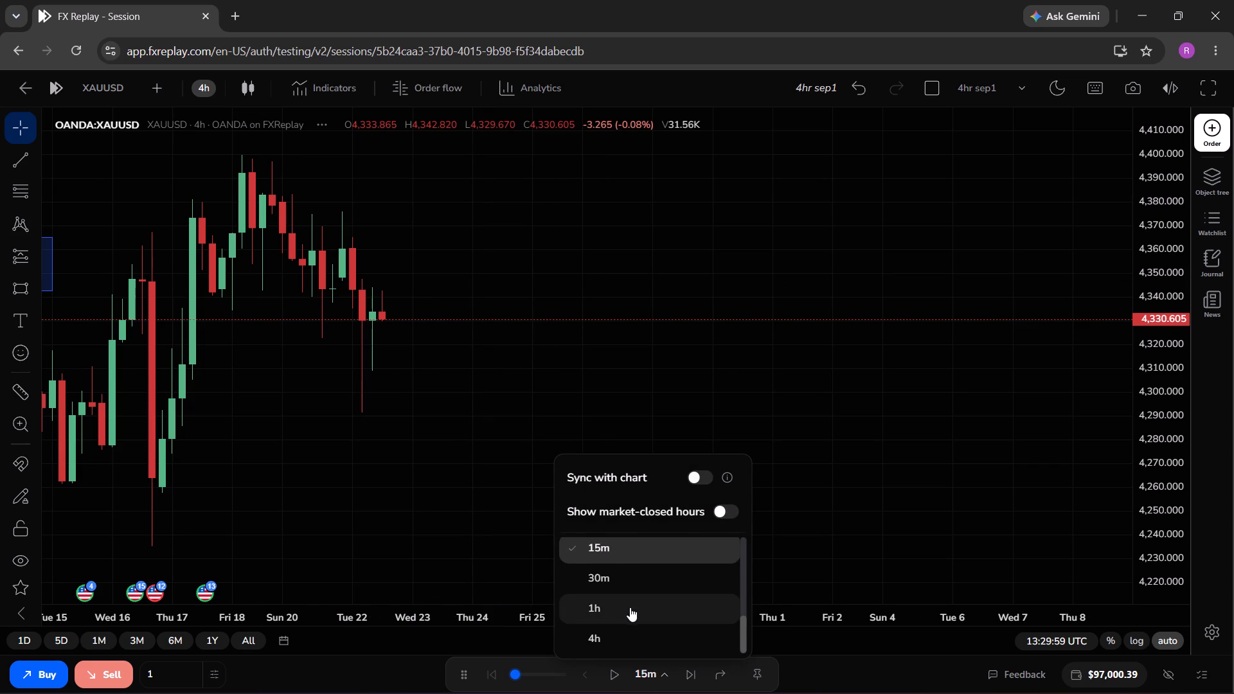
{"action": "triple_click", "coordinate": [678, 668]}
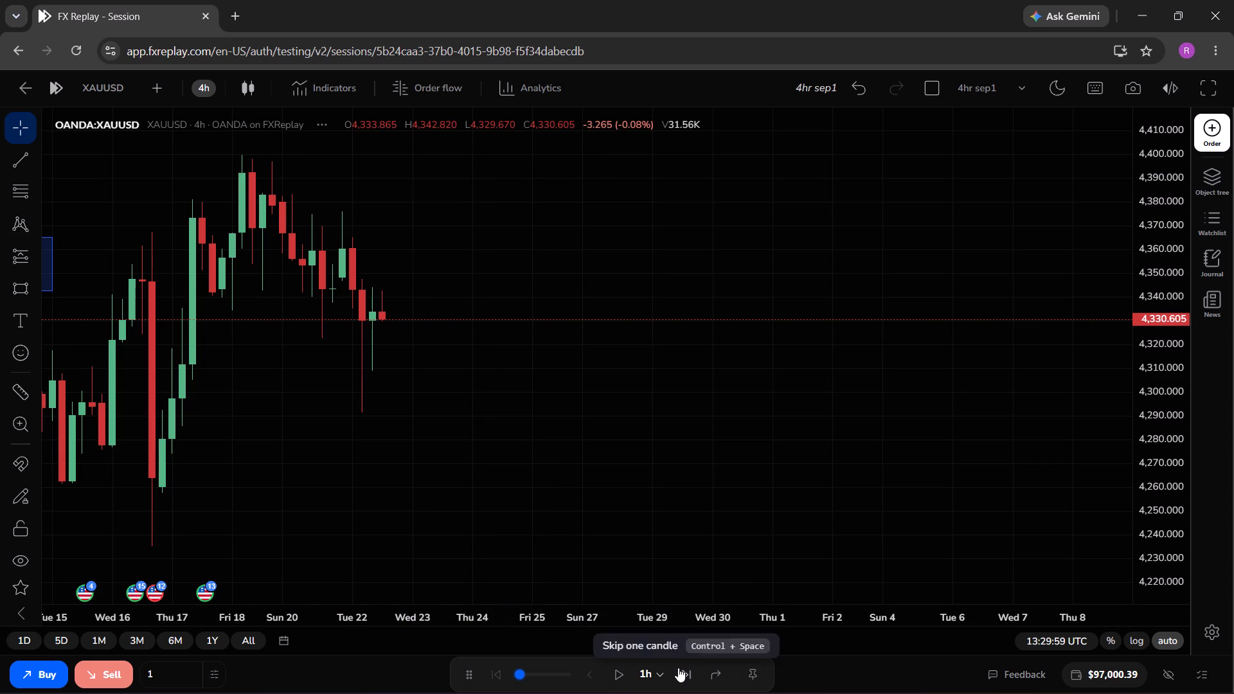
{"action": "triple_click", "coordinate": [678, 668]}
{"action": "triple_click", "coordinate": [678, 668]}
{"action": "triple_click", "coordinate": [678, 668]}
{"action": "triple_click", "coordinate": [678, 668]}
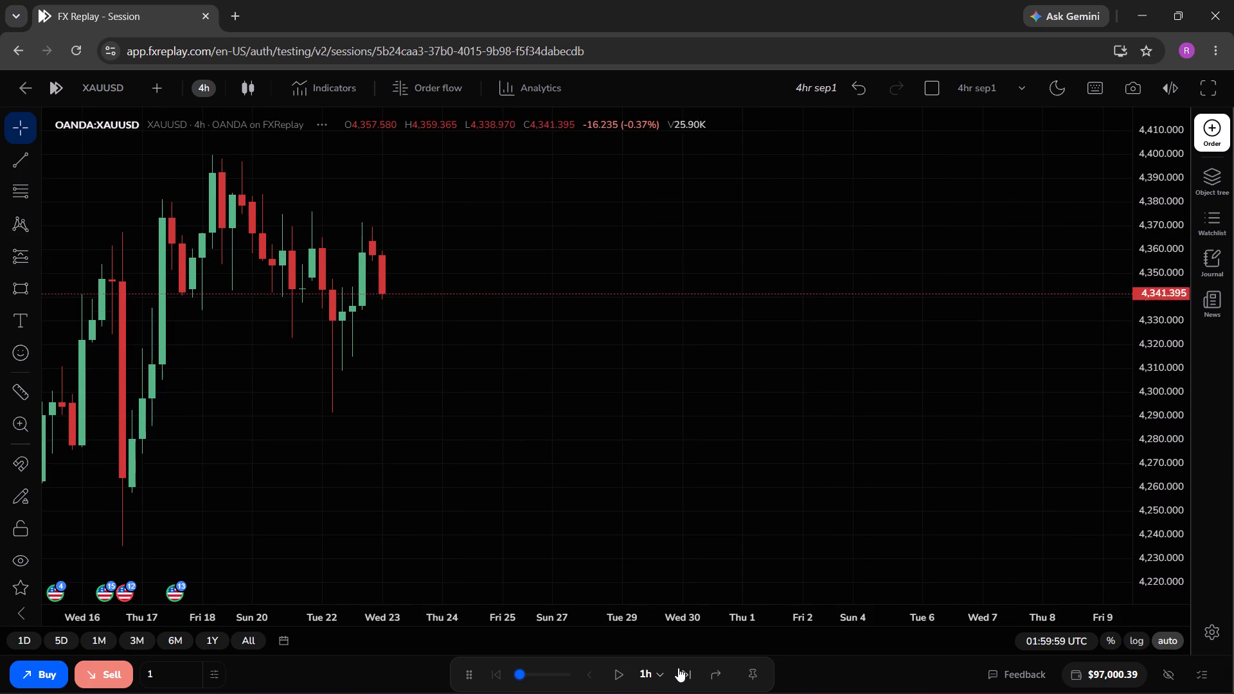
Advance the replay on the 4-hour chart in 1h steps to Thursday 24 September, 16:59:59 UTC.
{"action": "triple_click", "coordinate": [678, 668]}
{"action": "double_click", "coordinate": [678, 668]}
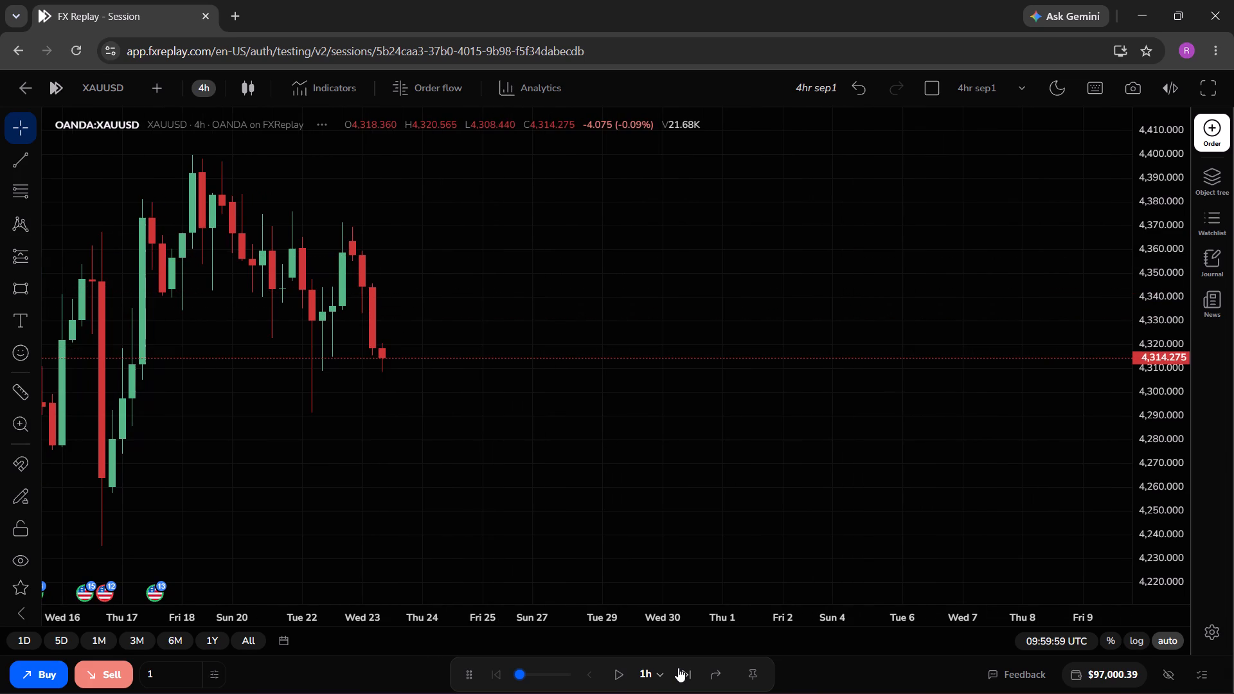
{"action": "triple_click", "coordinate": [678, 668]}
{"action": "triple_click", "coordinate": [678, 668]}
{"action": "triple_click", "coordinate": [678, 668]}
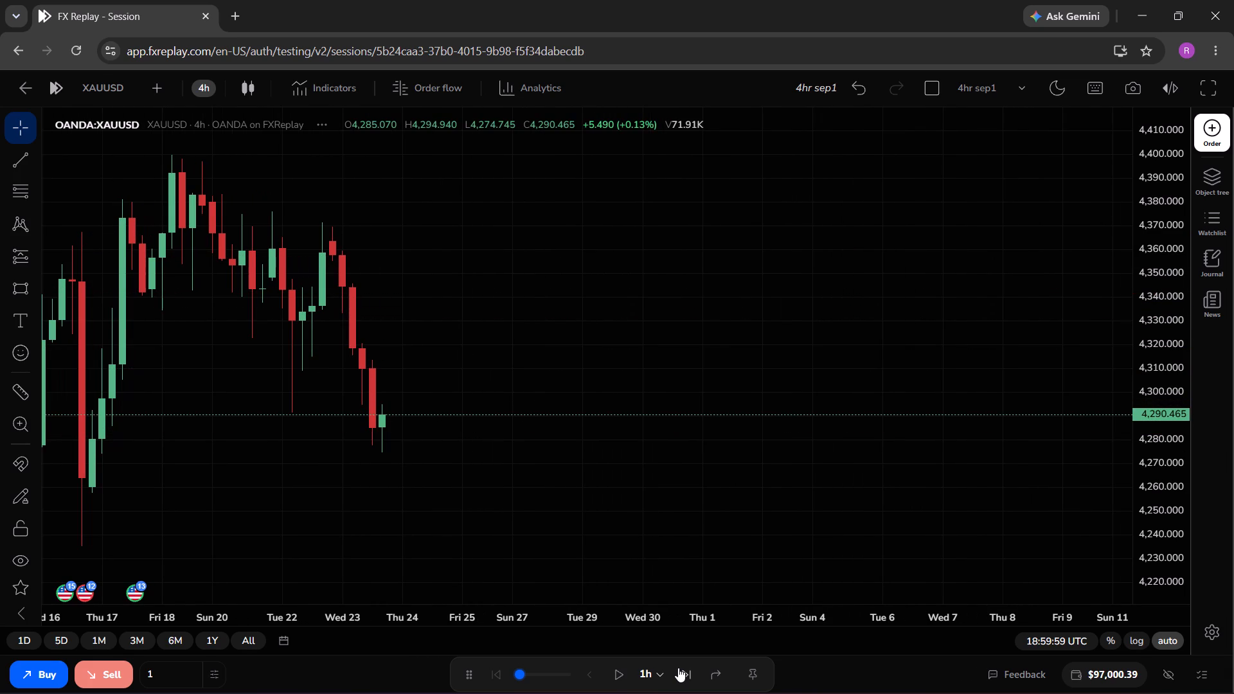
{"action": "left_click", "coordinate": [678, 668]}
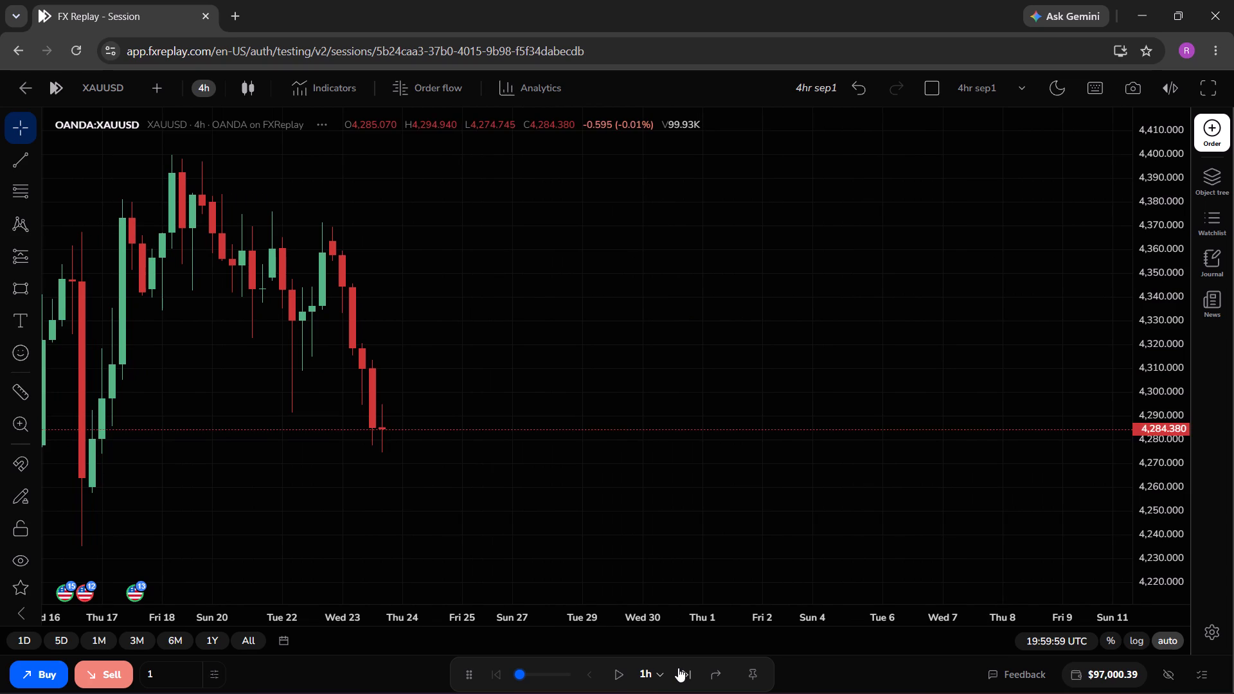
{"action": "triple_click", "coordinate": [678, 668]}
{"action": "triple_click", "coordinate": [678, 668]}
{"action": "triple_click", "coordinate": [678, 668]}
{"action": "triple_click", "coordinate": [678, 668]}
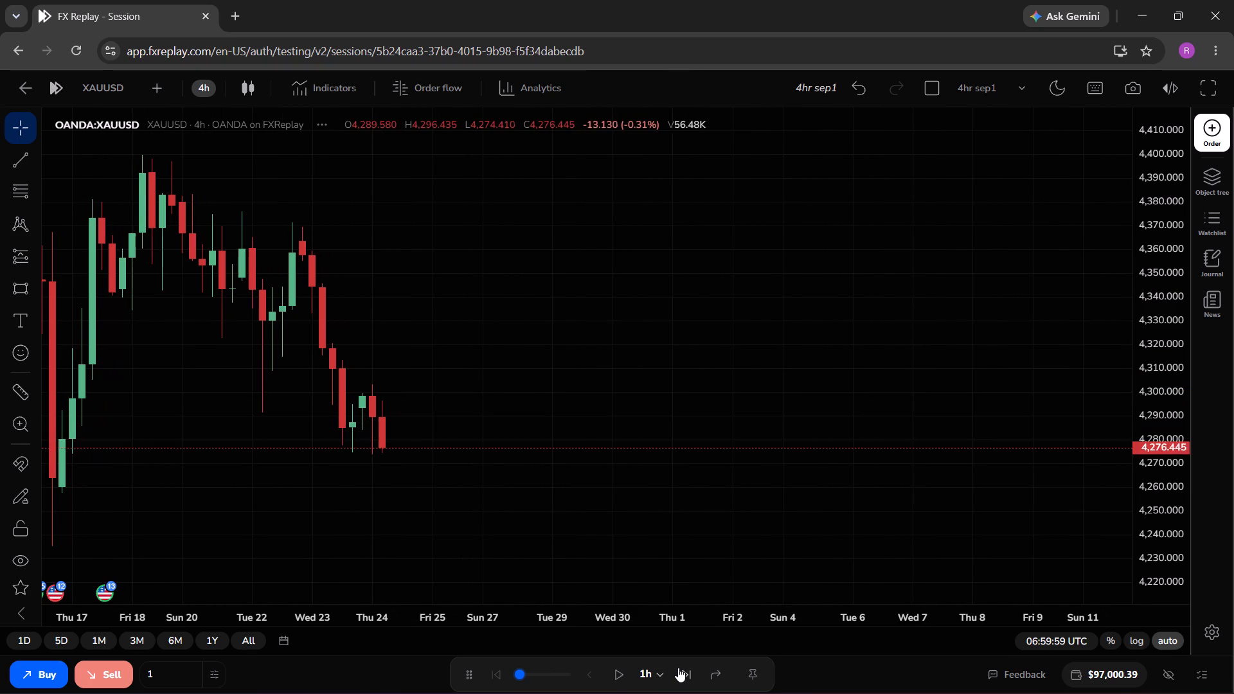
{"action": "triple_click", "coordinate": [678, 668]}
{"action": "triple_click", "coordinate": [678, 668]}
{"action": "double_click", "coordinate": [678, 668]}
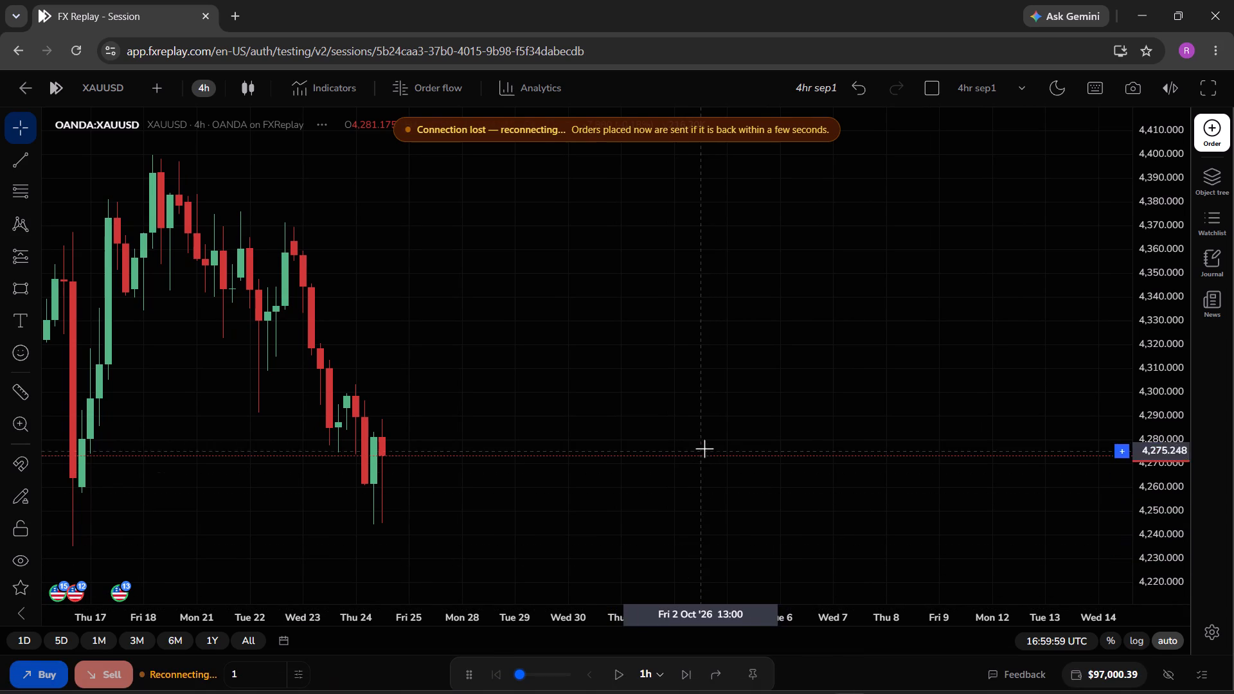
Advance the replay on the 4-hour chart in 1h steps to Friday 25 September, 17:59:59 UTC.
{"action": "triple_click", "coordinate": [682, 672]}
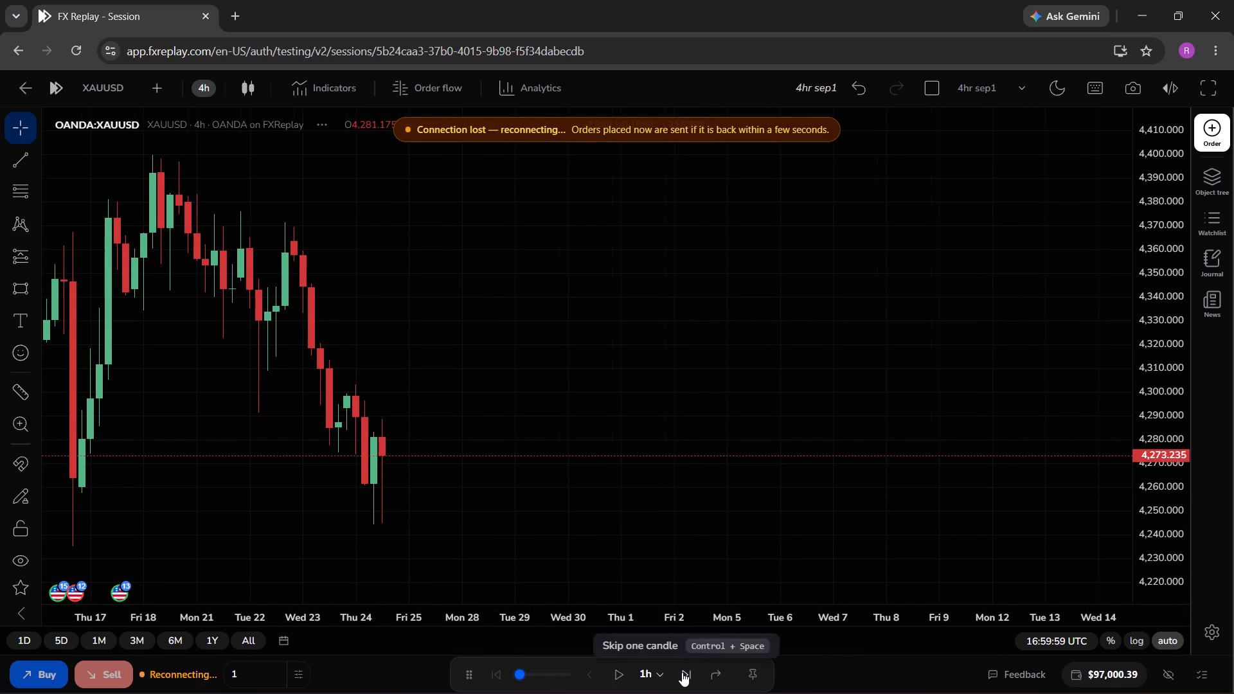
{"action": "triple_click", "coordinate": [682, 672]}
{"action": "triple_click", "coordinate": [682, 672]}
{"action": "triple_click", "coordinate": [682, 672]}
{"action": "triple_click", "coordinate": [682, 672]}
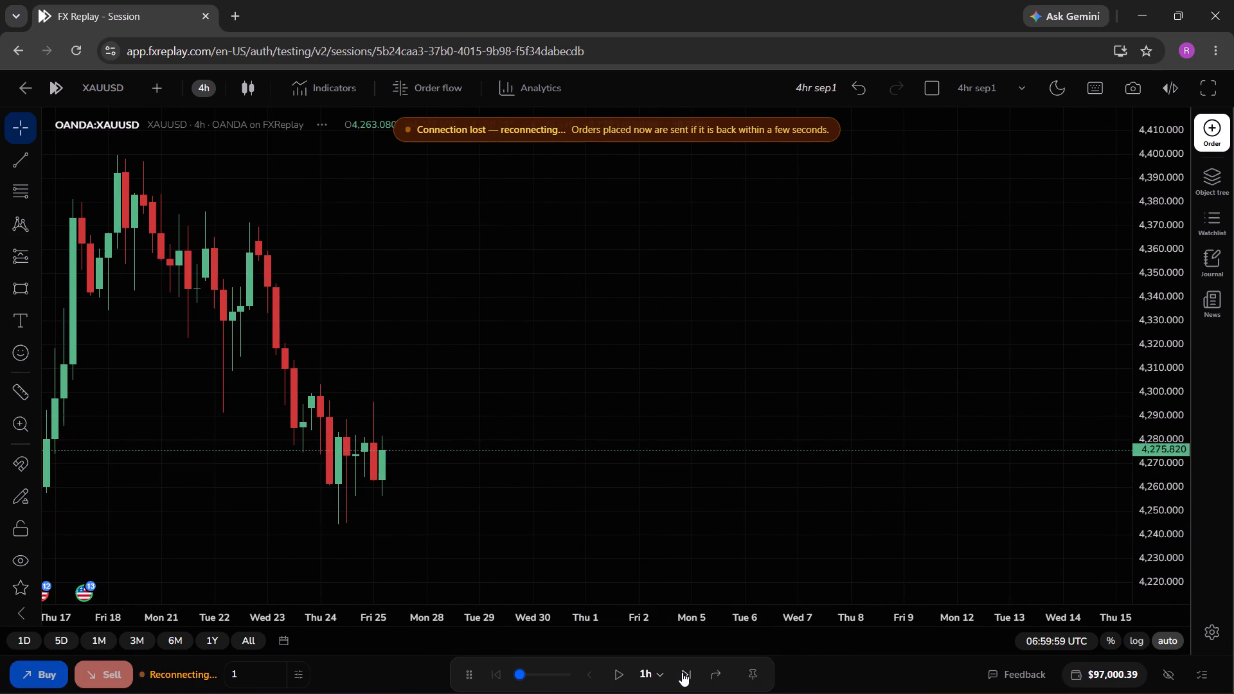
{"action": "triple_click", "coordinate": [682, 672]}
{"action": "triple_click", "coordinate": [682, 672]}
{"action": "triple_click", "coordinate": [682, 672]}
{"action": "triple_click", "coordinate": [682, 672]}
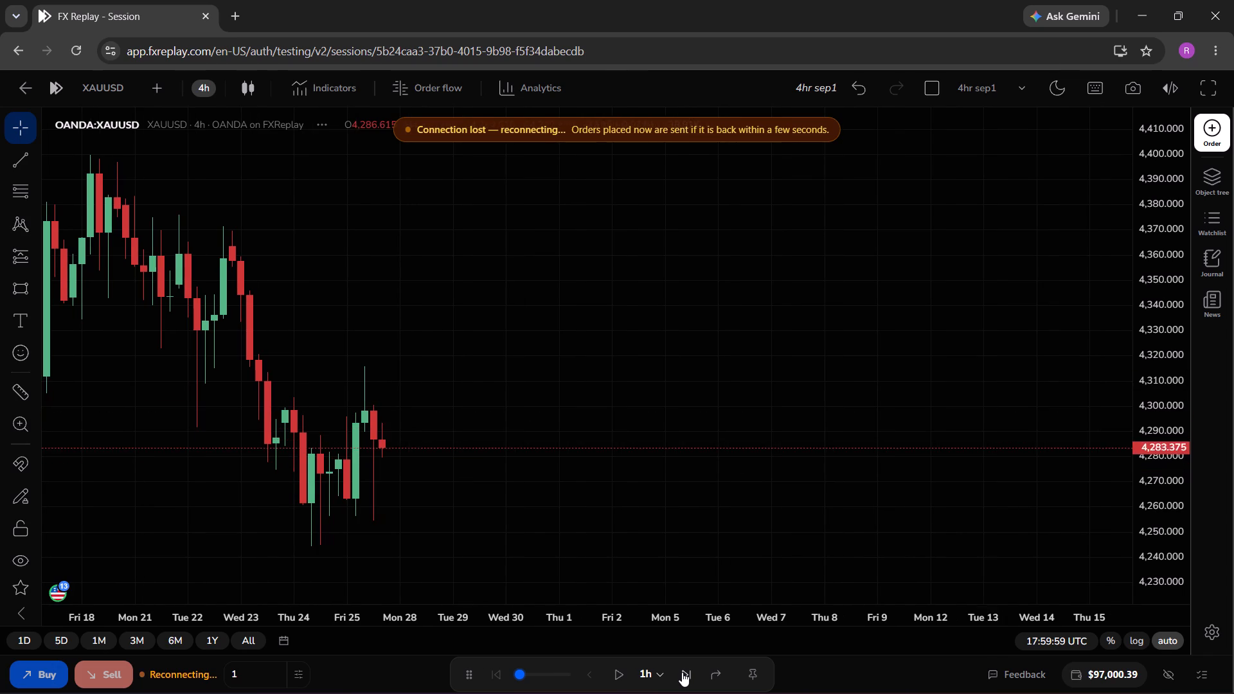
Advance the replay on the 4-hour chart in 1h steps to Tuesday 29 September, 03:59:59 UTC.
{"action": "triple_click", "coordinate": [682, 672]}
{"action": "triple_click", "coordinate": [682, 672]}
{"action": "triple_click", "coordinate": [682, 672]}
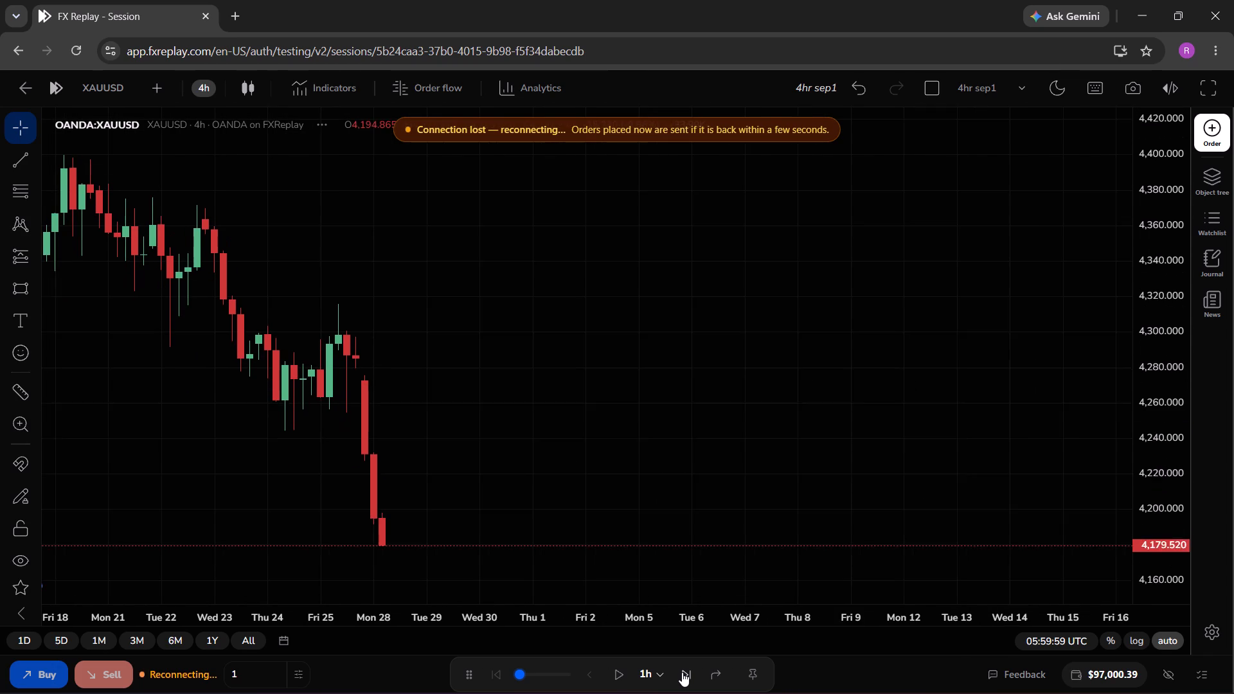
{"action": "triple_click", "coordinate": [682, 672]}
{"action": "triple_click", "coordinate": [682, 672]}
{"action": "triple_click", "coordinate": [682, 672]}
{"action": "triple_click", "coordinate": [682, 672]}
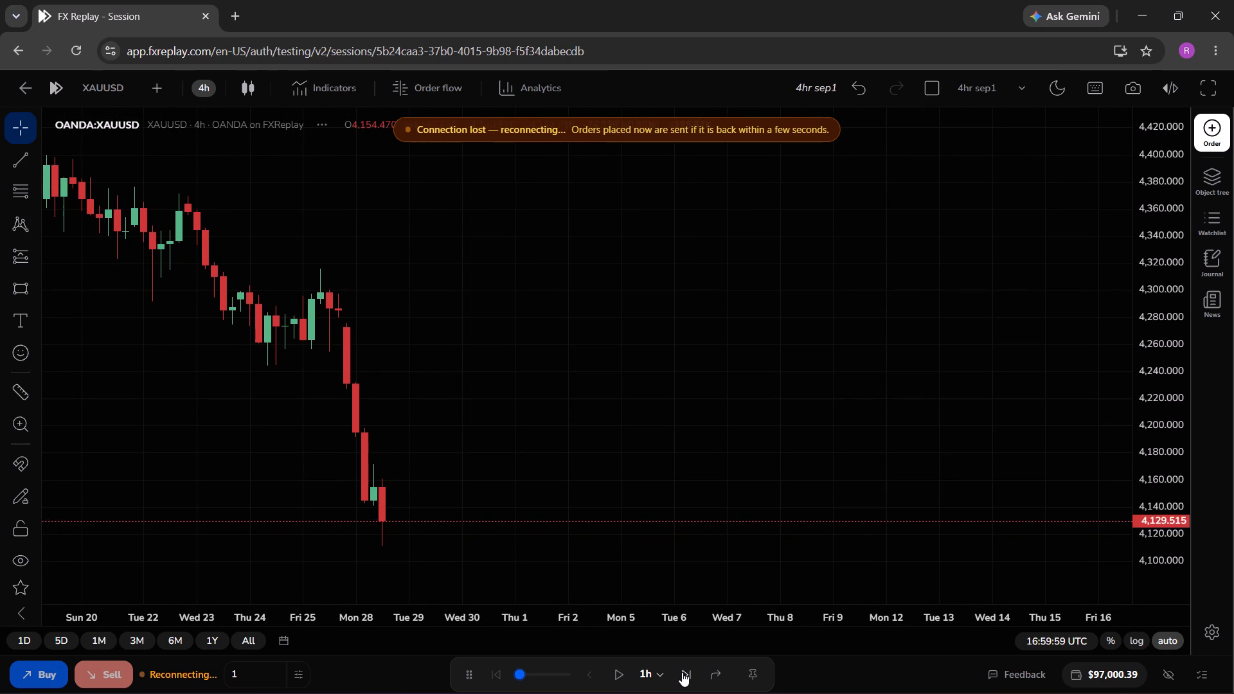
{"action": "triple_click", "coordinate": [682, 672]}
{"action": "triple_click", "coordinate": [682, 672]}
{"action": "triple_click", "coordinate": [682, 672]}
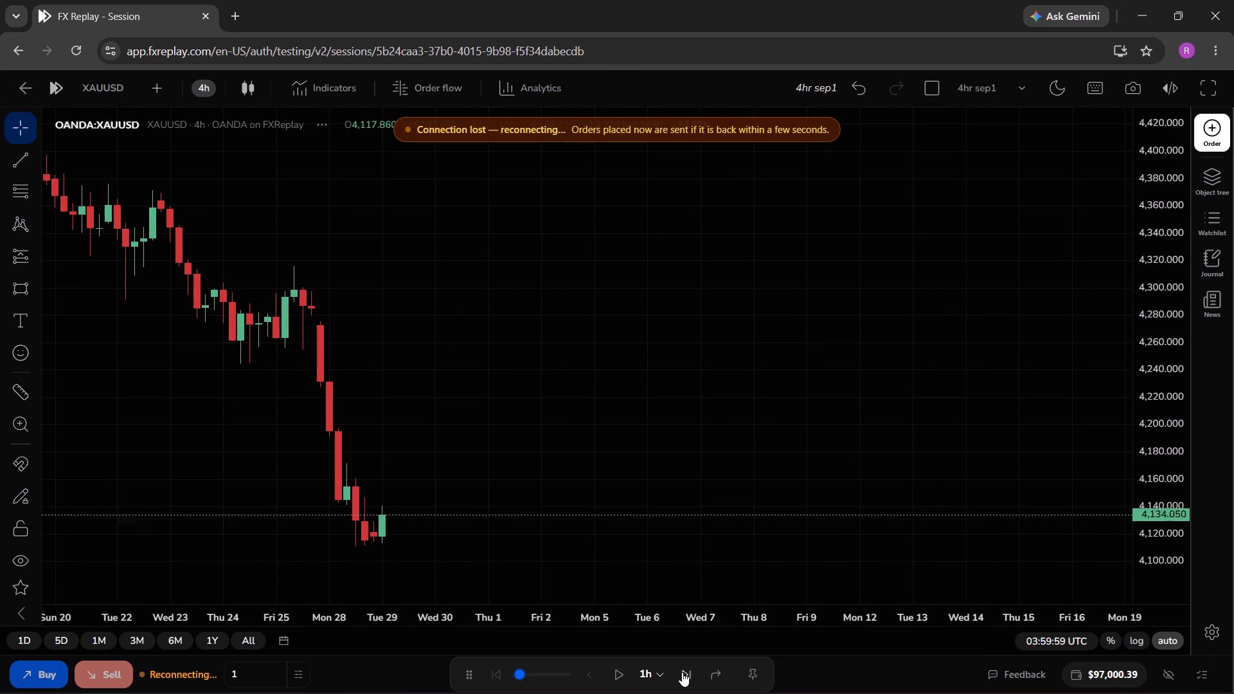
Advance the replay on the 4-hour chart in 1h steps to Wednesday 30 September, 02:59:59 UTC.
{"action": "triple_click", "coordinate": [682, 672]}
{"action": "triple_click", "coordinate": [682, 672]}
{"action": "triple_click", "coordinate": [682, 672]}
{"action": "triple_click", "coordinate": [682, 672]}
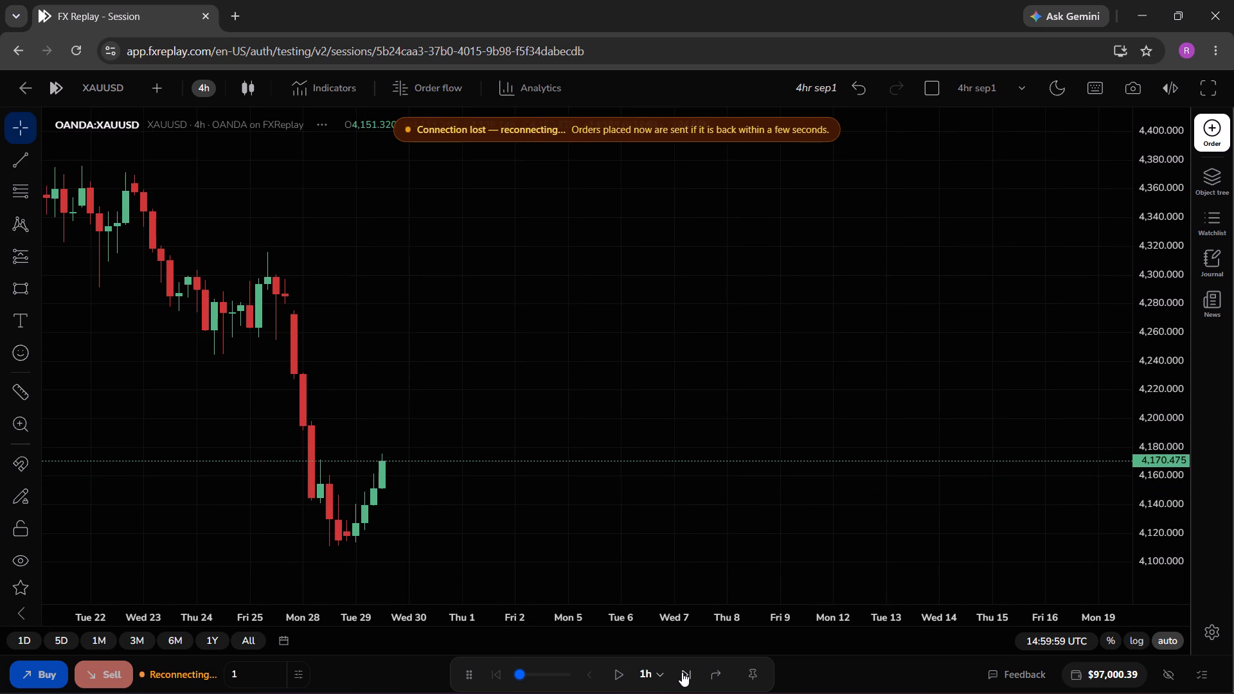
{"action": "triple_click", "coordinate": [682, 672]}
{"action": "triple_click", "coordinate": [682, 672]}
{"action": "triple_click", "coordinate": [682, 672]}
{"action": "triple_click", "coordinate": [682, 672]}
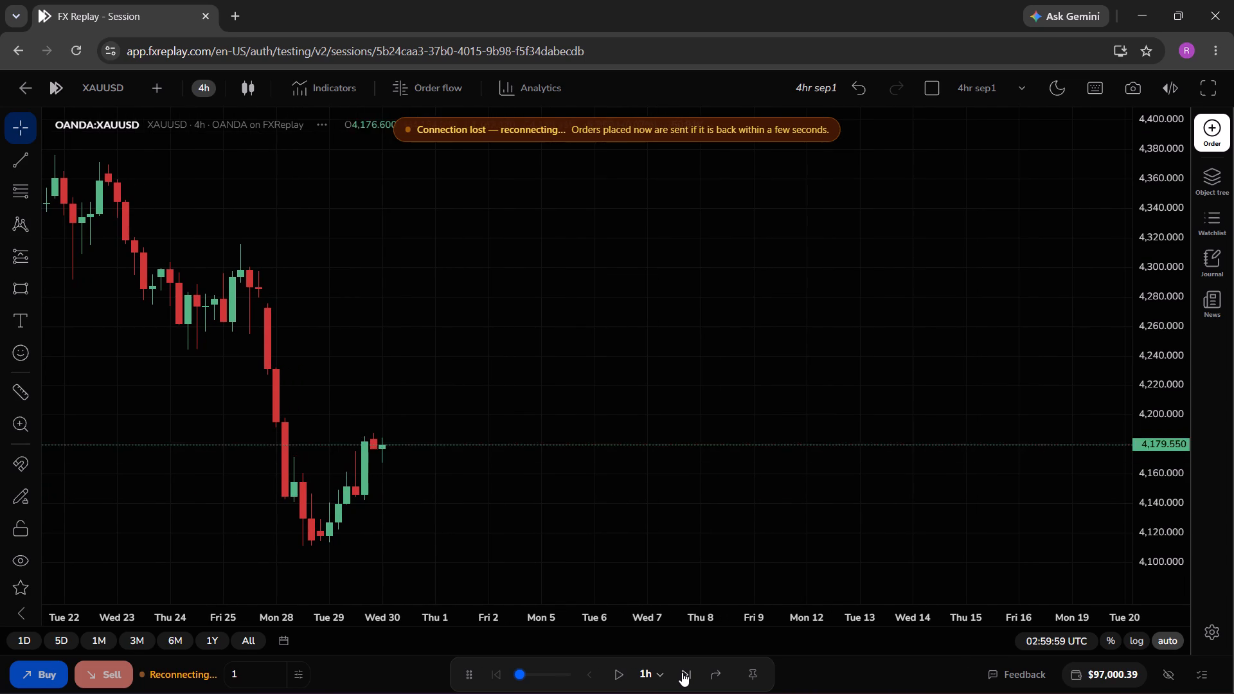
Advance the replay in 1h steps to the end of the simulation on Wednesday 30 September, 18:28:59 UTC.
{"action": "triple_click", "coordinate": [682, 672]}
{"action": "triple_click", "coordinate": [682, 672]}
{"action": "triple_click", "coordinate": [682, 672]}
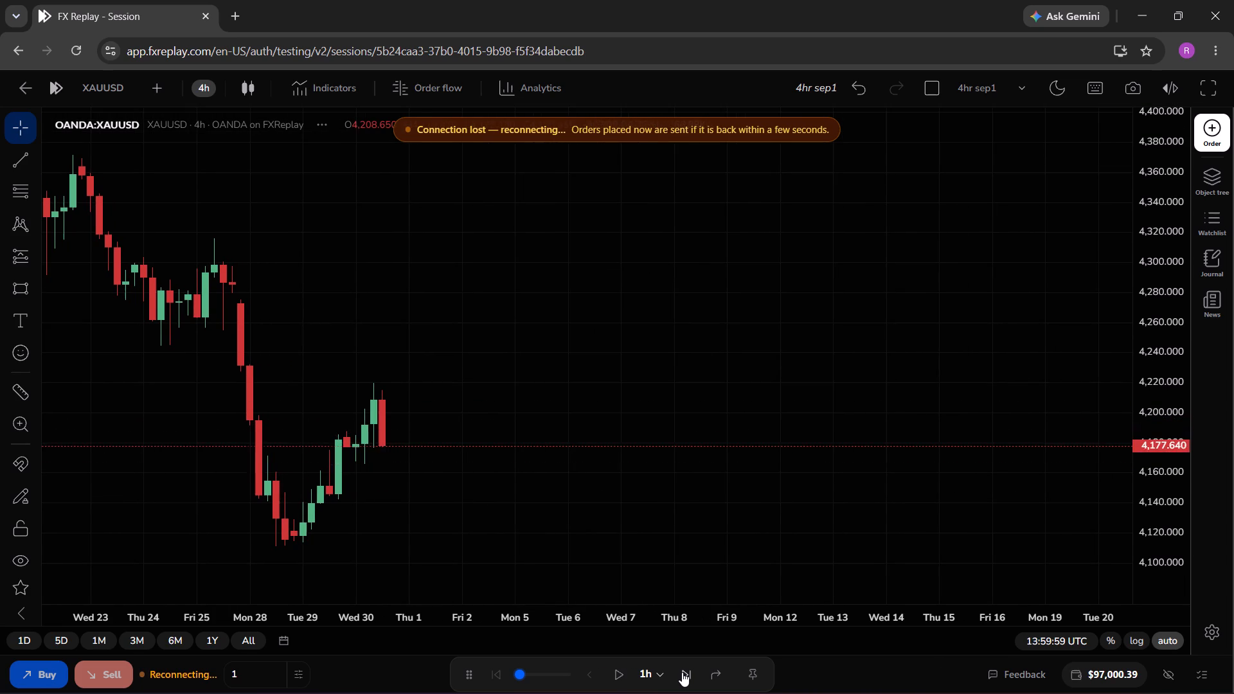
{"action": "triple_click", "coordinate": [682, 672]}
{"action": "triple_click", "coordinate": [682, 672]}
{"action": "left_click", "coordinate": [682, 672]}
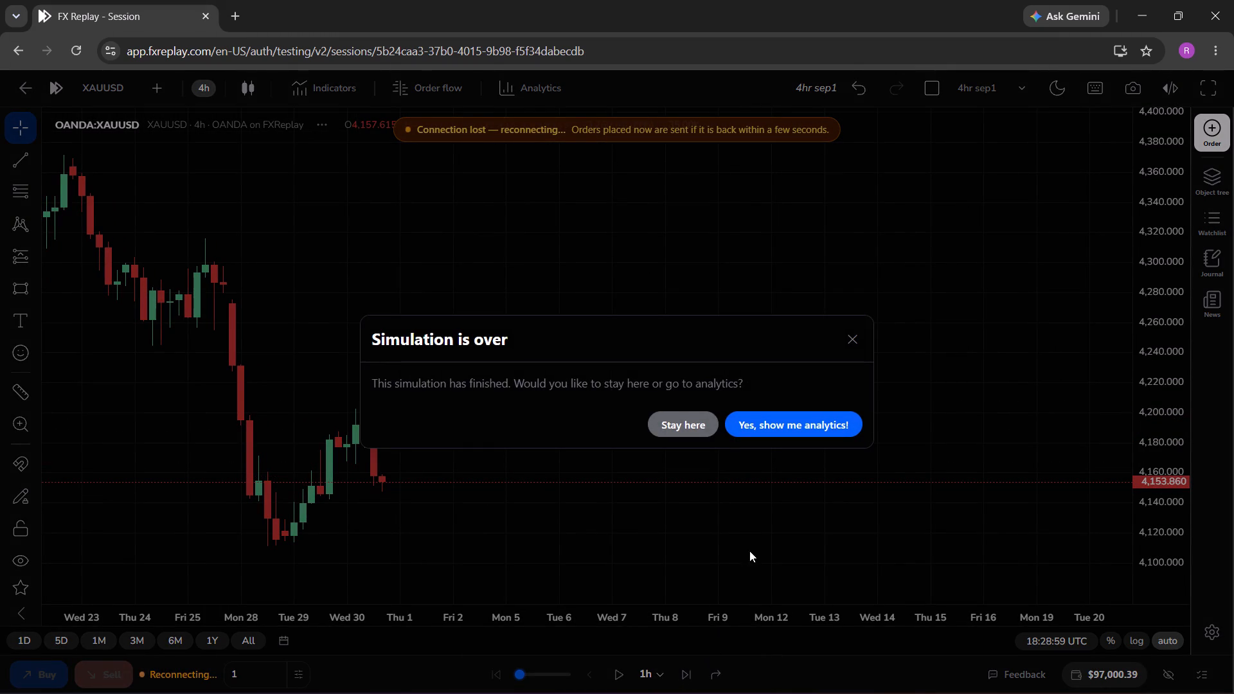
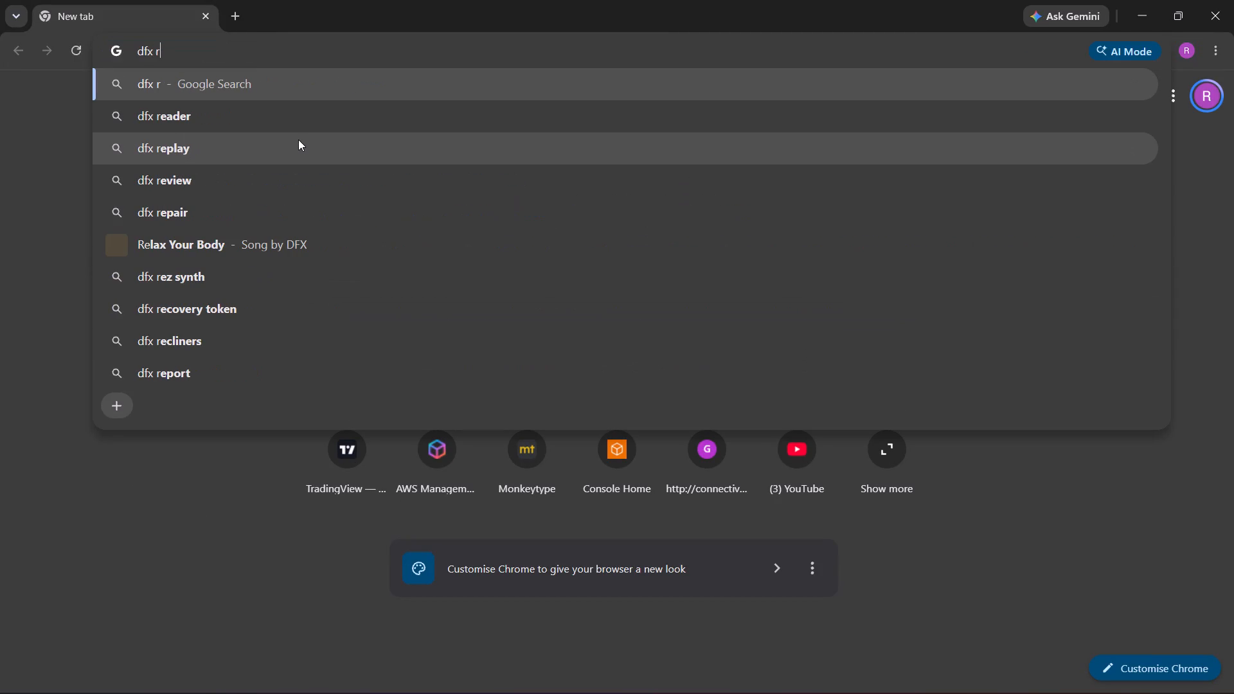
Look up the FX Replay site from the new browser tab with the query "fx r".
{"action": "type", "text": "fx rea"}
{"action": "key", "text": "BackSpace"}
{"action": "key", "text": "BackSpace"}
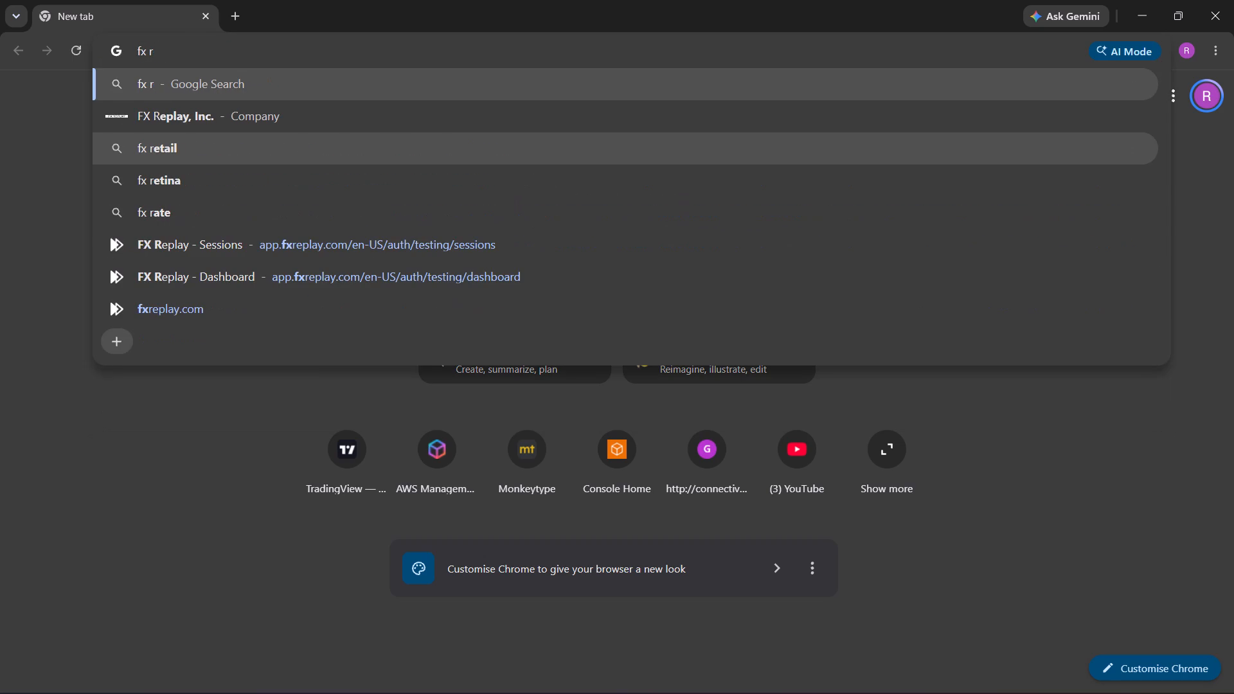
Search Google for "fx replay" in Chrome and open the FX Replay backtesting platform website from the results.
{"action": "type", "text": "eplay"}
{"action": "key", "text": "Return"}
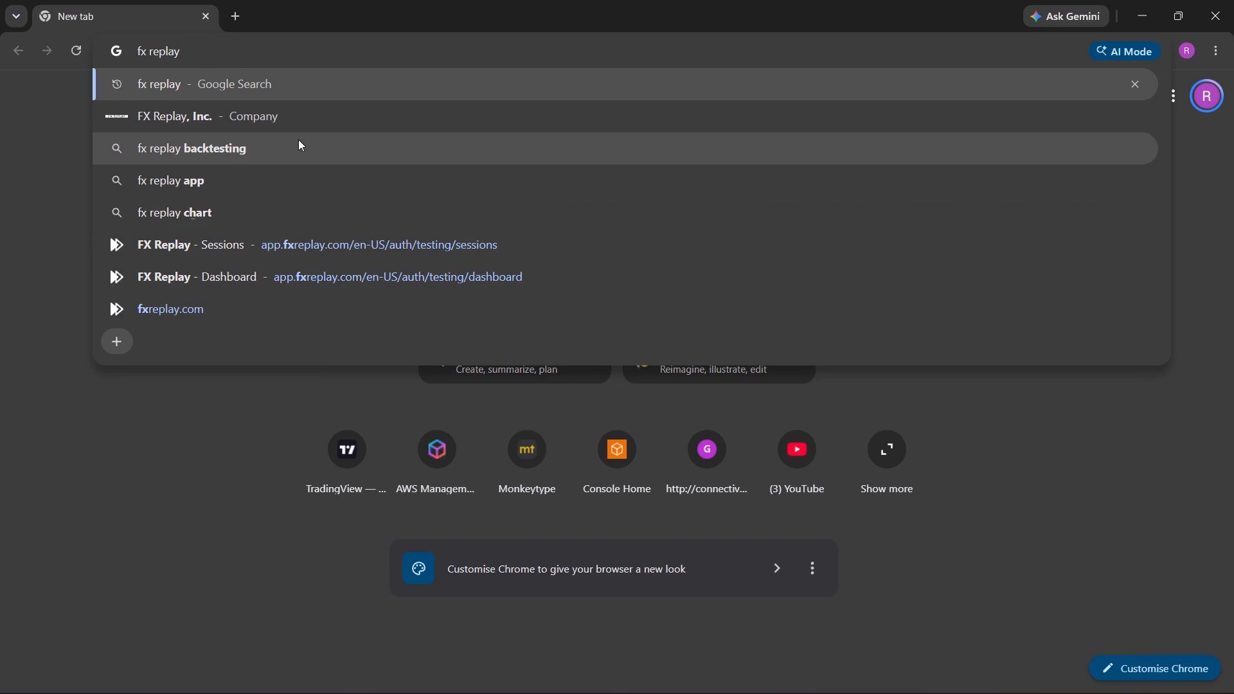
{"action": "left_click", "coordinate": [290, 247]}
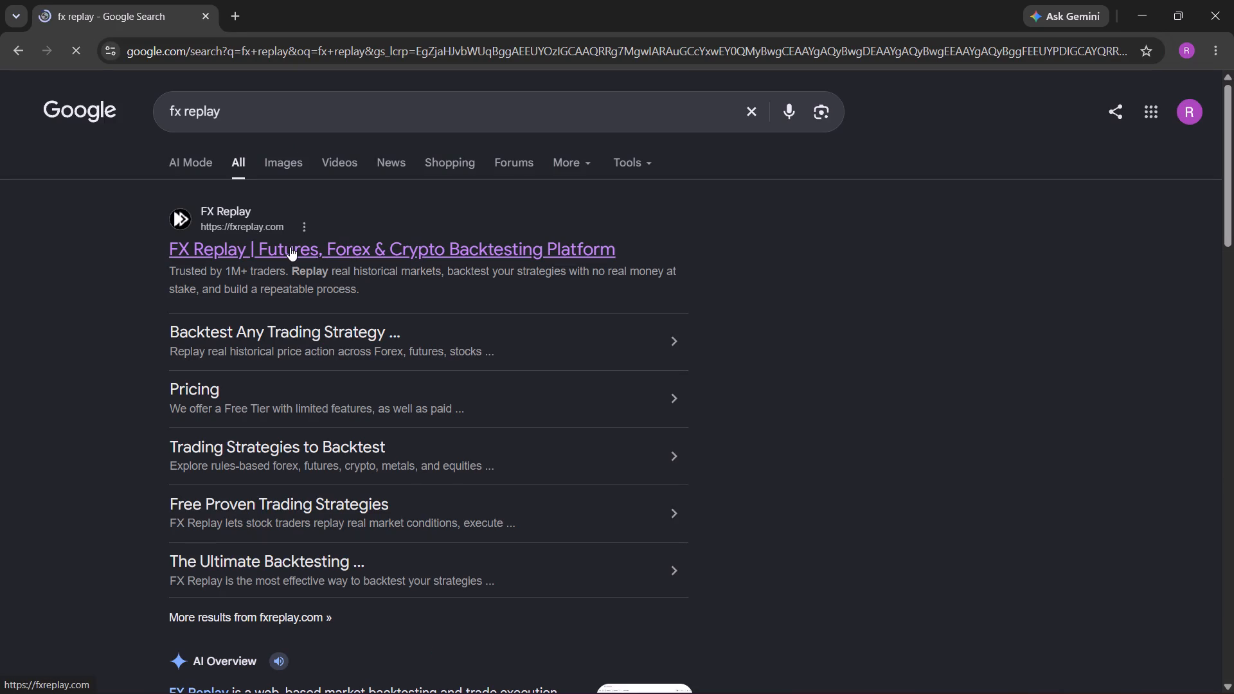
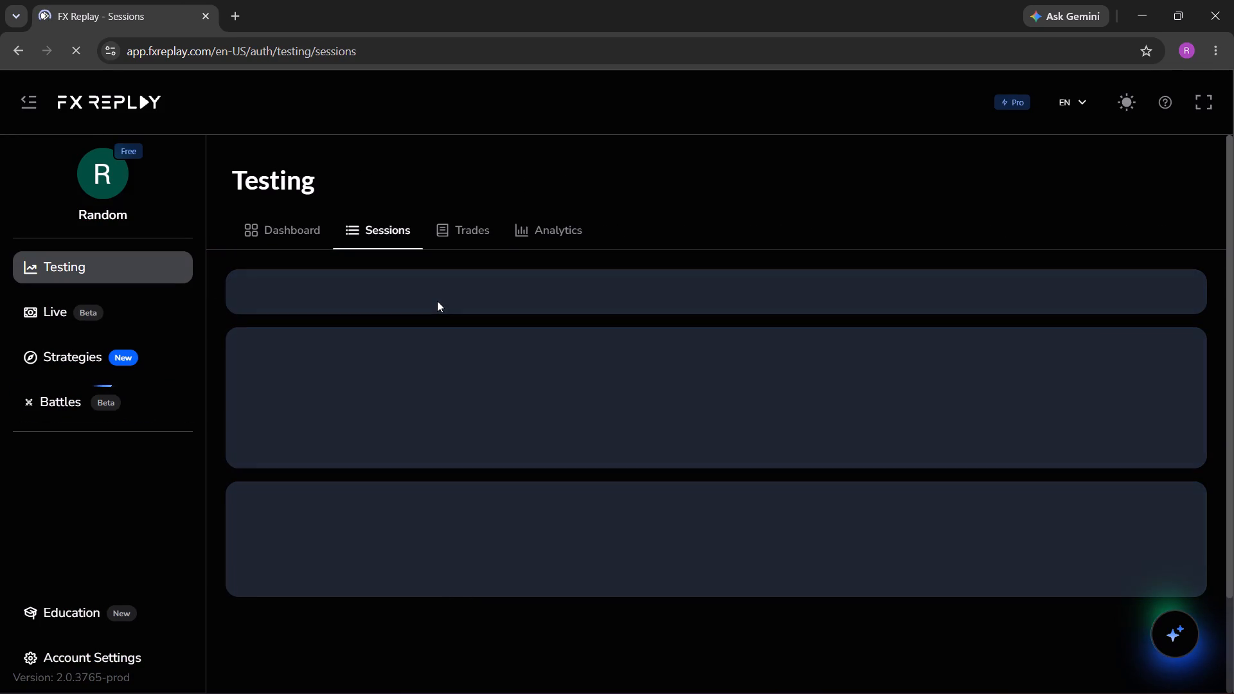
Delete the 4hr sep1 XAUUSD backtesting session.
{"action": "scroll", "coordinate": [437, 301], "scroll_direction": "down", "scroll_amount": 2}
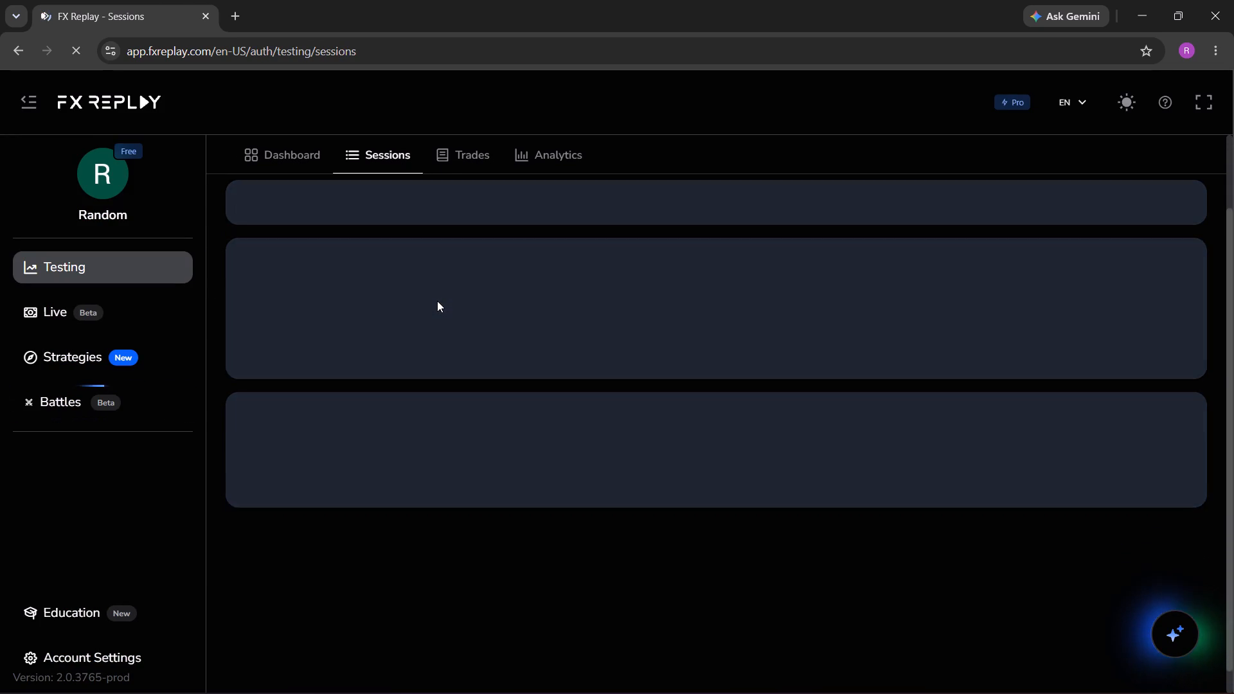
{"action": "scroll", "coordinate": [437, 301], "scroll_direction": "down", "scroll_amount": 2}
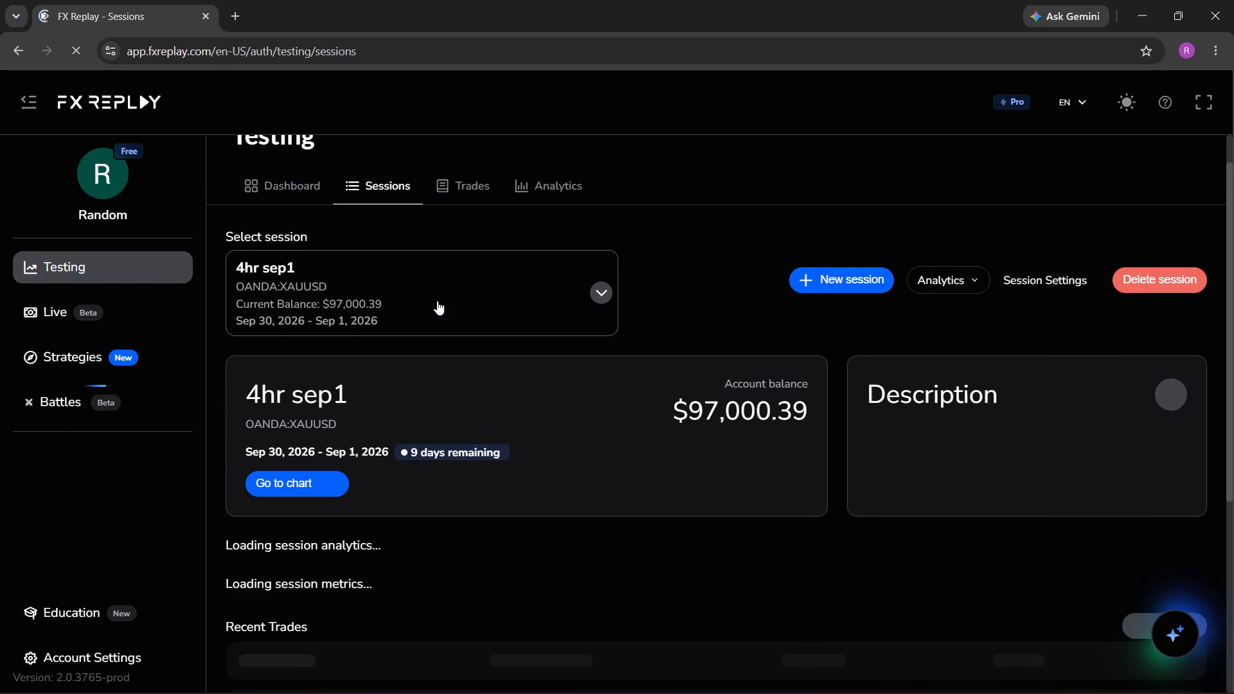
{"action": "scroll", "coordinate": [437, 301], "scroll_direction": "down", "scroll_amount": 1}
{"action": "scroll", "coordinate": [437, 301], "scroll_direction": "up", "scroll_amount": 1}
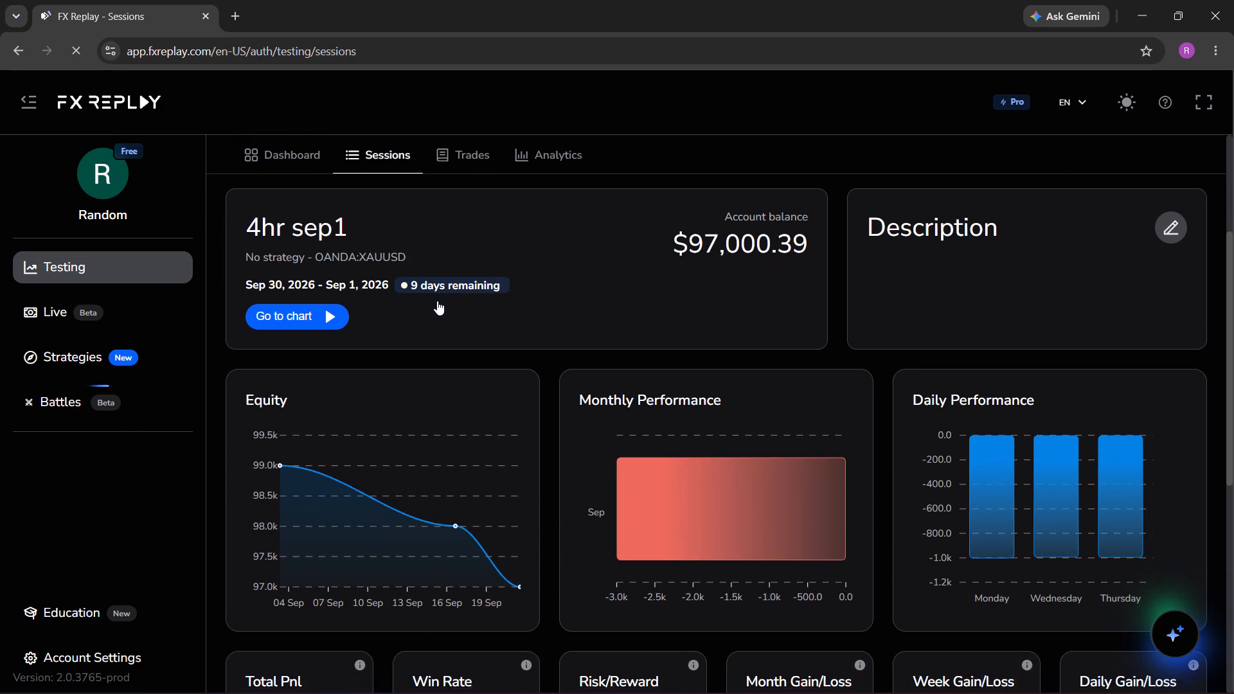
{"action": "scroll", "coordinate": [437, 301], "scroll_direction": "up", "scroll_amount": 1}
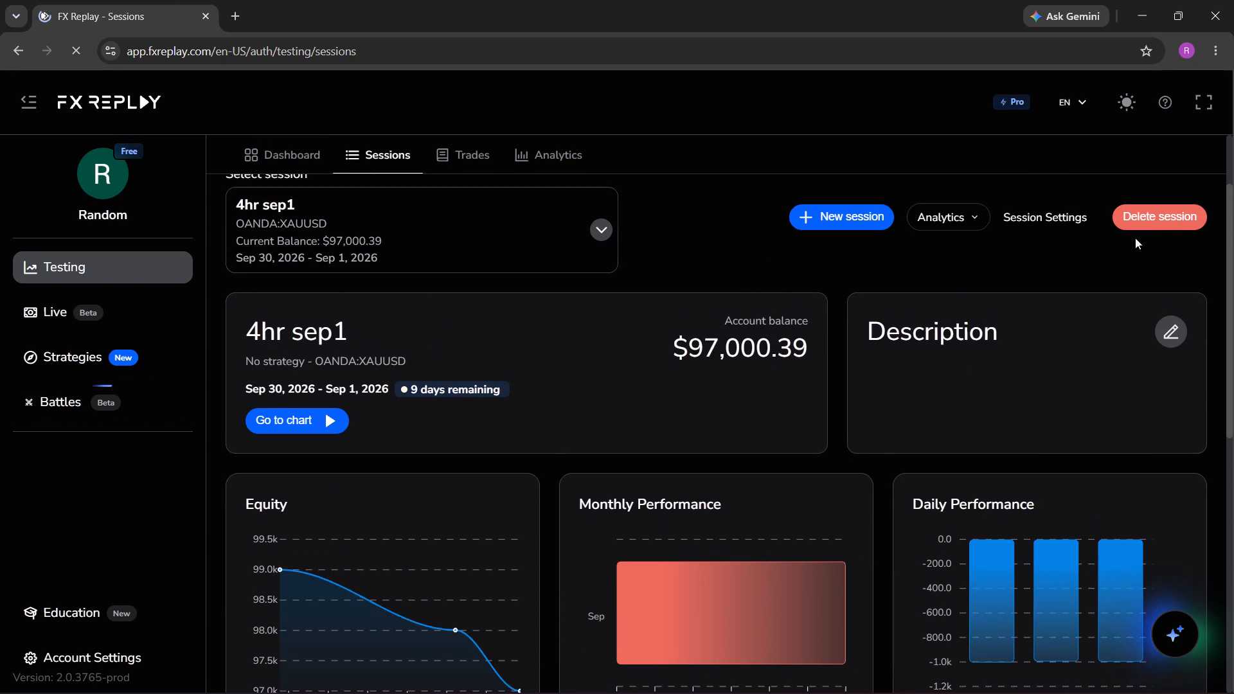
{"action": "left_click", "coordinate": [1157, 217]}
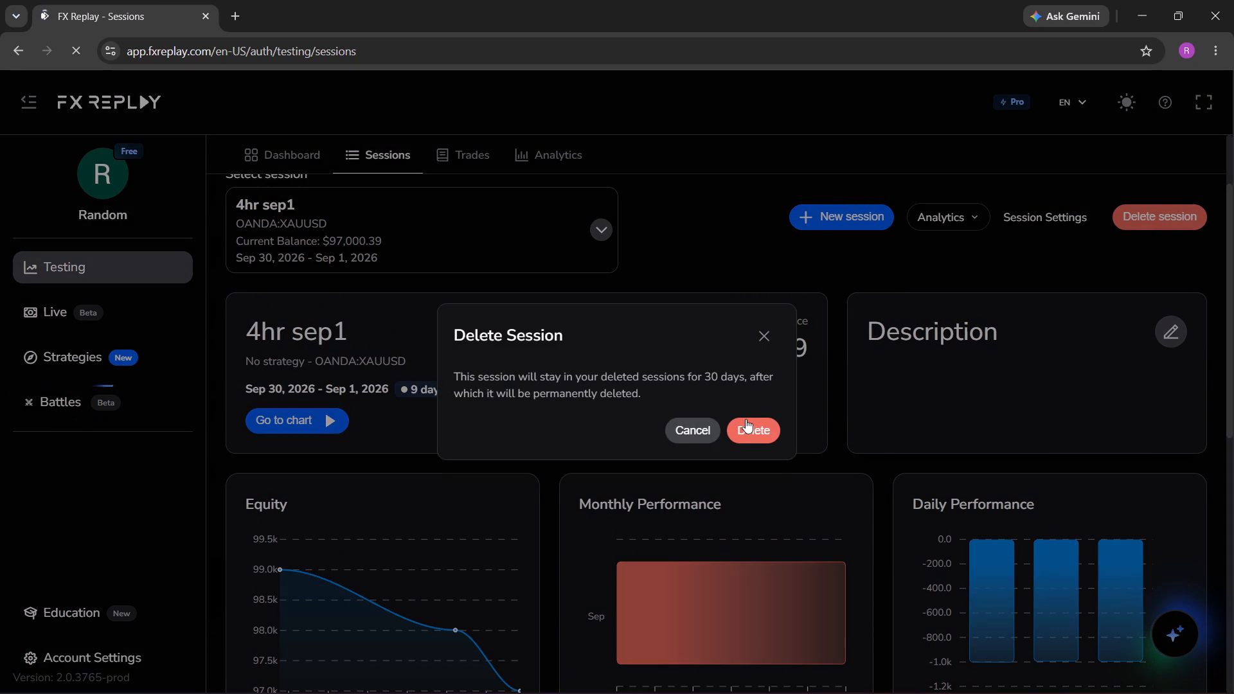
{"action": "left_click", "coordinate": [746, 419]}
Review the 4hr sep1 session page, including its performance charts, statistics and recent trades.
{"action": "scroll", "coordinate": [448, 352], "scroll_direction": "down", "scroll_amount": 4}
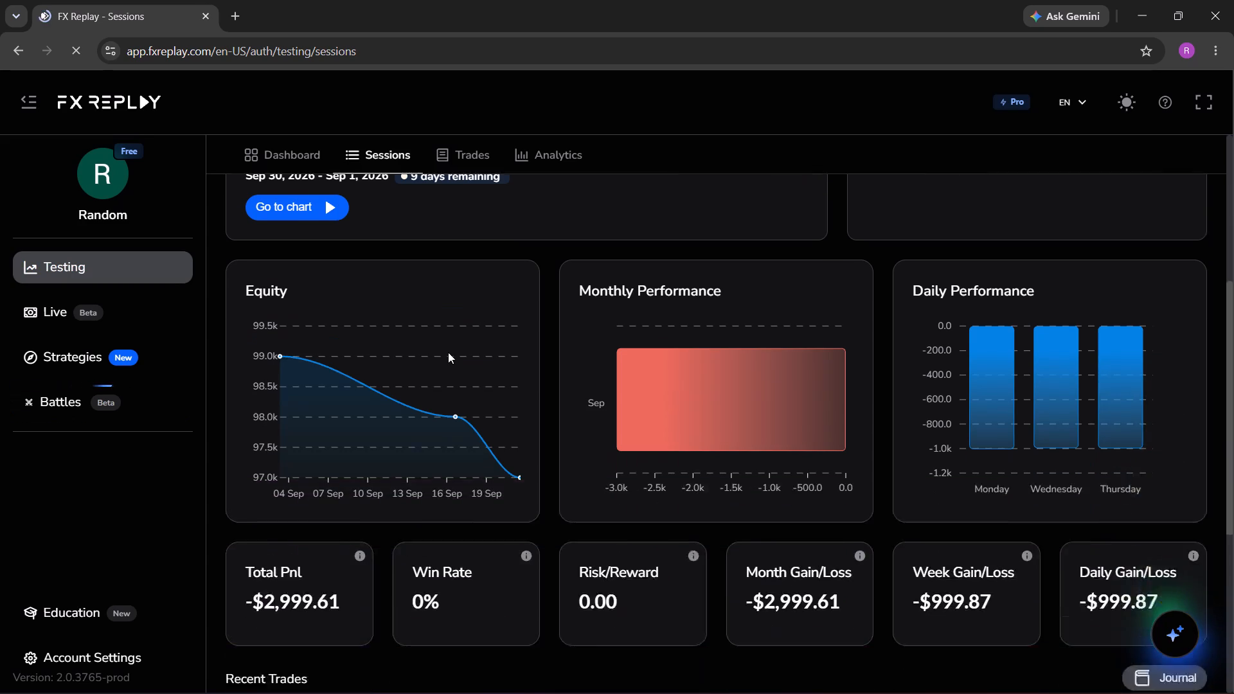
{"action": "scroll", "coordinate": [448, 352], "scroll_direction": "down", "scroll_amount": 2}
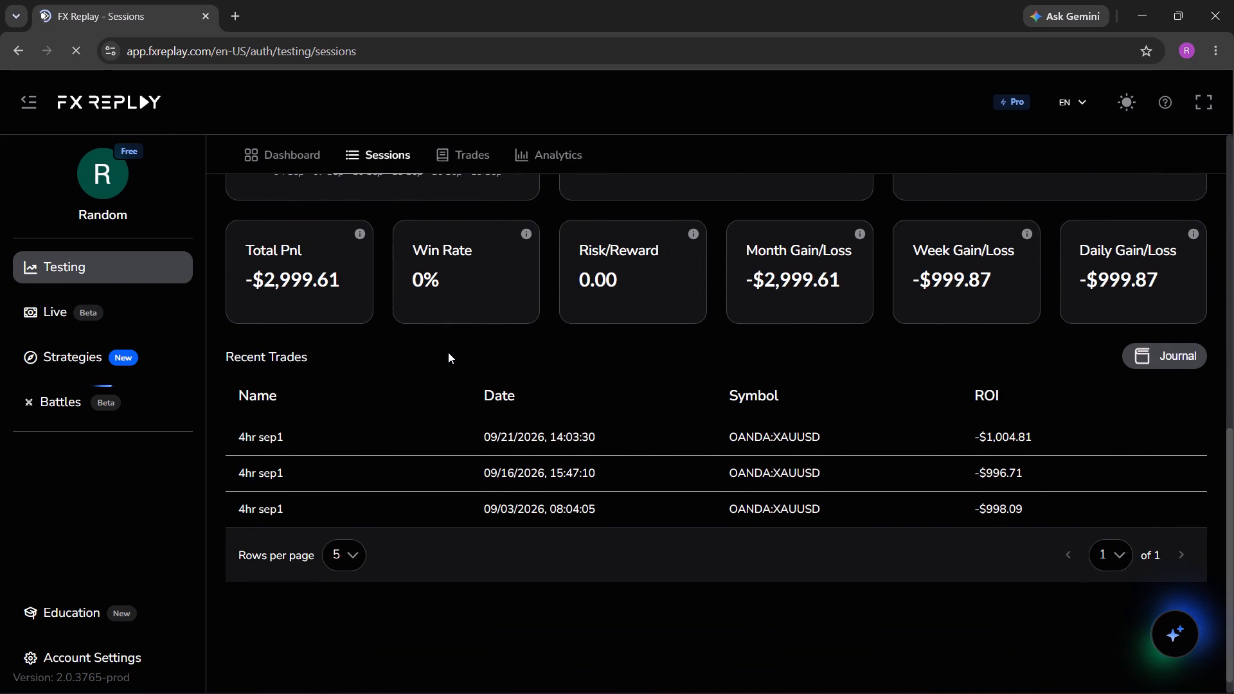
{"action": "scroll", "coordinate": [448, 352], "scroll_direction": "up", "scroll_amount": 1}
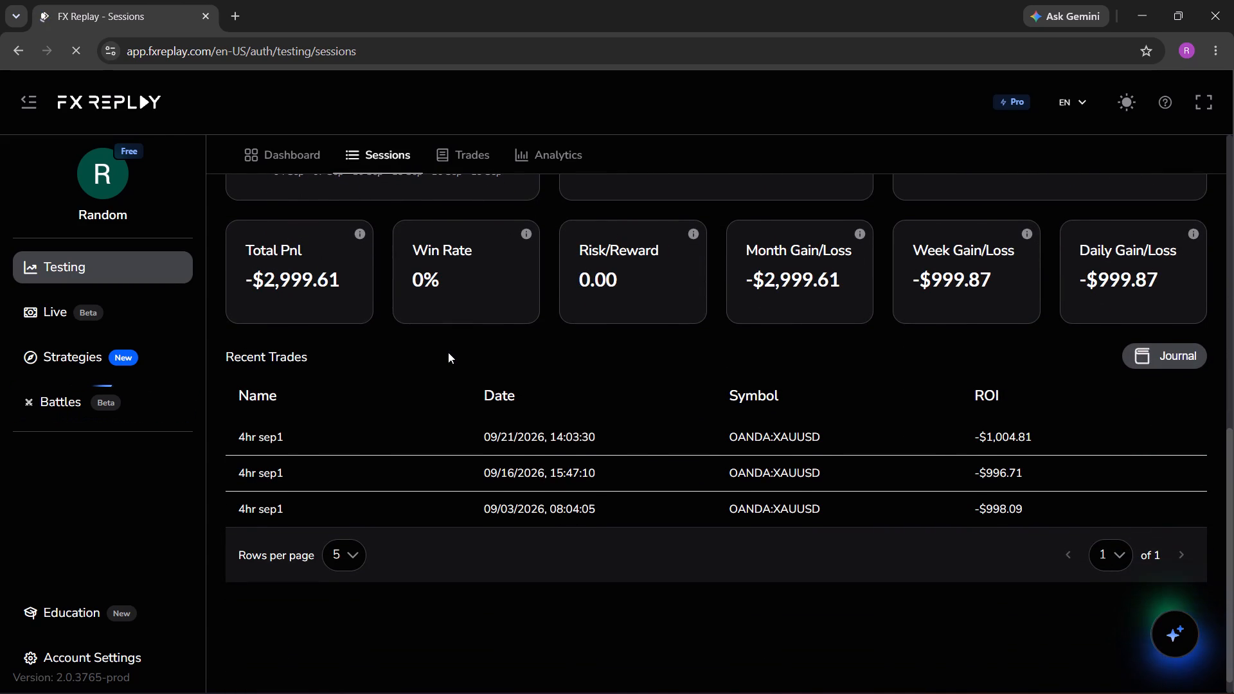
{"action": "scroll", "coordinate": [448, 352], "scroll_direction": "up", "scroll_amount": 4}
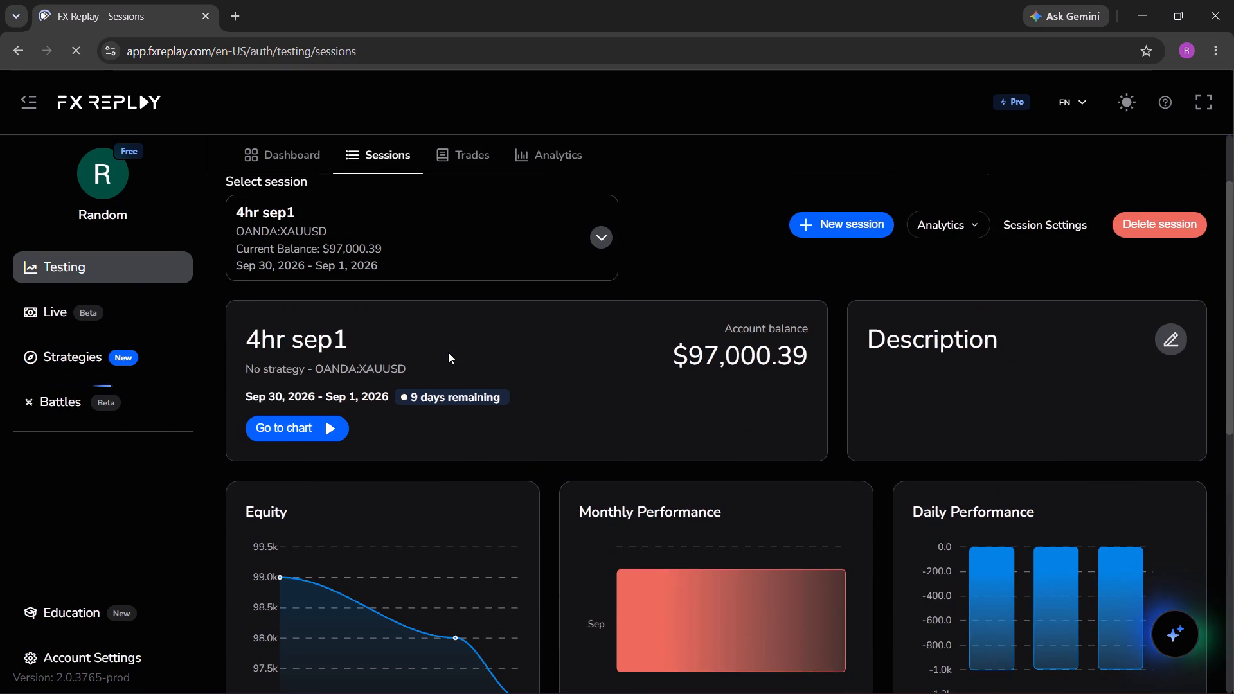
{"action": "scroll", "coordinate": [448, 352], "scroll_direction": "up", "scroll_amount": 2}
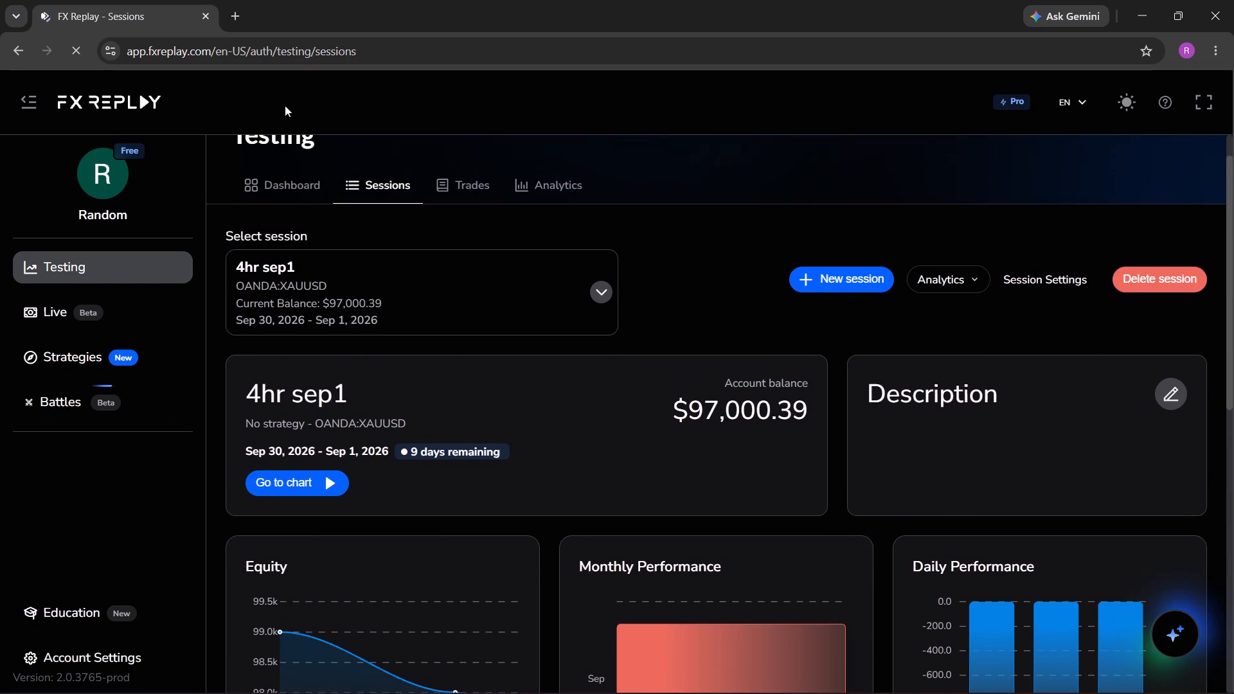